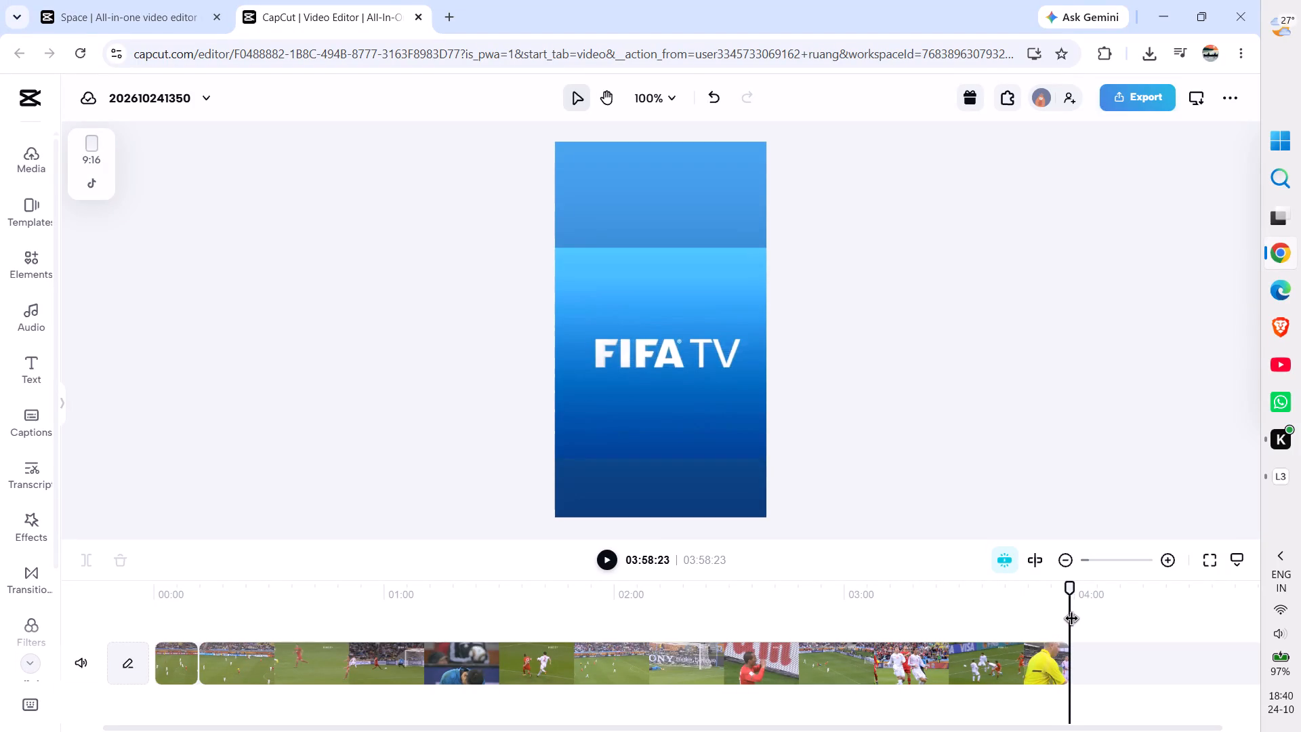
# Split the match highlights clip at 03:43:00, just before the final crowd shot, and delete everything after it, including the FIFA TV outro.
pyautogui.moveTo(1071, 594); pyautogui.dragTo(1052, 597)
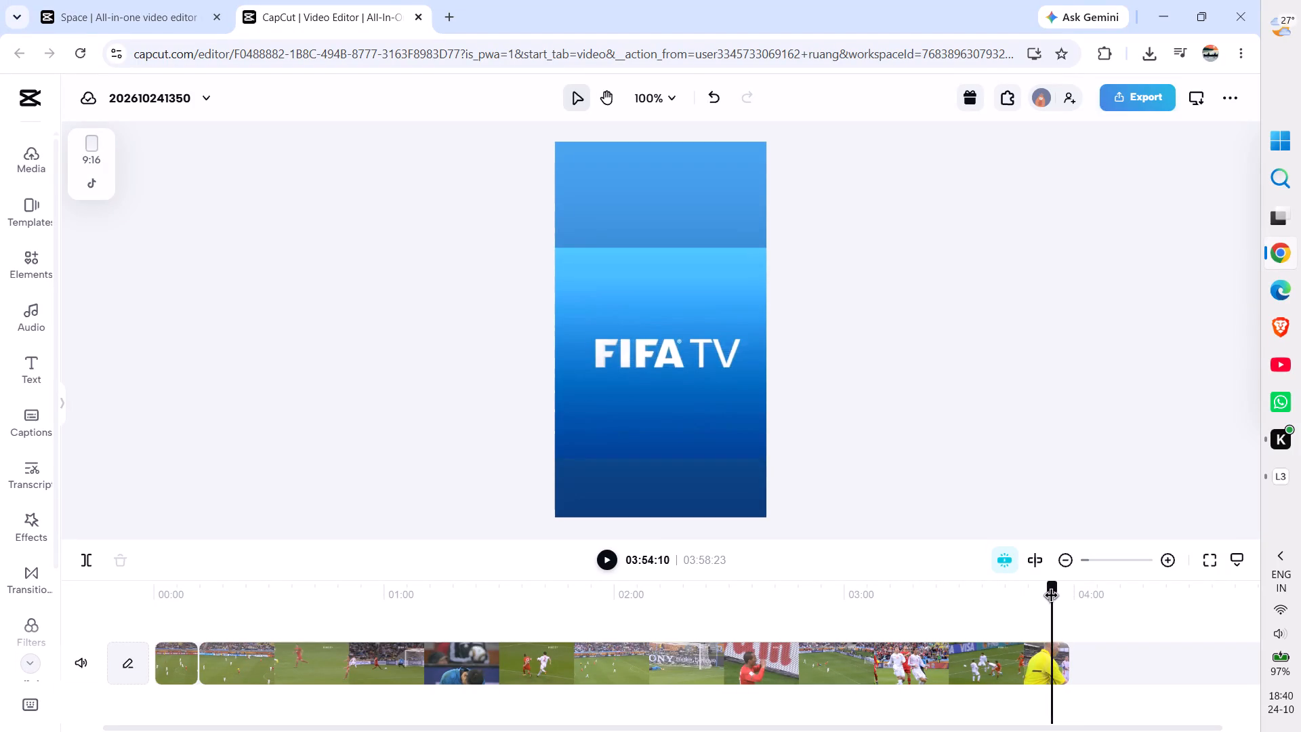
pyautogui.moveTo(1052, 597); pyautogui.dragTo(1040, 601)
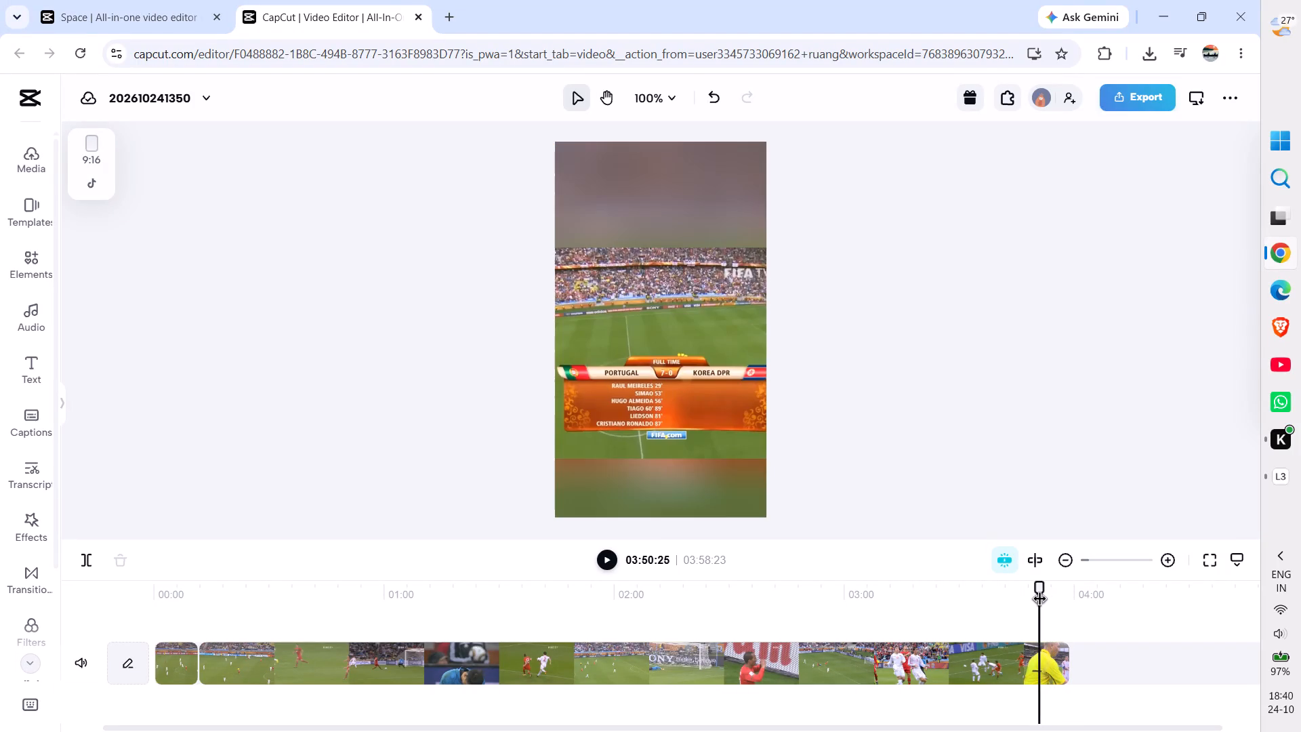
pyautogui.moveTo(1040, 601); pyautogui.dragTo(1023, 601)
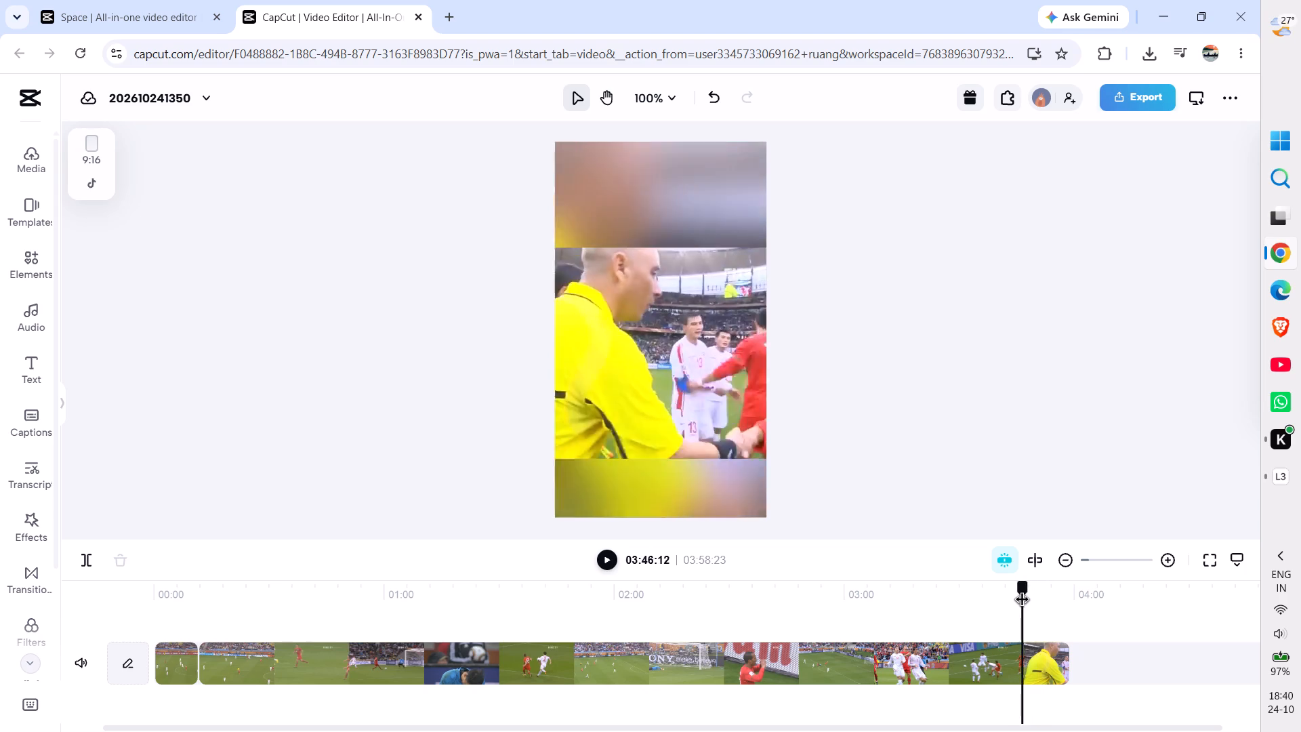
pyautogui.moveTo(1023, 601); pyautogui.dragTo(990, 604)
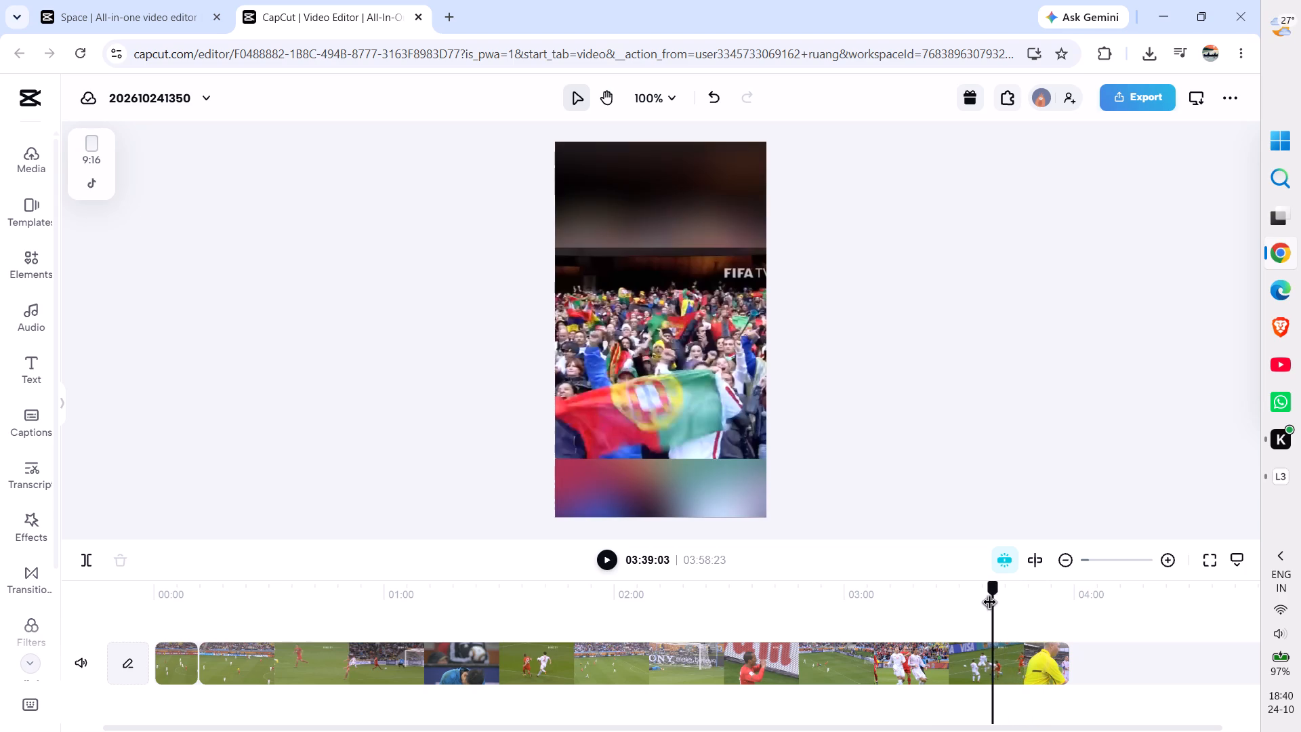
pyautogui.moveTo(990, 604); pyautogui.dragTo(1011, 600)
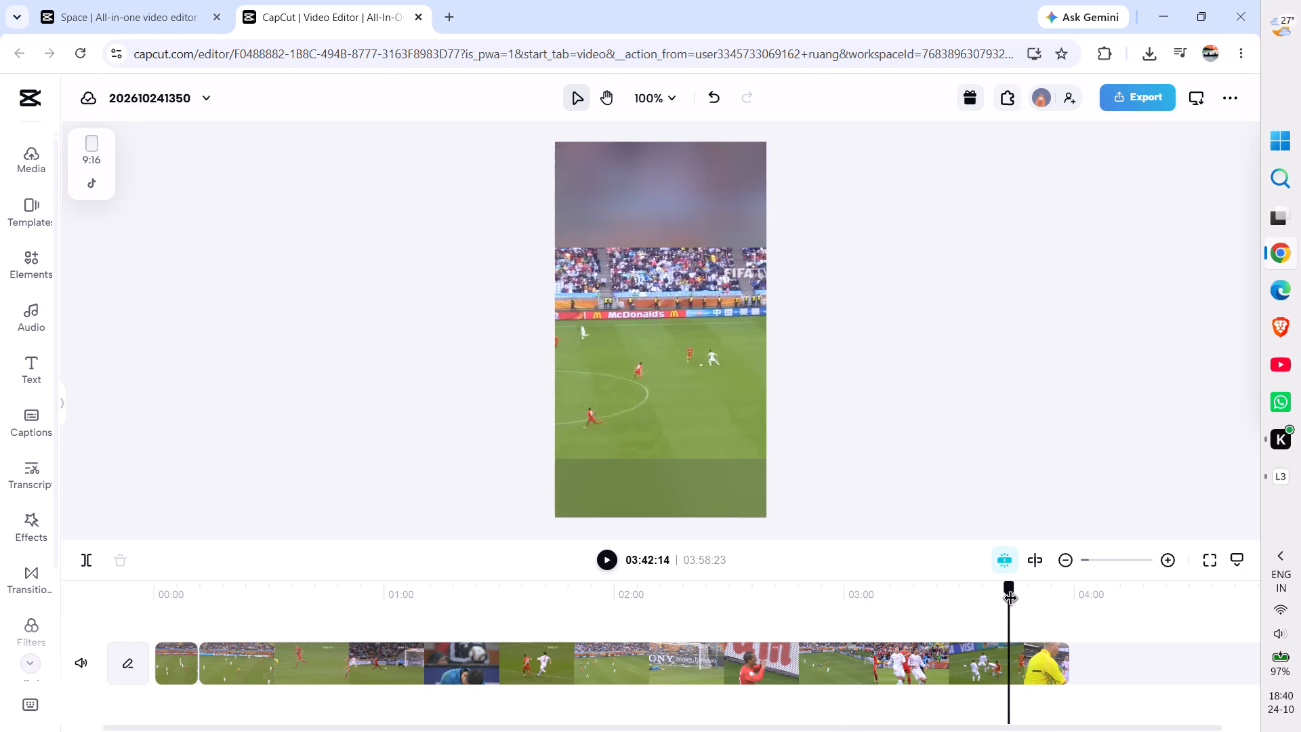
pyautogui.moveTo(1011, 600); pyautogui.dragTo(1034, 599)
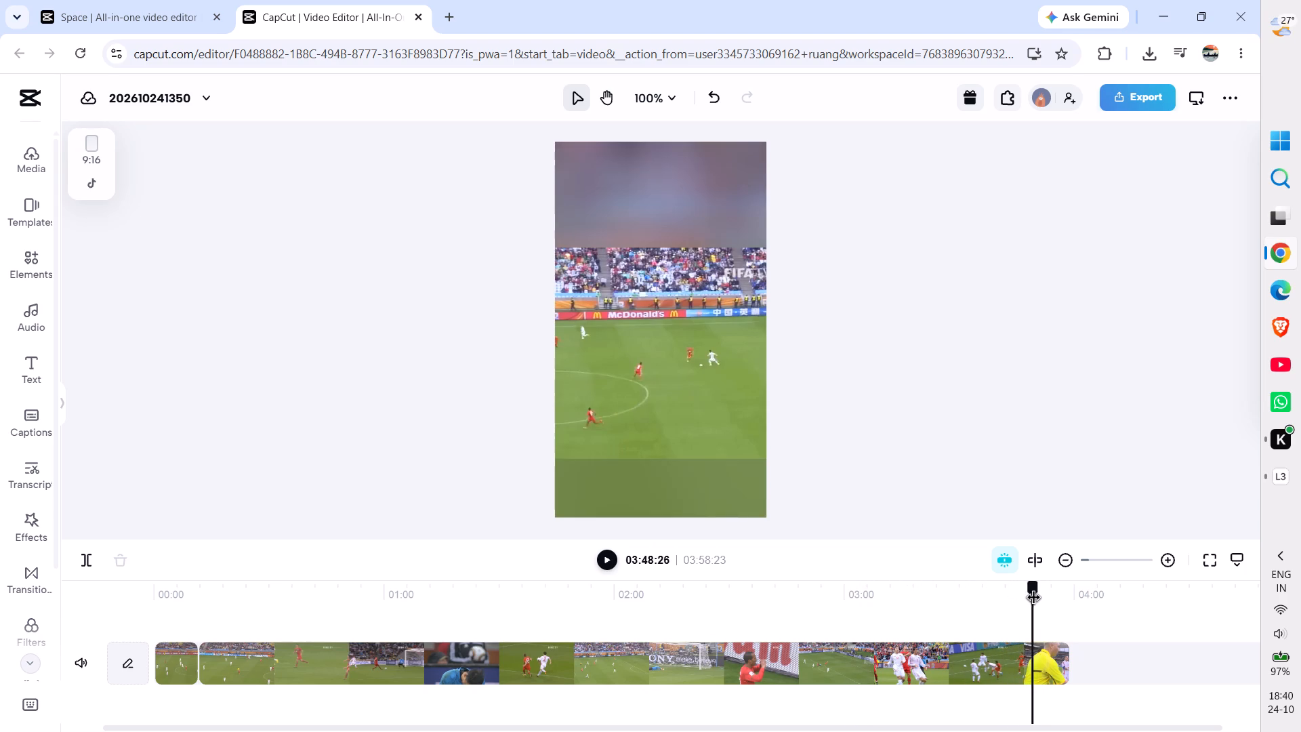
pyautogui.moveTo(1034, 599); pyautogui.dragTo(1054, 601)
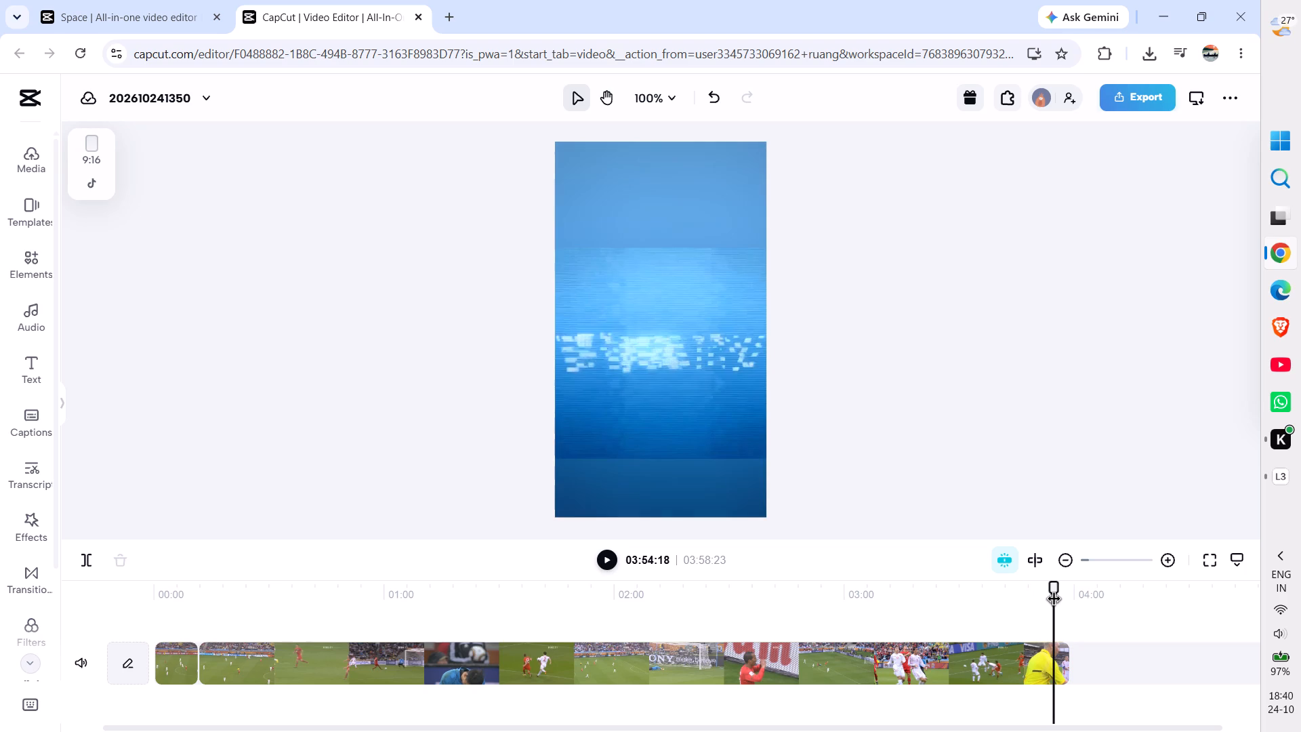
pyautogui.click(1180, 569)
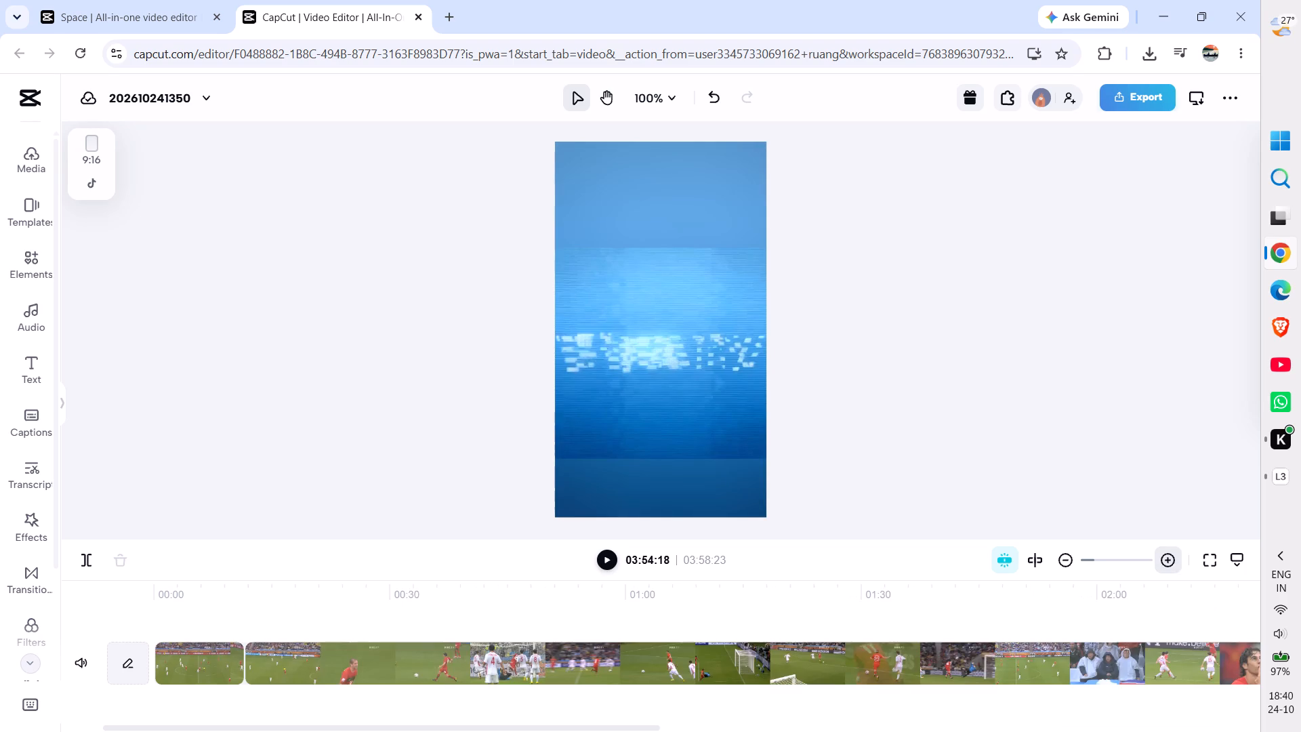
pyautogui.click(1180, 569)
pyautogui.click(1180, 569)
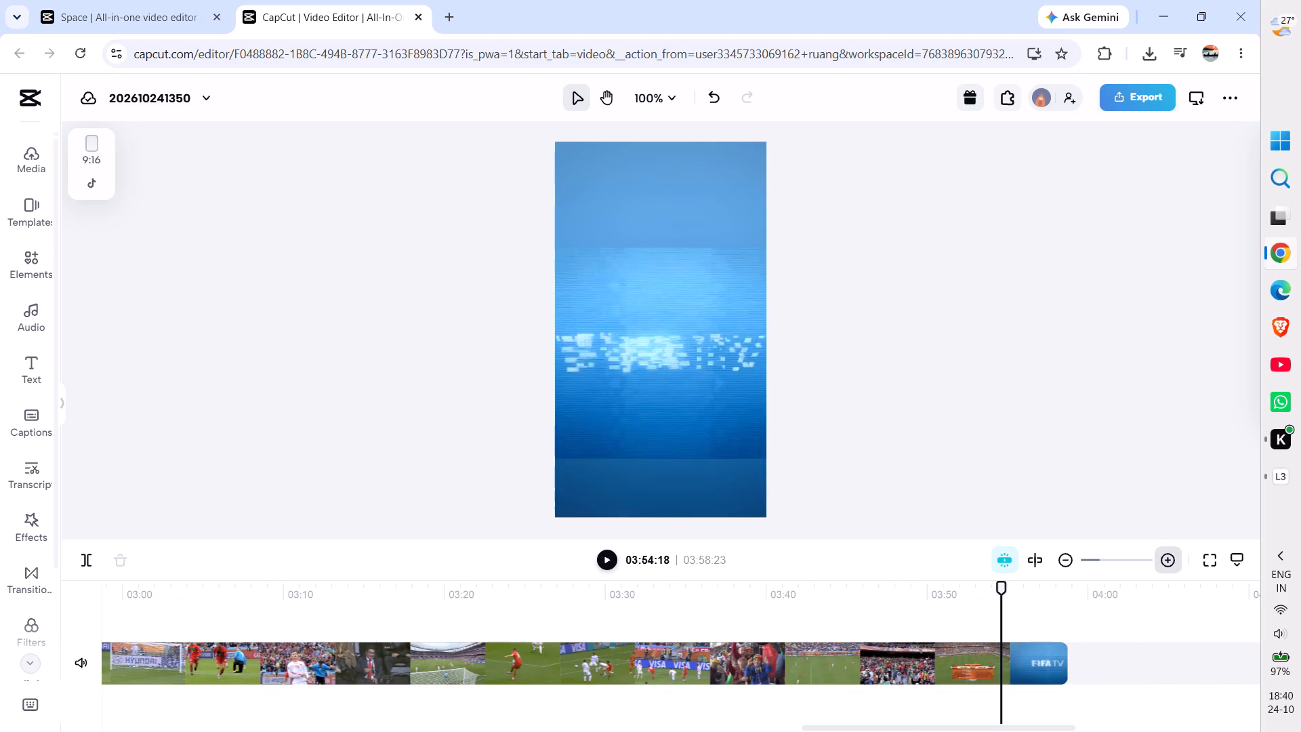
pyautogui.hscroll(-1, 863, 636)
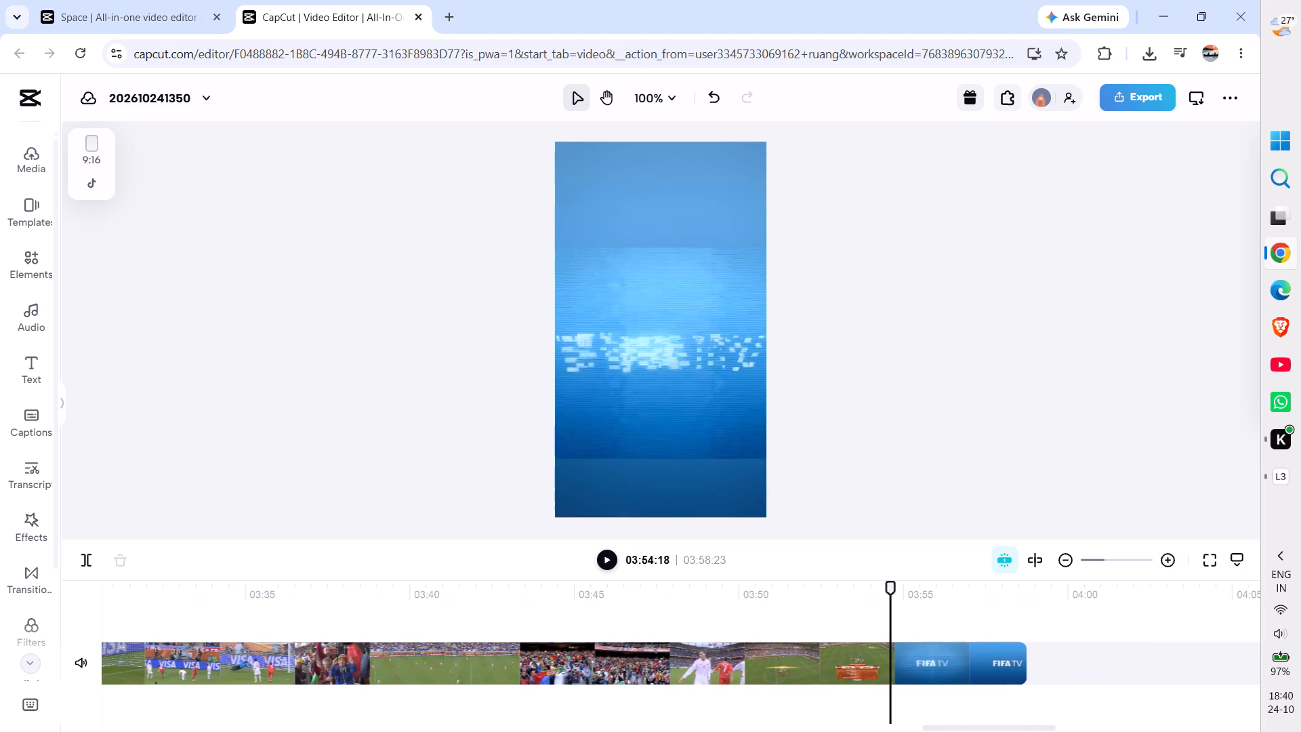
pyautogui.moveTo(892, 582); pyautogui.dragTo(840, 587)
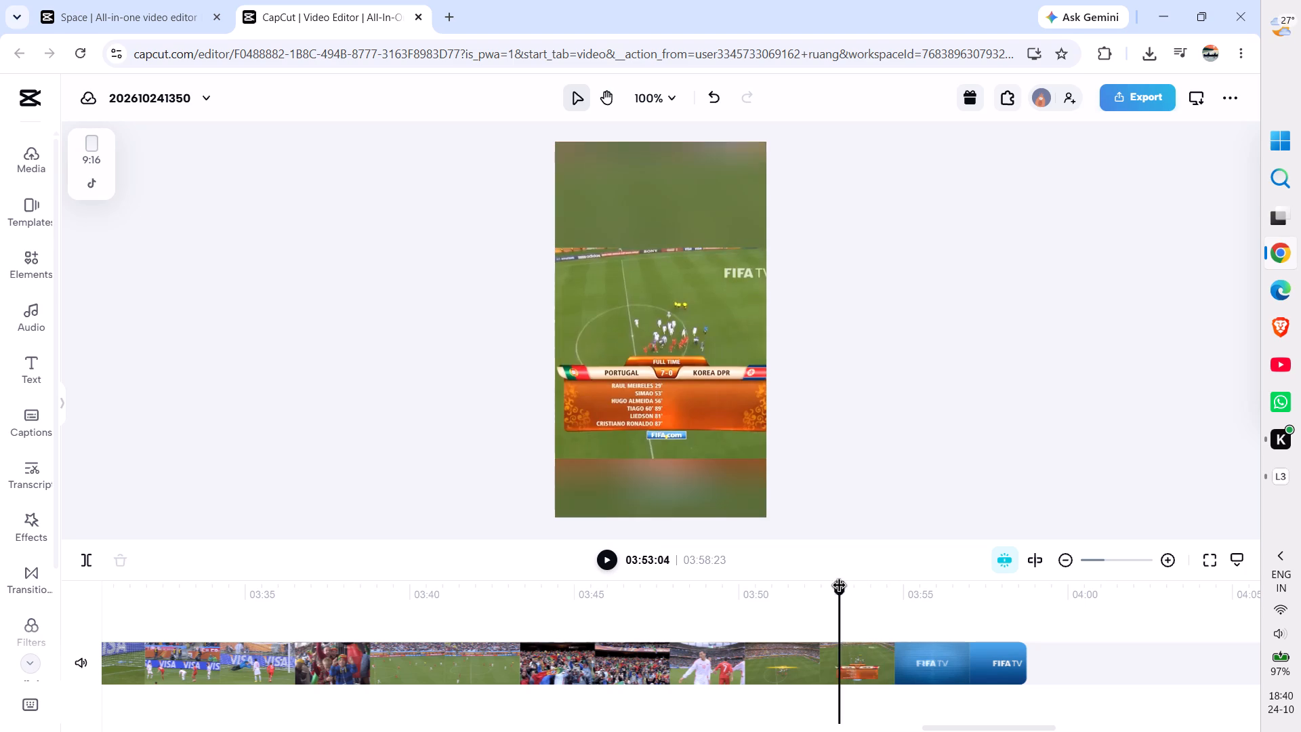
pyautogui.moveTo(840, 587); pyautogui.dragTo(696, 605)
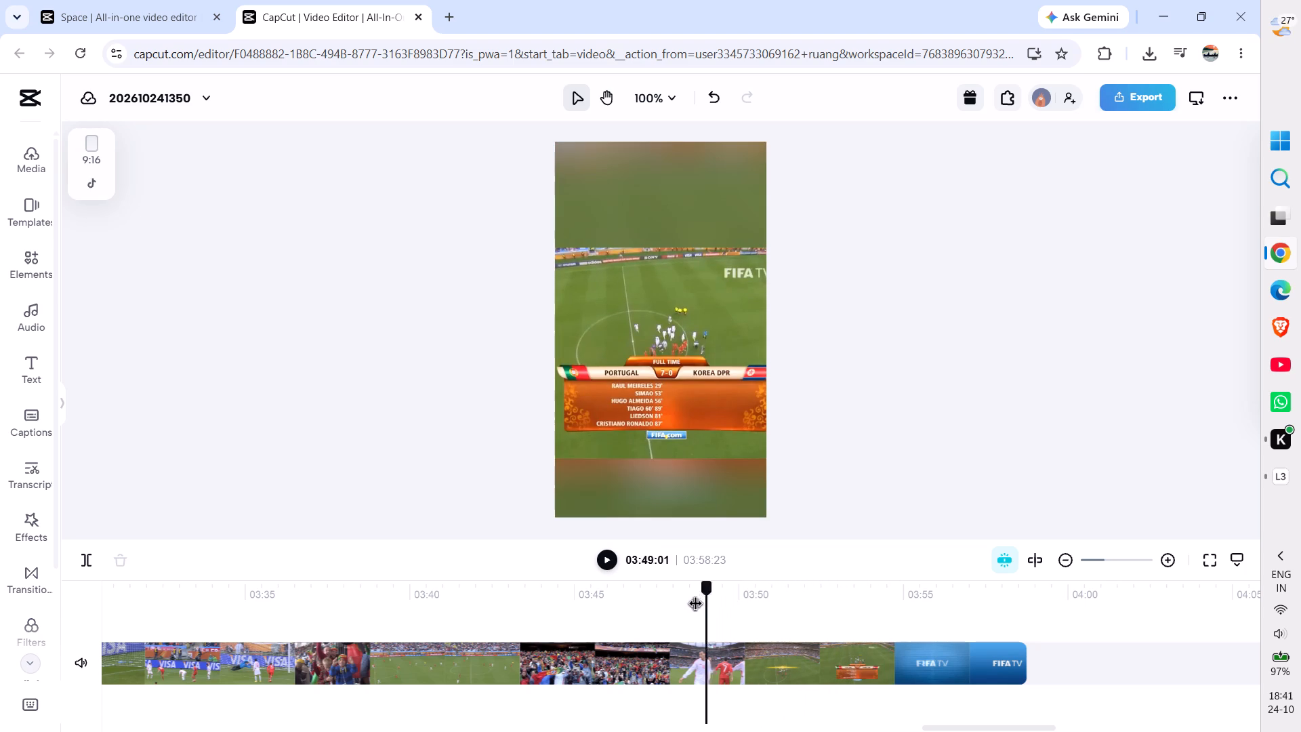
pyautogui.moveTo(696, 605); pyautogui.dragTo(665, 610)
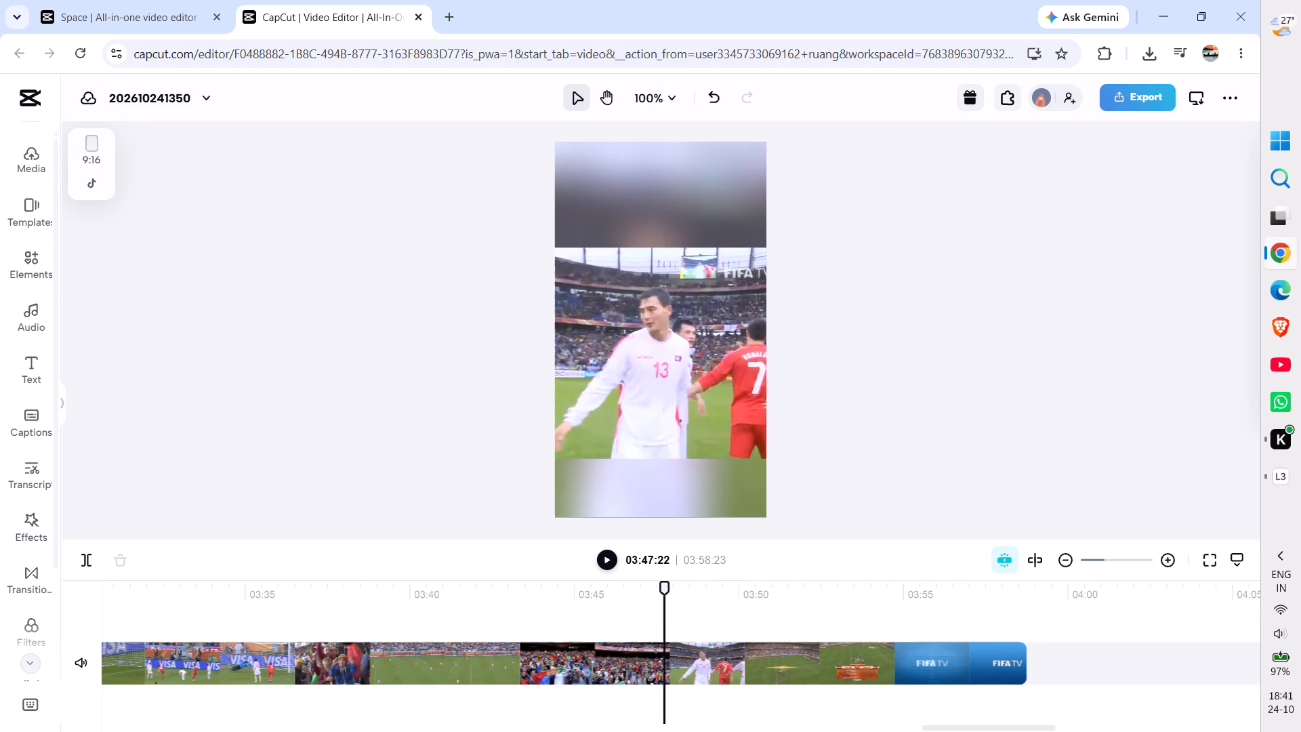
pyautogui.moveTo(663, 591); pyautogui.dragTo(634, 588)
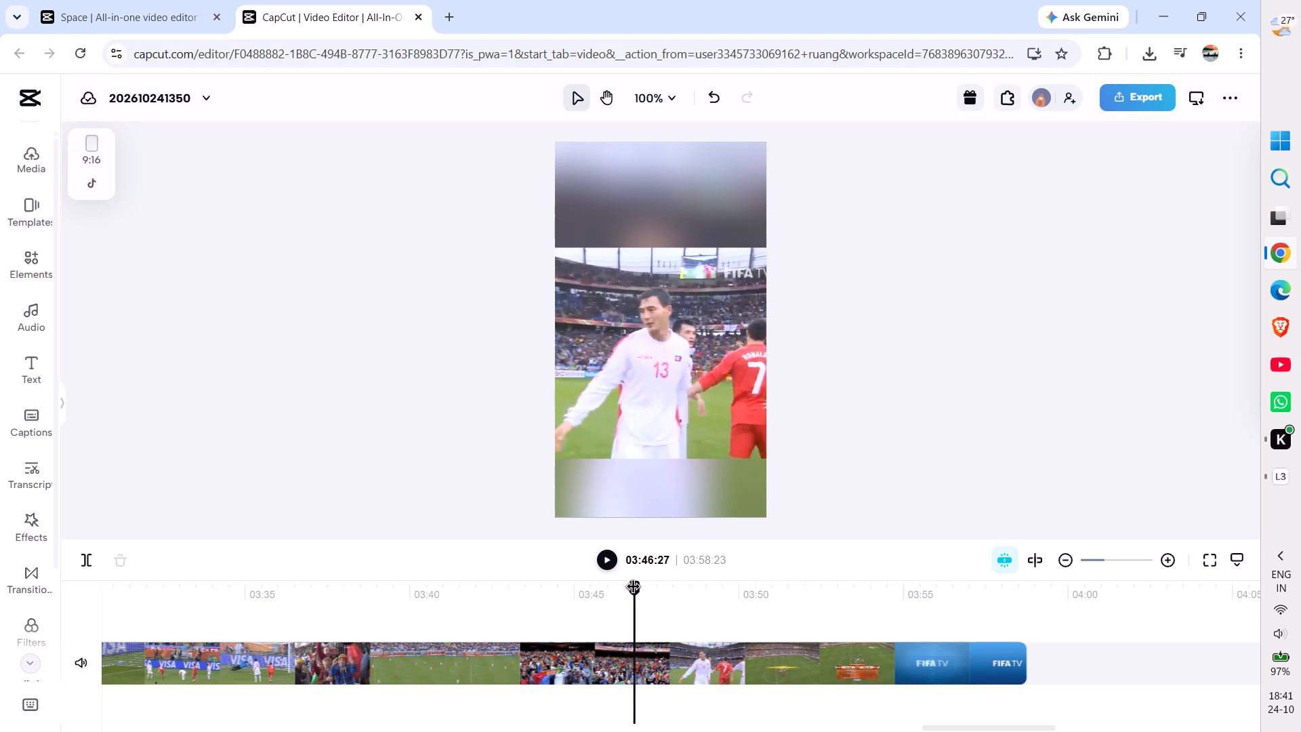
pyautogui.moveTo(634, 588); pyautogui.dragTo(604, 591)
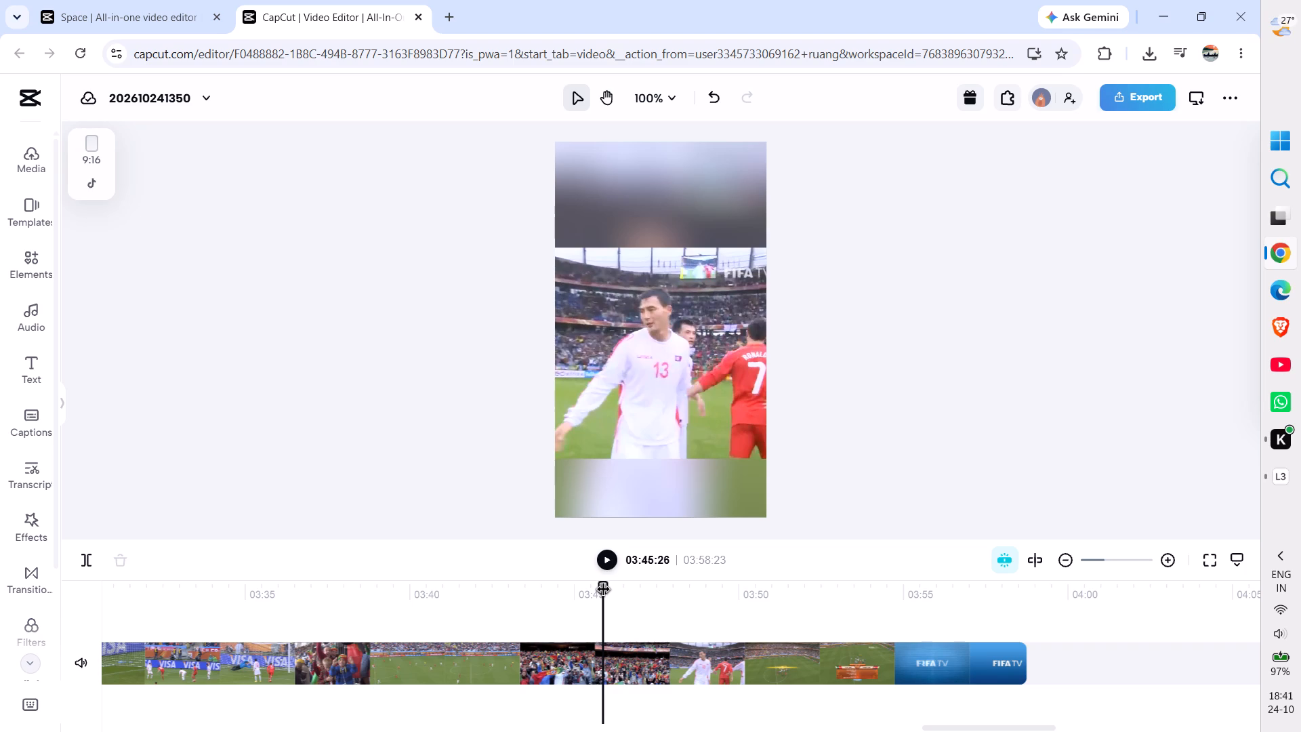
pyautogui.moveTo(604, 591); pyautogui.dragTo(561, 592)
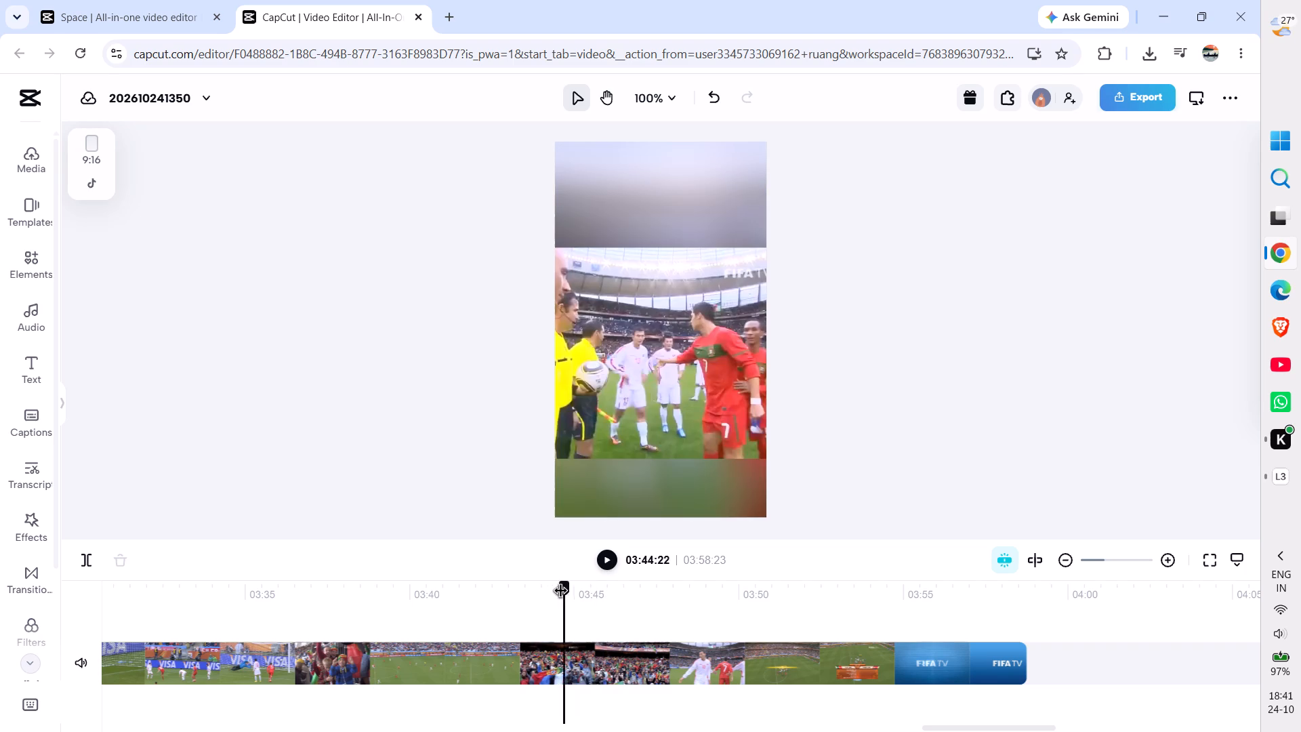
pyautogui.moveTo(561, 592); pyautogui.dragTo(520, 595)
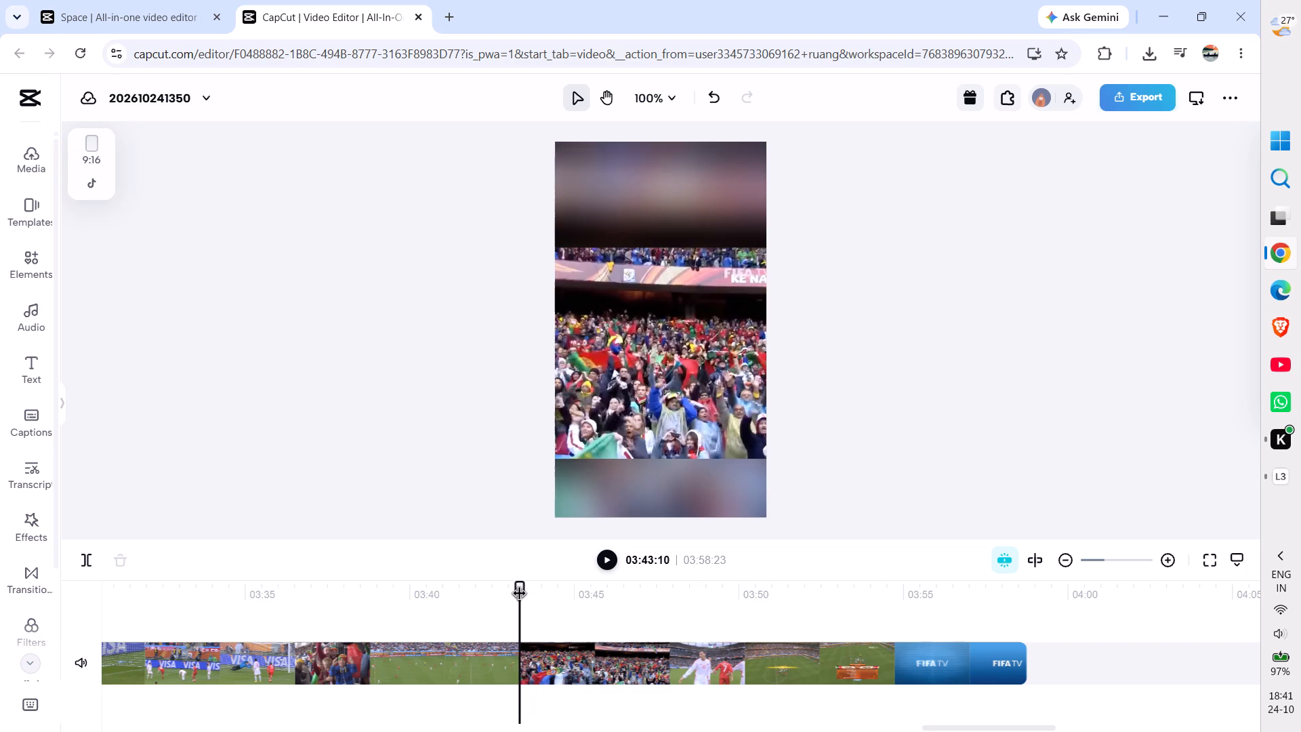
pyautogui.moveTo(520, 595); pyautogui.dragTo(510, 595)
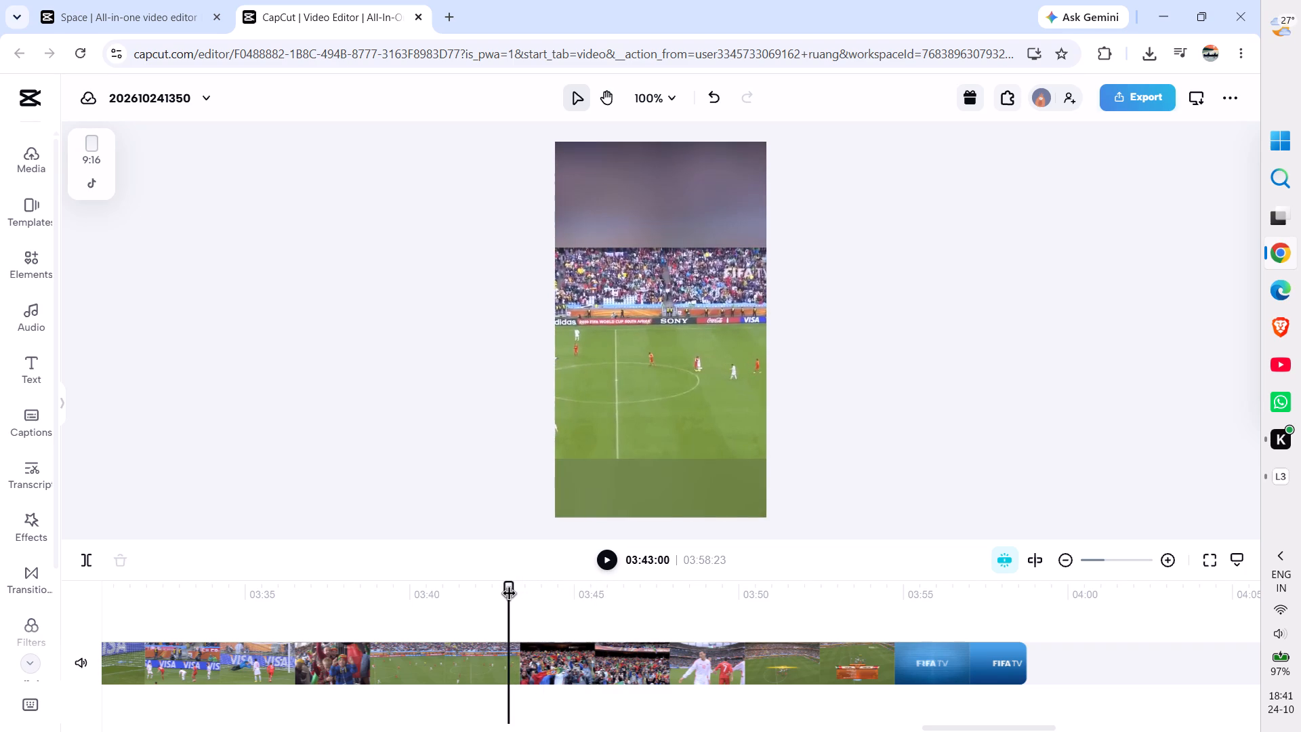
pyautogui.click(504, 664)
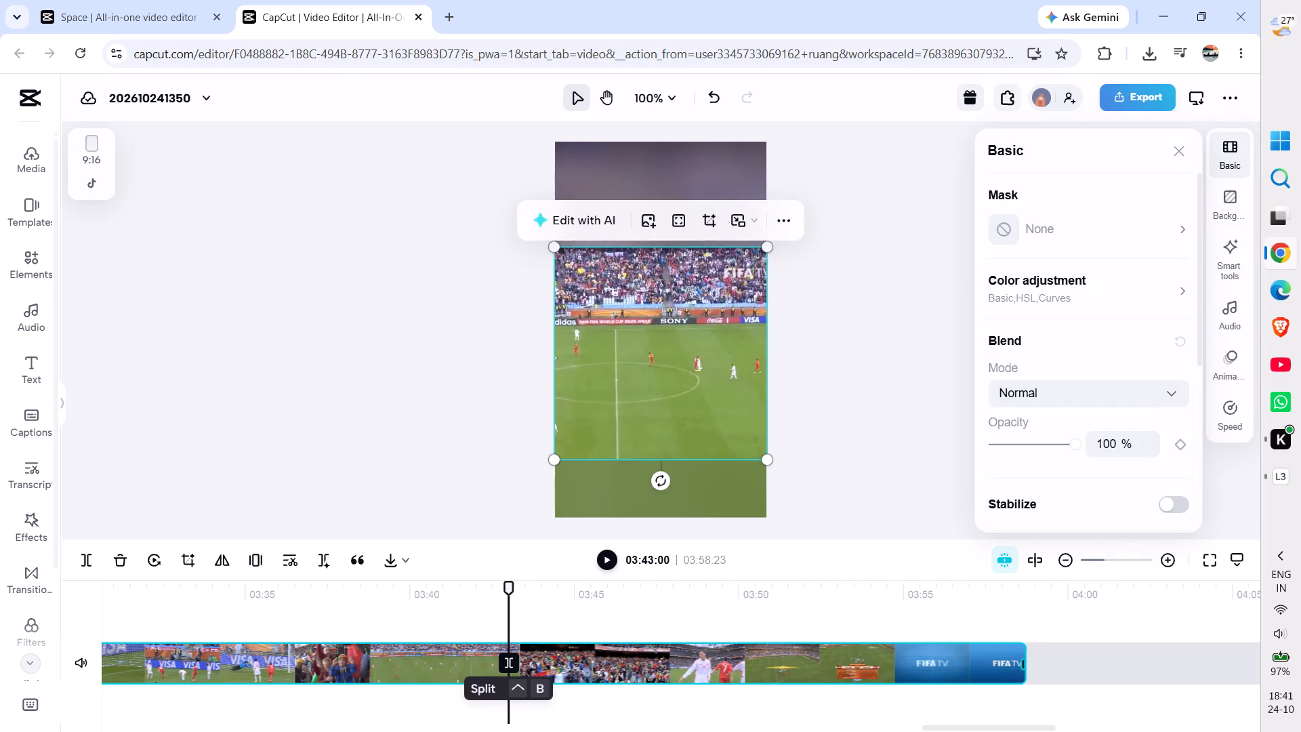
pyautogui.click(598, 664)
pyautogui.press('Delete')
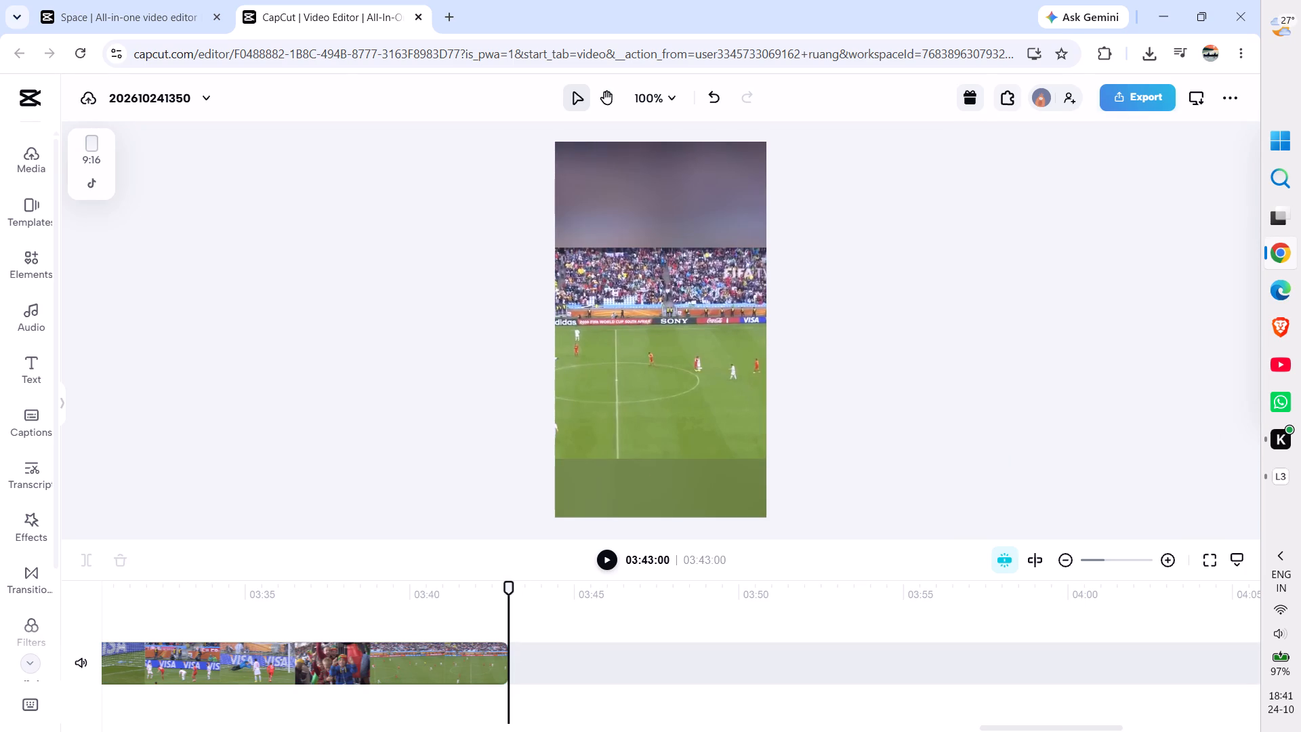
# Play the video from the beginning through the first goal, the celebration and the start of the following attack to review the footage.
pyautogui.hscroll(7, 445, 651)
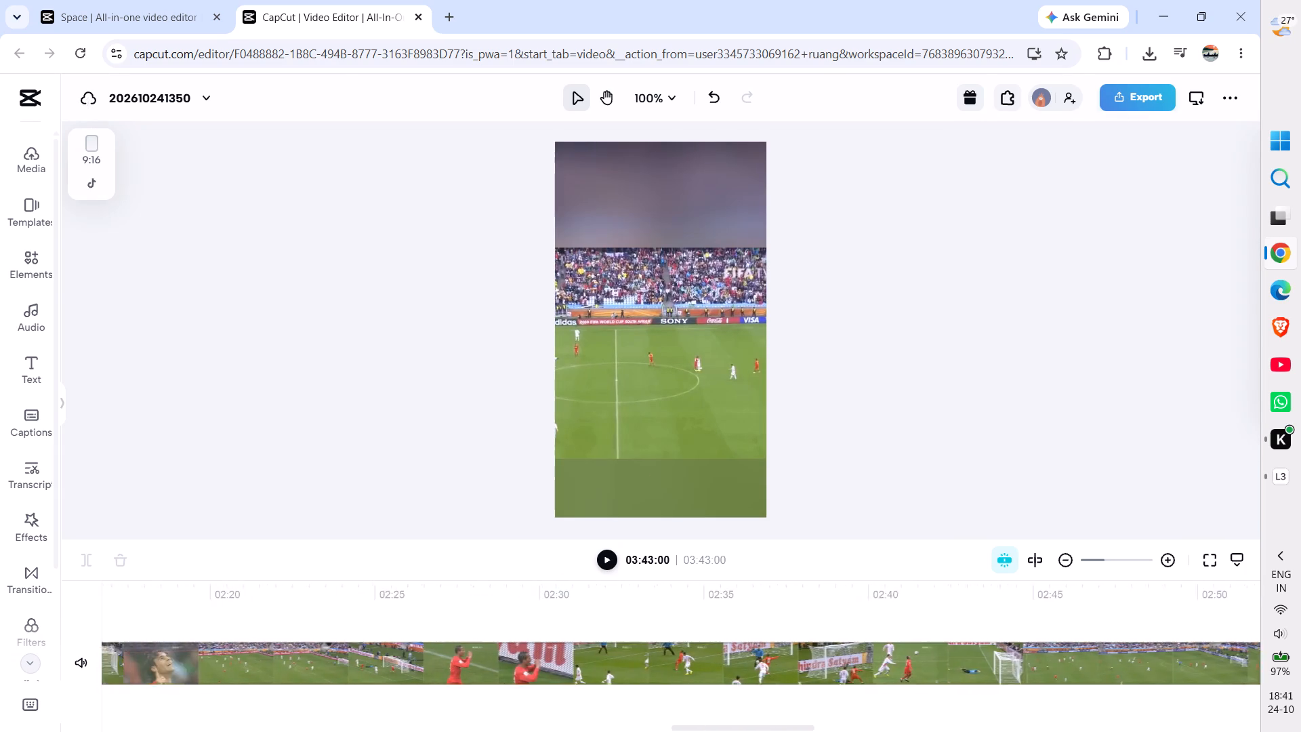
pyautogui.hscroll(15, 445, 651)
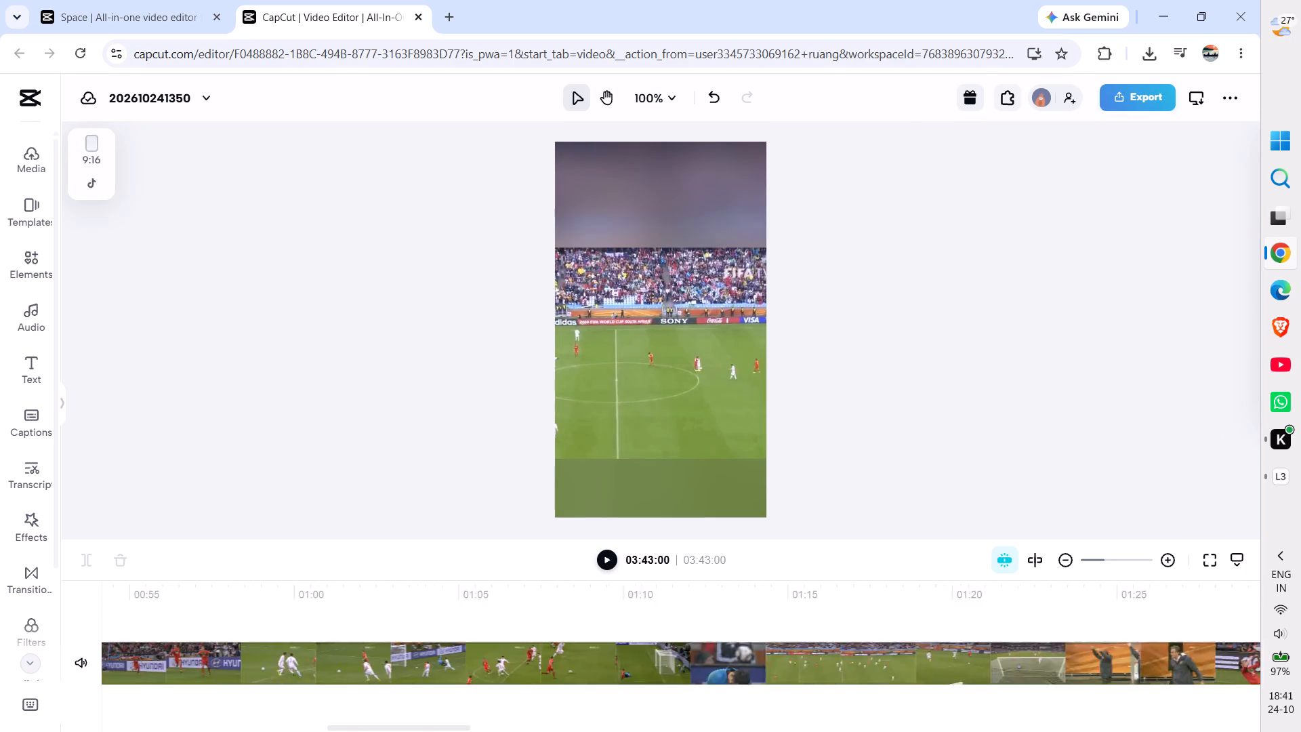
pyautogui.hscroll(16, 445, 651)
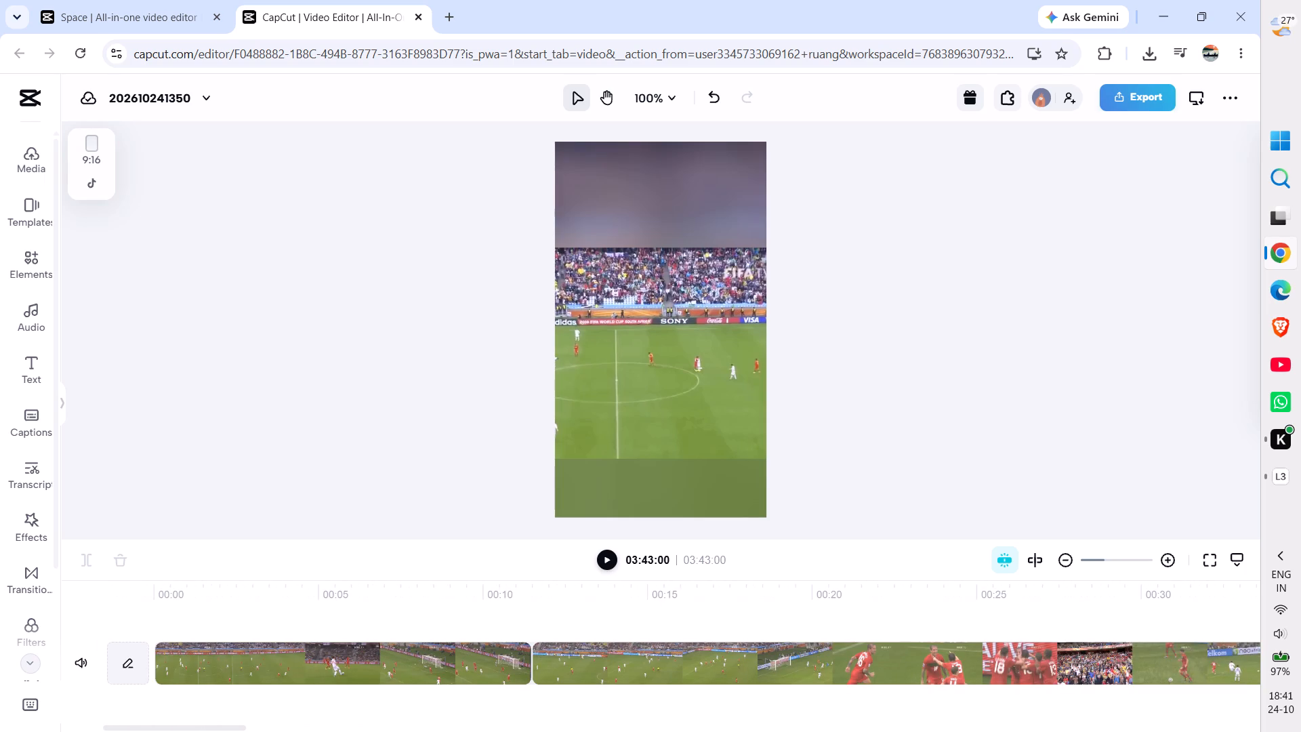
pyautogui.click(392, 611)
pyautogui.press('space')
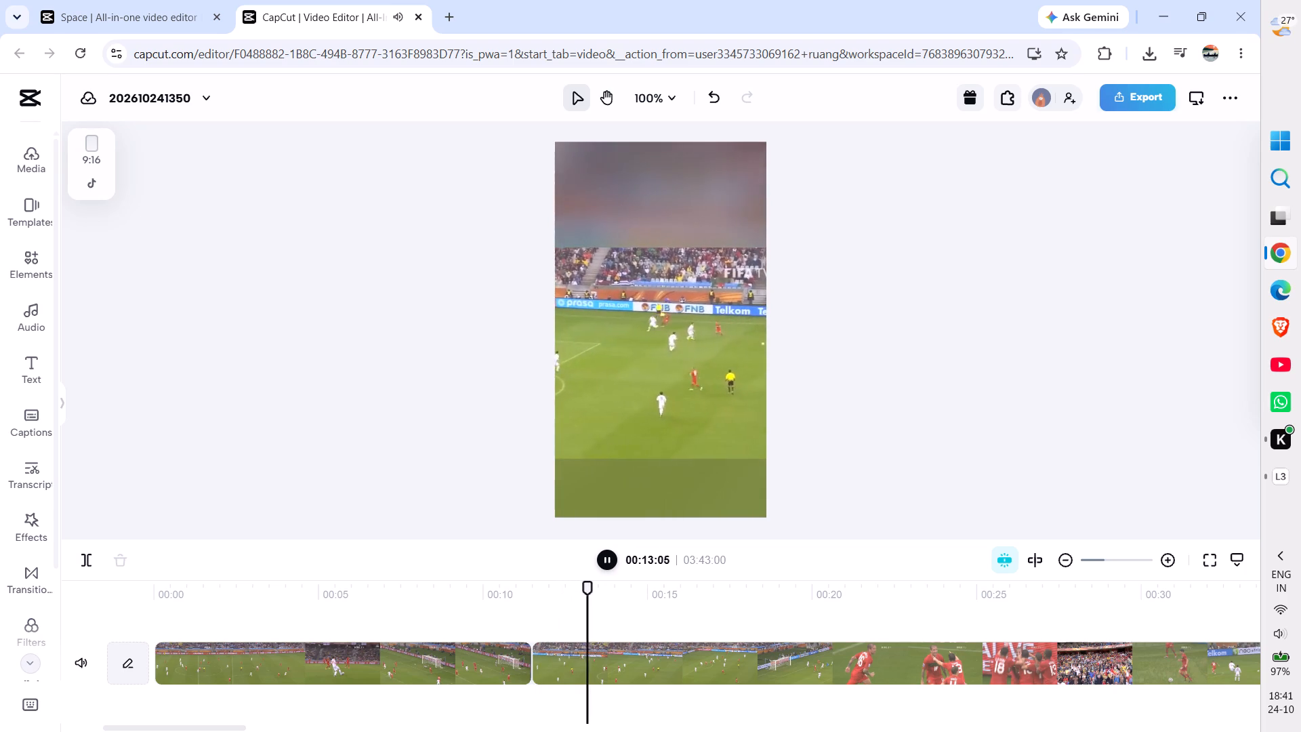
pyautogui.press('space')
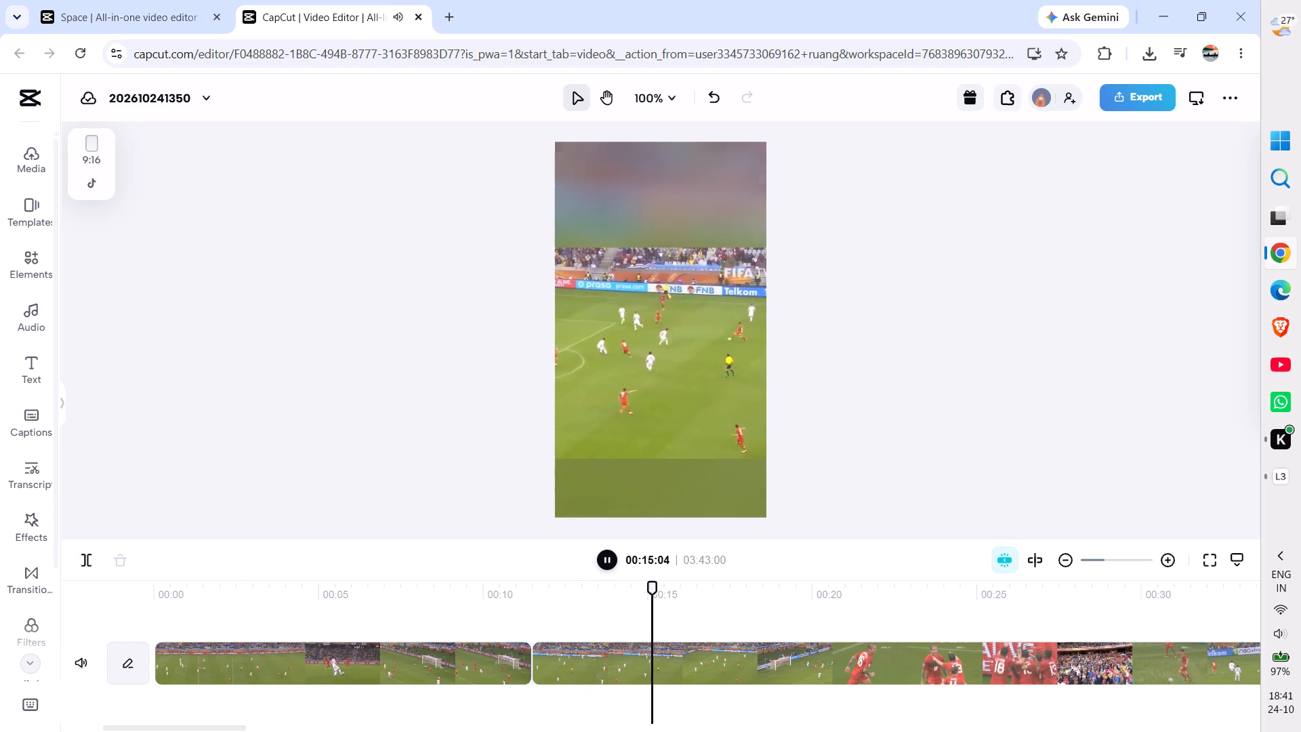
pyautogui.moveTo(656, 588); pyautogui.dragTo(0, 598)
pyautogui.press('space')
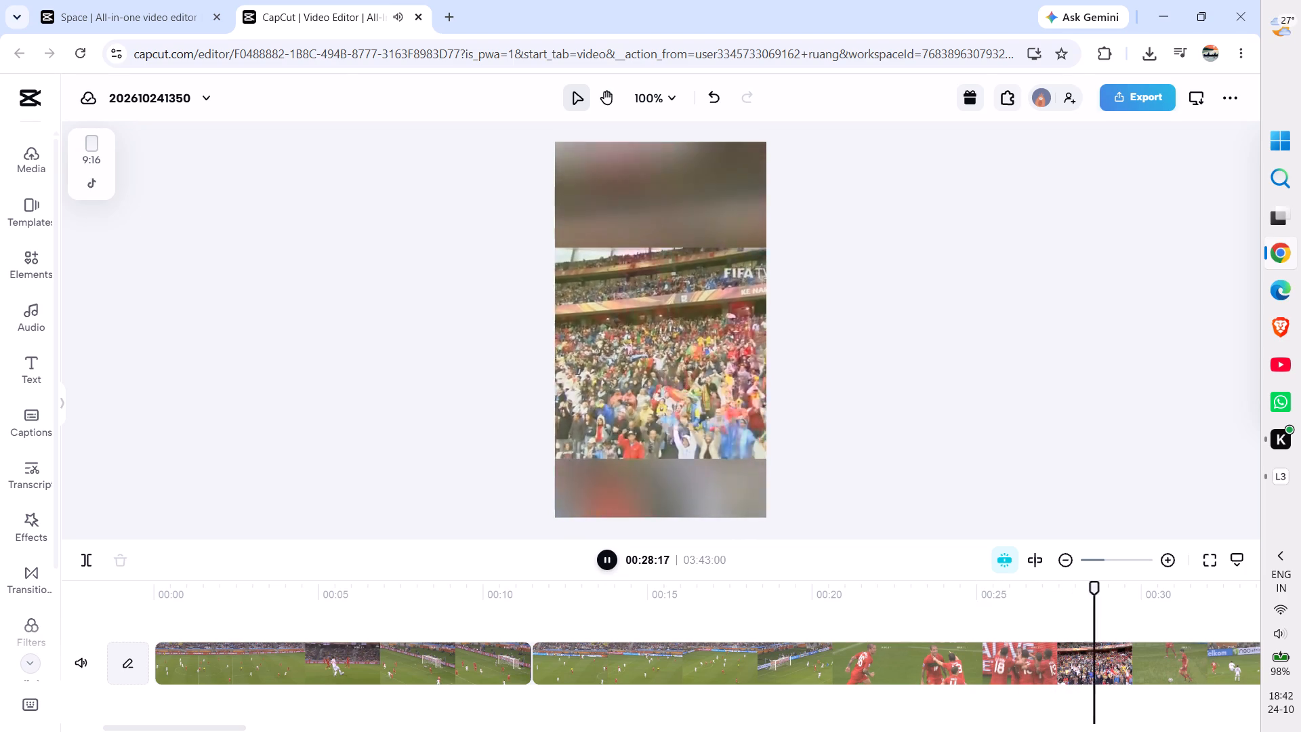
pyautogui.press('space')
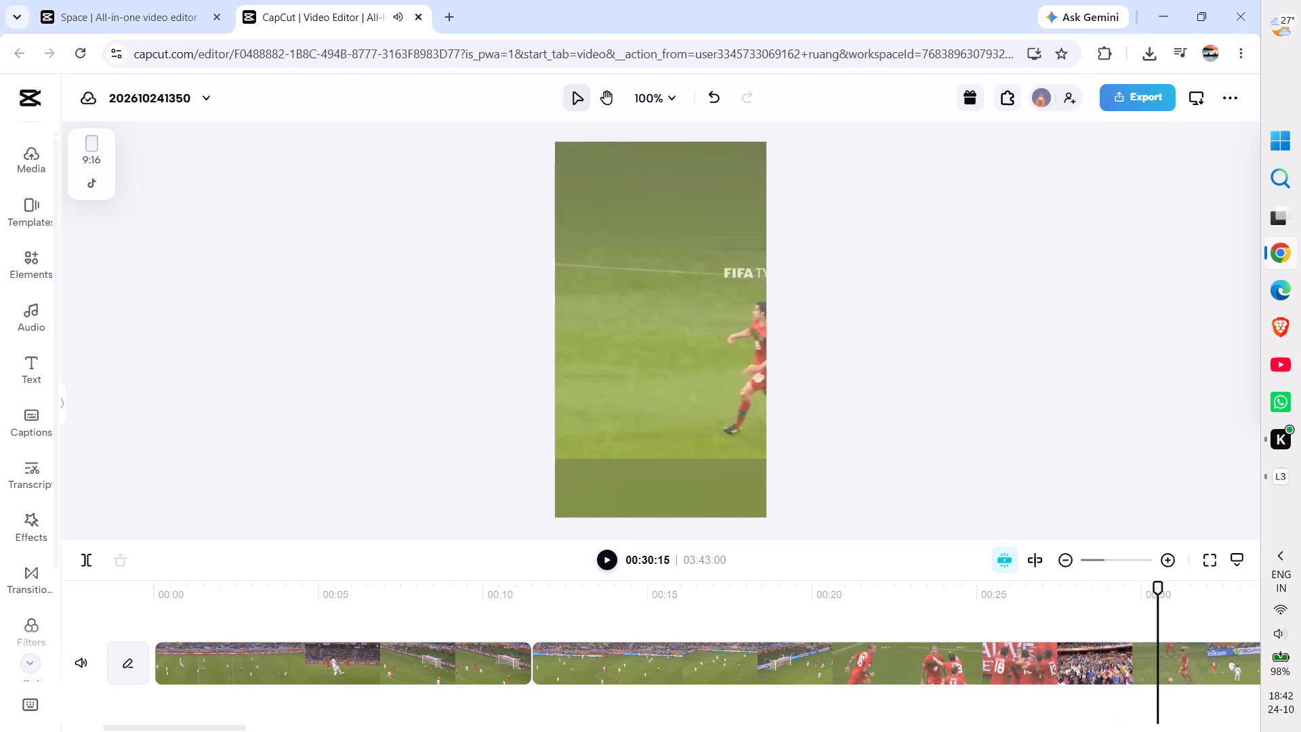
# Replay the first goal celebration and split the match highlights clip at 00:25:07, during the players' group hug before the crowd shot.
pyautogui.hscroll(-1, 880, 664)
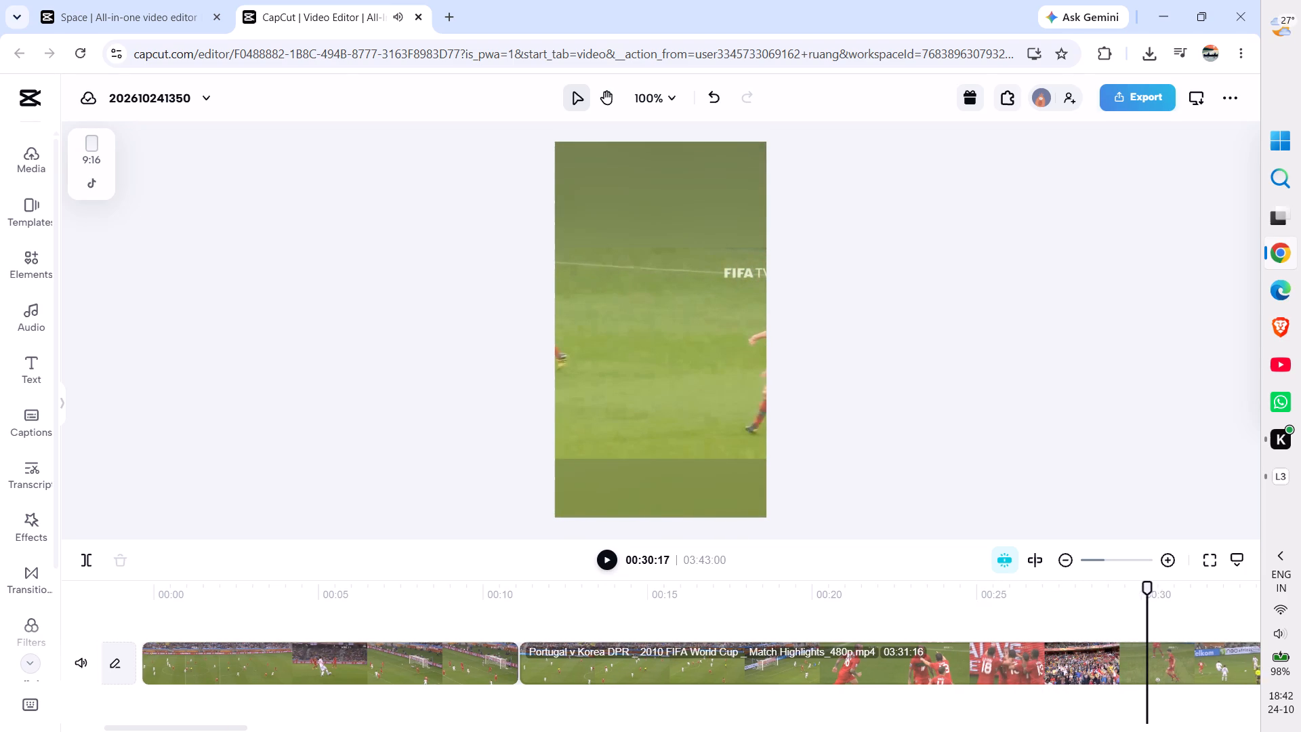
pyautogui.hscroll(-2, 880, 664)
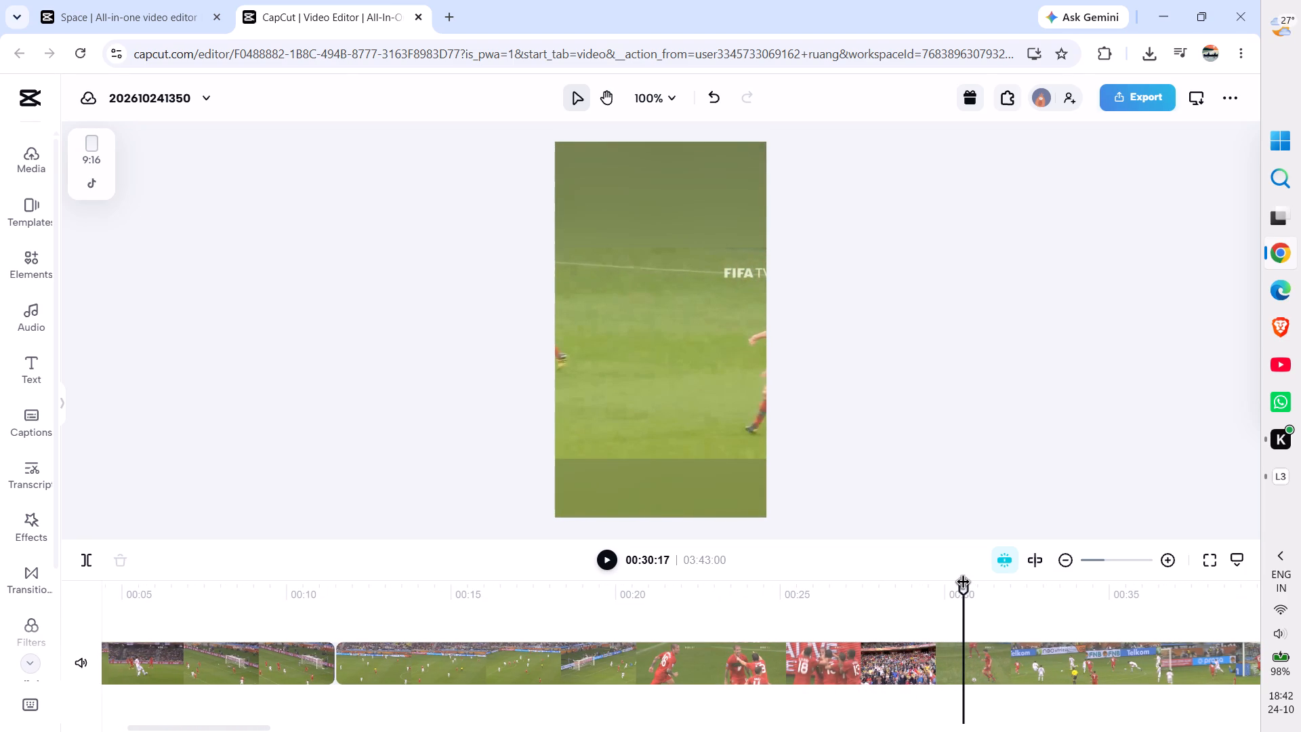
pyautogui.moveTo(964, 584); pyautogui.dragTo(432, 602)
pyautogui.press('space')
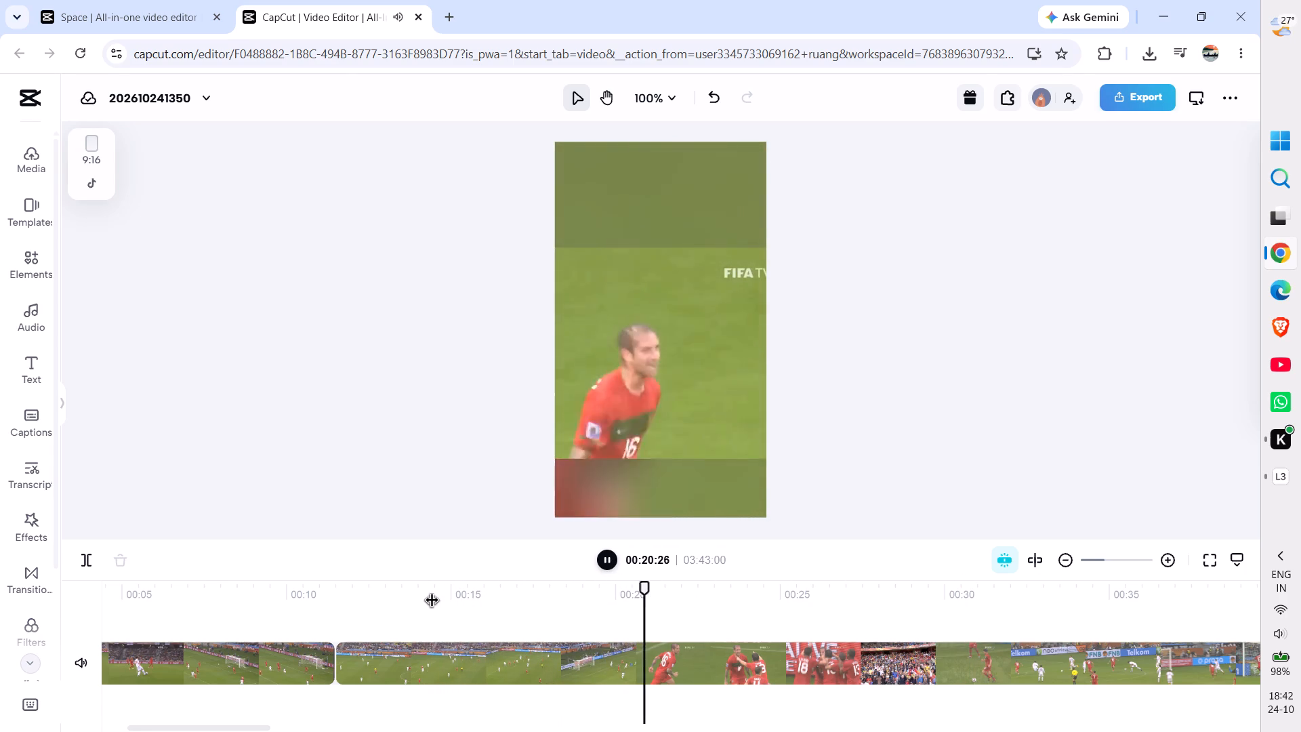
pyautogui.press('space')
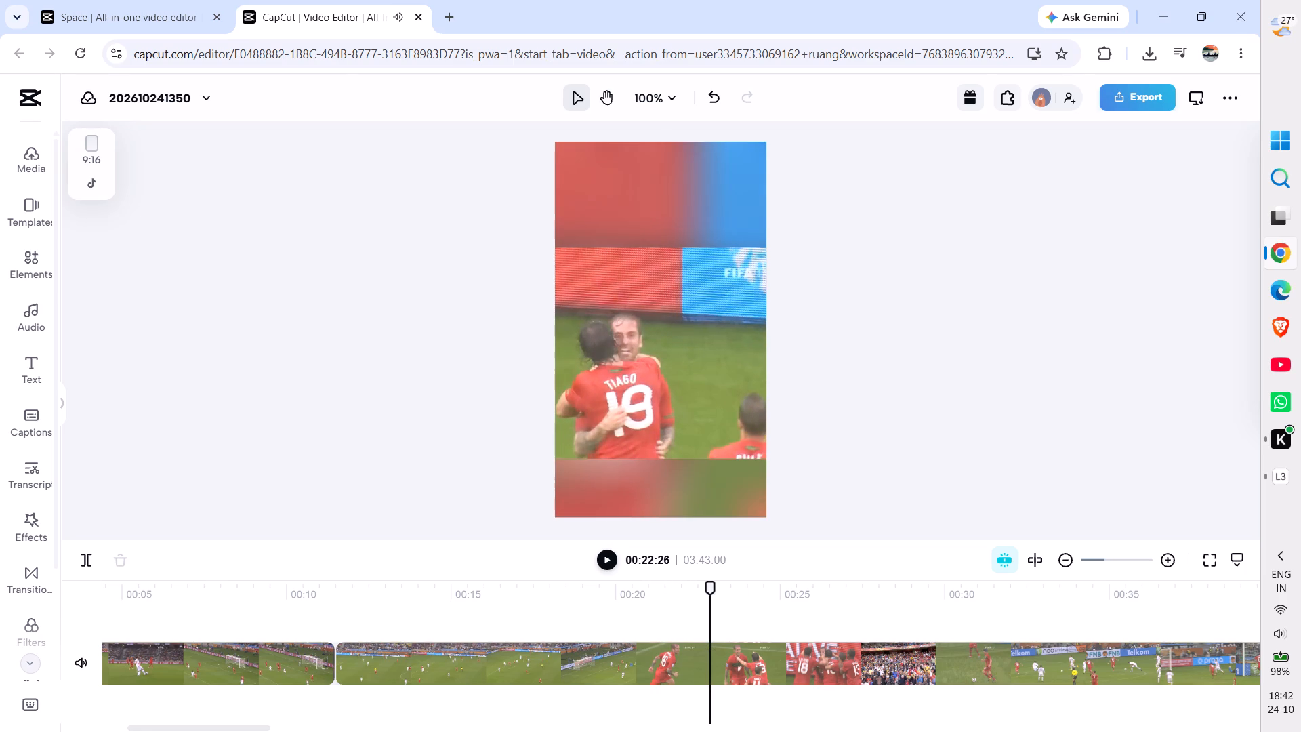
pyautogui.press('space')
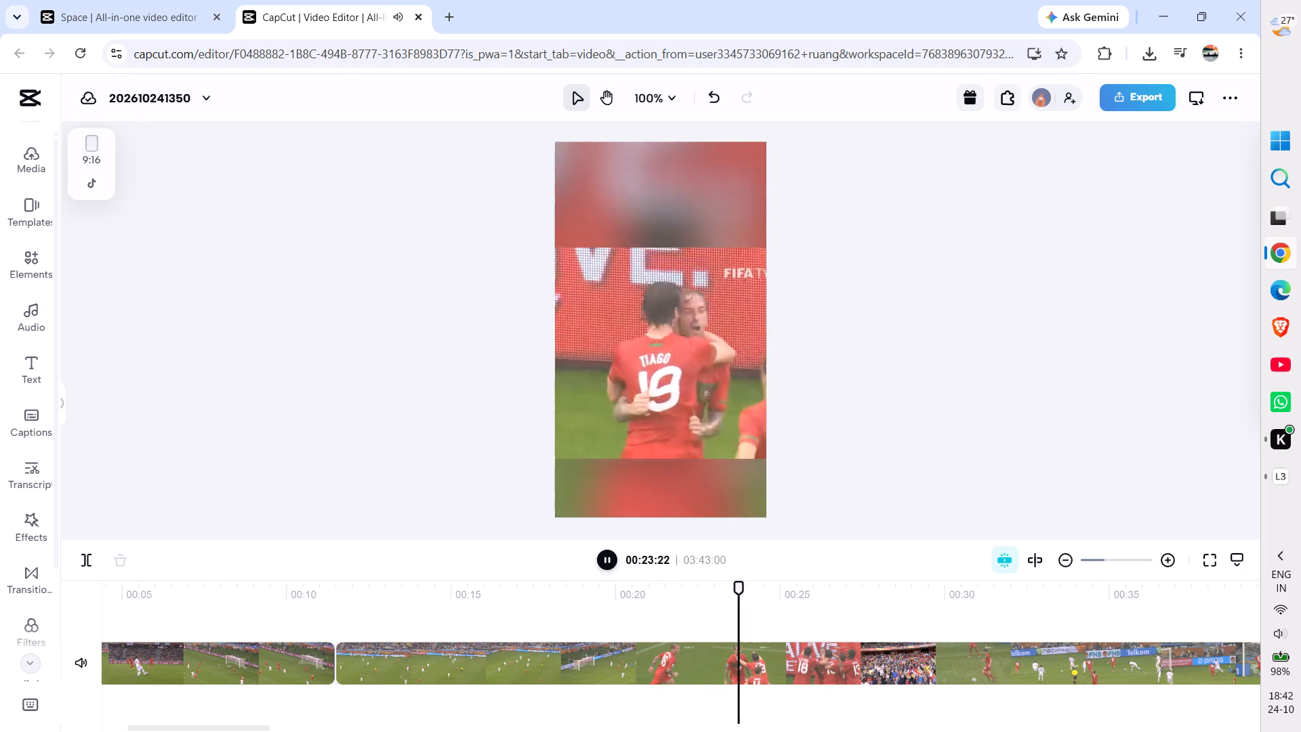
pyautogui.press('space')
pyautogui.press('space')
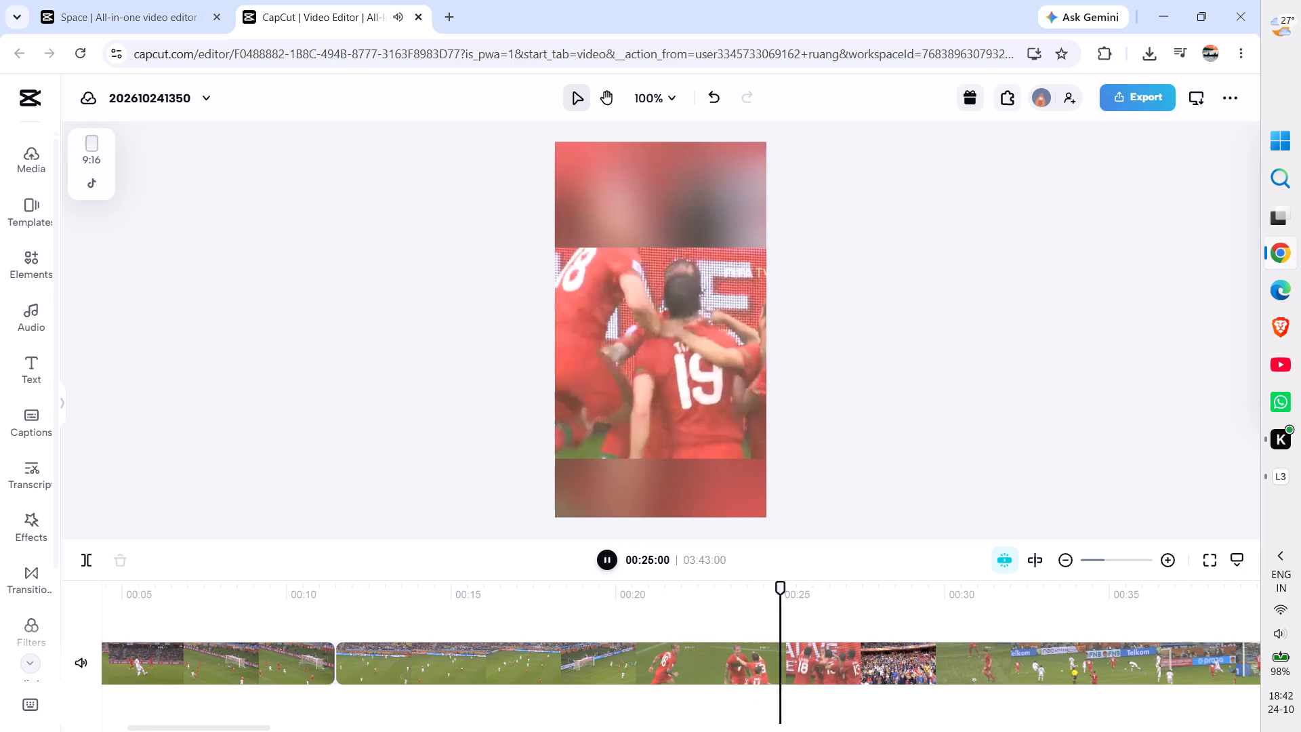
pyautogui.press('space')
pyautogui.press('space')
pyautogui.press('space')
pyautogui.press('space')
pyautogui.press('space')
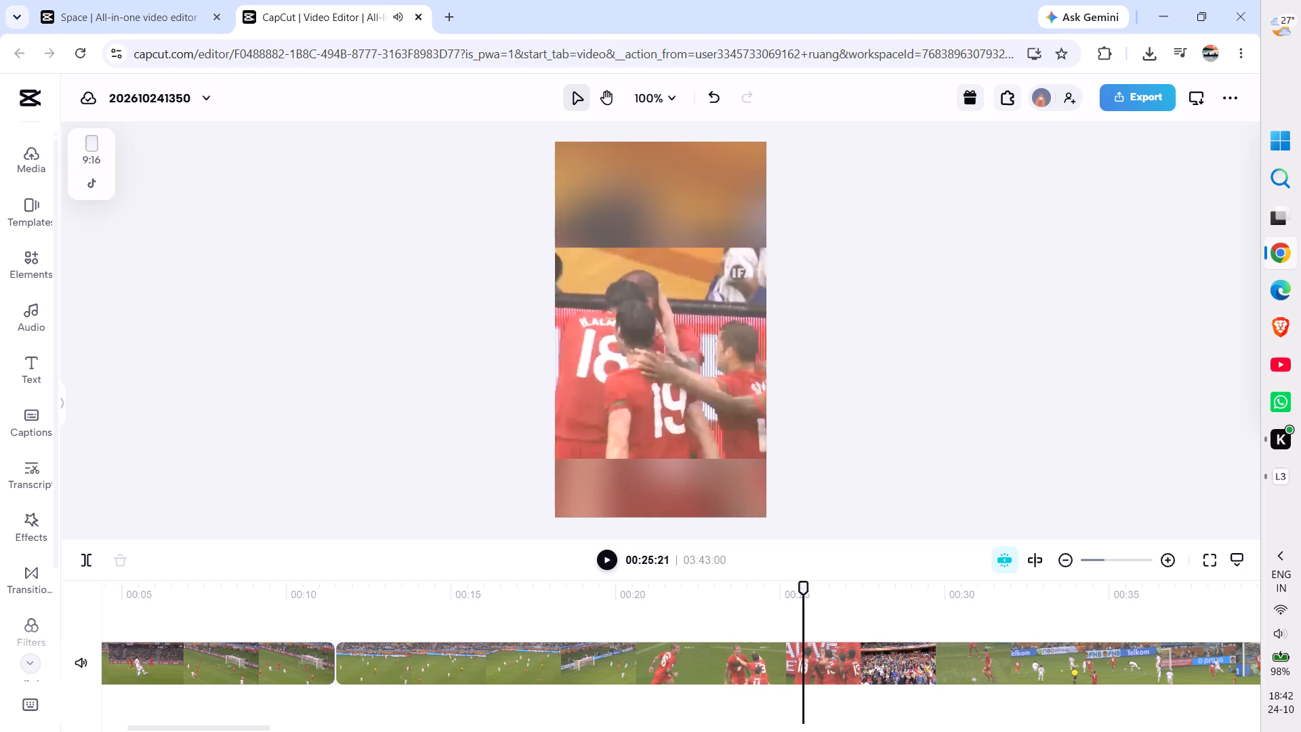
pyautogui.press('space')
pyautogui.press('space')
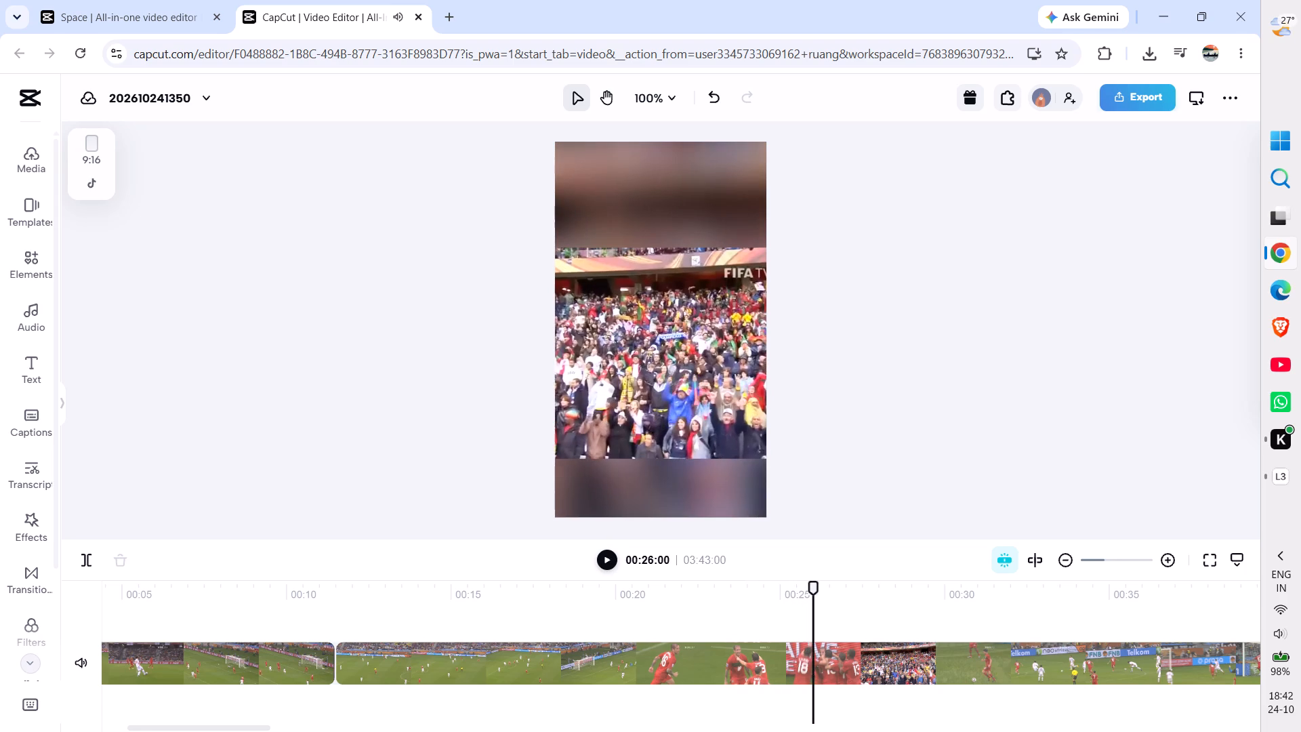
pyautogui.moveTo(810, 588); pyautogui.dragTo(800, 588)
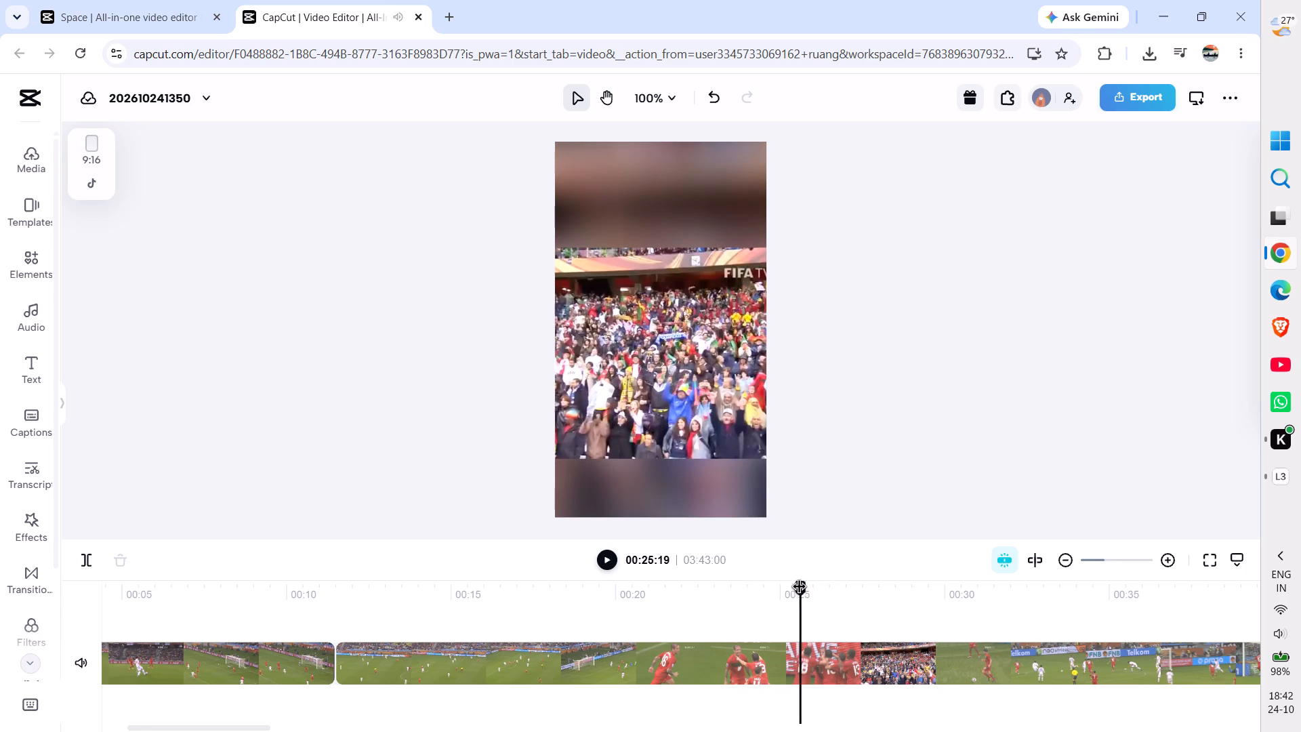
pyautogui.moveTo(800, 588); pyautogui.dragTo(789, 588)
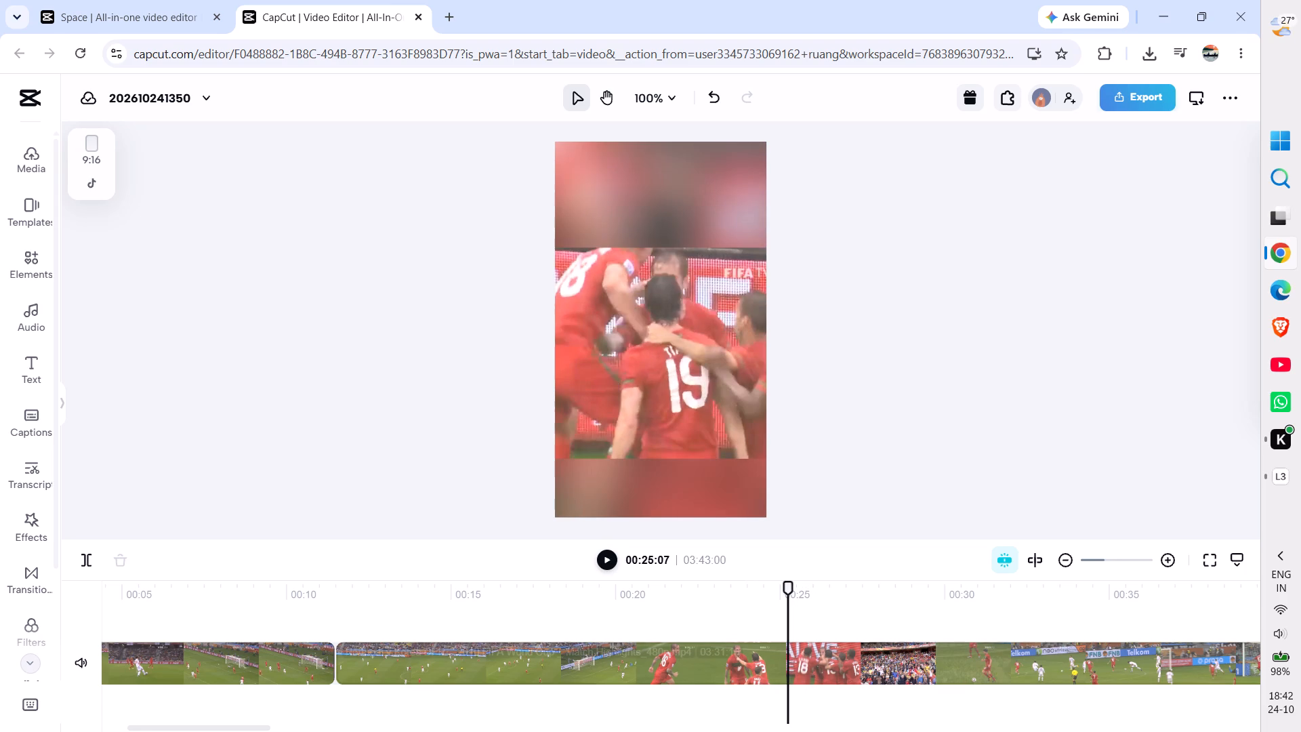
pyautogui.click(787, 666)
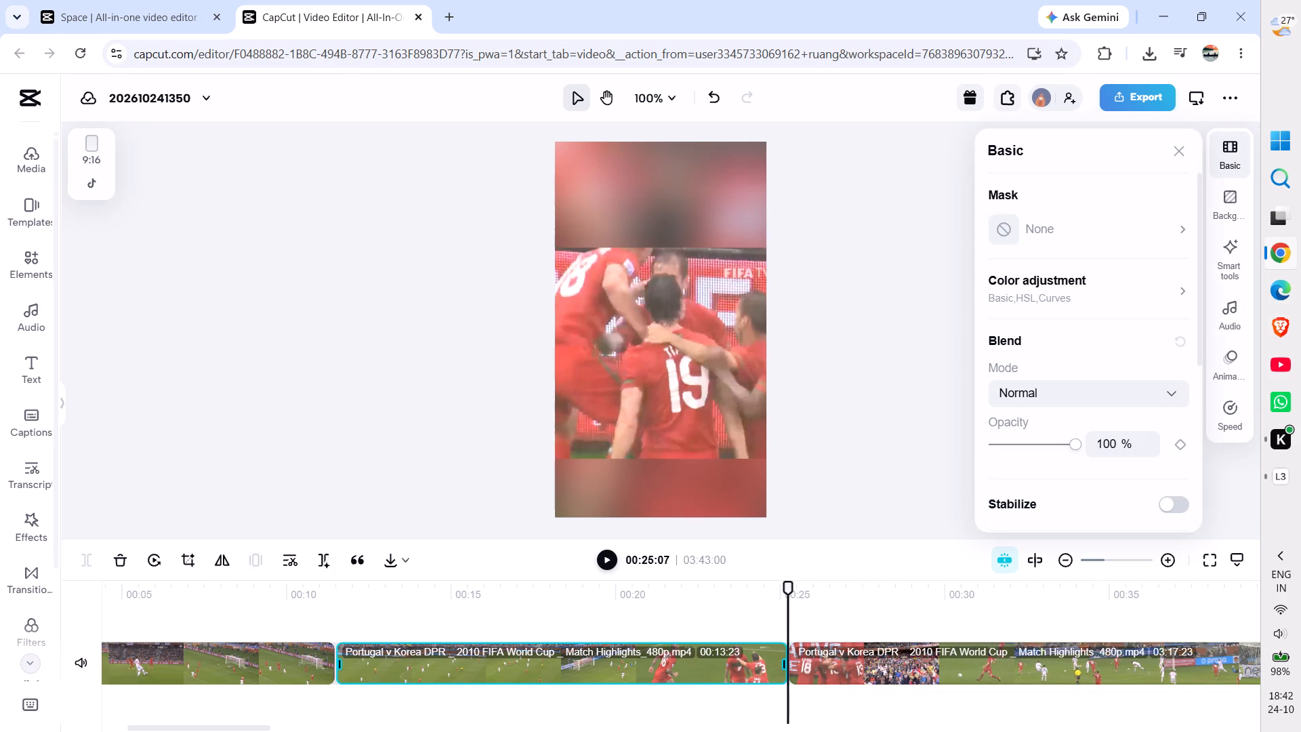
# Replay the start of the celebration and split the clip at 00:21:27, as the teammates reach the goalscorer.
pyautogui.press('space')
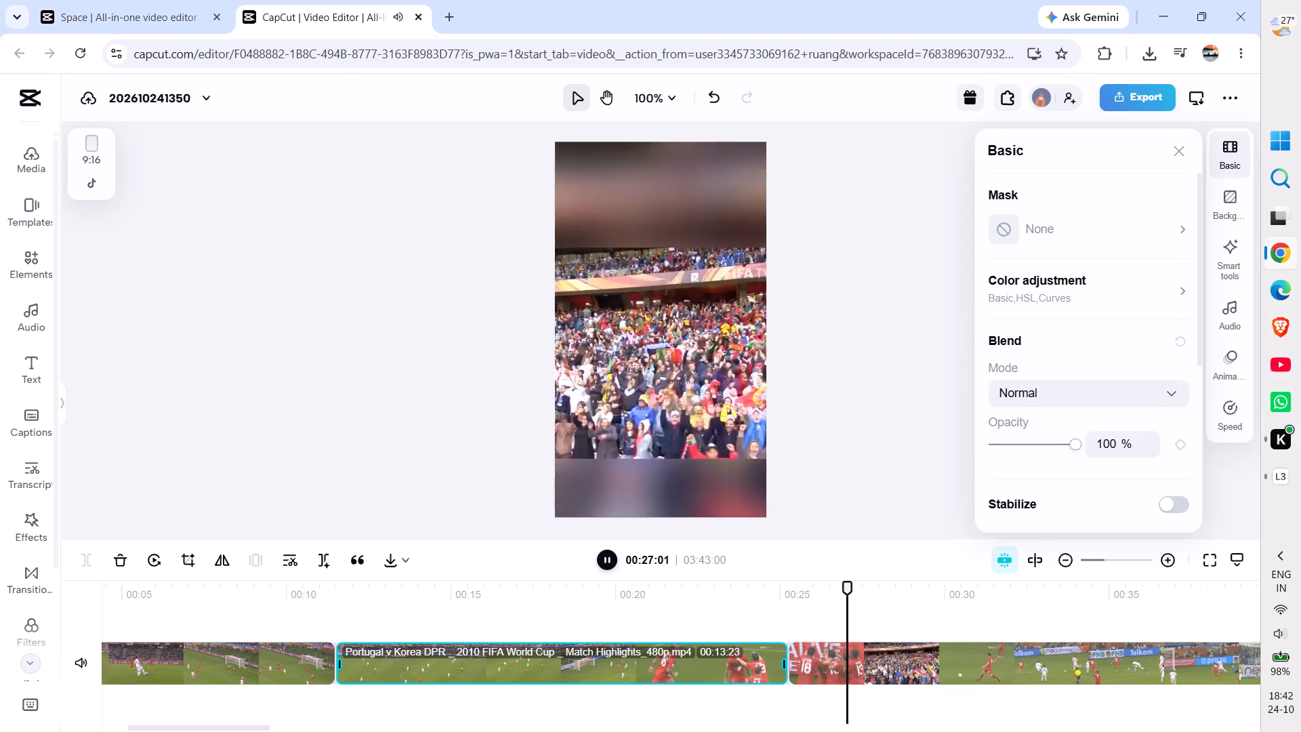
pyautogui.press('space')
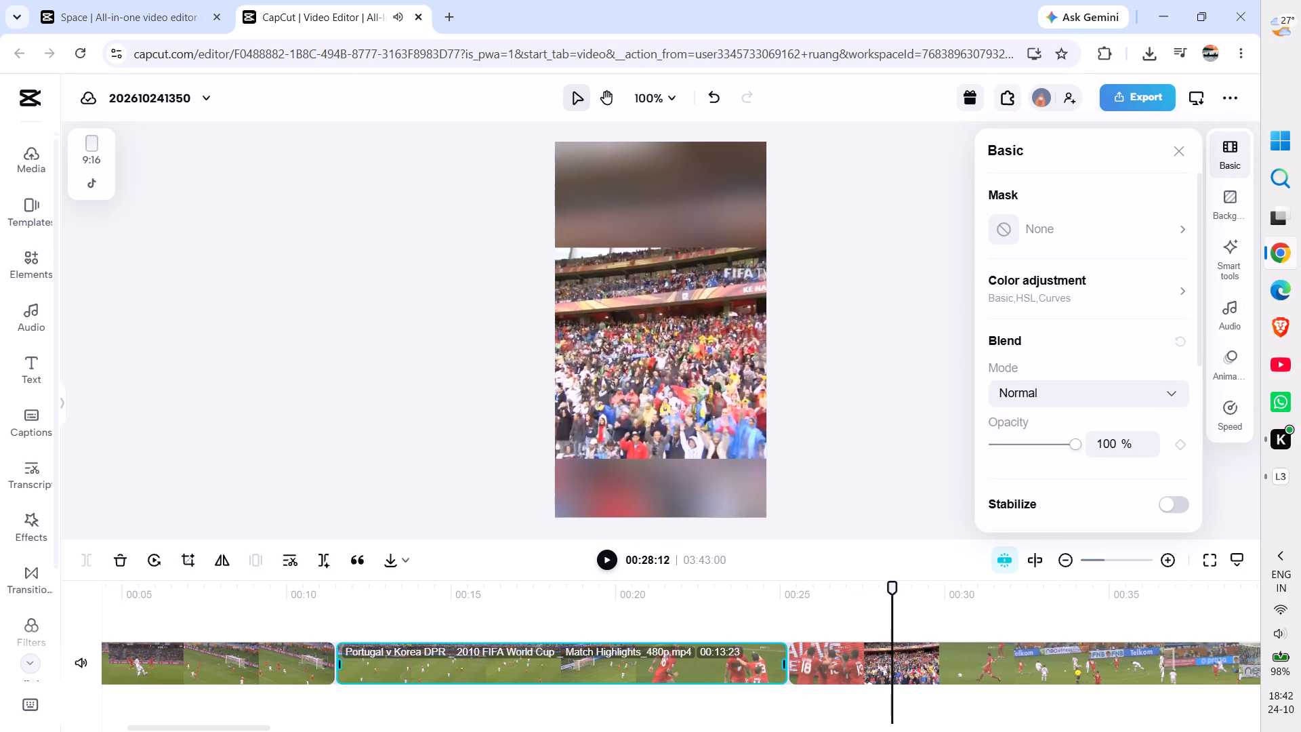
pyautogui.moveTo(894, 584); pyautogui.dragTo(630, 616)
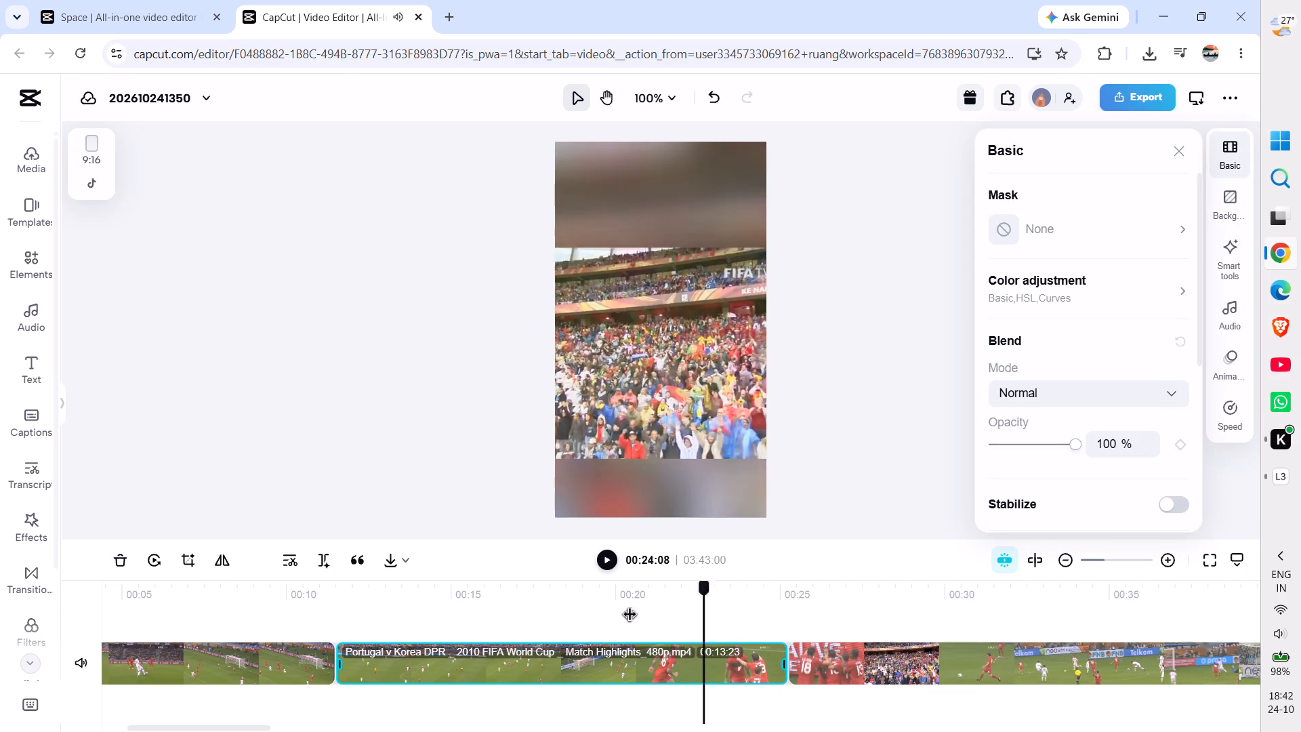
pyautogui.moveTo(630, 616); pyautogui.dragTo(508, 619)
pyautogui.press('space')
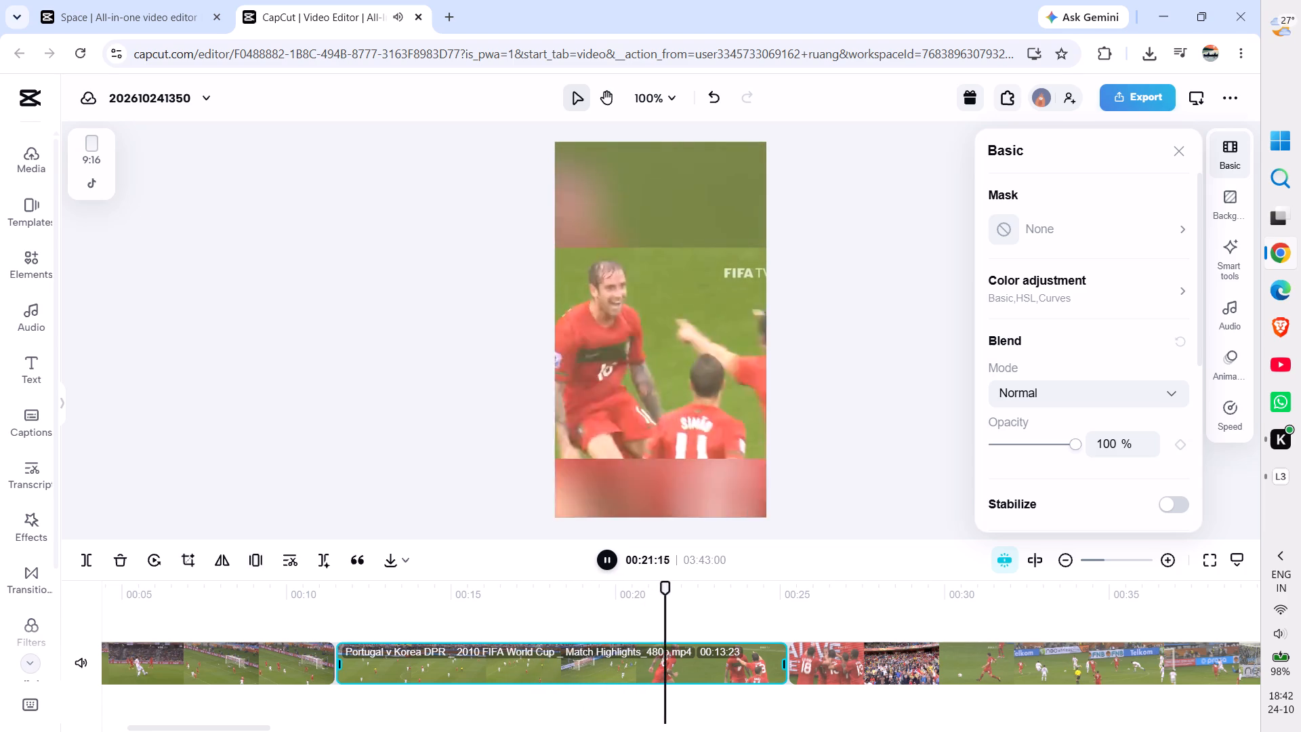
pyautogui.press('space')
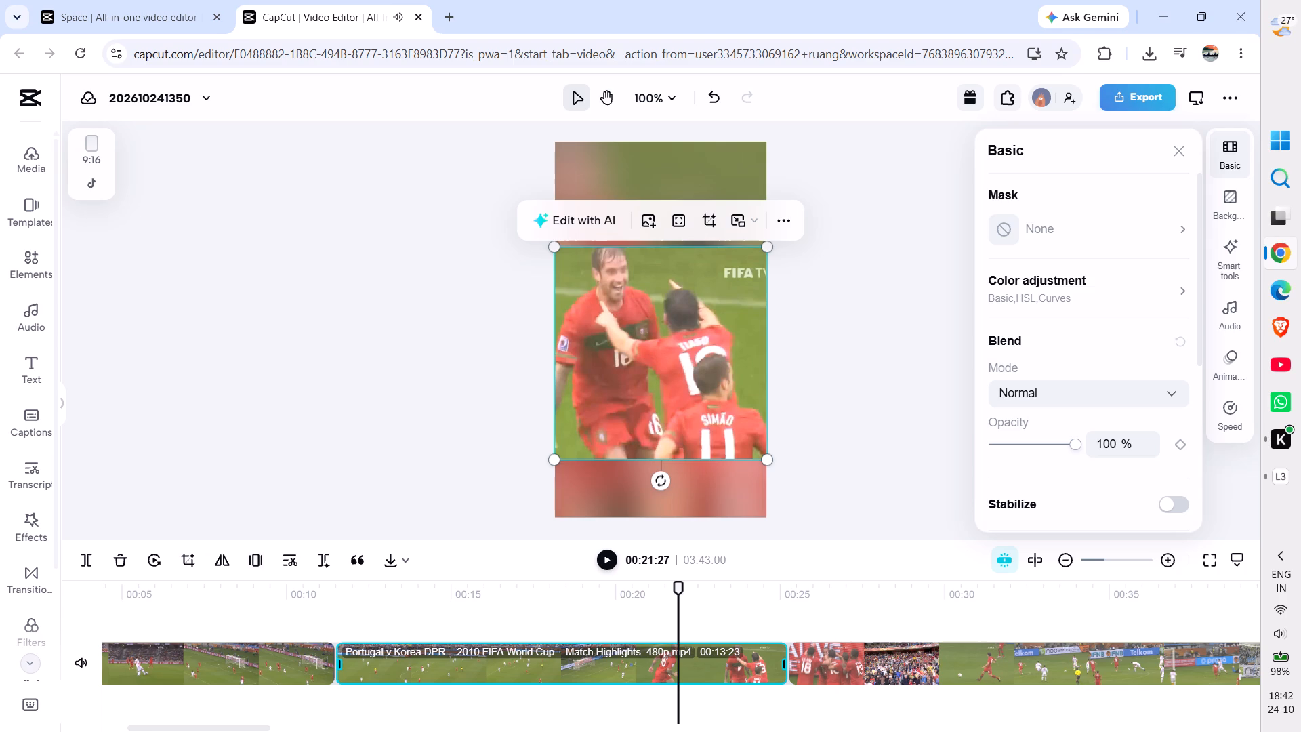
pyautogui.click(673, 662)
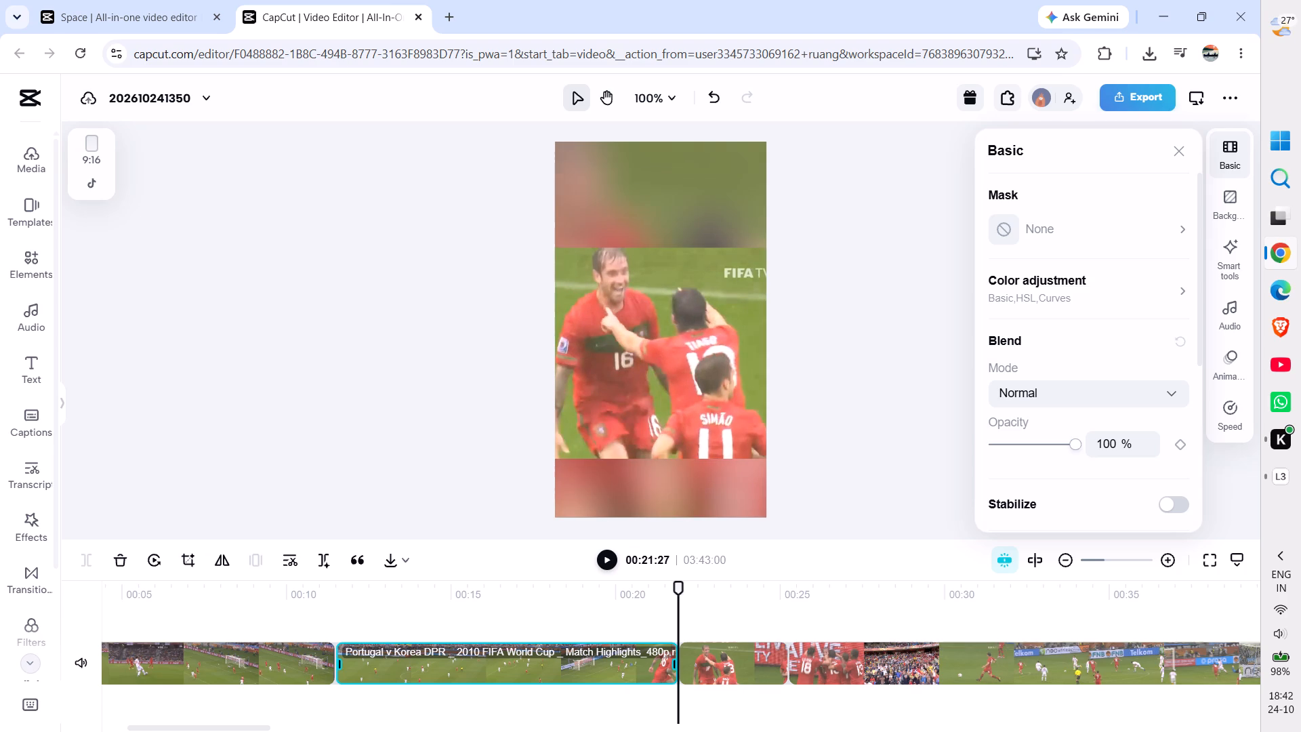
# Find where the crowd shot gives way to the next attack and split the clip there, at 00:28:21.
pyautogui.click(861, 615)
pyautogui.press('space')
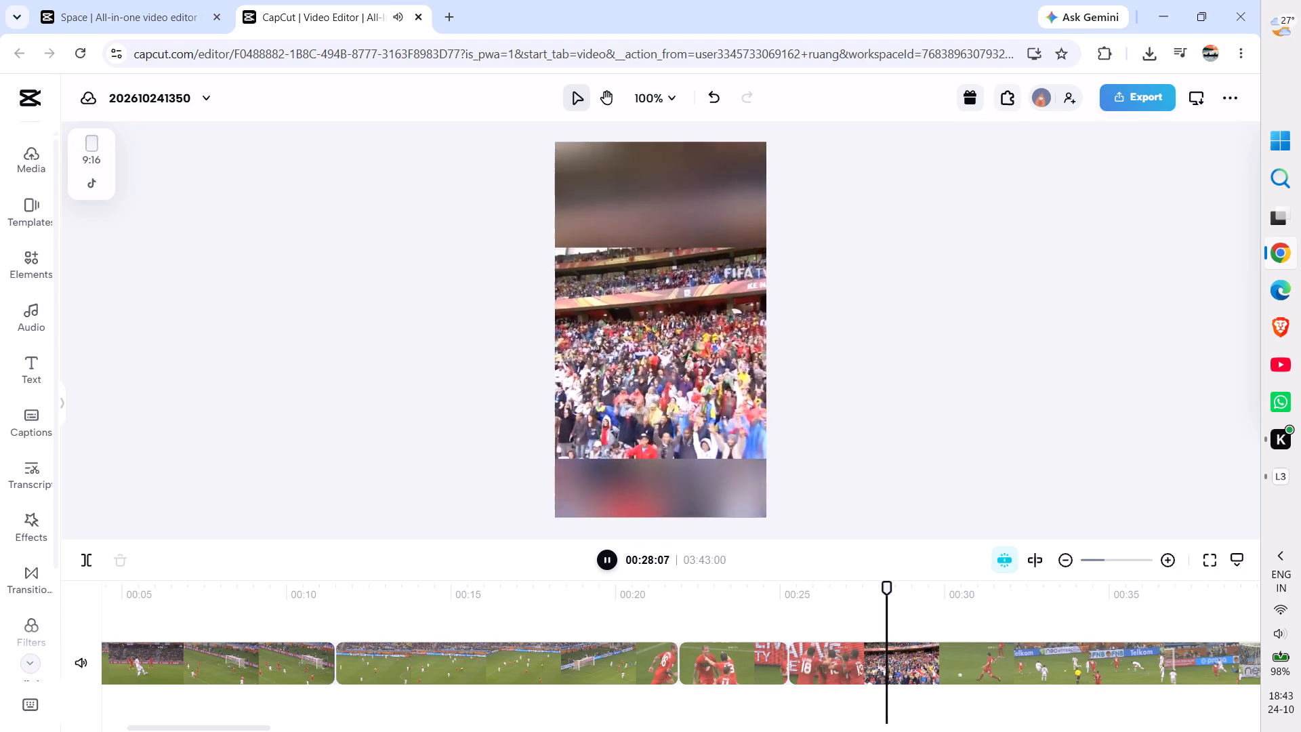
pyautogui.press('space')
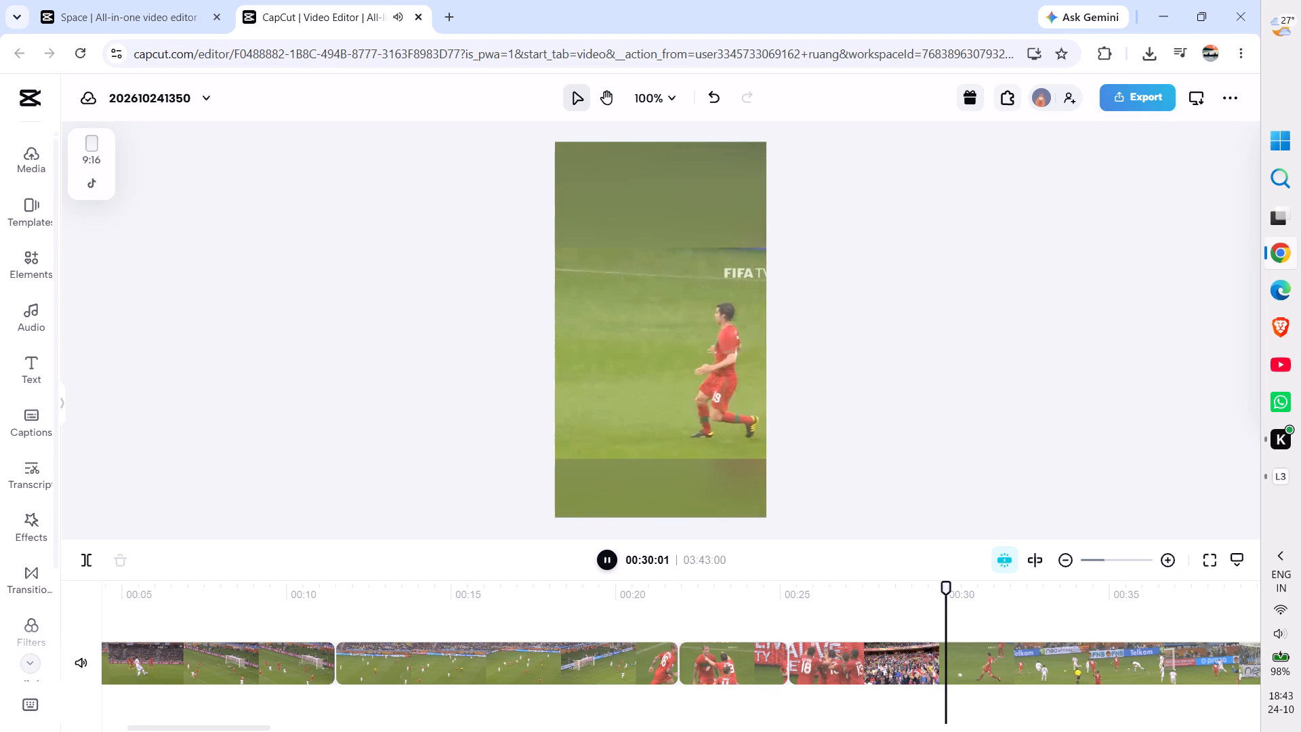
pyautogui.moveTo(947, 586); pyautogui.dragTo(929, 586)
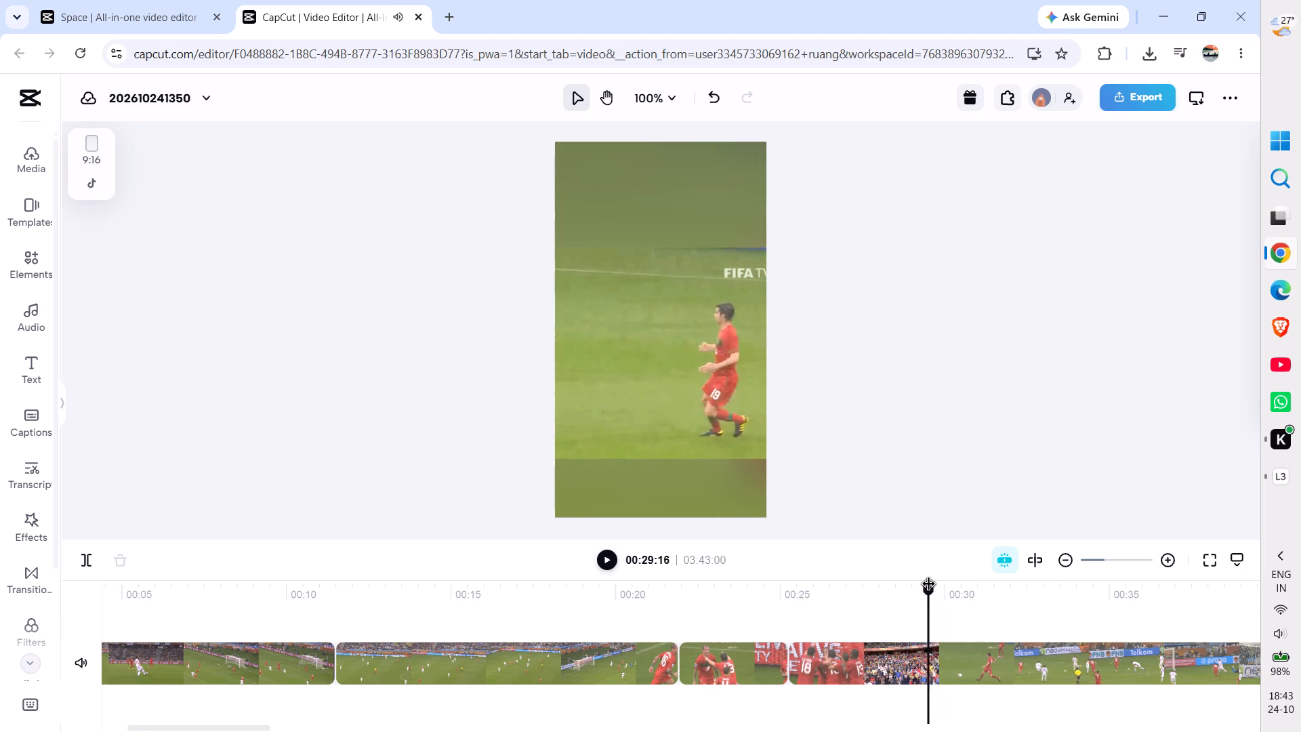
pyautogui.moveTo(929, 586); pyautogui.dragTo(903, 586)
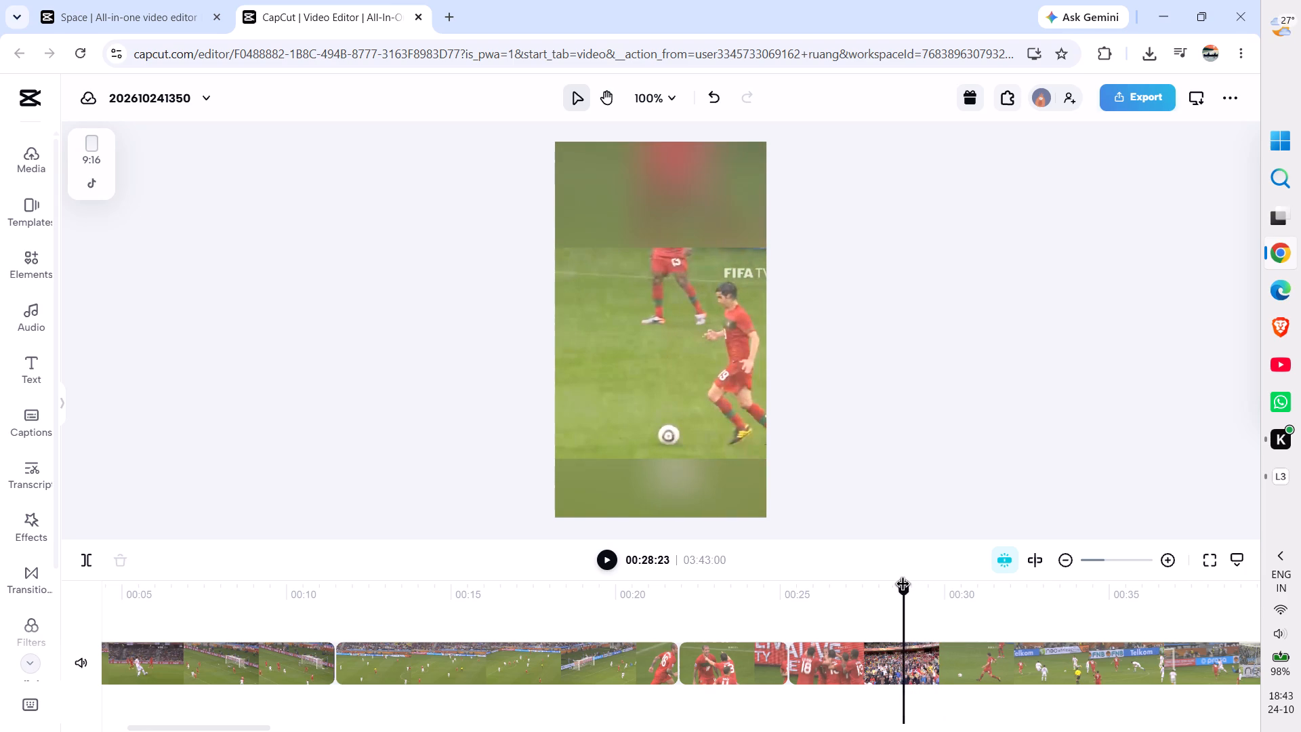
pyautogui.moveTo(903, 586); pyautogui.dragTo(903, 586)
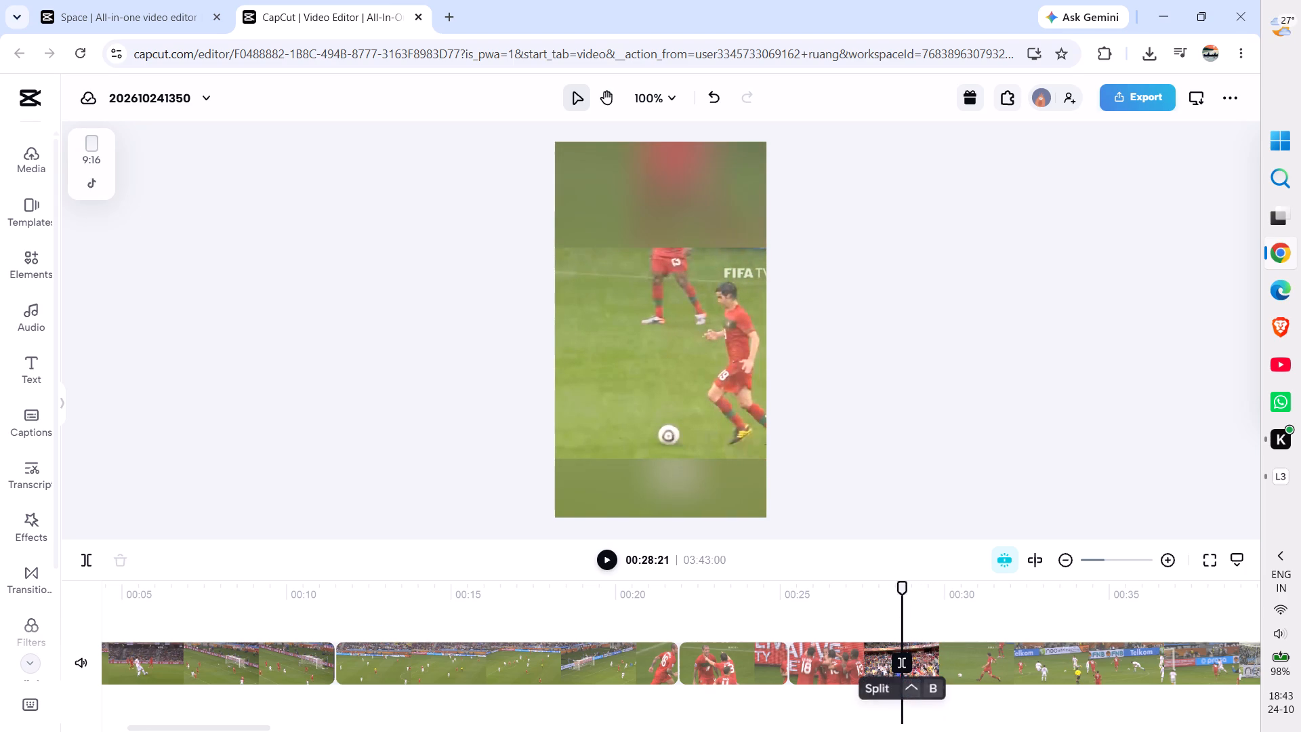
pyautogui.click(904, 665)
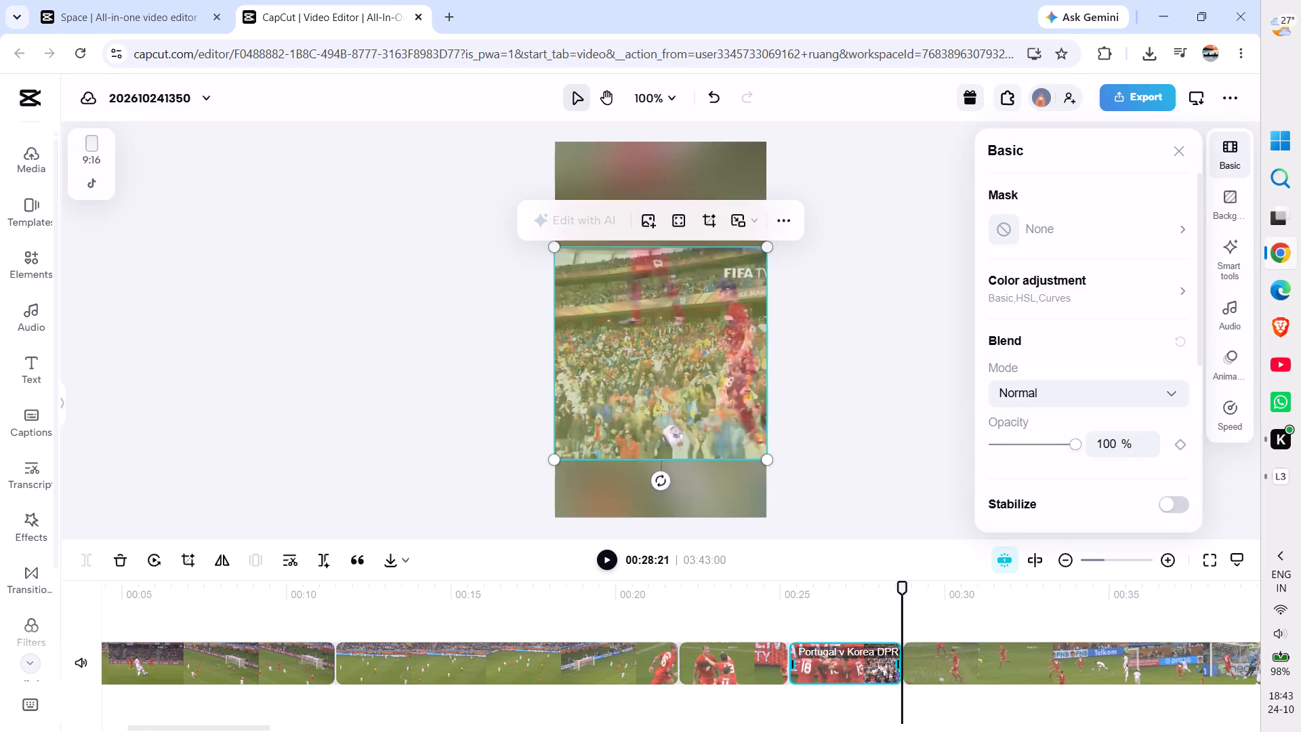
# Delete the two celebration and crowd segments between 00:21:27 and 00:28:21.
pyautogui.click(867, 651)
pyautogui.press('Delete')
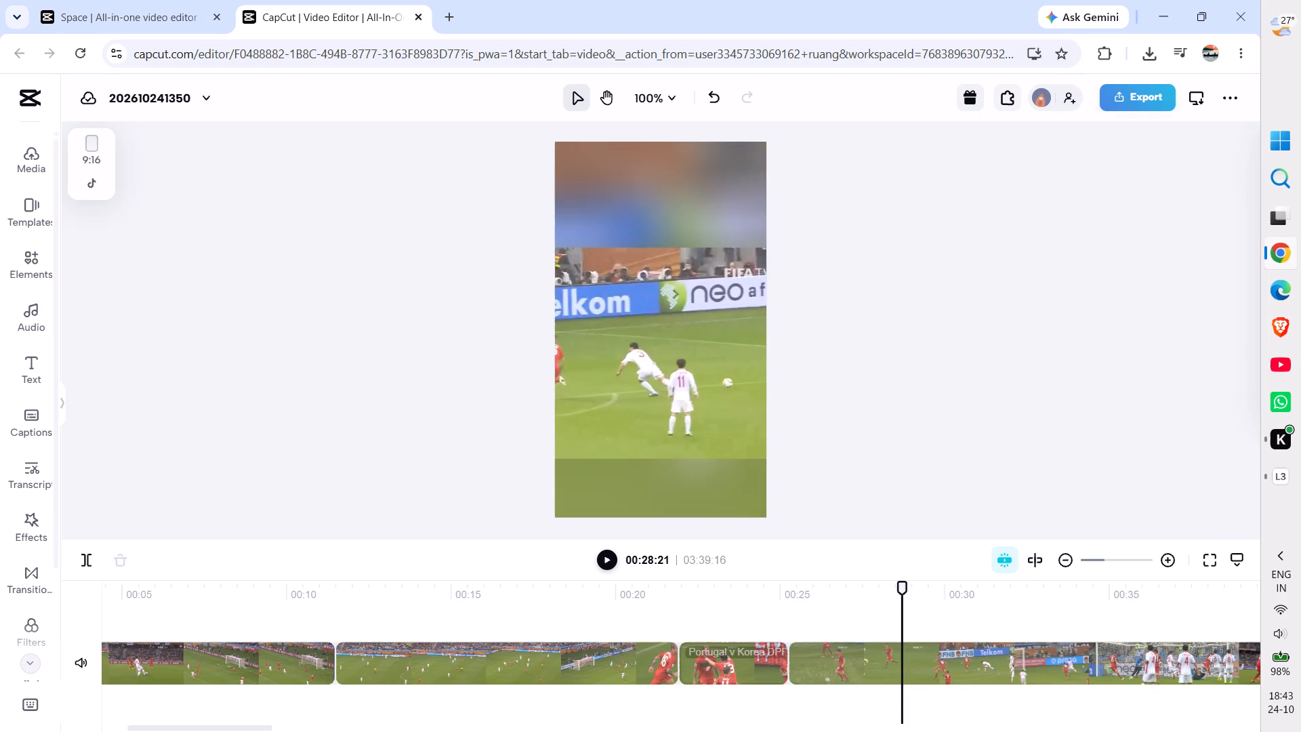
pyautogui.click(717, 646)
pyautogui.press('Delete')
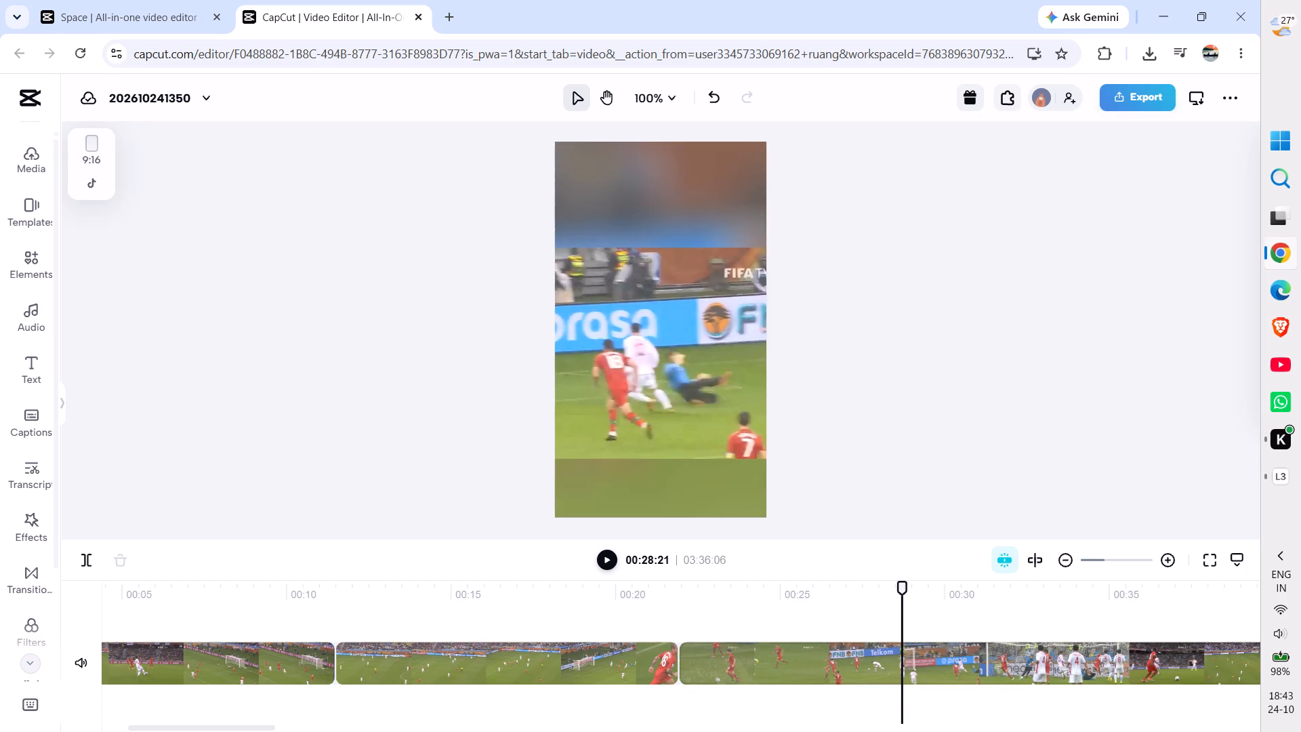
# Play back the new cut after the first goal and review the following attack up to the close-up goalmouth replay.
pyautogui.moveTo(903, 586); pyautogui.dragTo(636, 602)
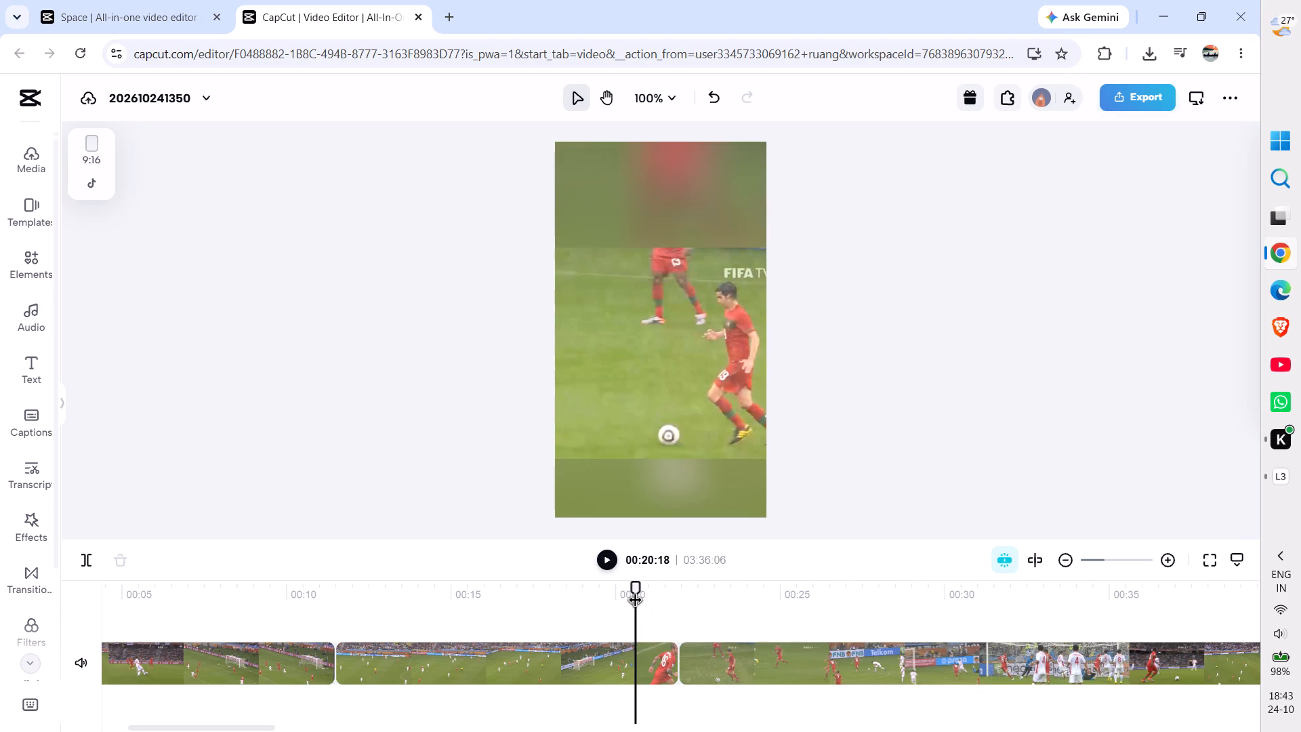
pyautogui.press('space')
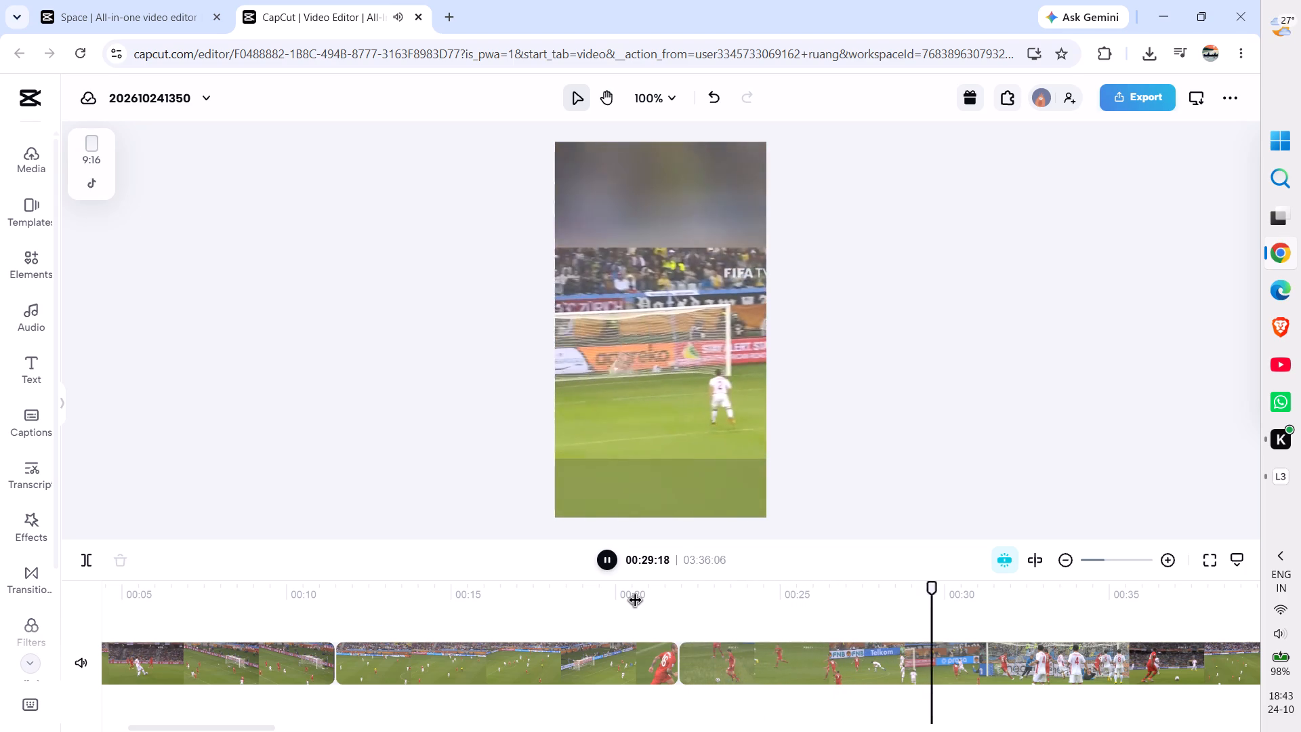
pyautogui.press('space')
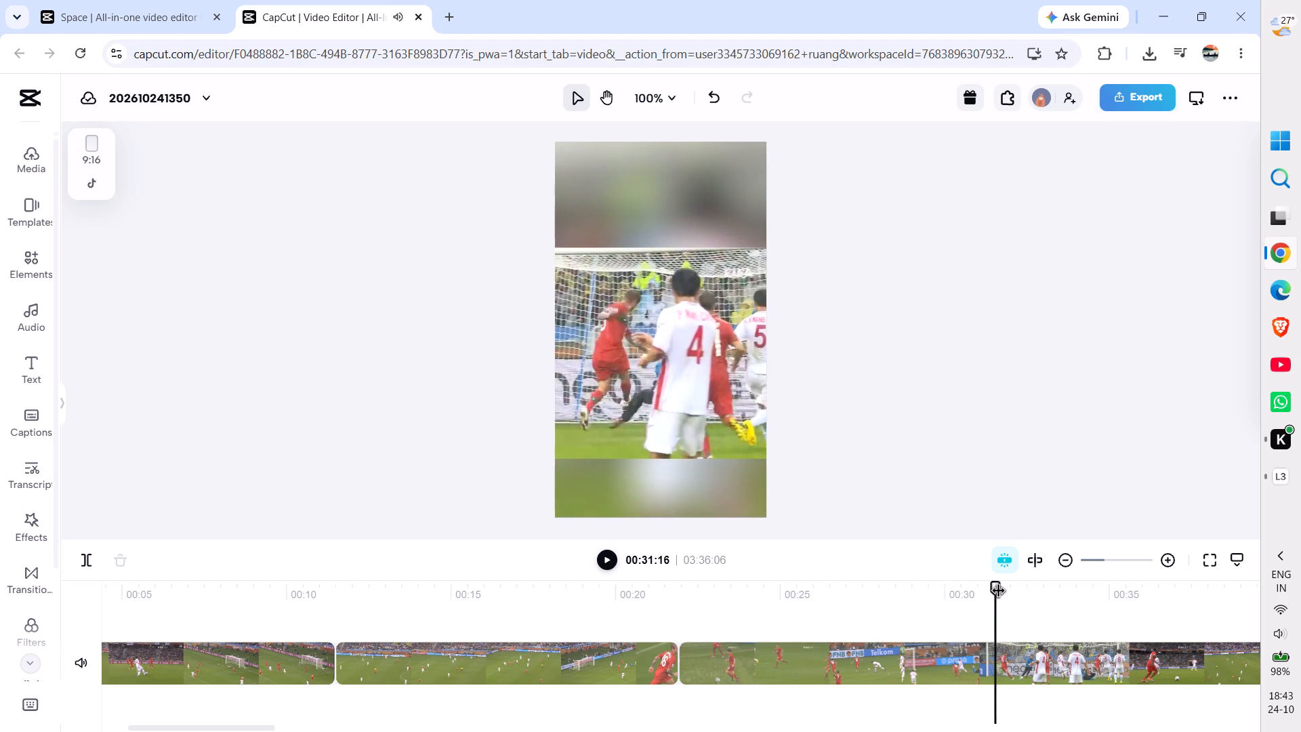
pyautogui.moveTo(999, 592); pyautogui.dragTo(800, 586)
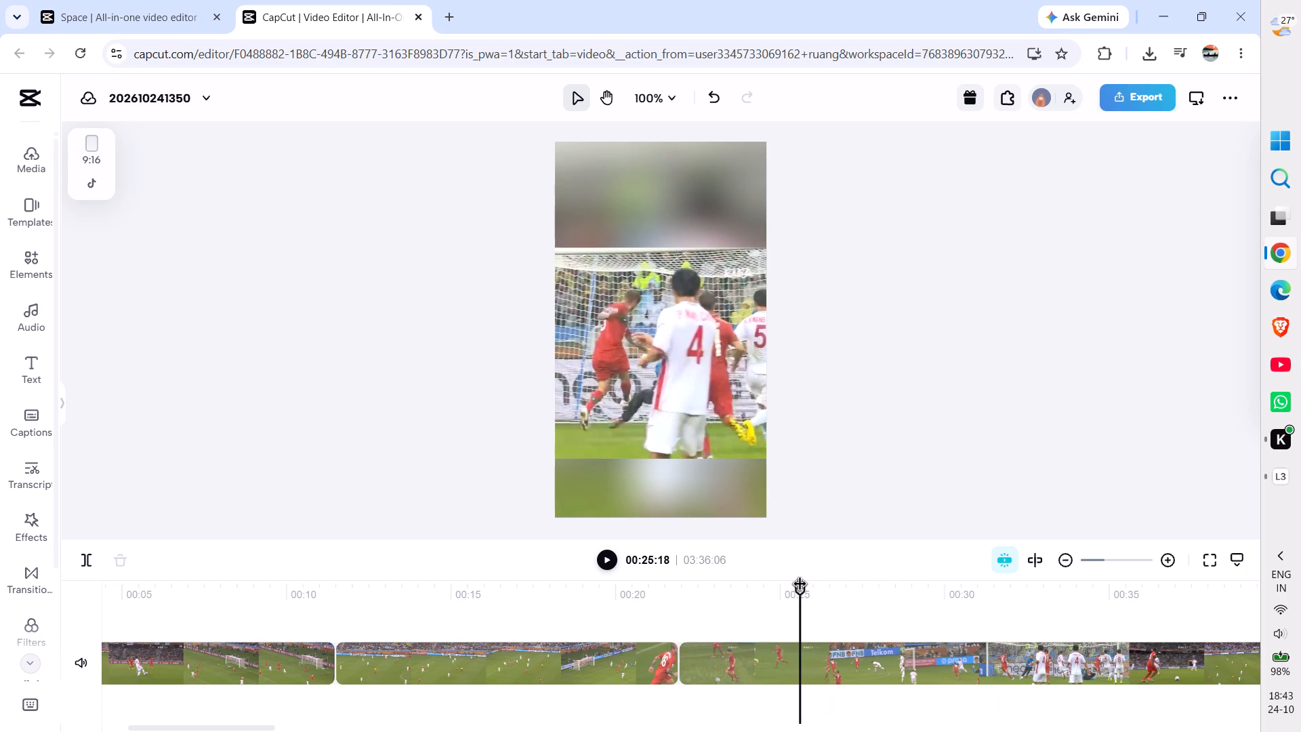
pyautogui.press('space')
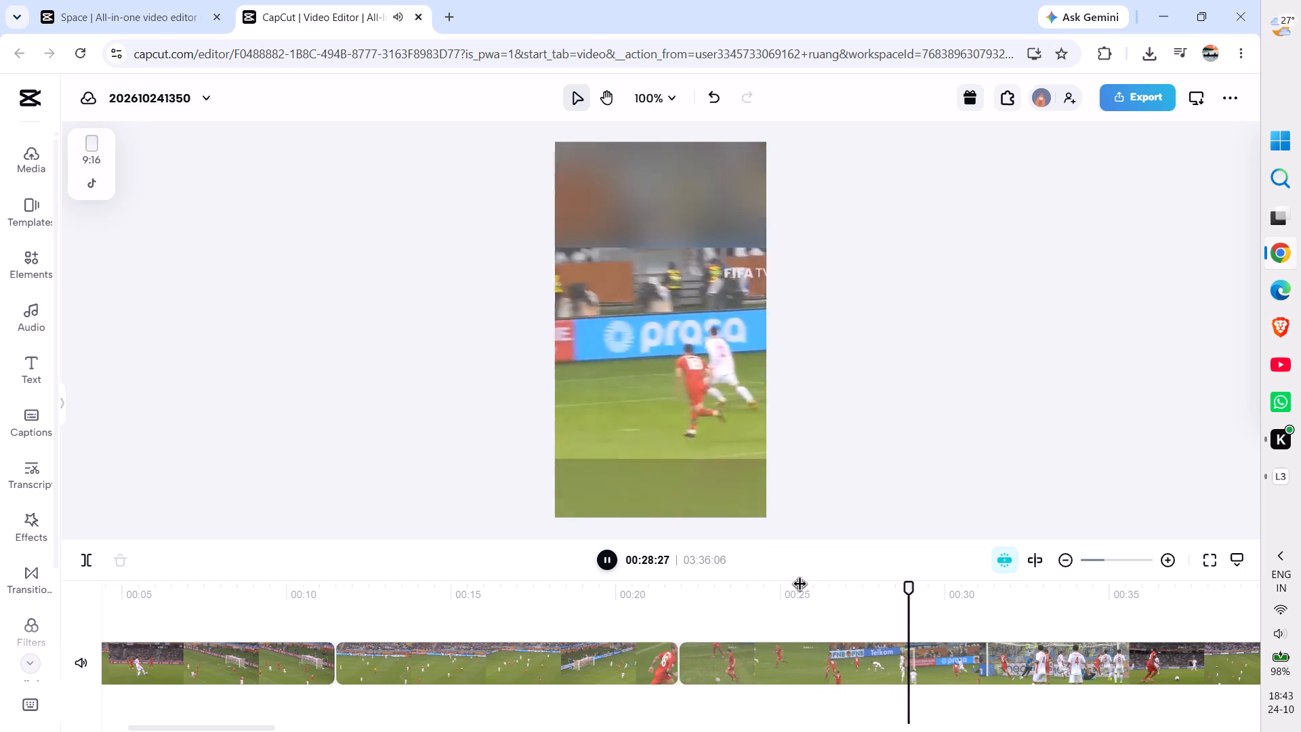
pyautogui.press('space')
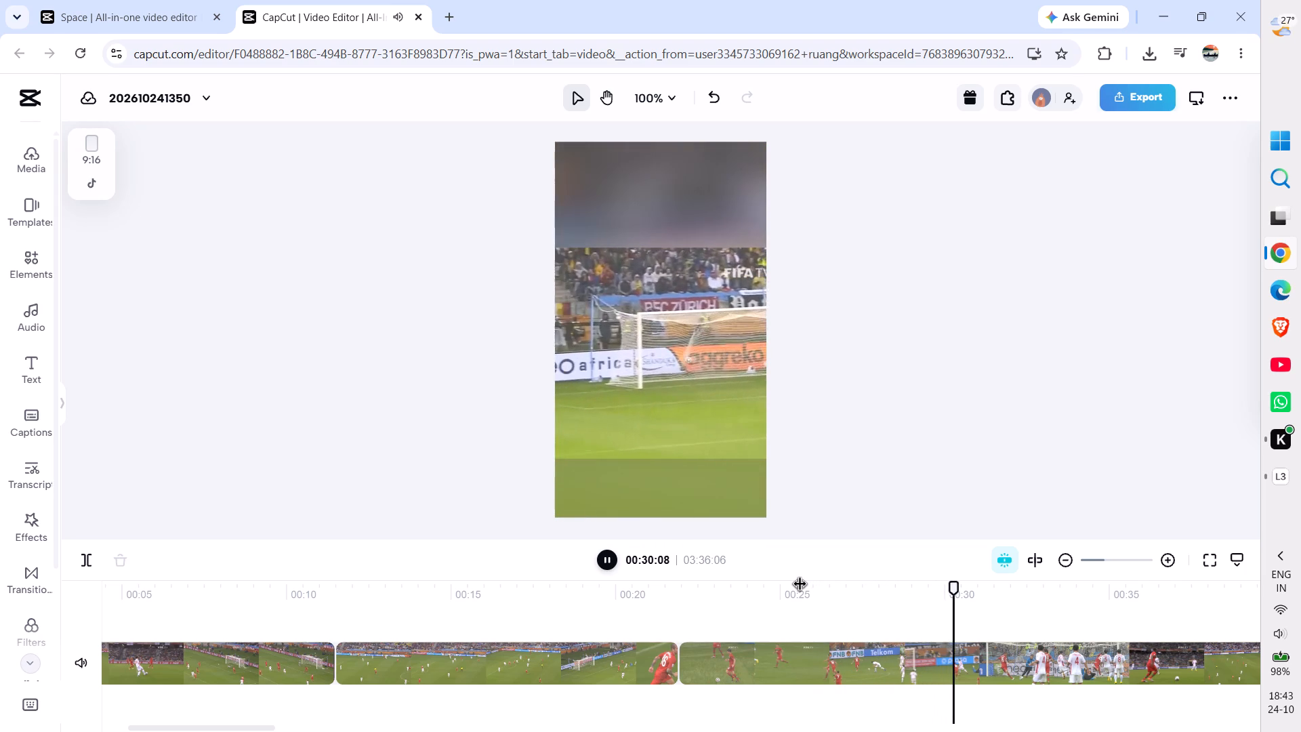
pyautogui.press('space')
pyautogui.press('space')
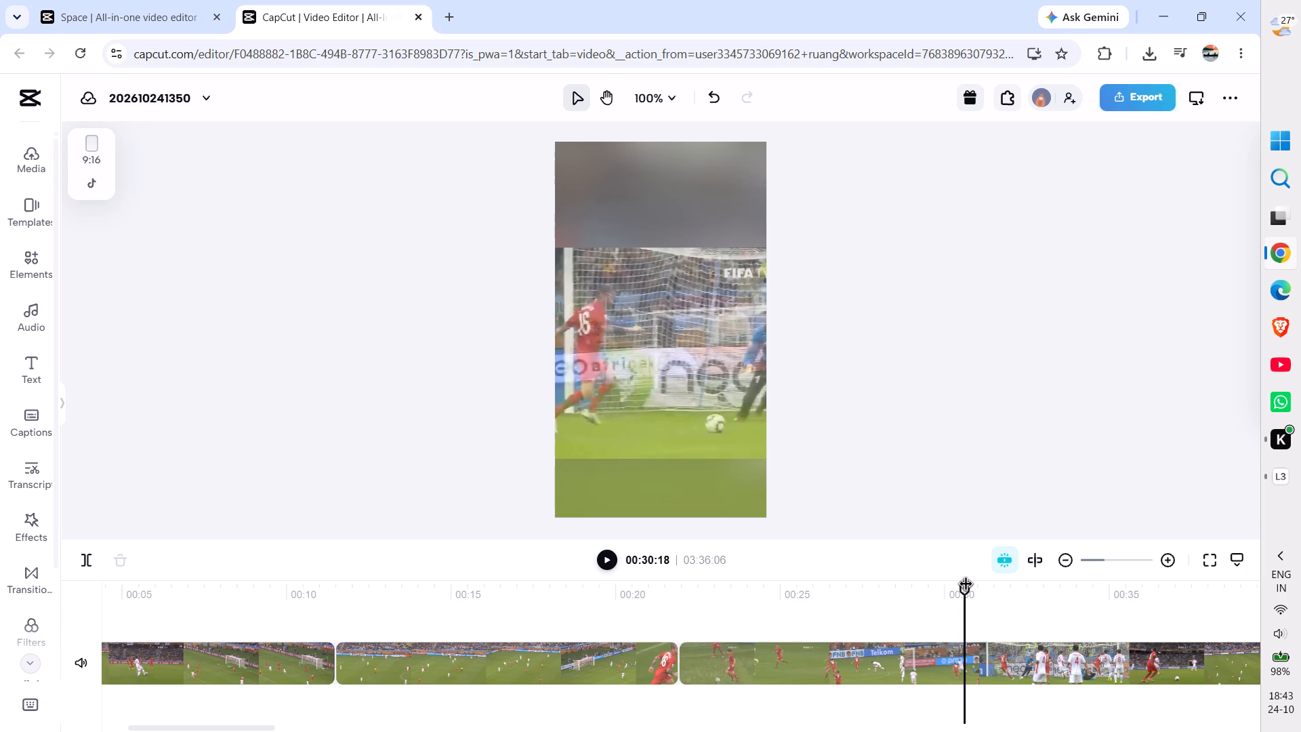
pyautogui.moveTo(966, 586); pyautogui.dragTo(718, 591)
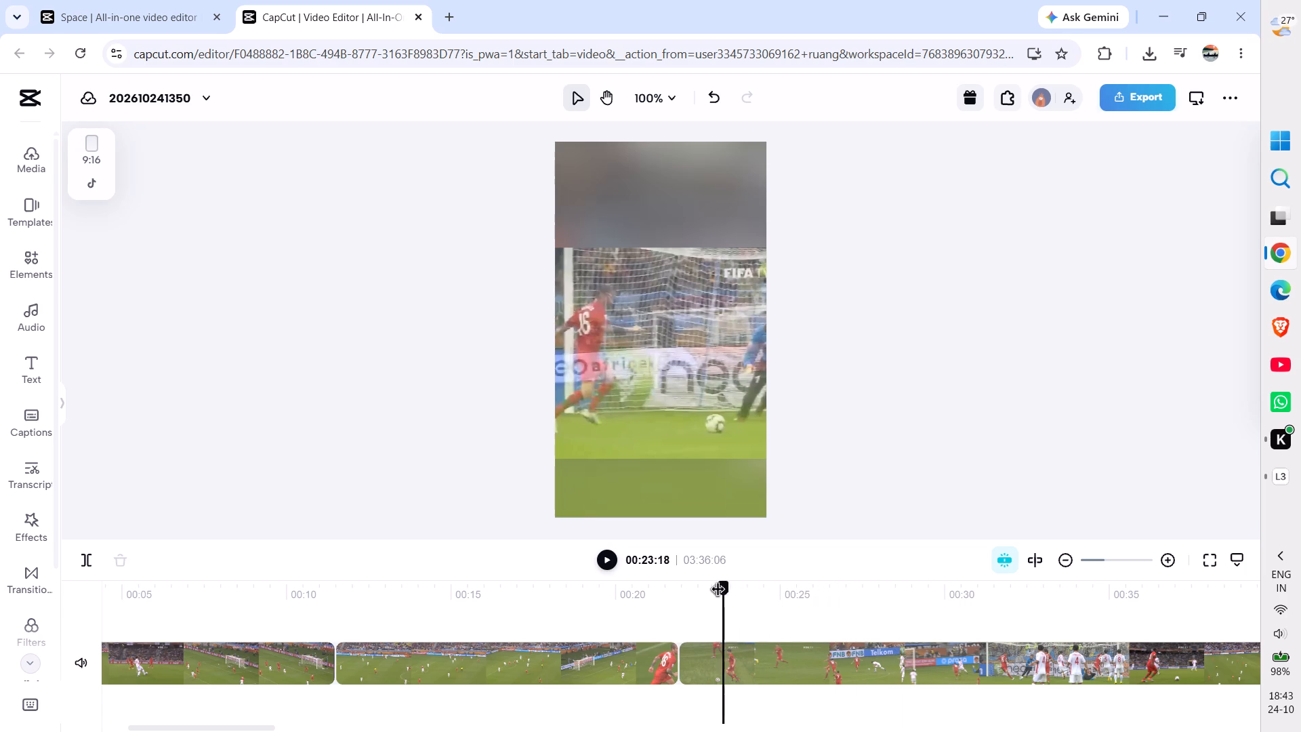
pyautogui.moveTo(718, 591); pyautogui.dragTo(680, 590)
pyautogui.press('space')
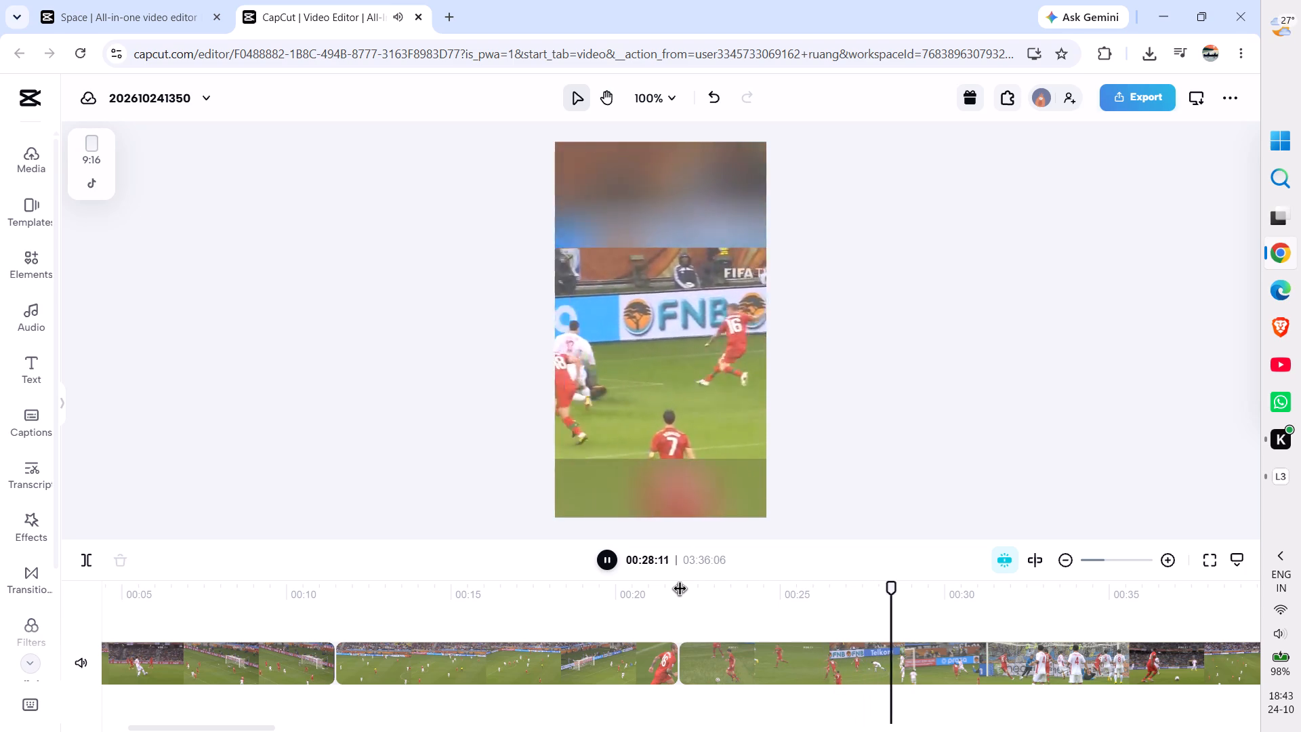
pyautogui.press('space')
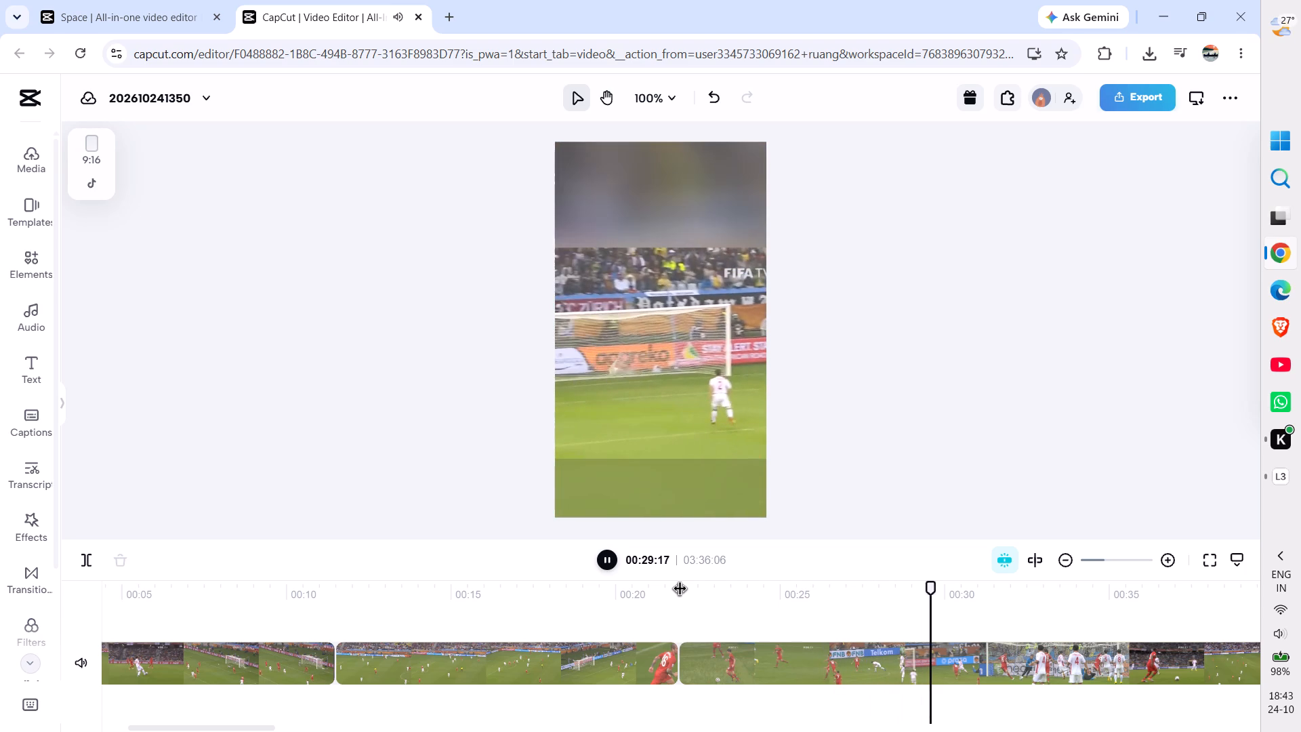
# Pause on the shot of the empty goal after the attack and split the clip at 00:29:22.
pyautogui.press('space')
pyautogui.press('space')
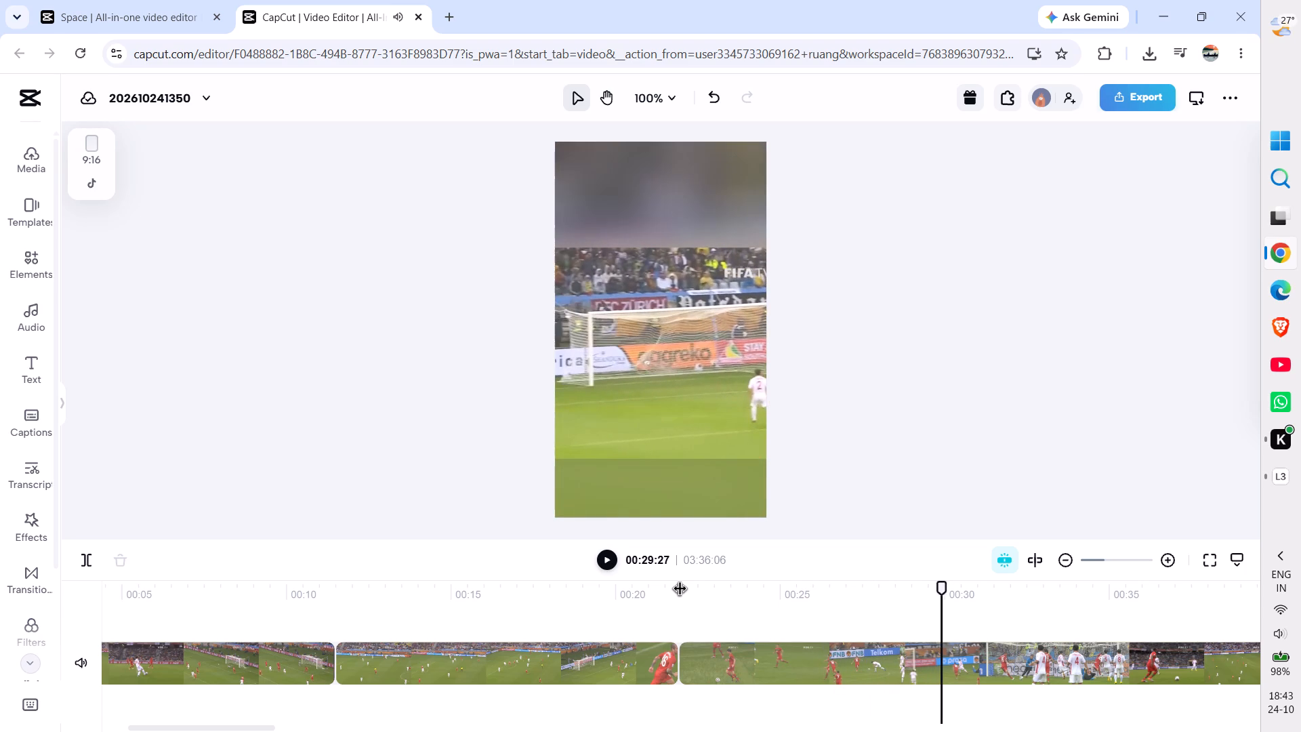
pyautogui.moveTo(944, 588); pyautogui.dragTo(941, 588)
pyautogui.moveTo(941, 588); pyautogui.dragTo(936, 588)
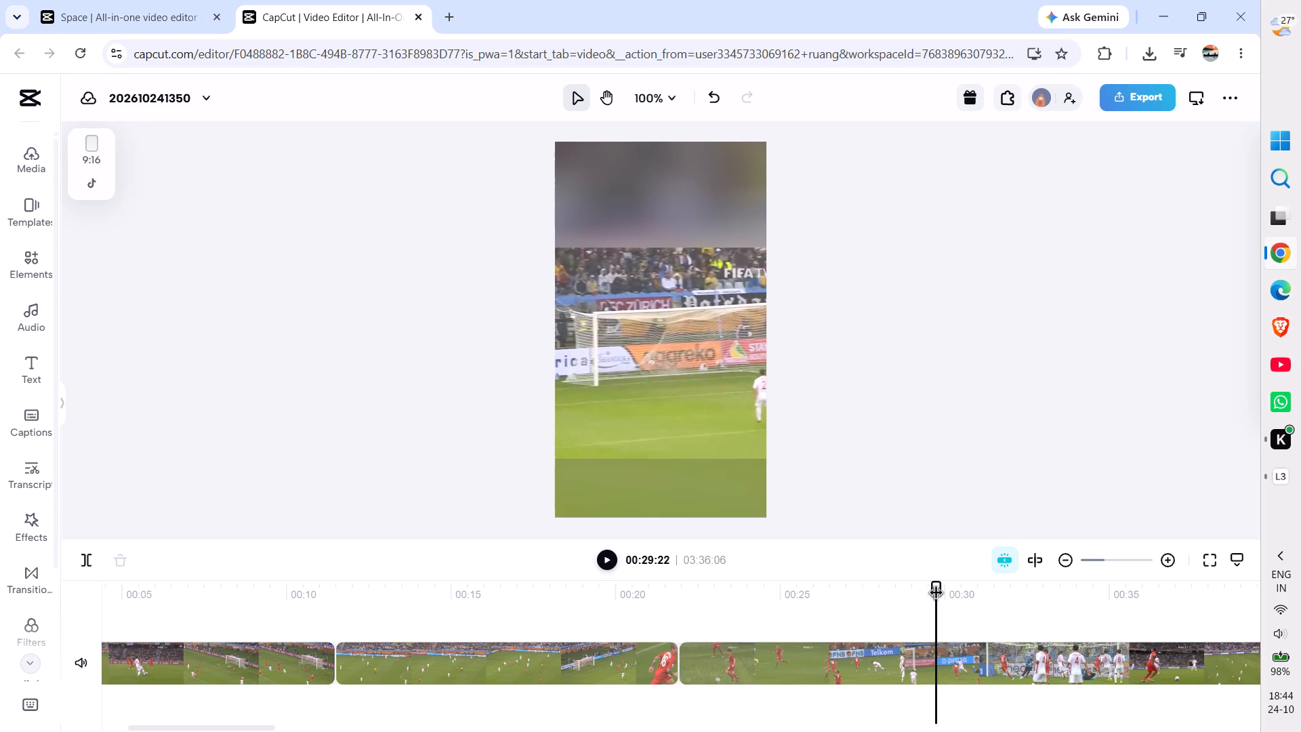
pyautogui.click(934, 659)
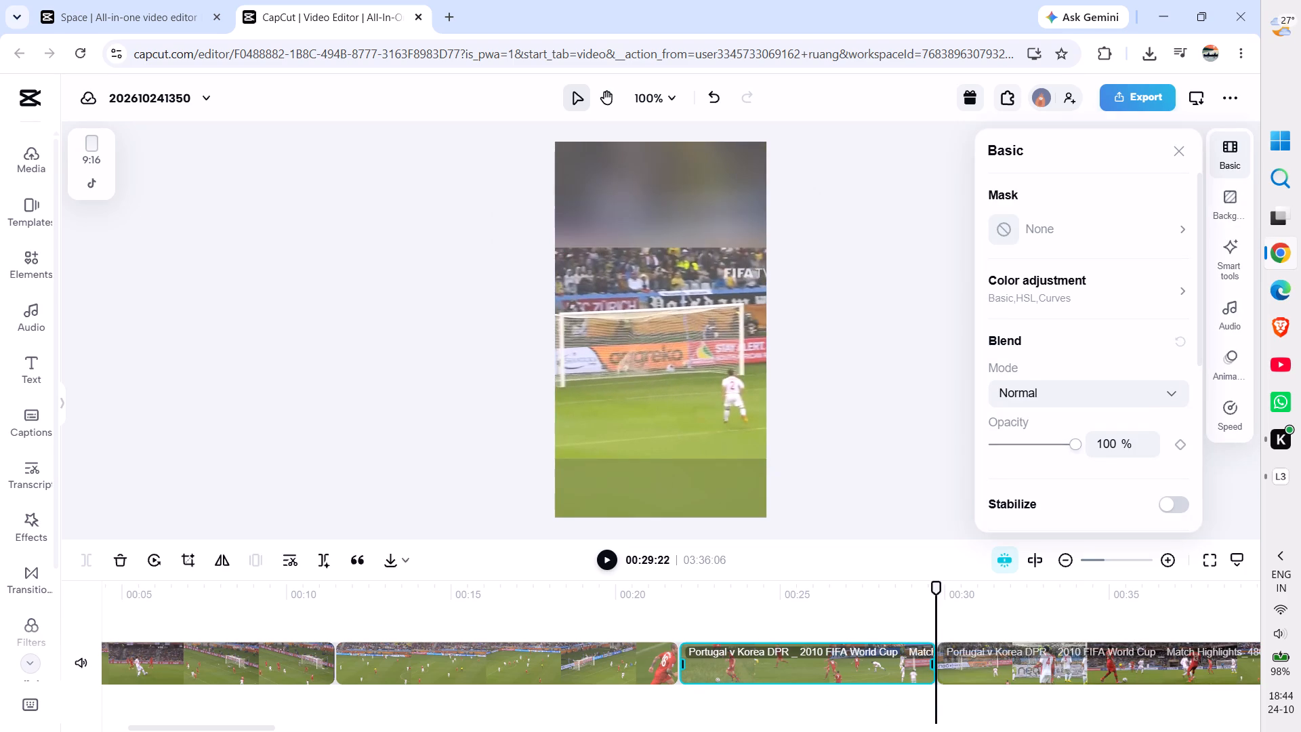
# Split the clip again at 00:35:08, as the red player runs with the ball, and delete the goalmouth close-up segment from 00:29:22.
pyautogui.click(984, 666)
pyautogui.press('space')
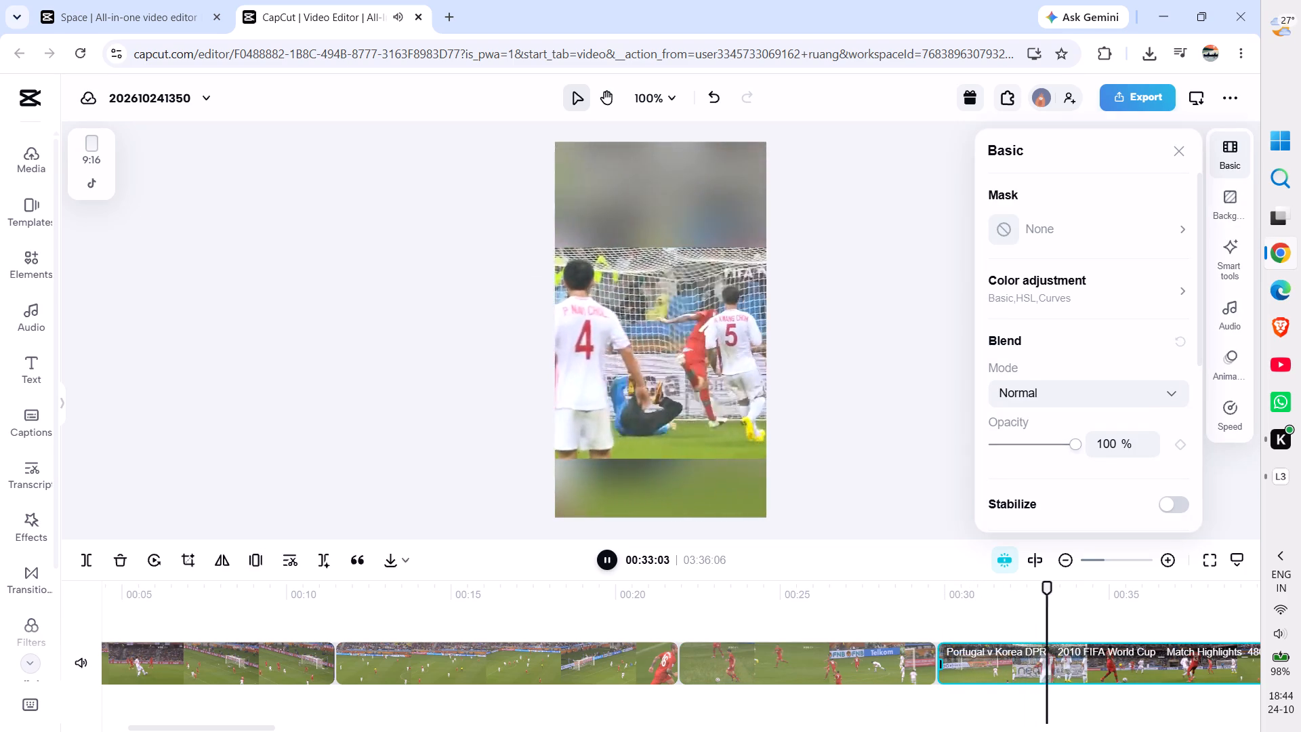
pyautogui.press('space')
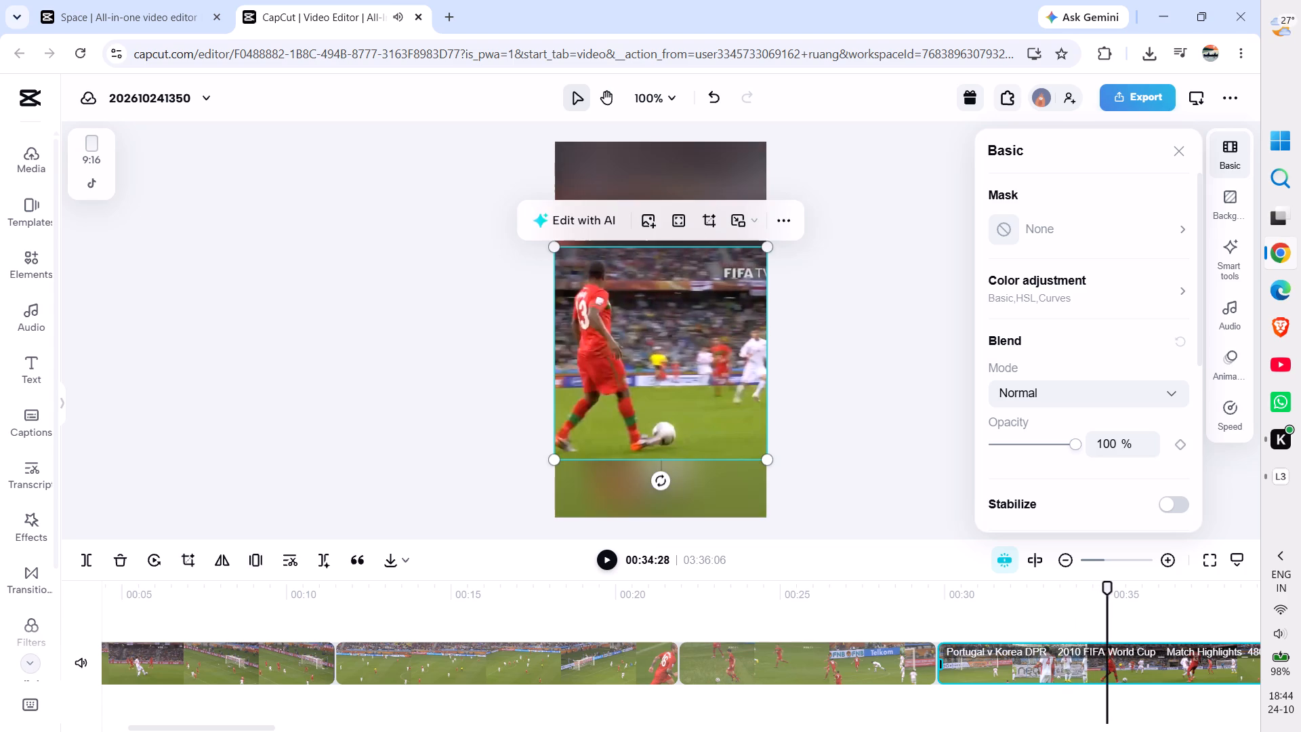
pyautogui.press('space')
pyautogui.press('space')
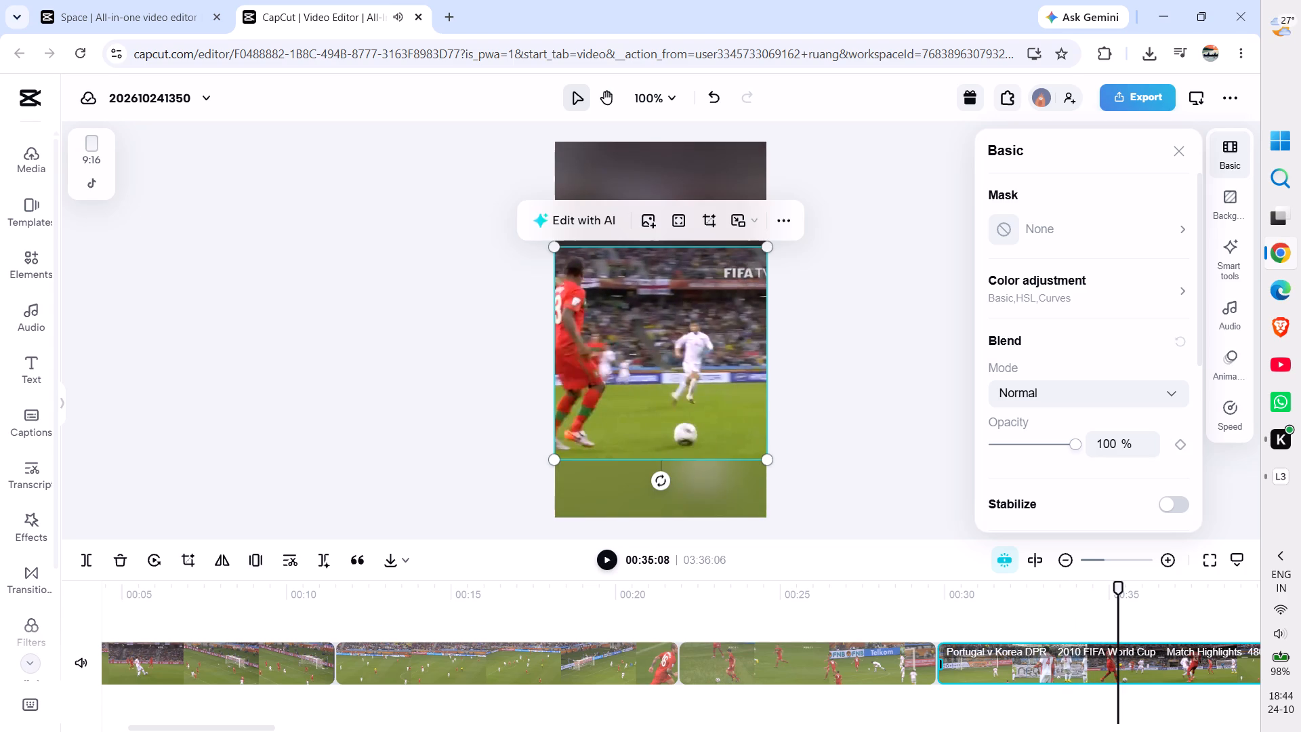
pyautogui.click(904, 388)
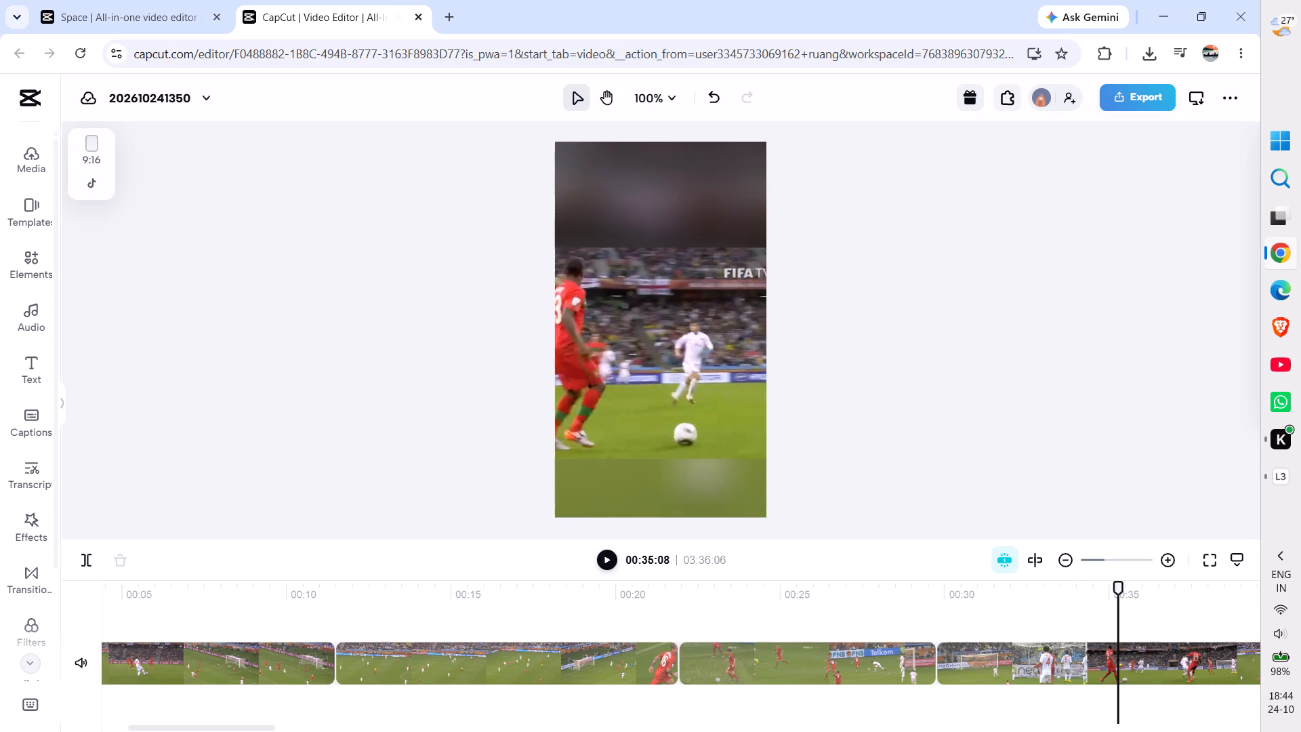
pyautogui.click(1119, 663)
pyautogui.click(1054, 669)
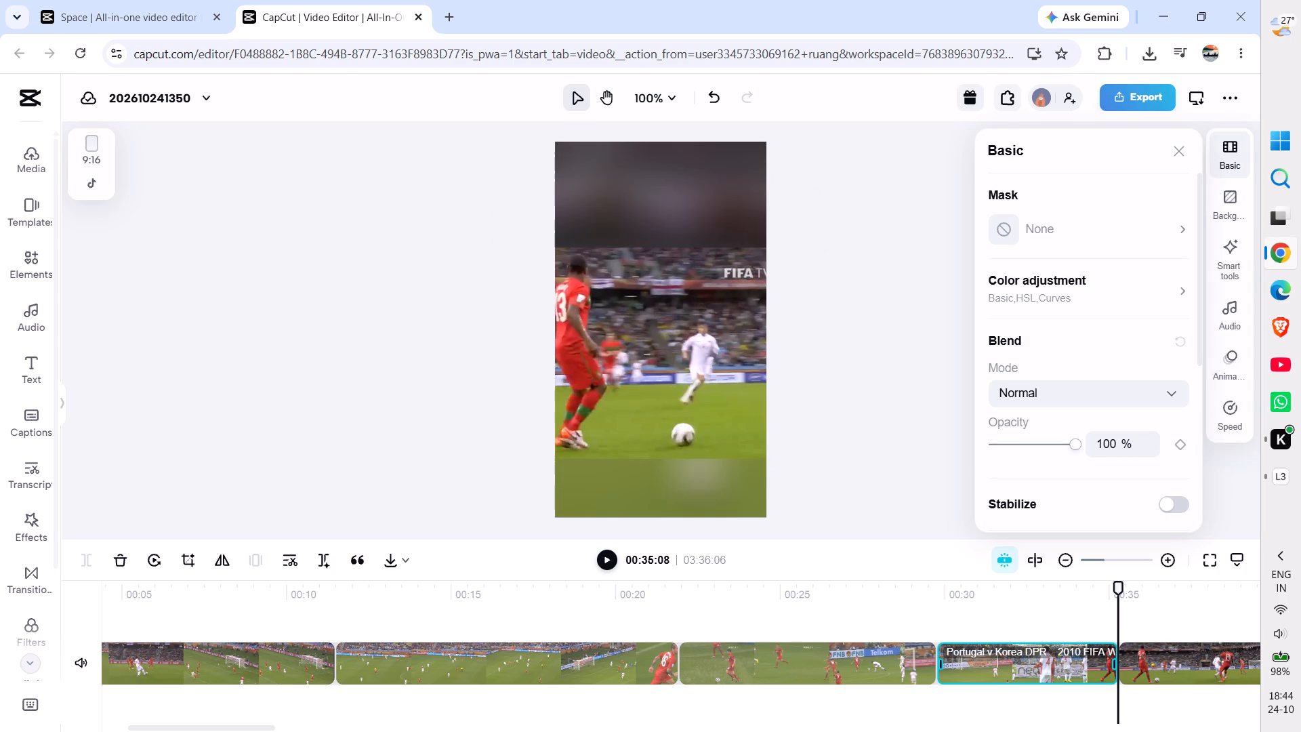
pyautogui.press('Delete')
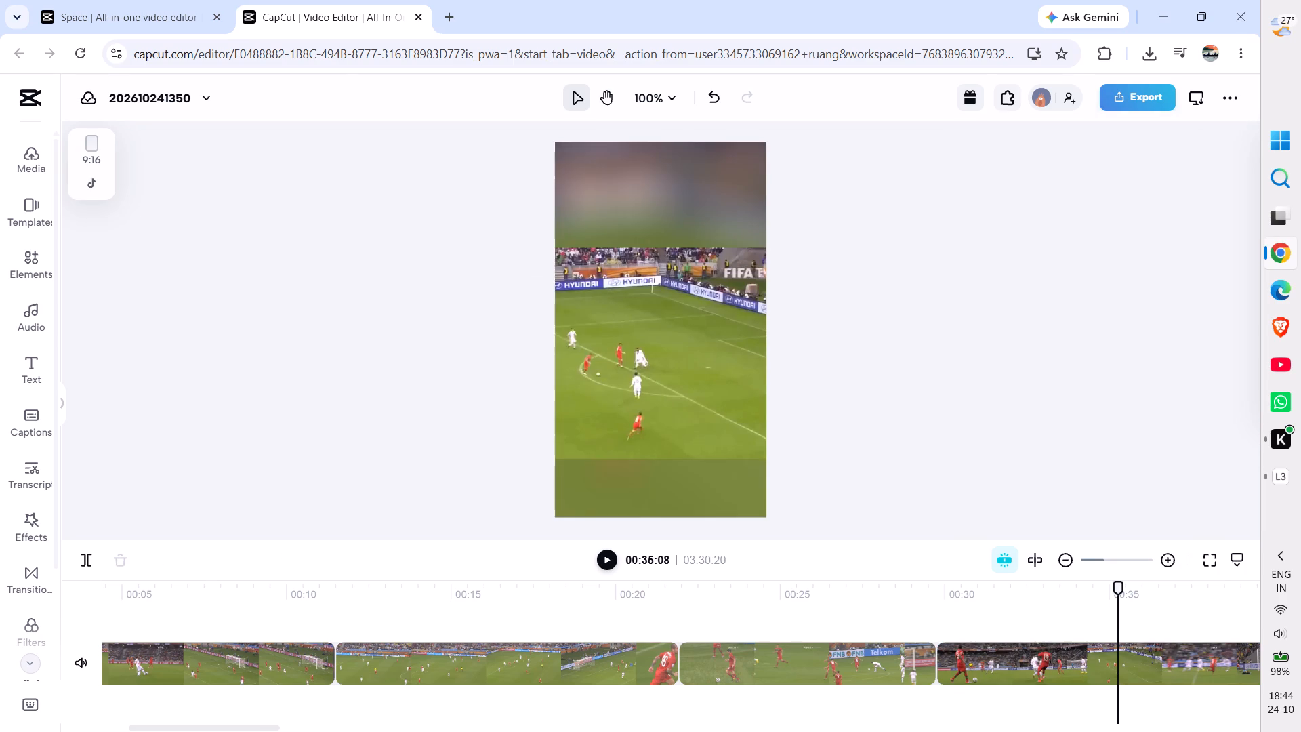
# Play back from just before the new cut through the following goals and split the clip at 00:50:10, with the ball in the net.
pyautogui.moveTo(1123, 589); pyautogui.dragTo(922, 619)
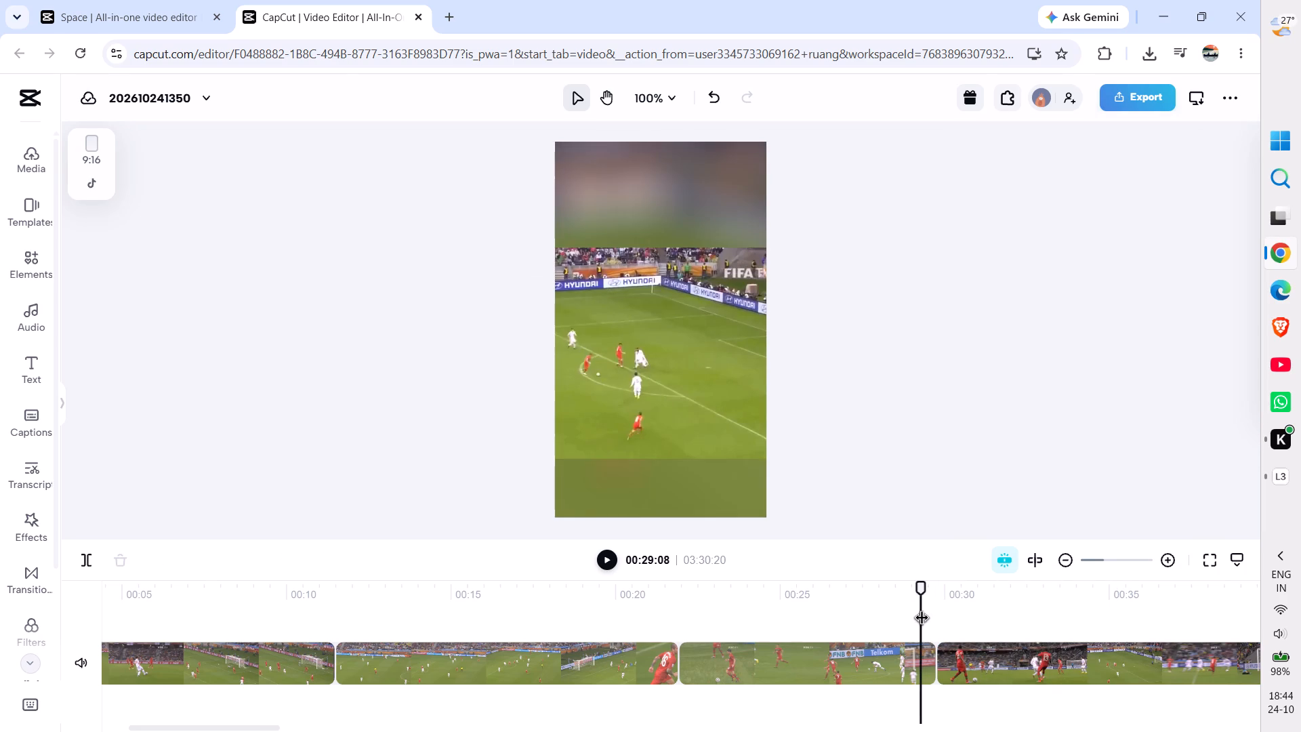
pyautogui.press('space')
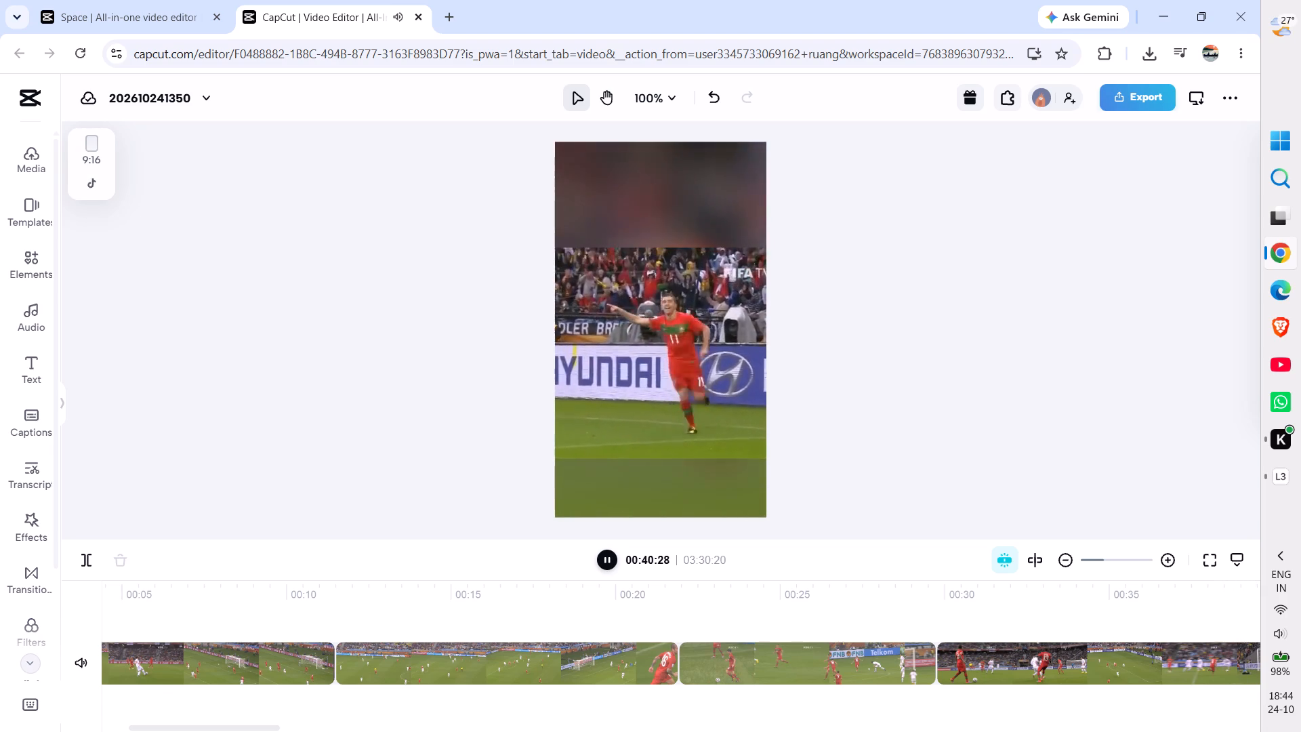
pyautogui.hscroll(-4, 1024, 621)
pyautogui.hscroll(4, 1024, 621)
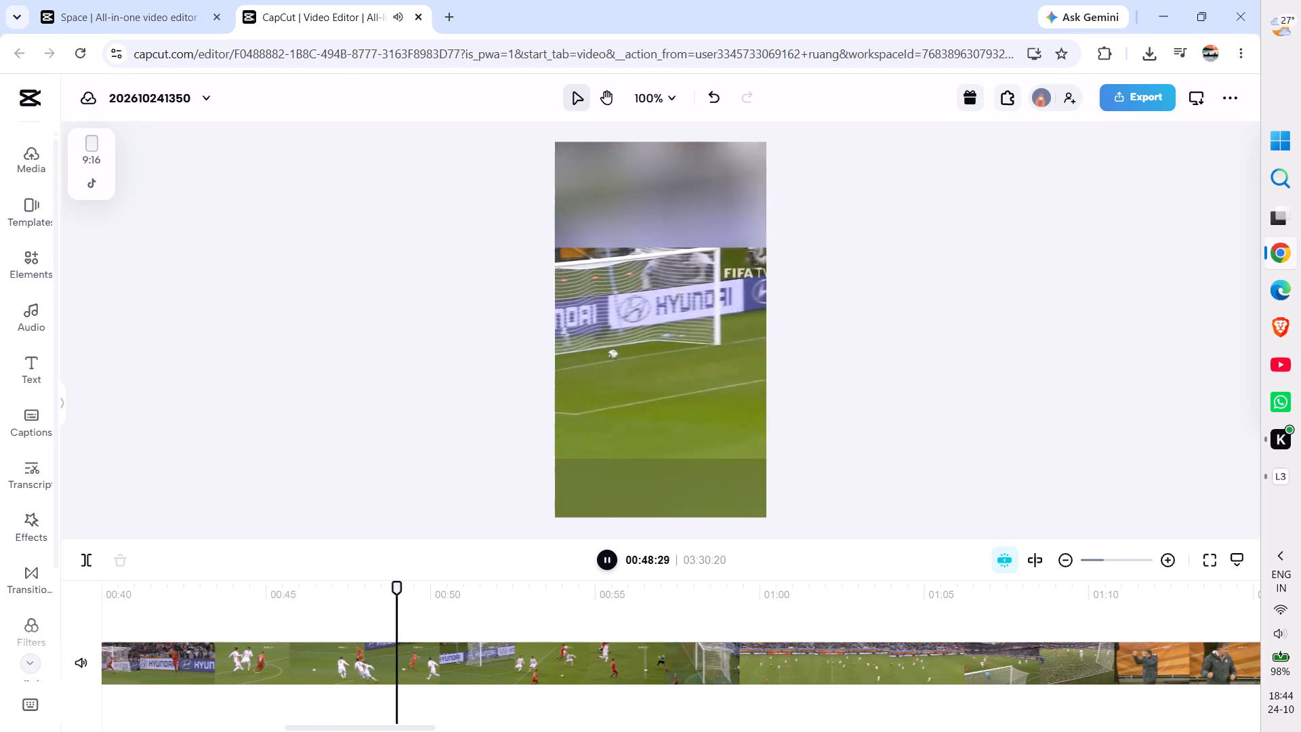
pyautogui.press('space')
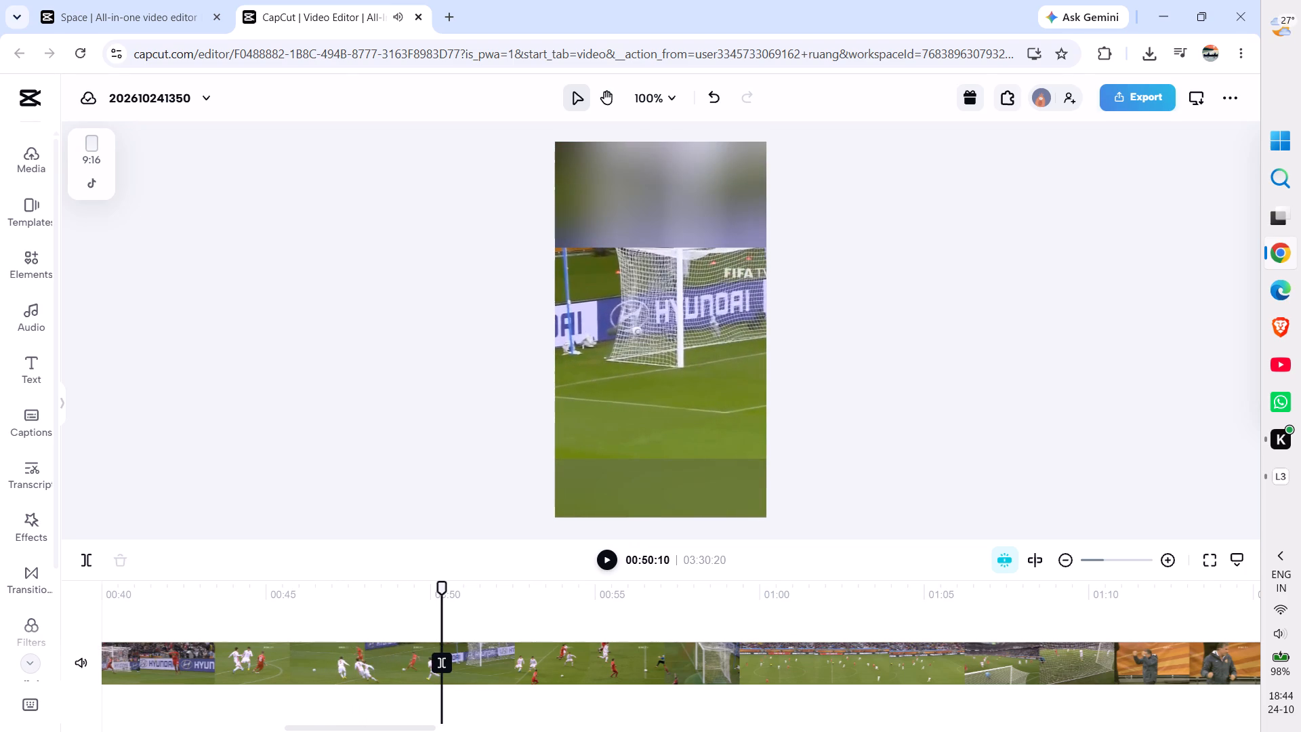
pyautogui.click(440, 655)
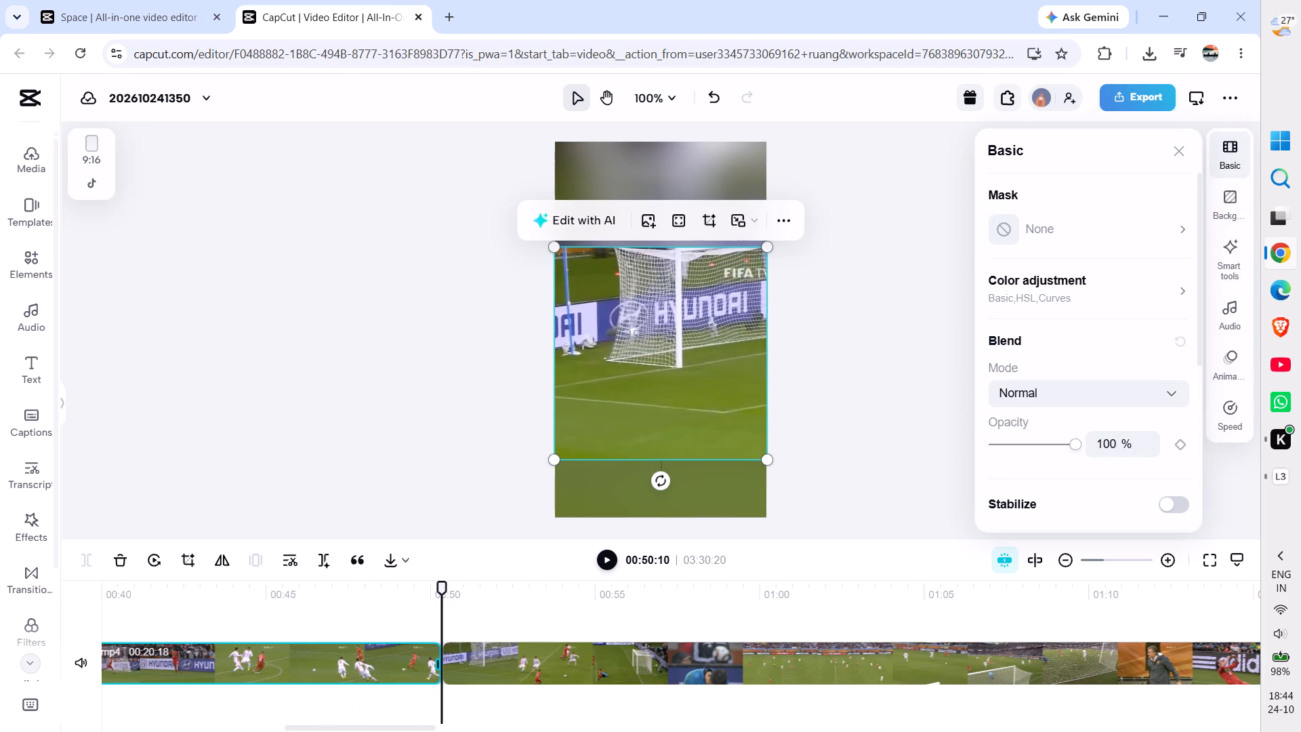
# Split the clip at 00:59:09, where the midfield play resumes, and delete the segment between 00:50:10 and 00:59:09.
pyautogui.press('space')
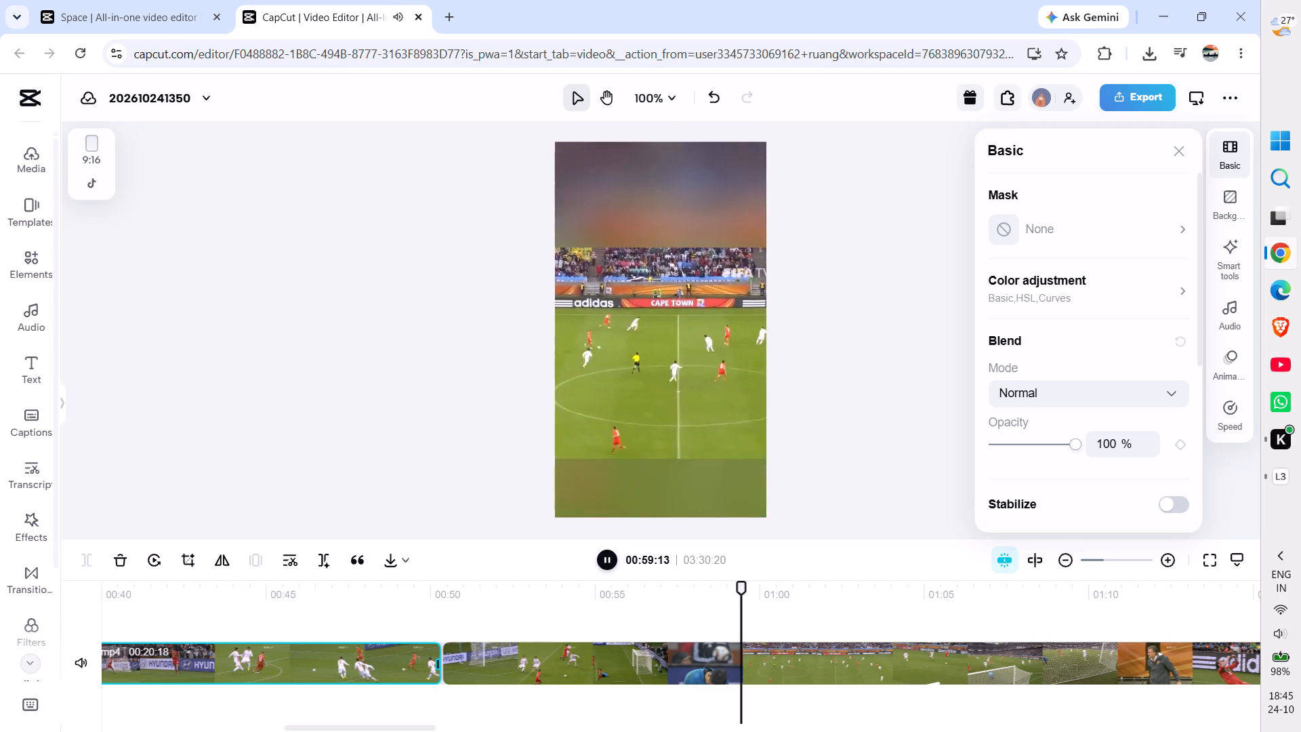
pyautogui.press('space')
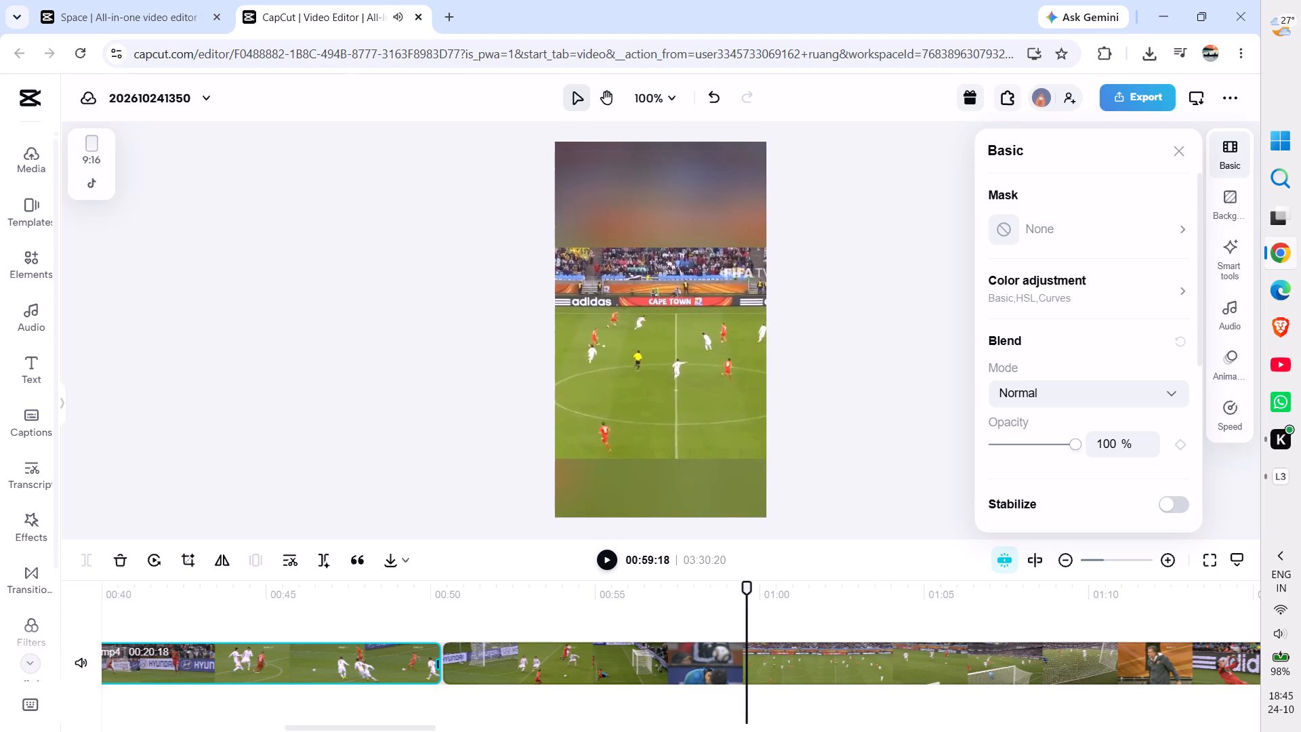
pyautogui.click(746, 586)
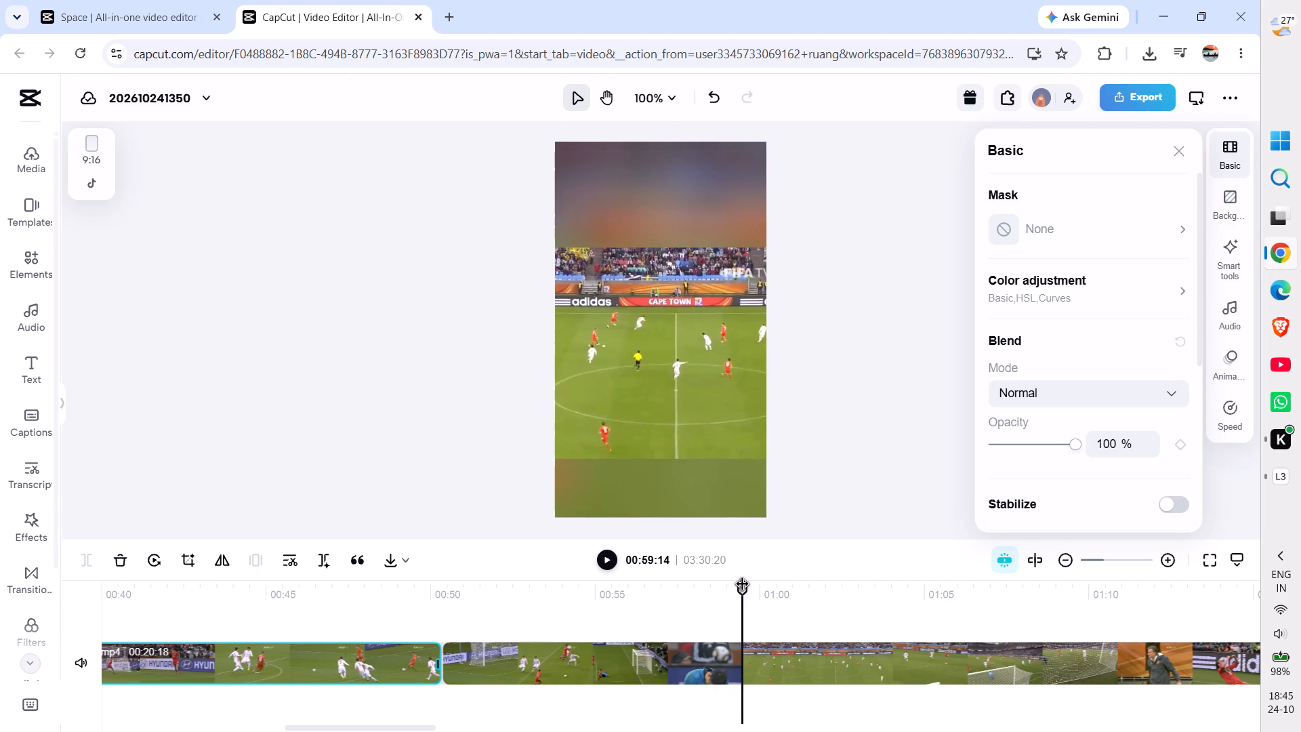
pyautogui.click(743, 586)
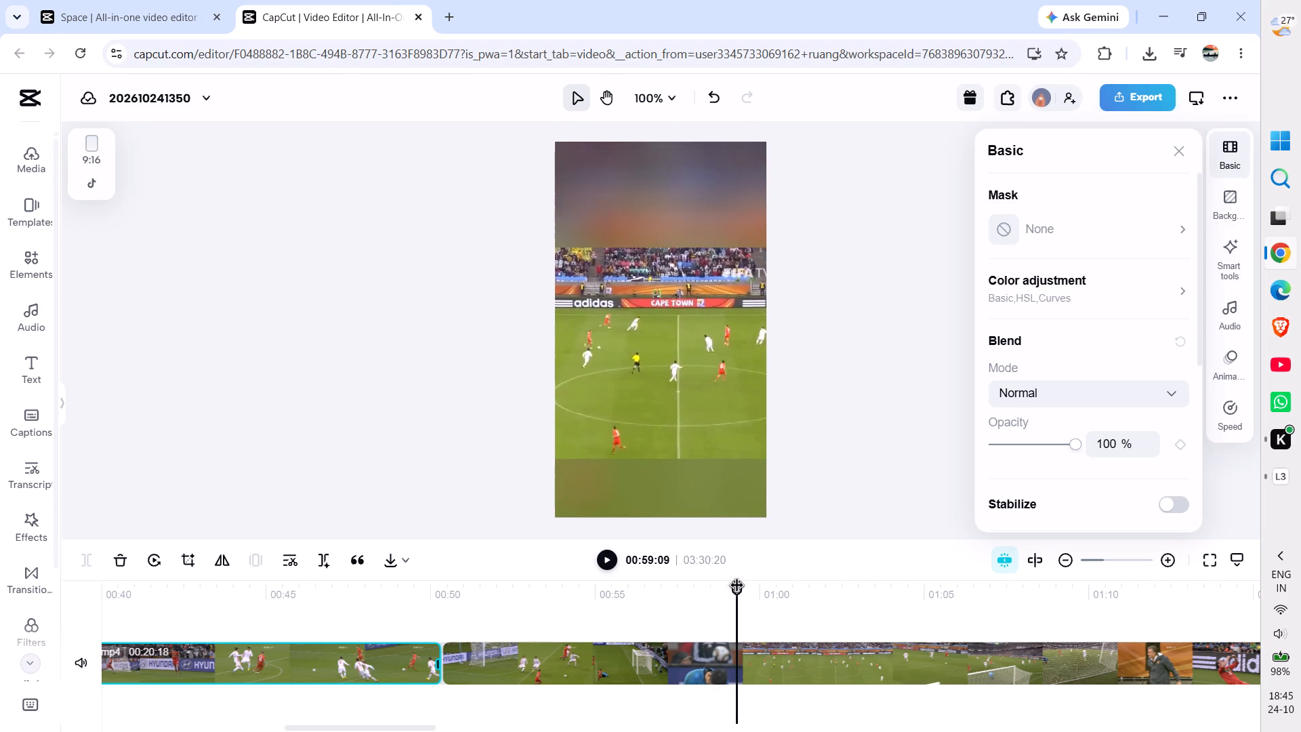
pyautogui.click(737, 587)
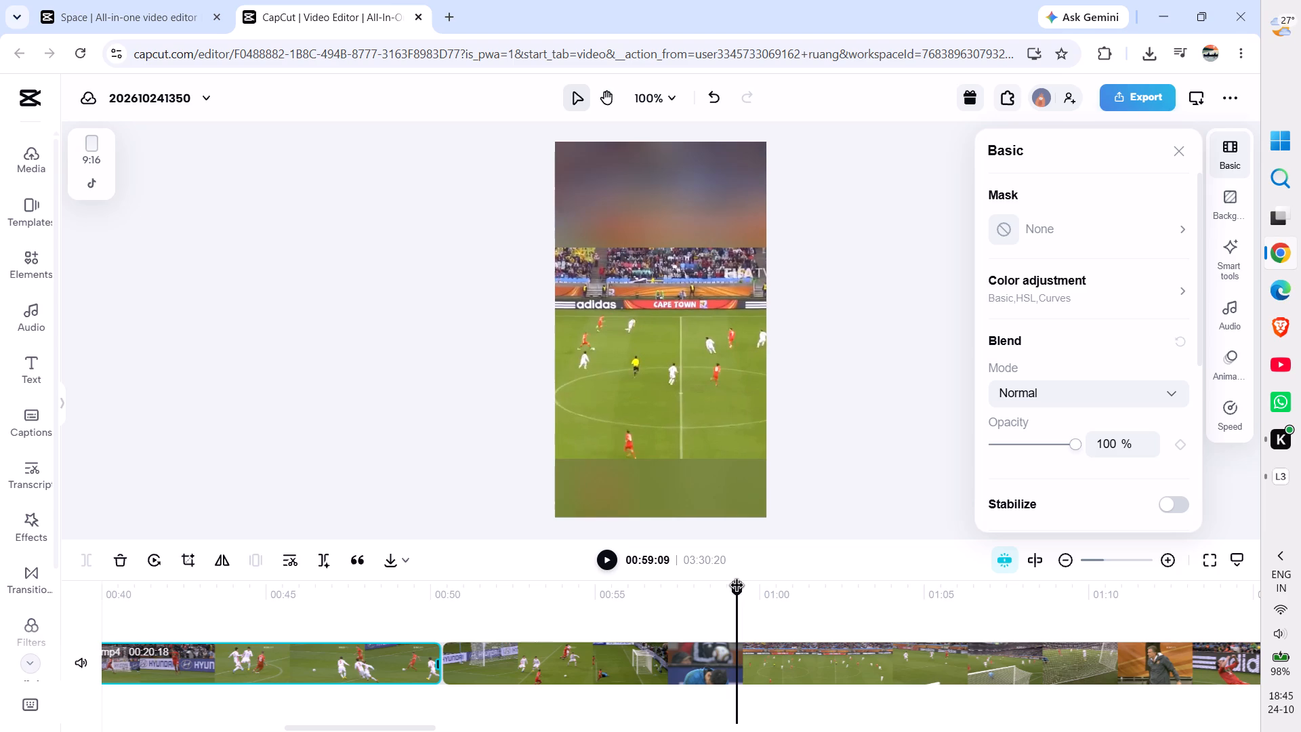
pyautogui.click(736, 659)
pyautogui.click(610, 655)
pyautogui.press('Delete')
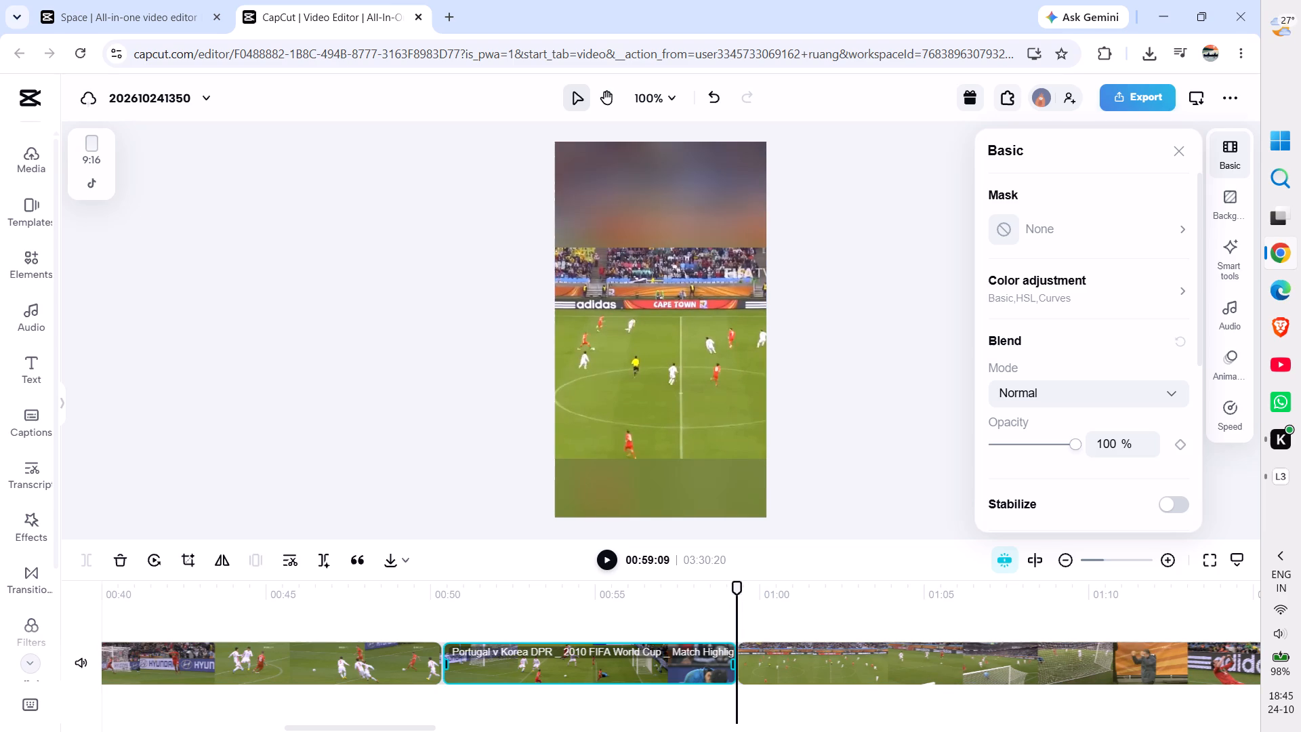
# Play back from before the new cut through the next goal and split the clip at 01:13:11, before the celebration and replay begin.
pyautogui.moveTo(738, 586); pyautogui.dragTo(400, 548)
pyautogui.press('space')
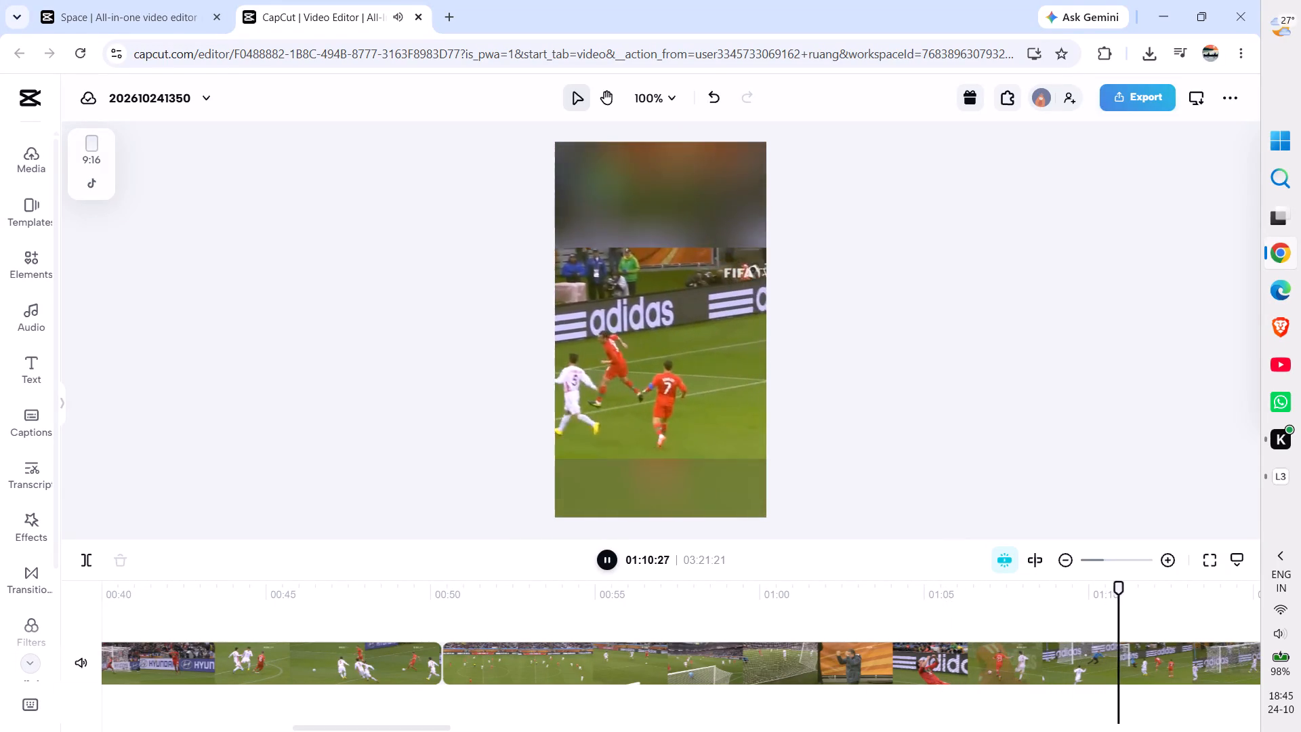
pyautogui.press('space')
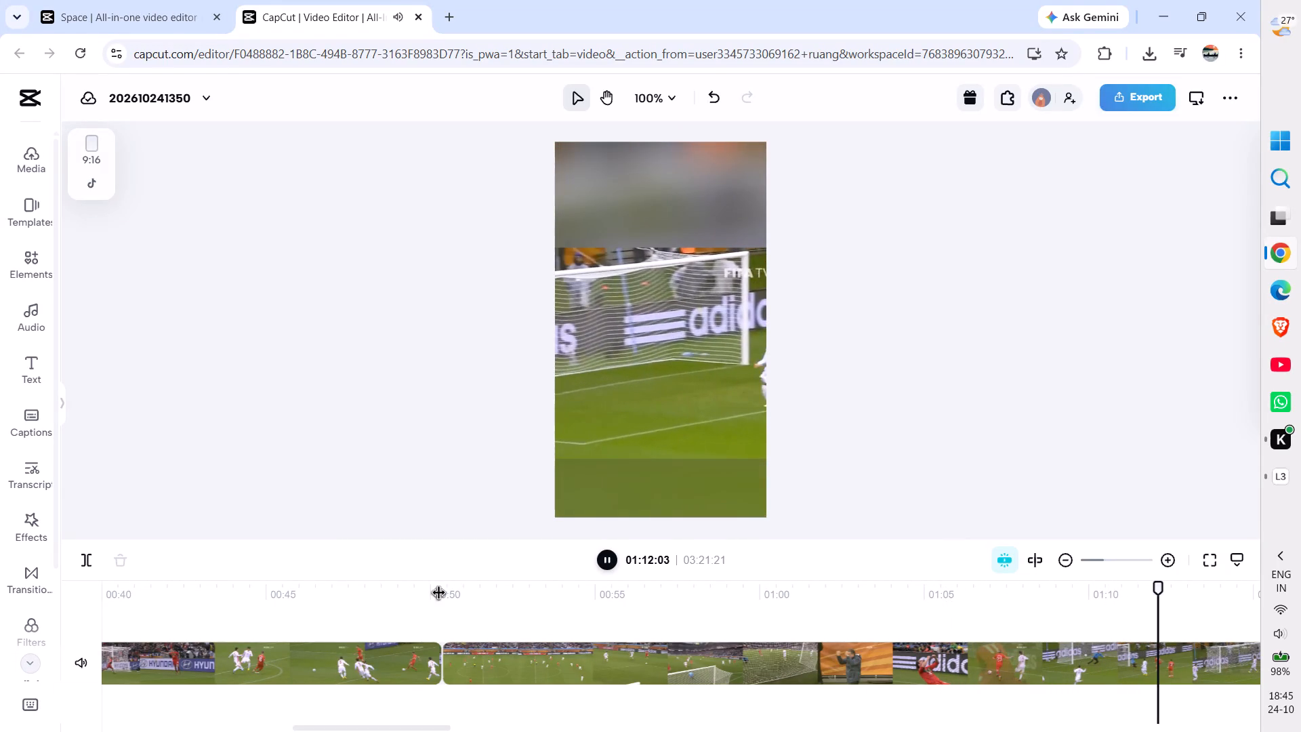
pyautogui.hscroll(-8, 778, 647)
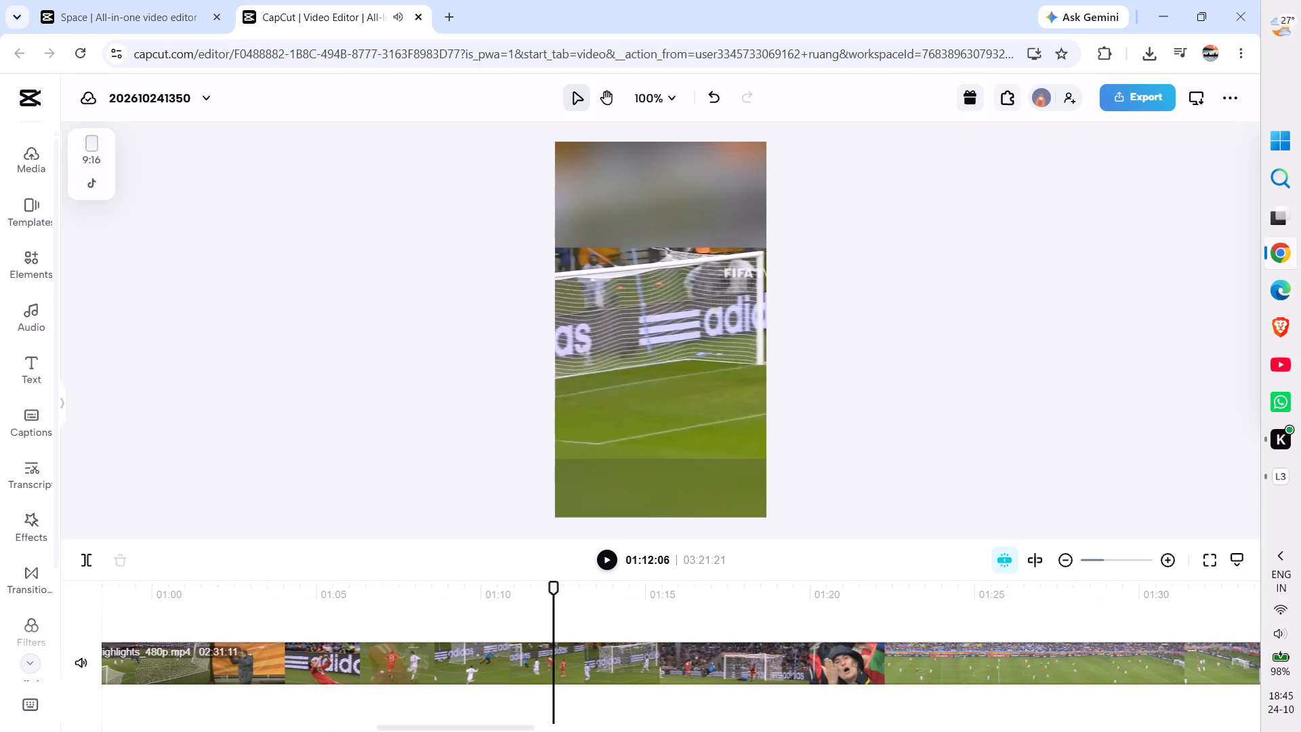
pyautogui.press('space')
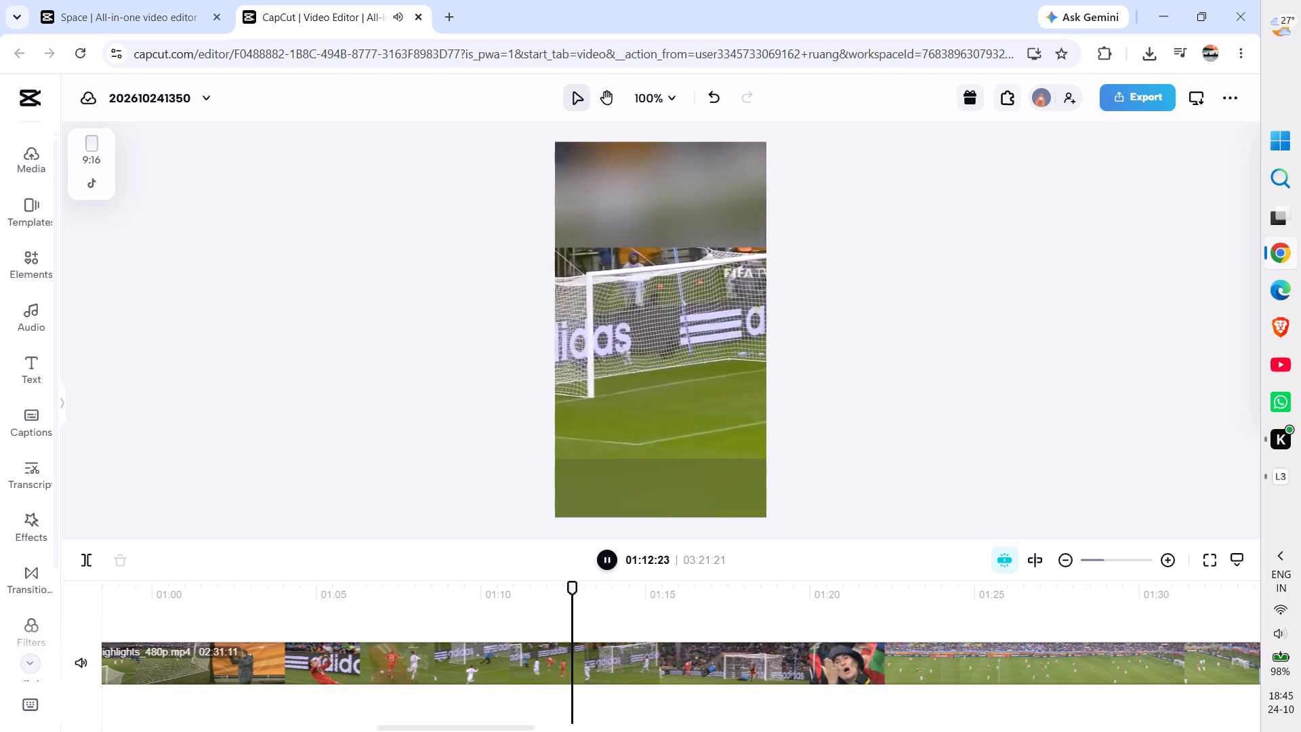
pyautogui.press('space')
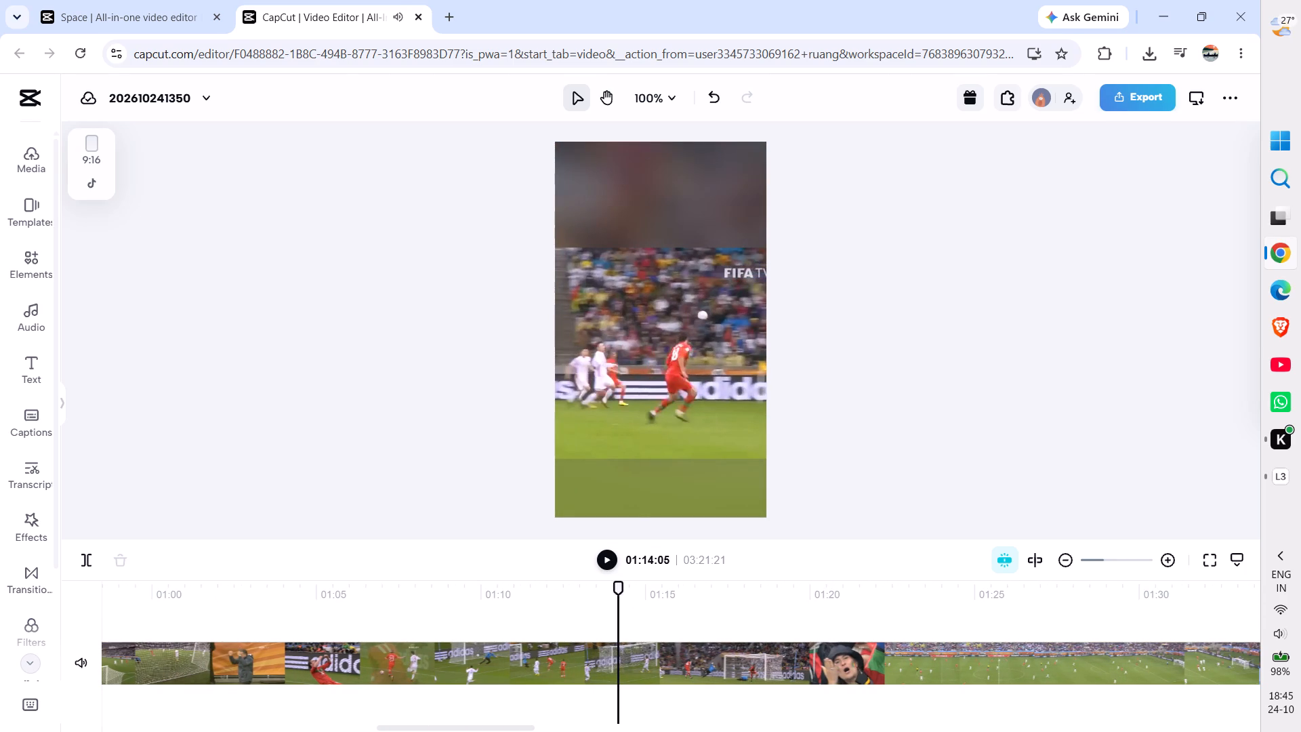
pyautogui.moveTo(618, 584); pyautogui.dragTo(606, 584)
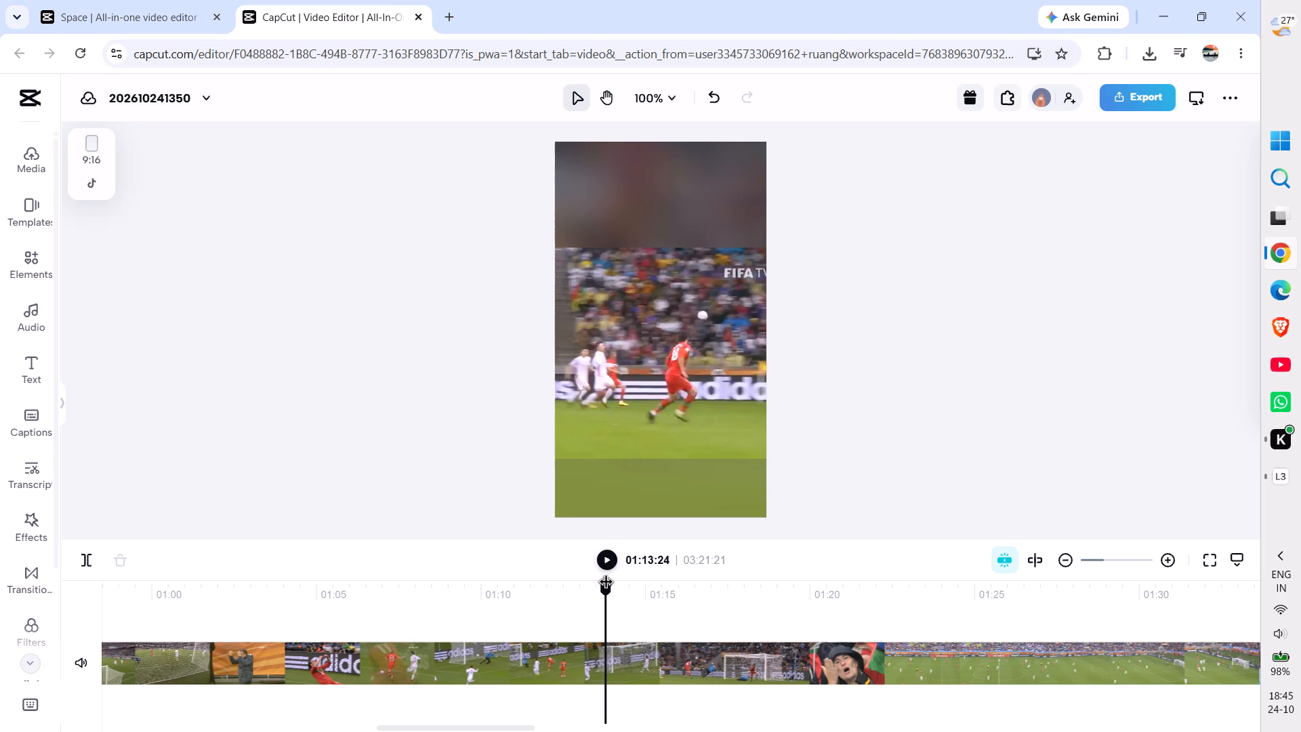
pyautogui.moveTo(606, 584); pyautogui.dragTo(598, 585)
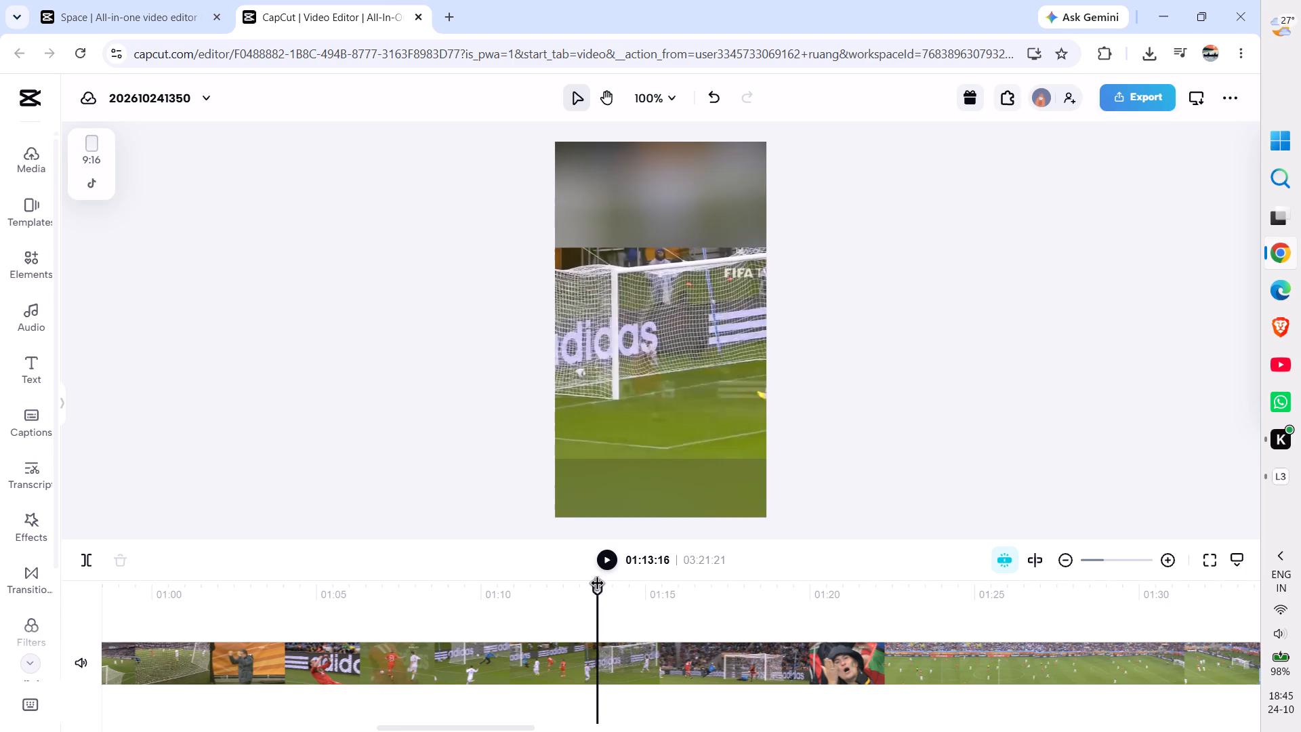
pyautogui.click(1169, 554)
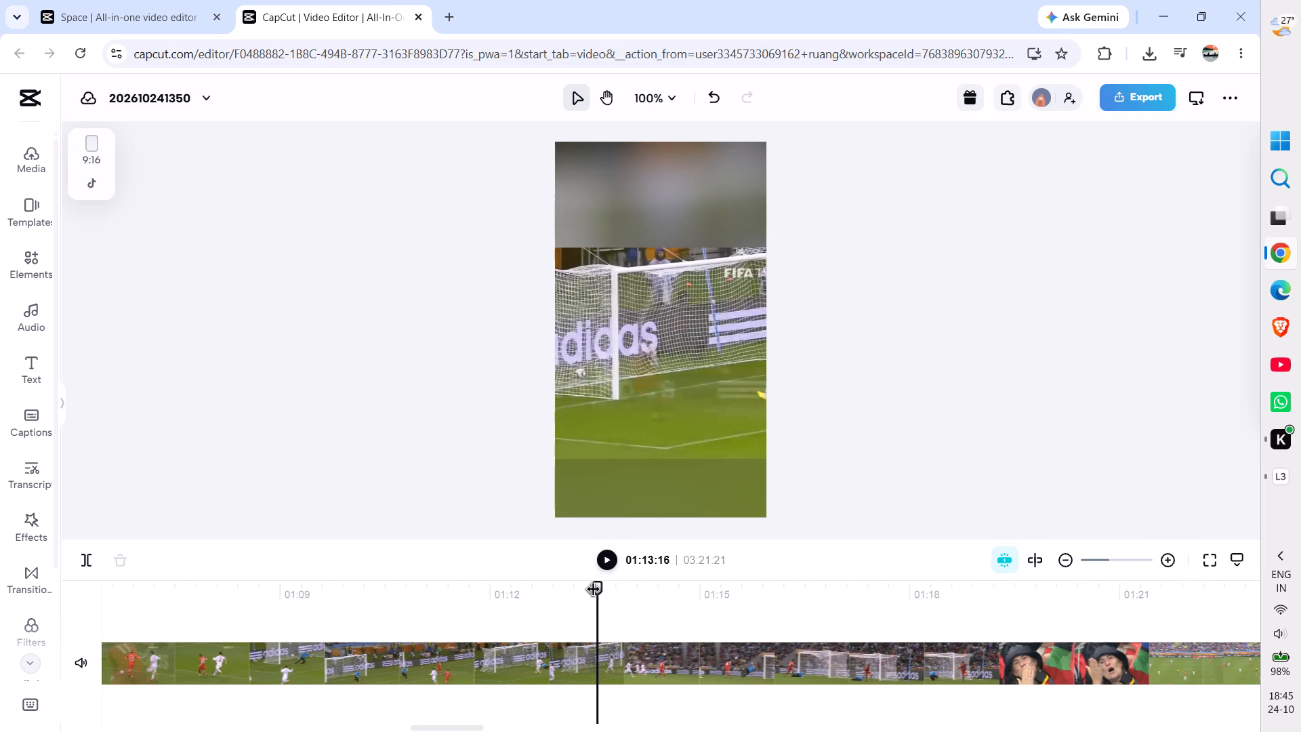
pyautogui.moveTo(596, 587); pyautogui.dragTo(503, 587)
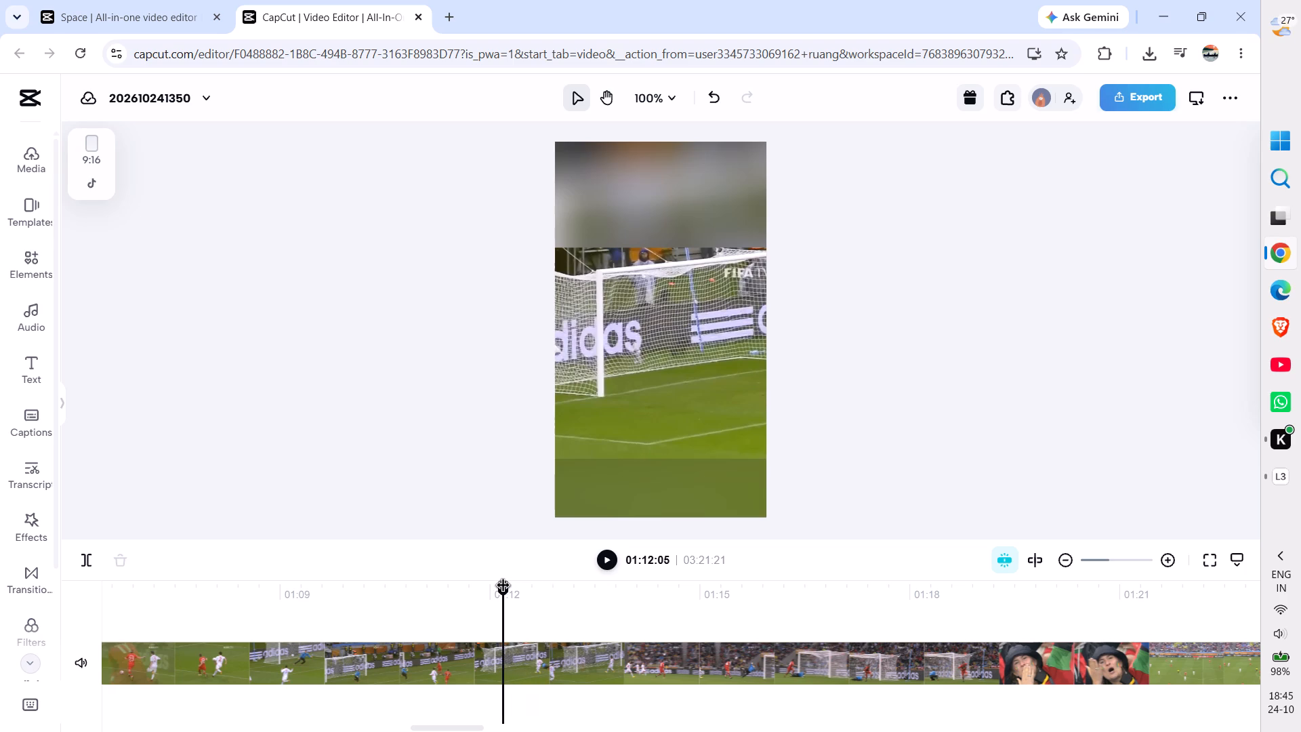
pyautogui.moveTo(503, 587); pyautogui.dragTo(569, 602)
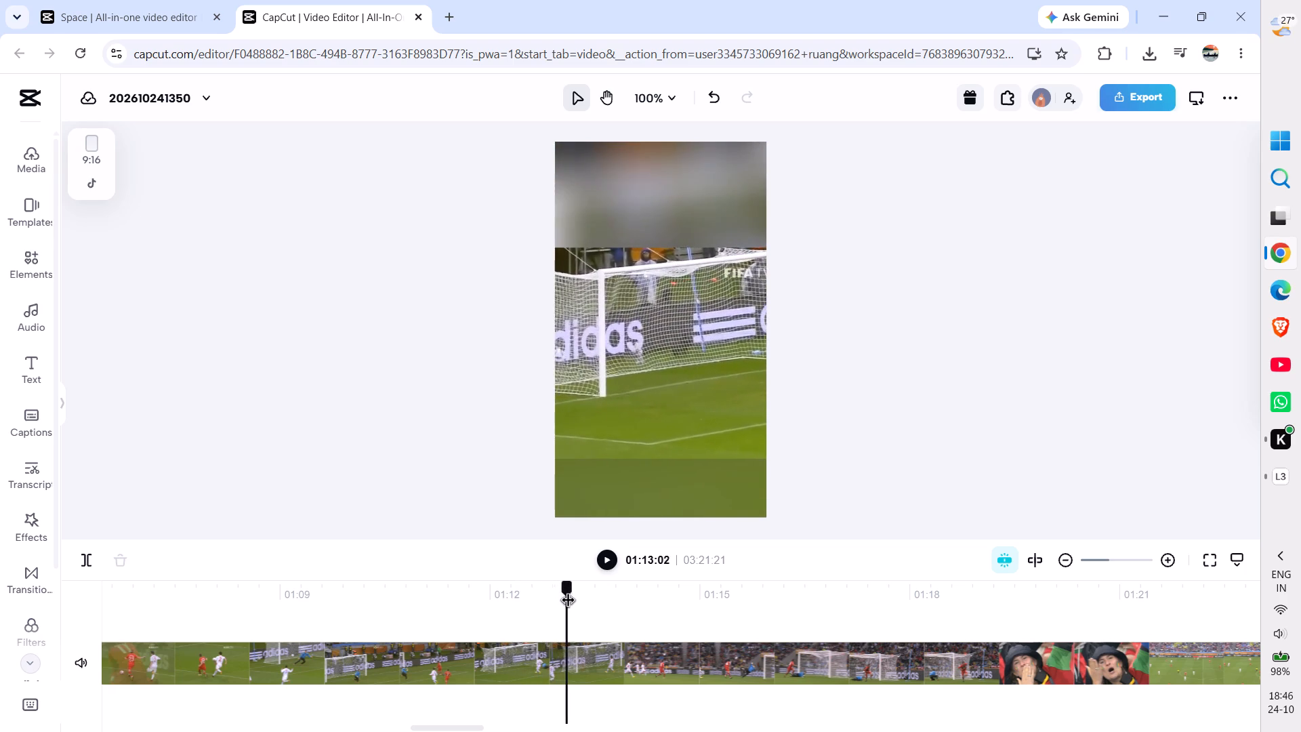
pyautogui.moveTo(569, 602); pyautogui.dragTo(585, 605)
pyautogui.click(587, 666)
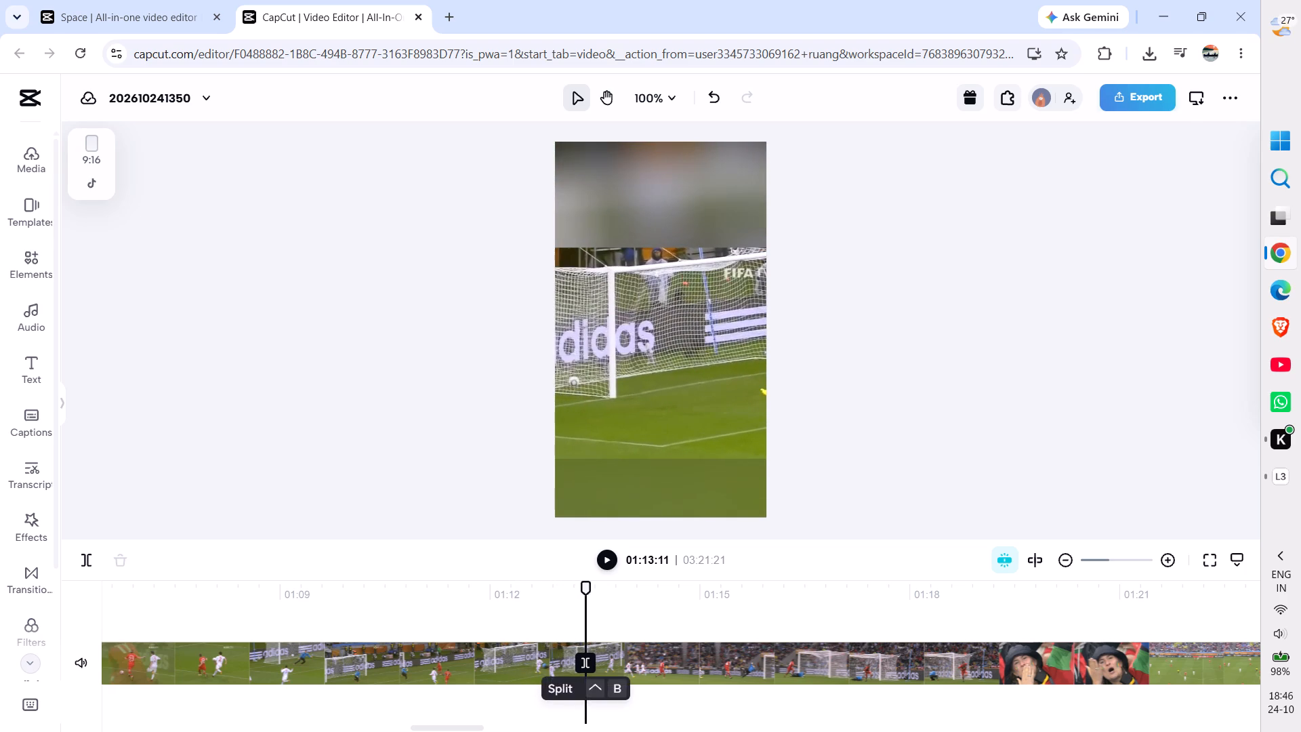
pyautogui.click(452, 621)
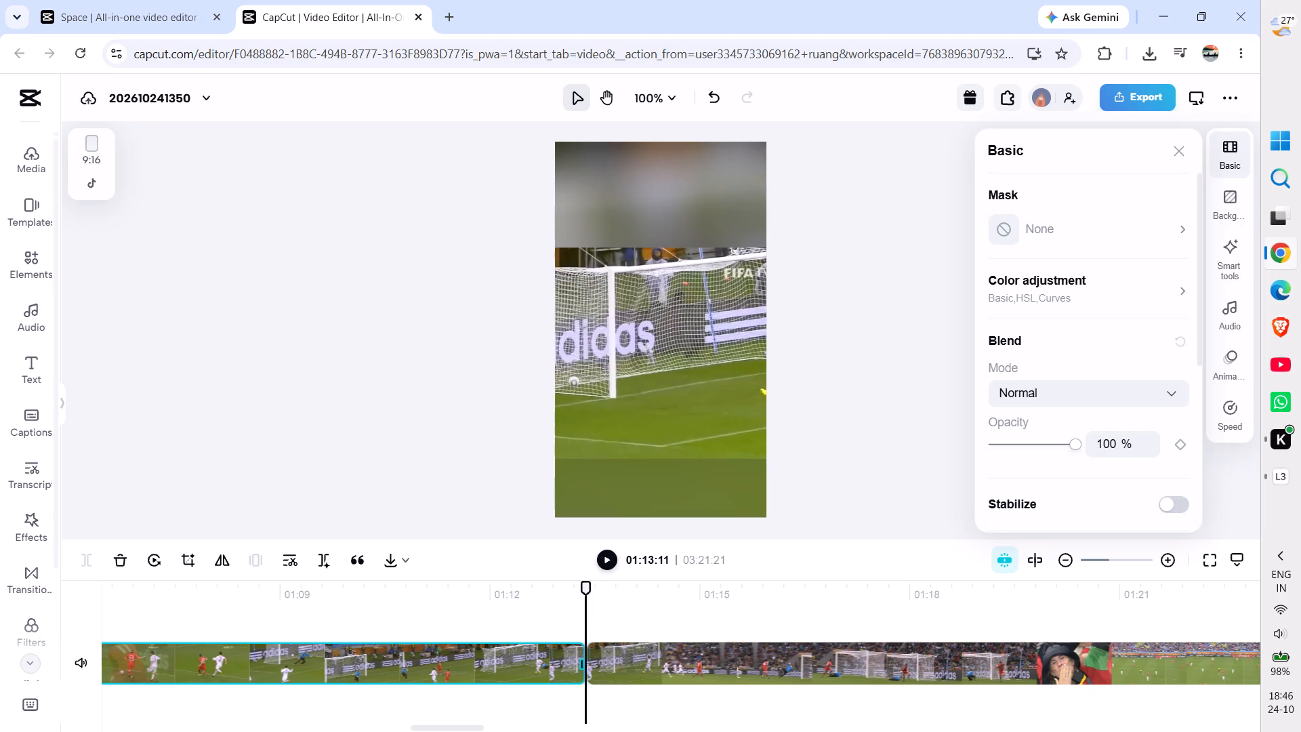
# Split the clip at 01:21:10, where the wide-angle play resumes, and delete the celebration and crowd segment from 01:13:11.
pyautogui.press('space')
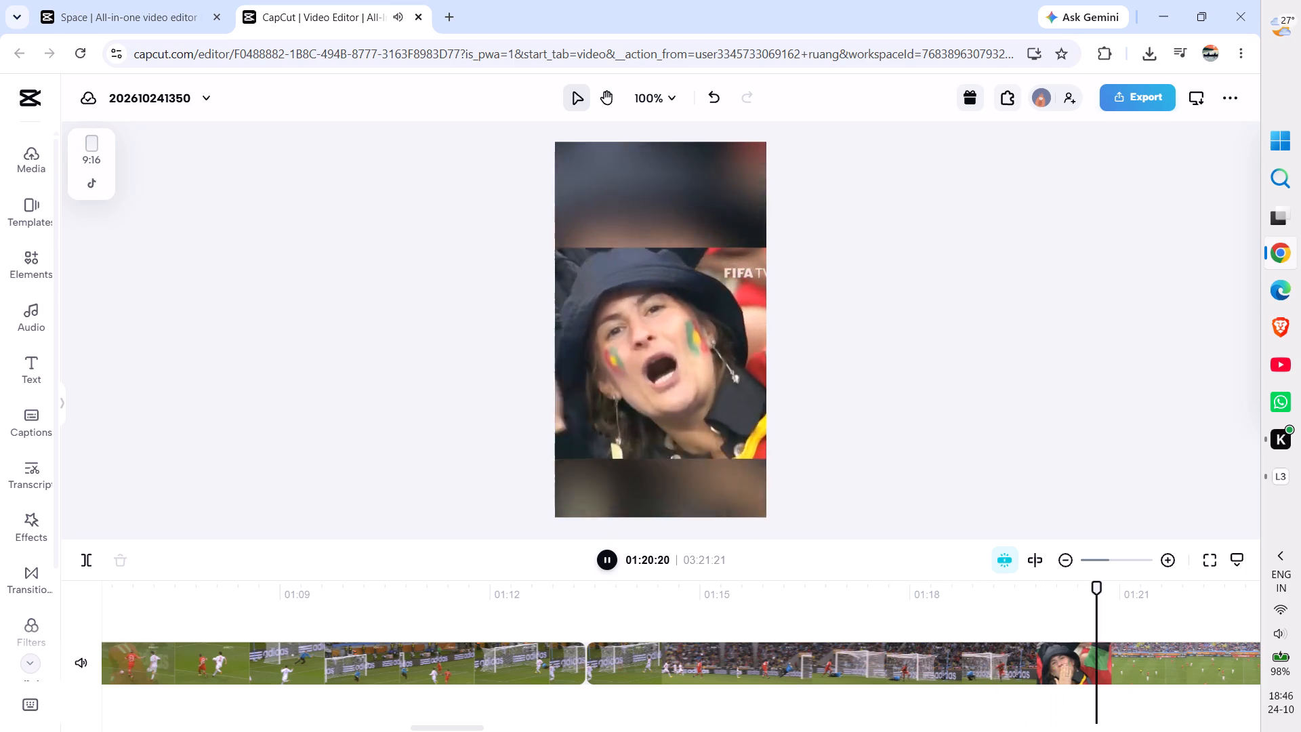
pyautogui.press('space')
pyautogui.hscroll(-6, 859, 609)
pyautogui.press('space')
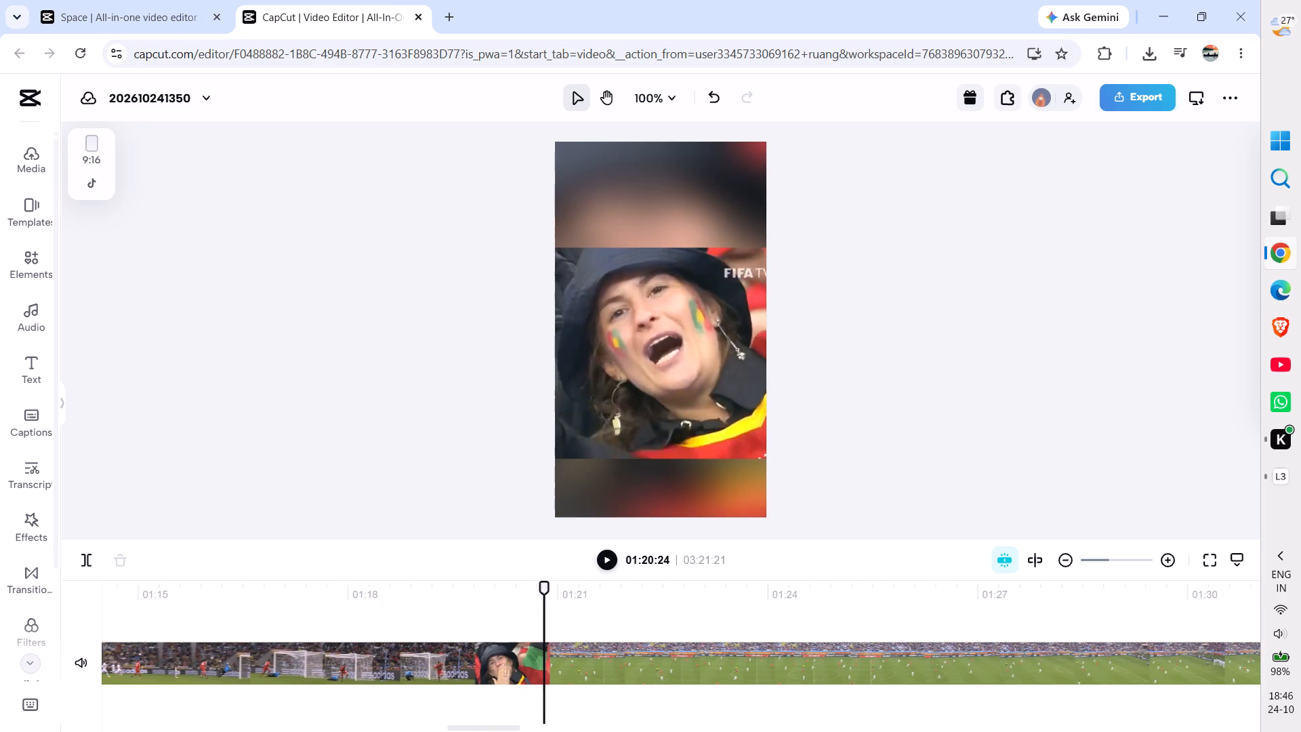
pyautogui.press('space')
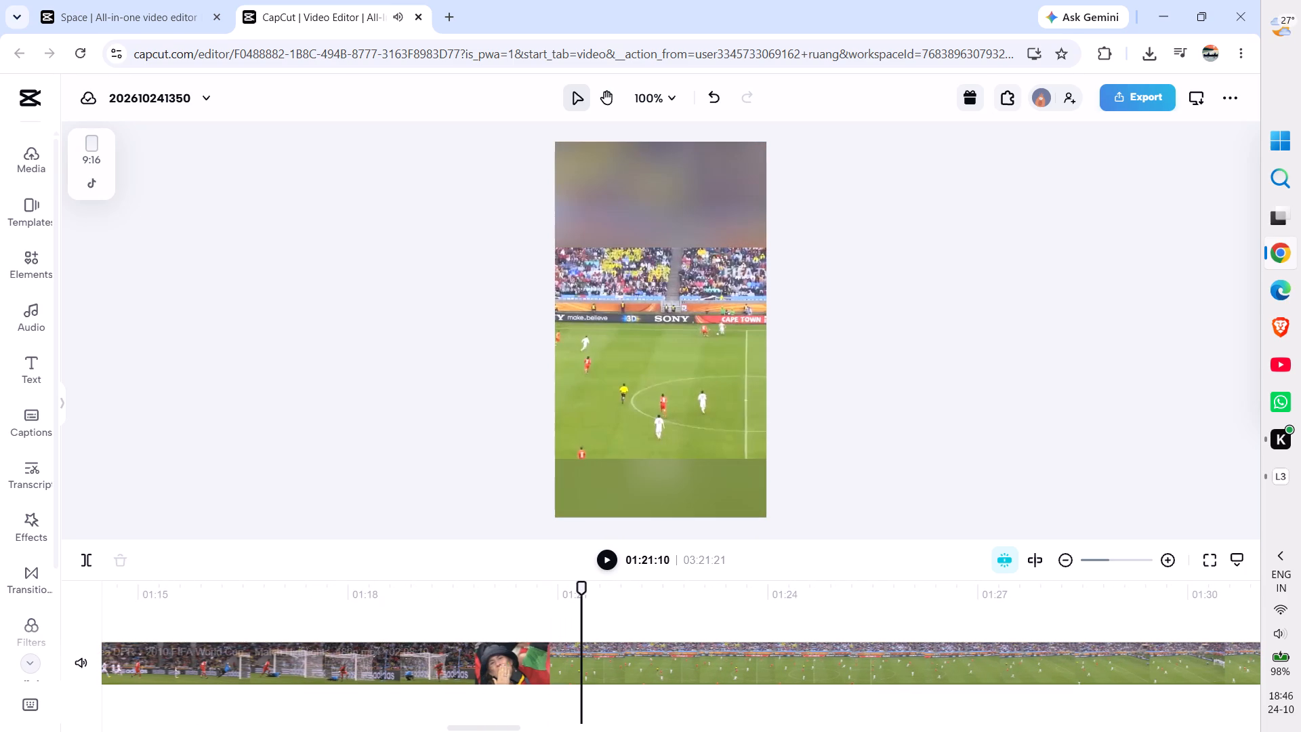
pyautogui.click(583, 657)
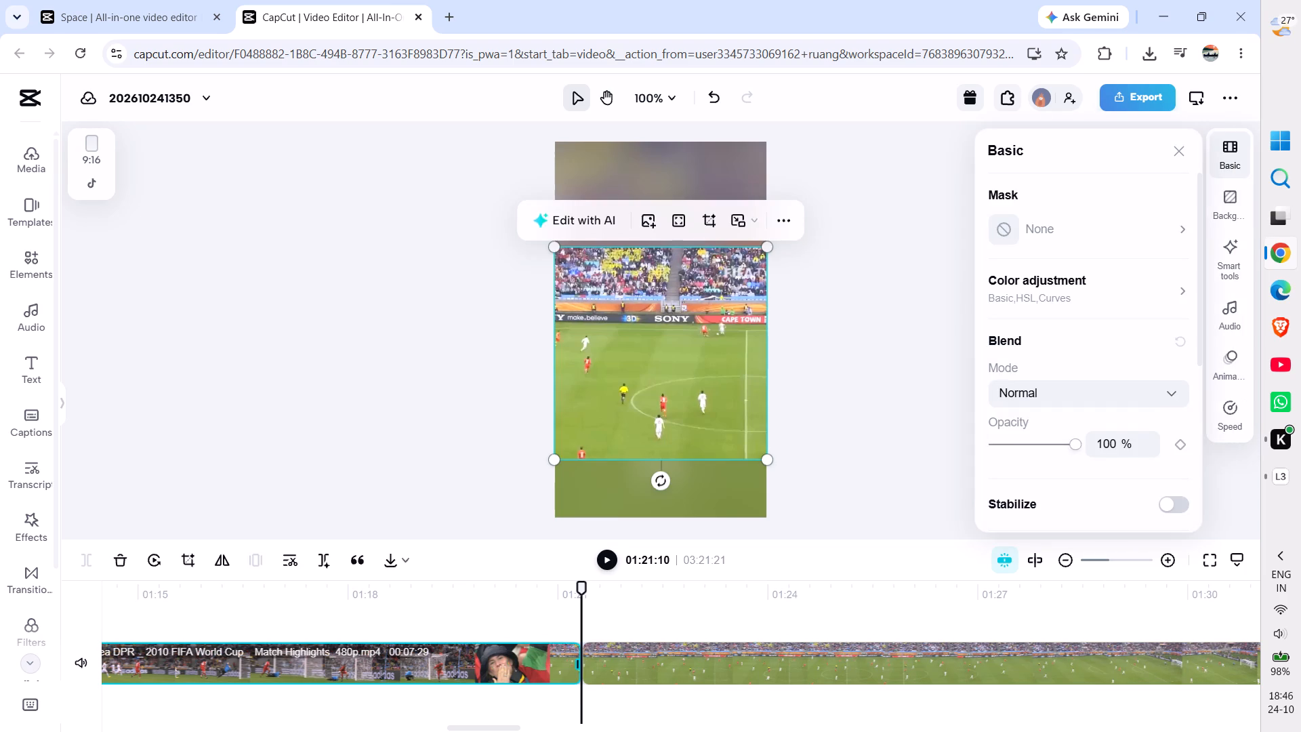
pyautogui.click(461, 642)
pyautogui.click(532, 649)
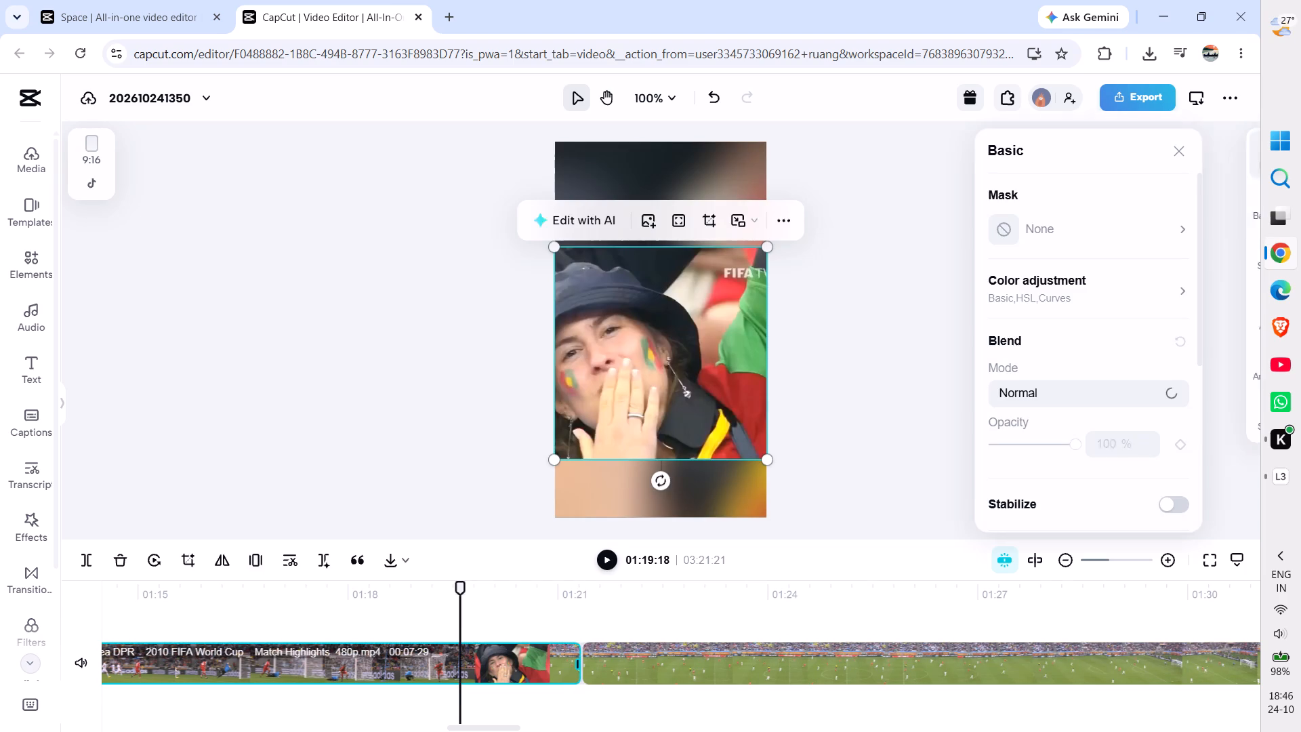
pyautogui.press('Delete')
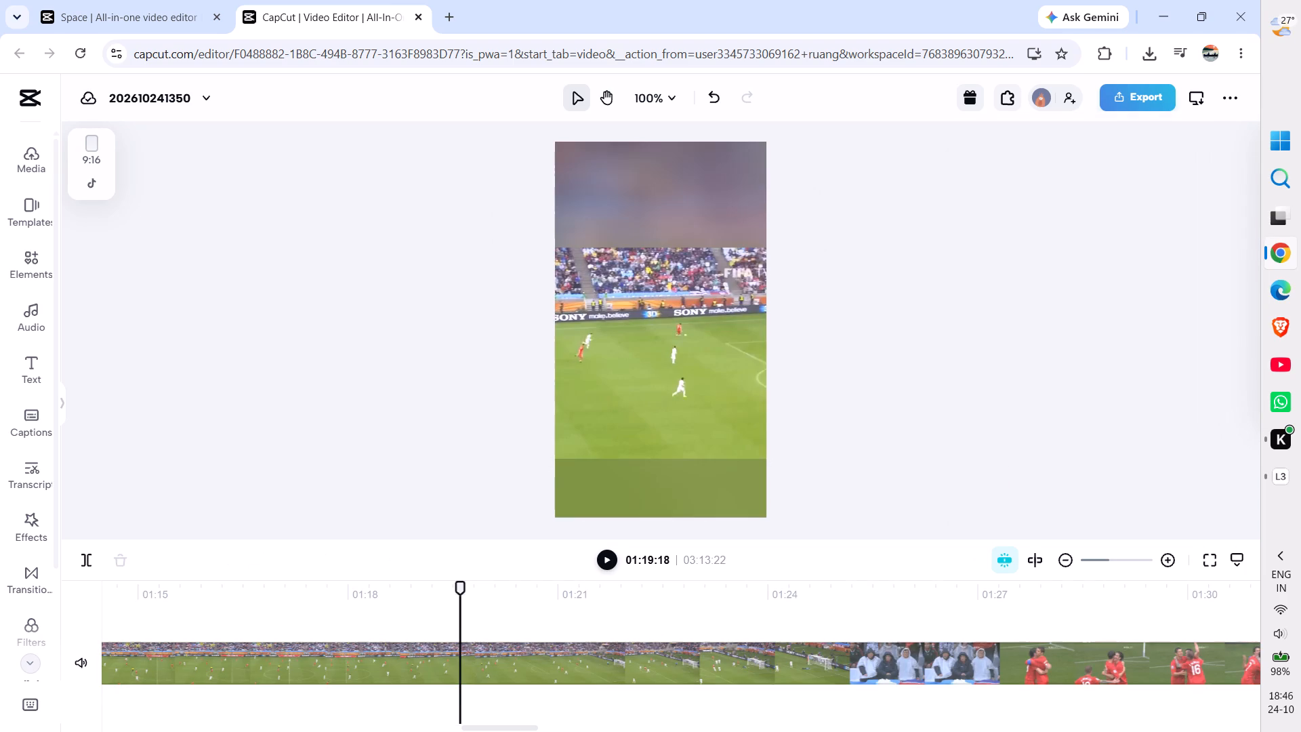
# Play back from just before the new cut through the following attack and replay to examine where the goal footage should end.
pyautogui.hscroll(6, 533, 689)
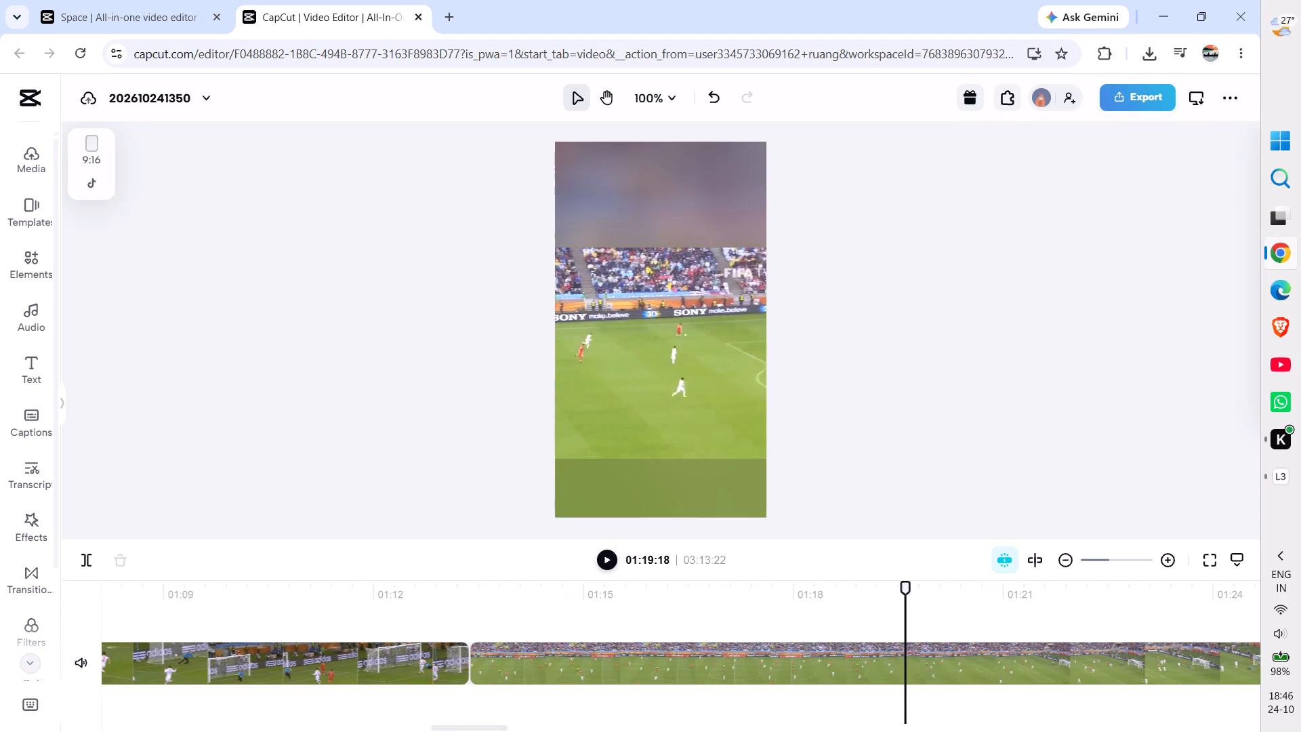
pyautogui.click(424, 622)
pyautogui.press('space')
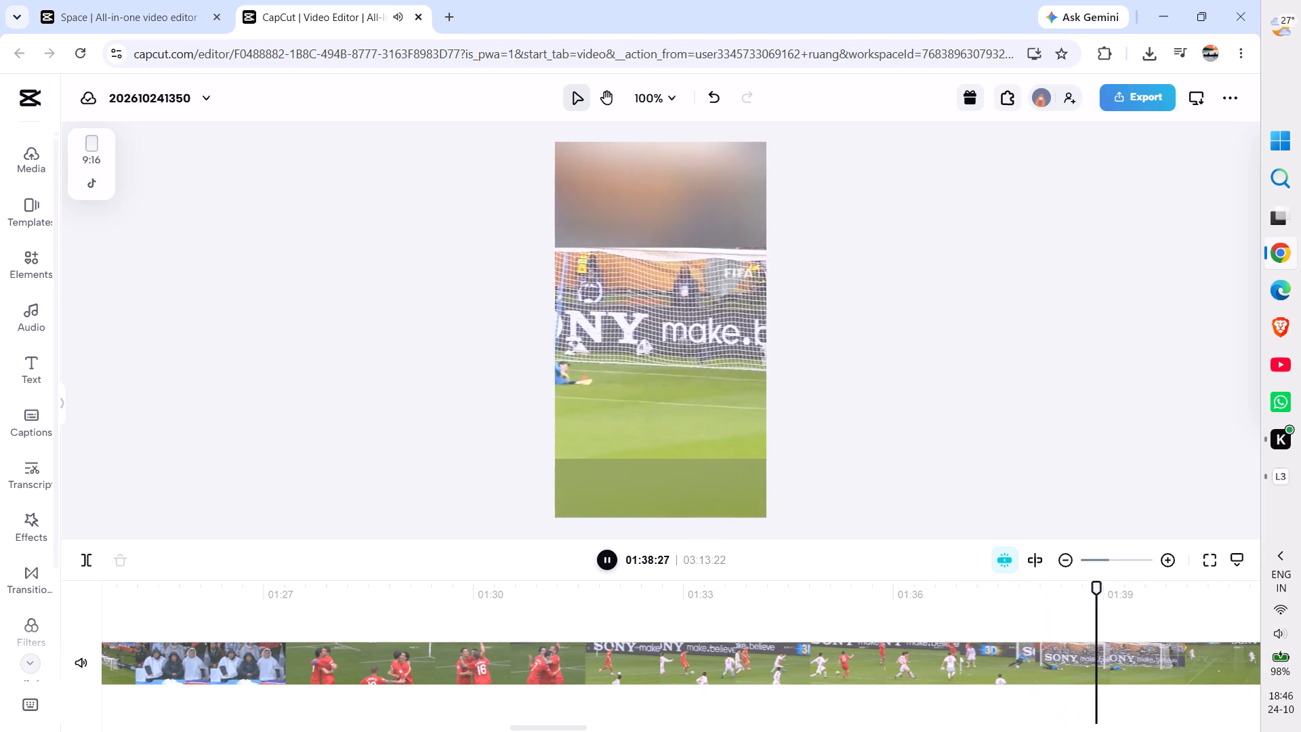
pyautogui.press('space')
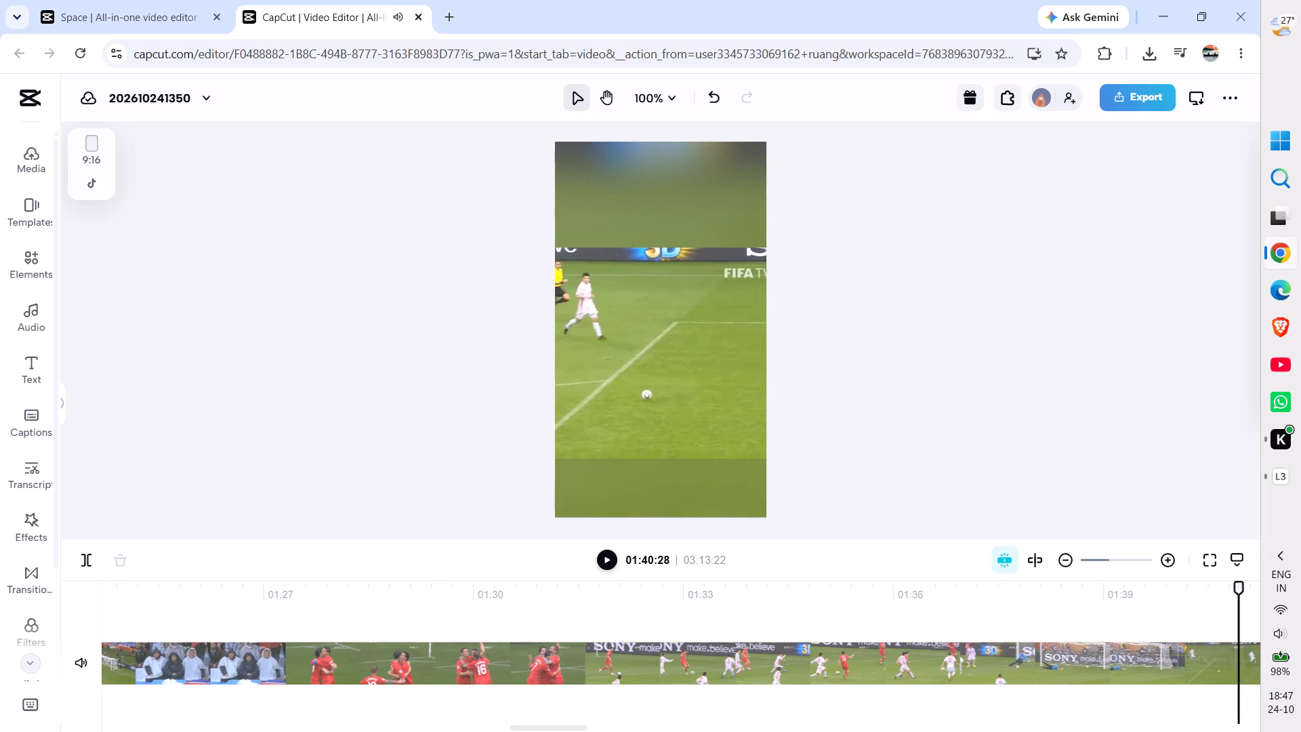
pyautogui.hscroll(5, 464, 633)
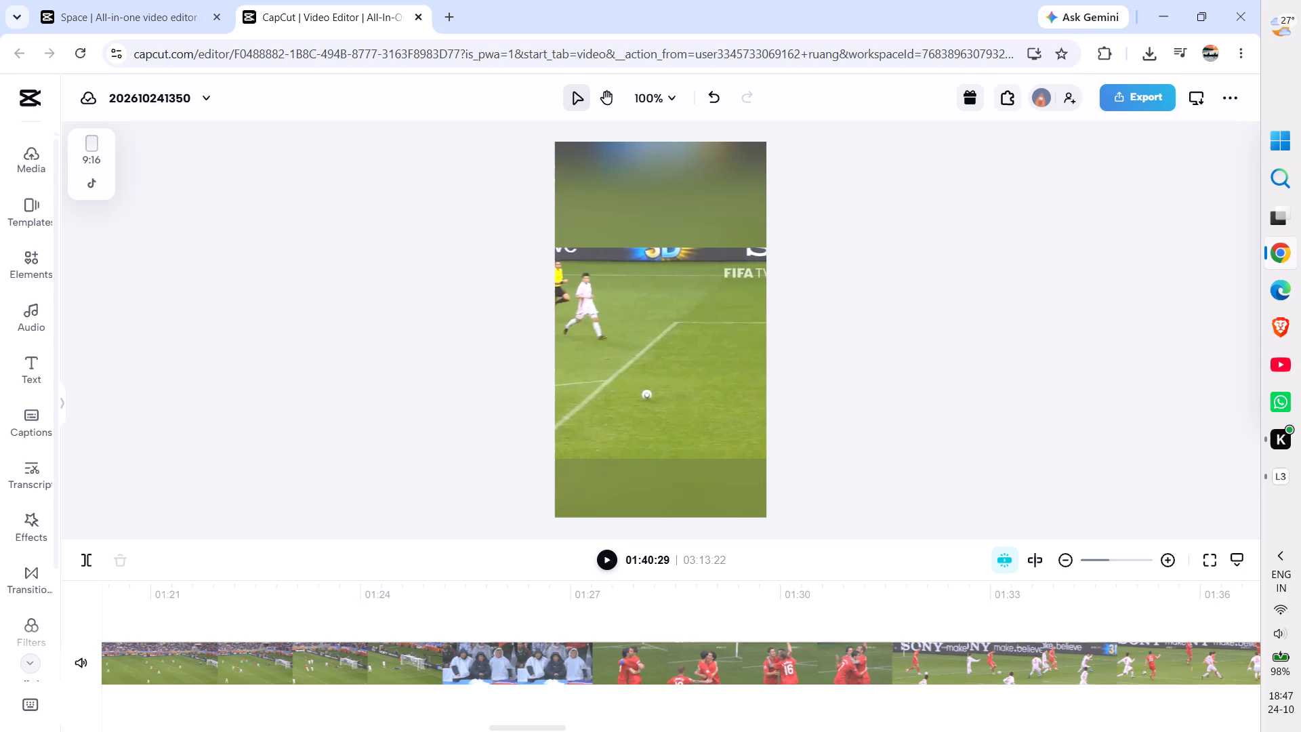
pyautogui.click(304, 625)
pyautogui.press('space')
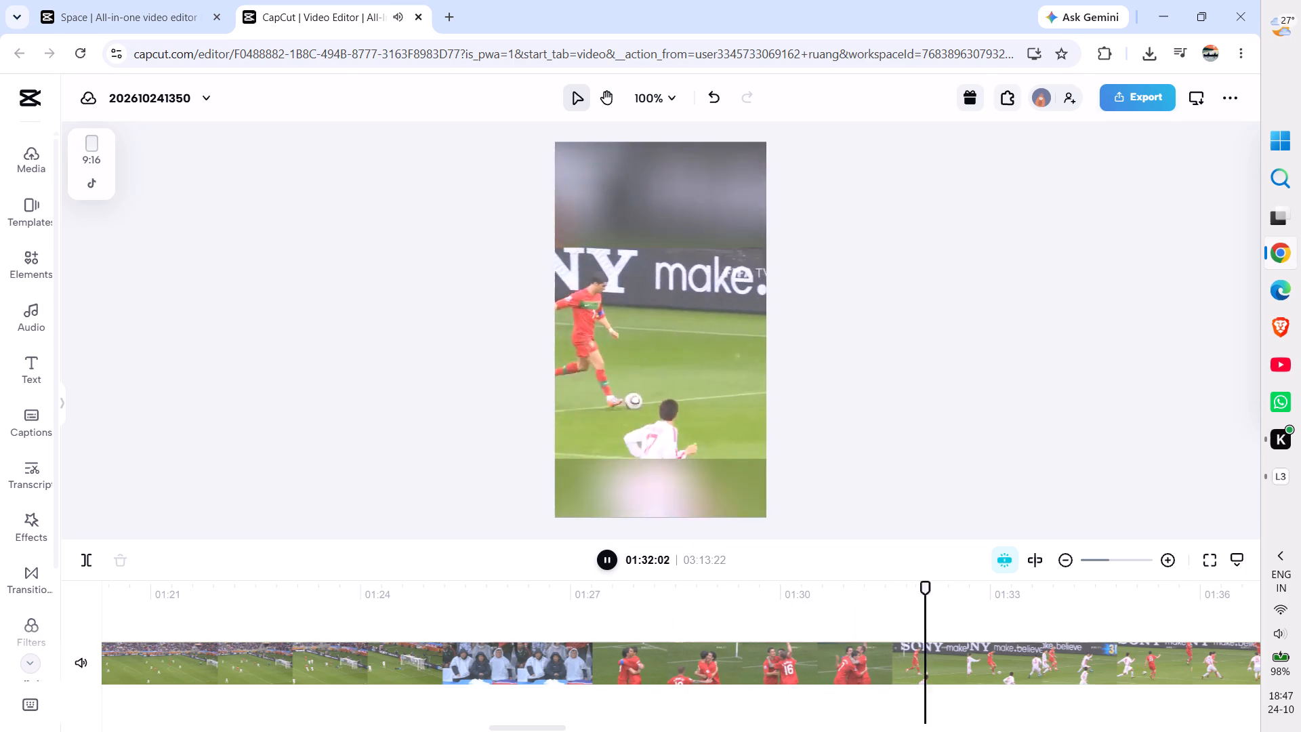
pyautogui.press('space')
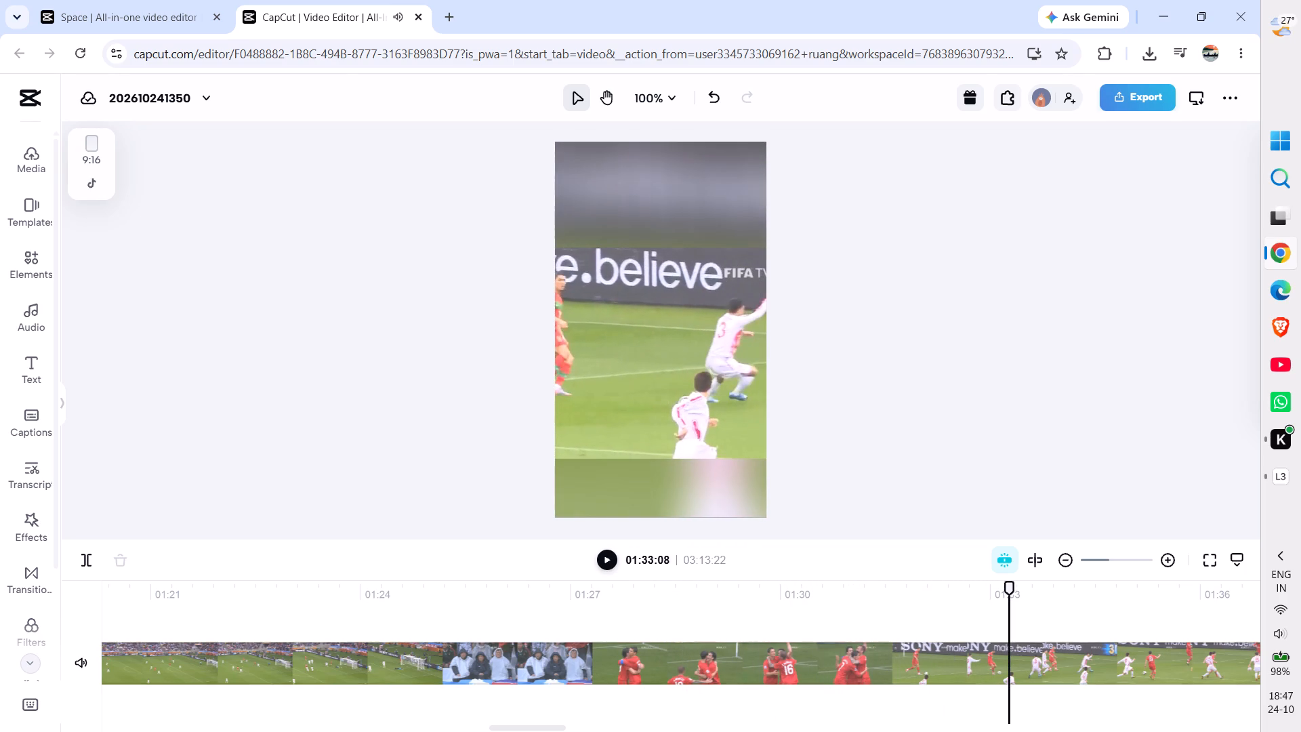
pyautogui.hscroll(-8, 667, 615)
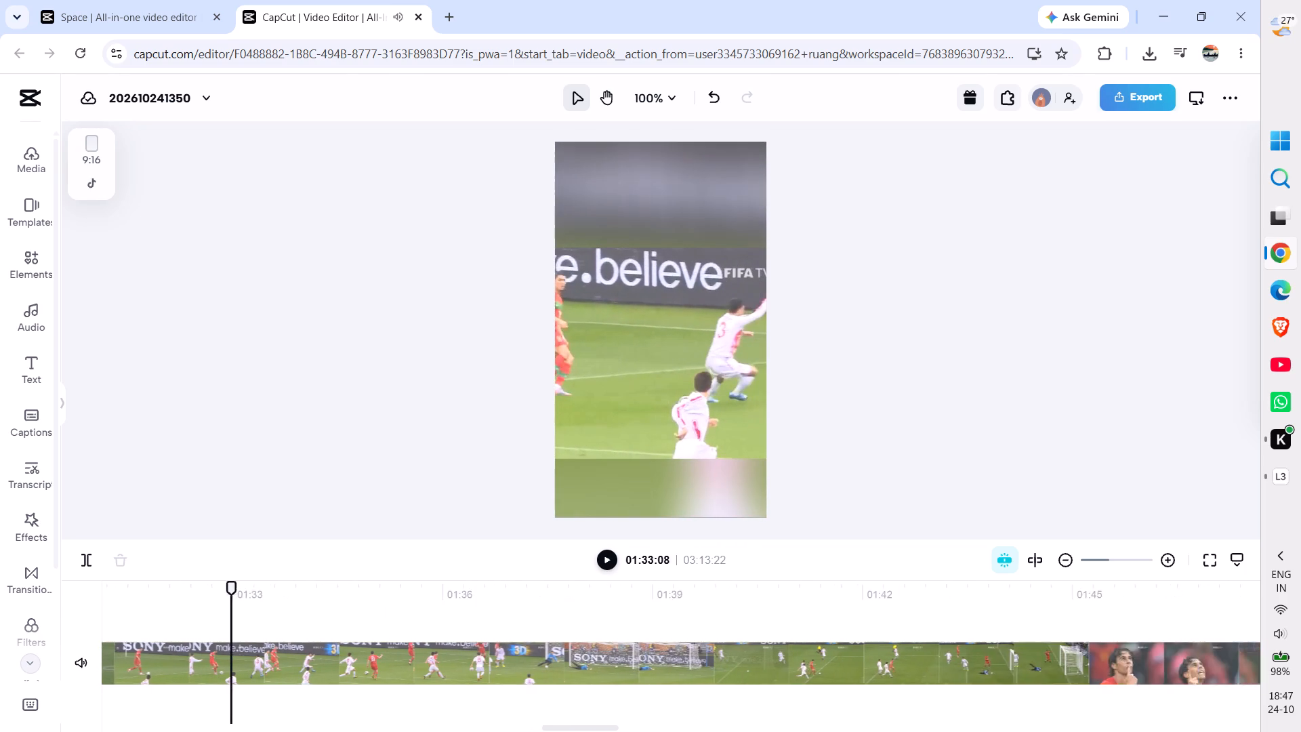
pyautogui.hscroll(-1, 667, 615)
pyautogui.press('space')
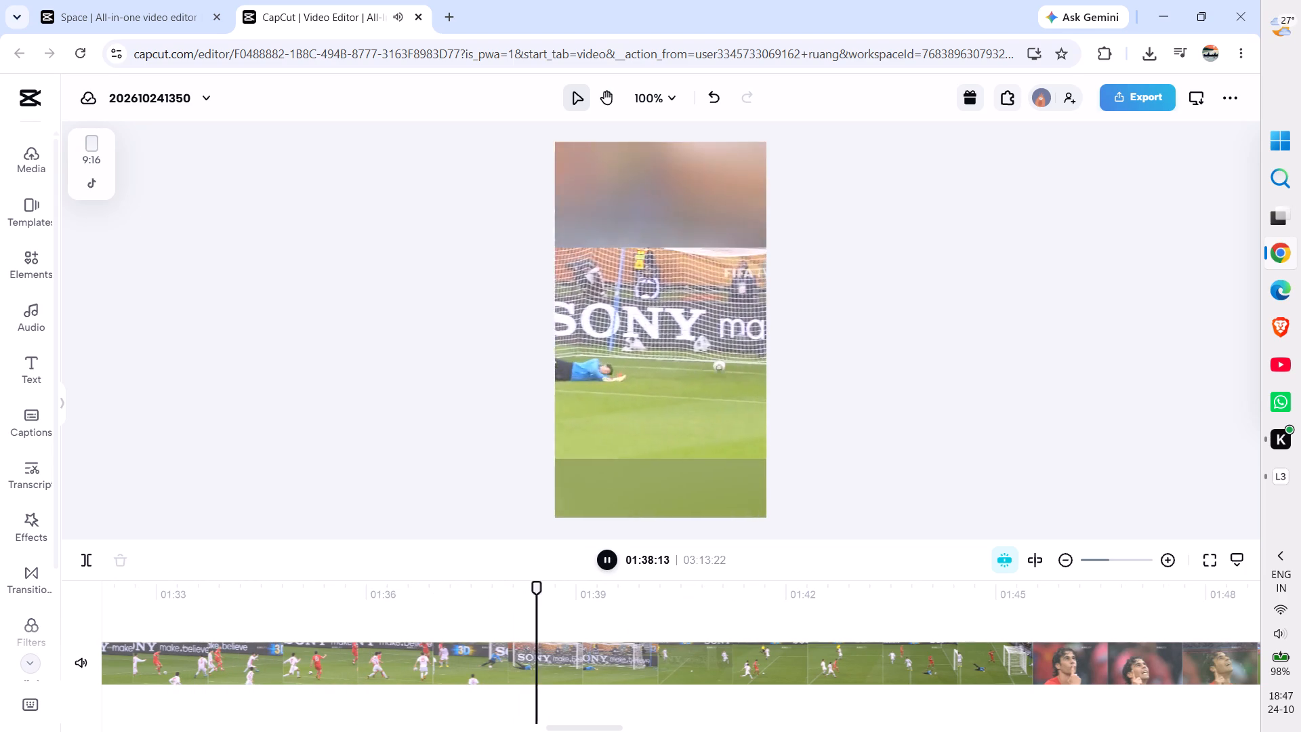
pyautogui.press('space')
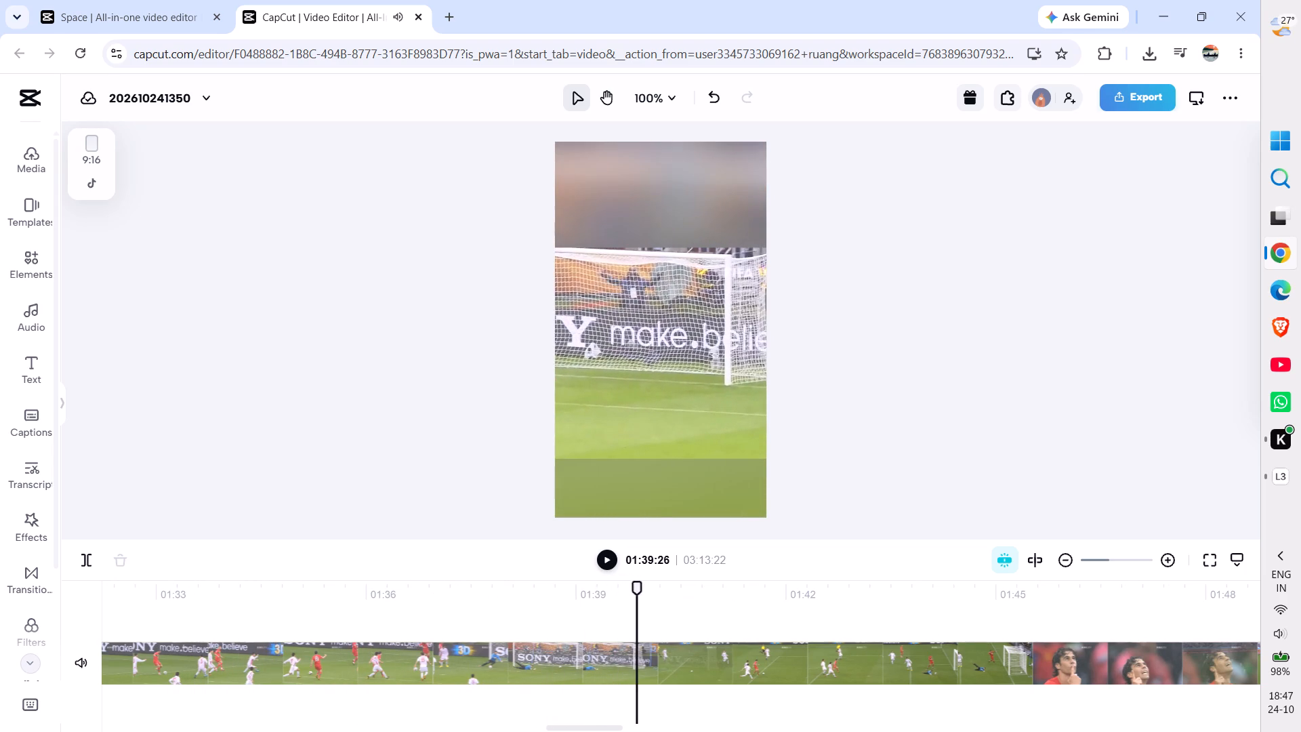
pyautogui.press('space')
pyautogui.press('space')
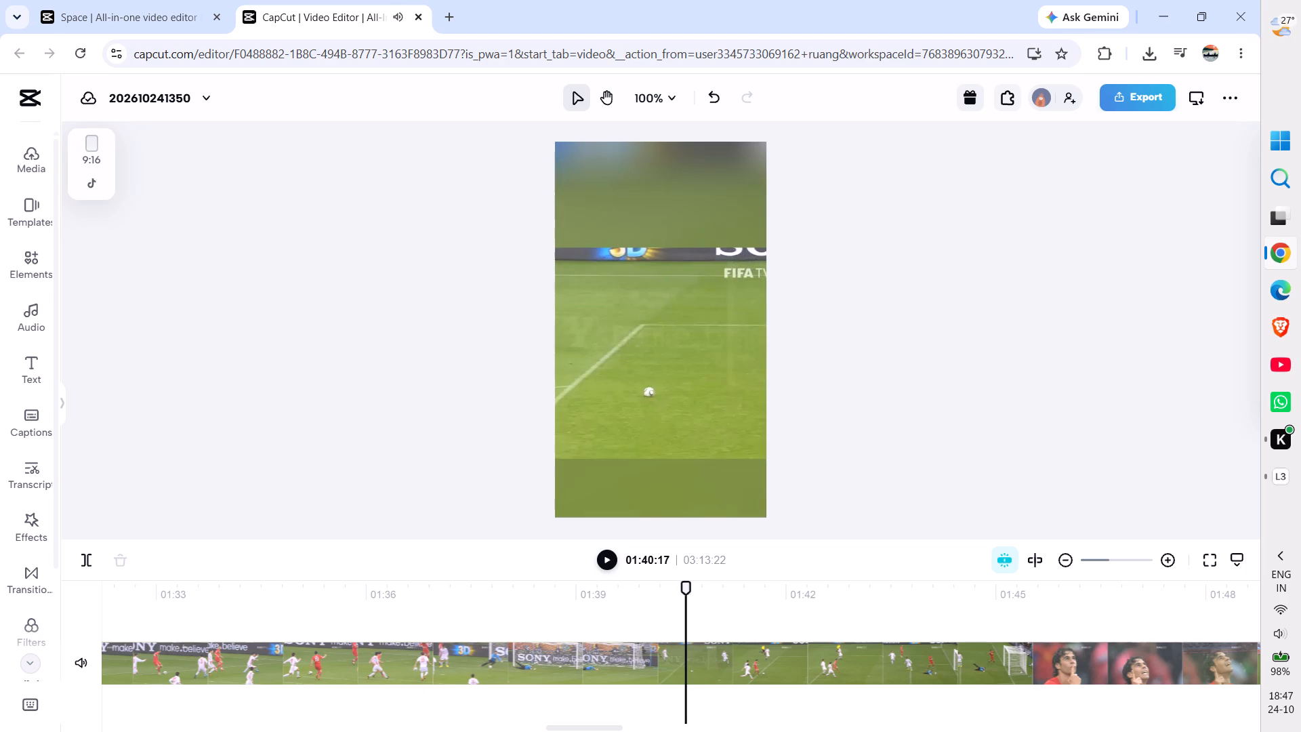
# Replay the goal in short bursts from about 01:37 and split the clip at 01:39:20, on the goal net shot.
pyautogui.moveTo(695, 588); pyautogui.dragTo(684, 588)
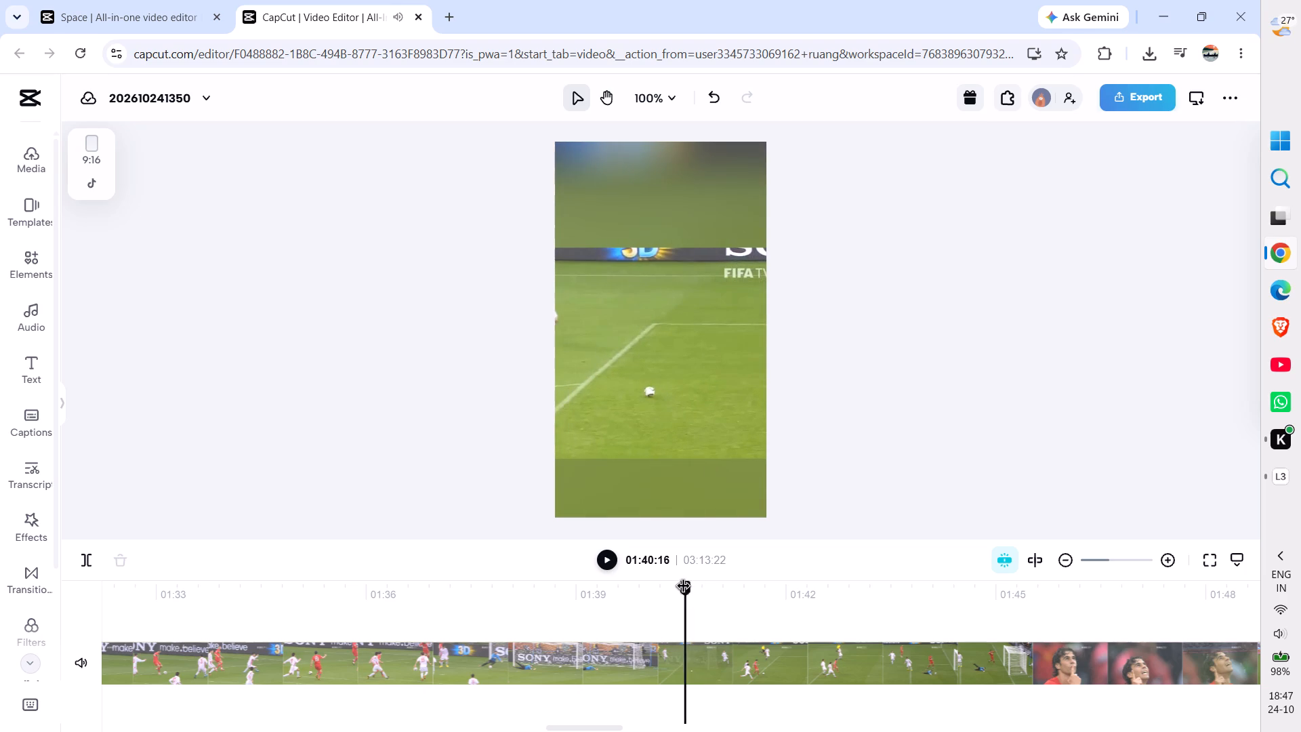
pyautogui.moveTo(684, 588); pyautogui.dragTo(504, 603)
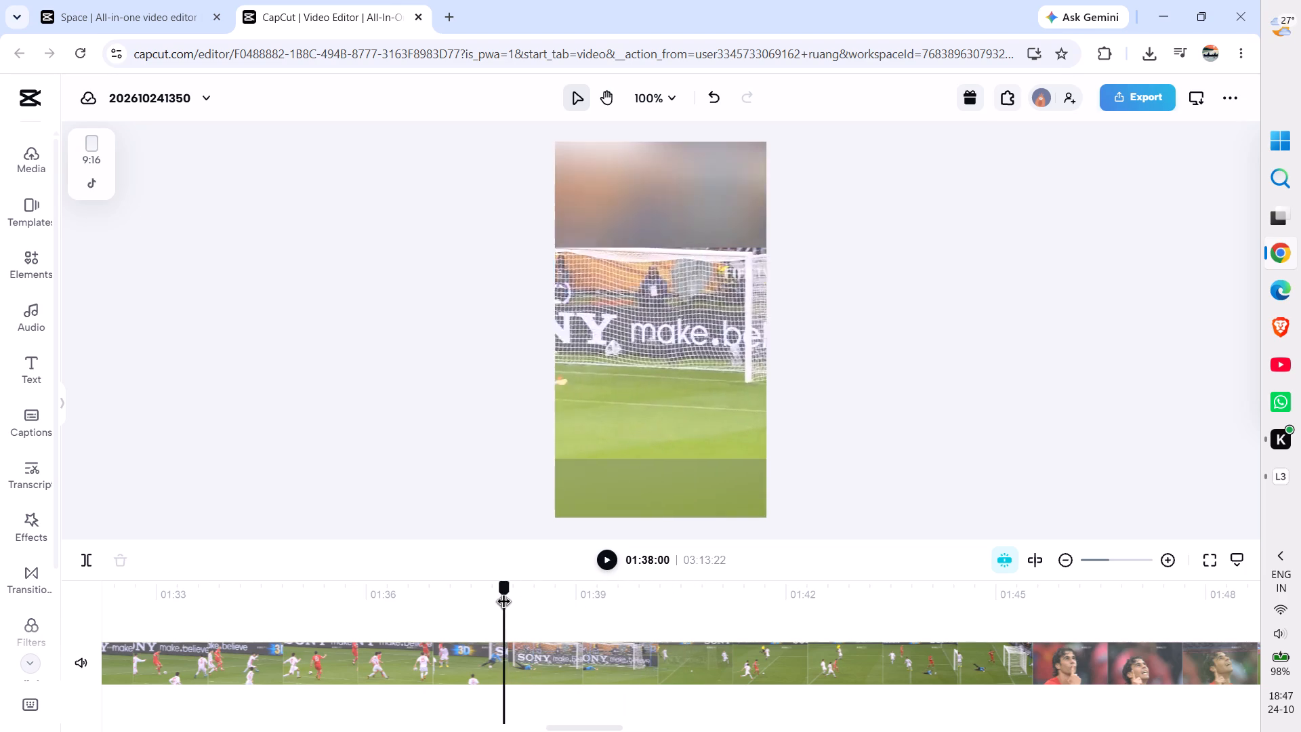
pyautogui.moveTo(504, 603); pyautogui.dragTo(439, 613)
pyautogui.press('space')
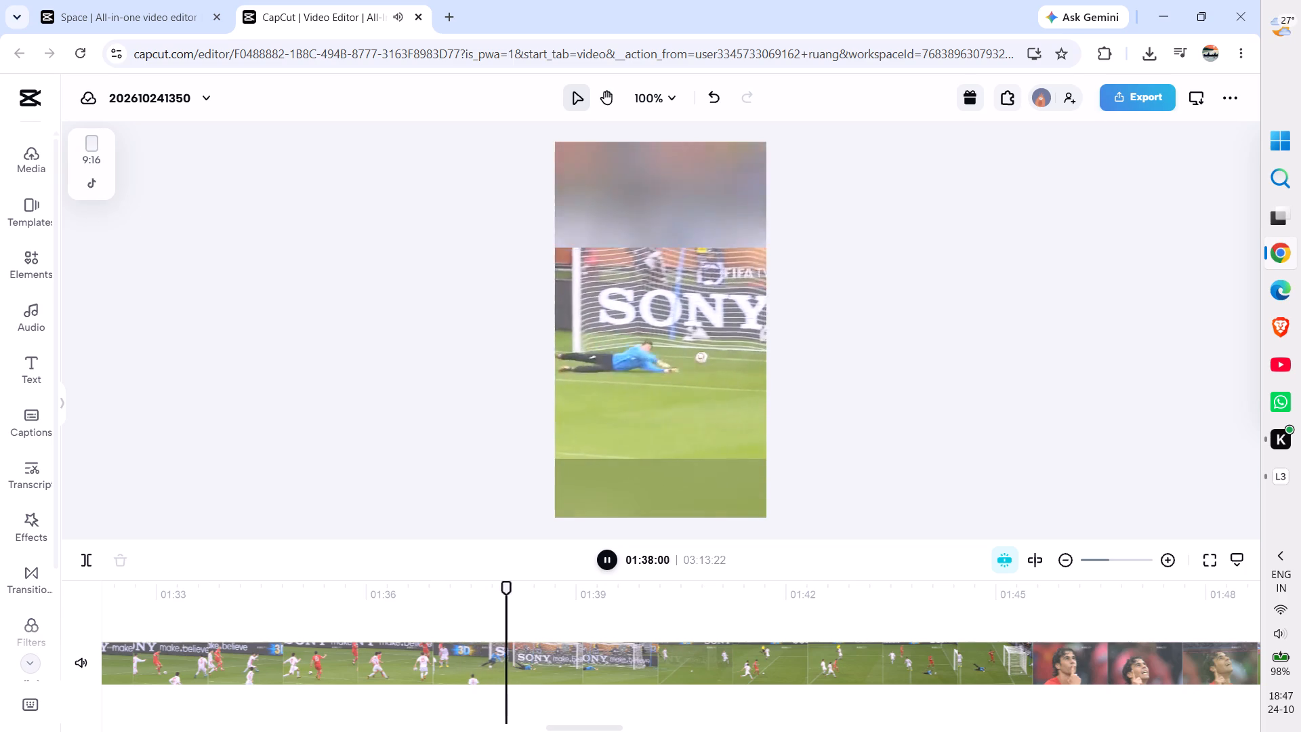
pyautogui.press('space')
pyautogui.press('space')
pyautogui.press('space')
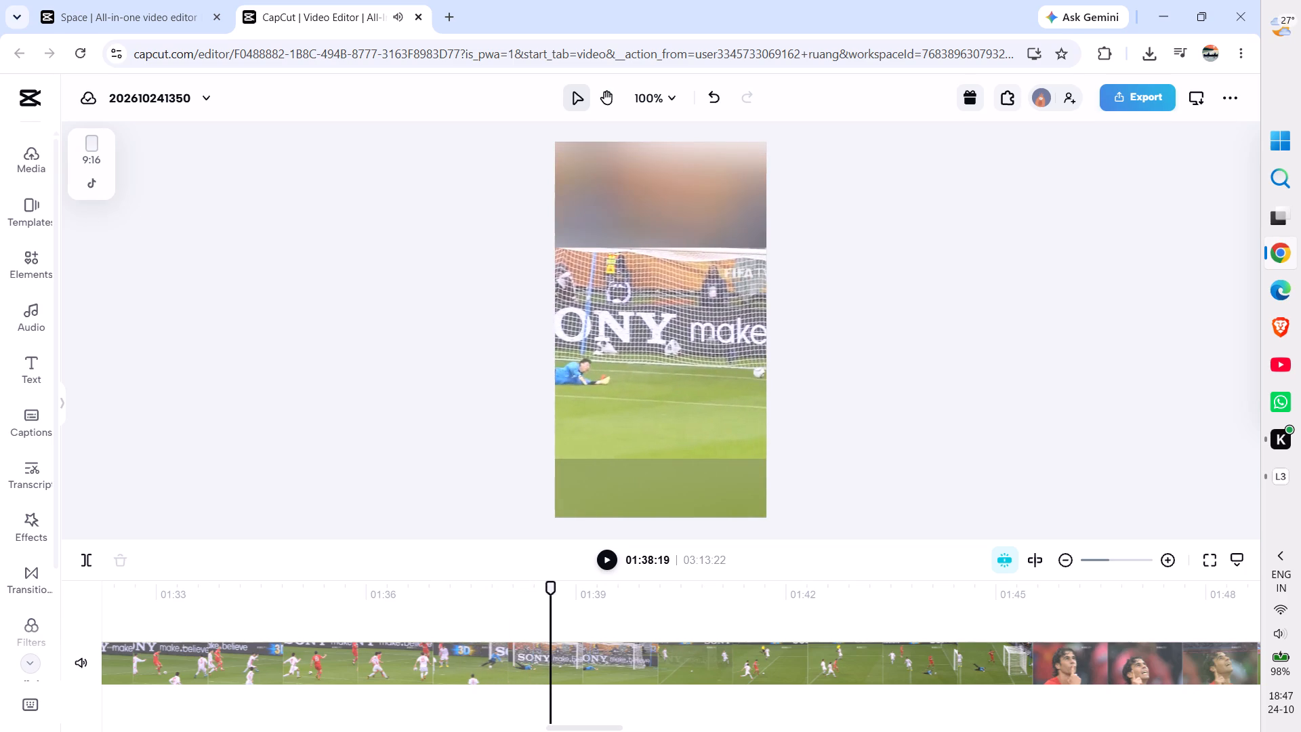
pyautogui.press('space')
pyautogui.press('space')
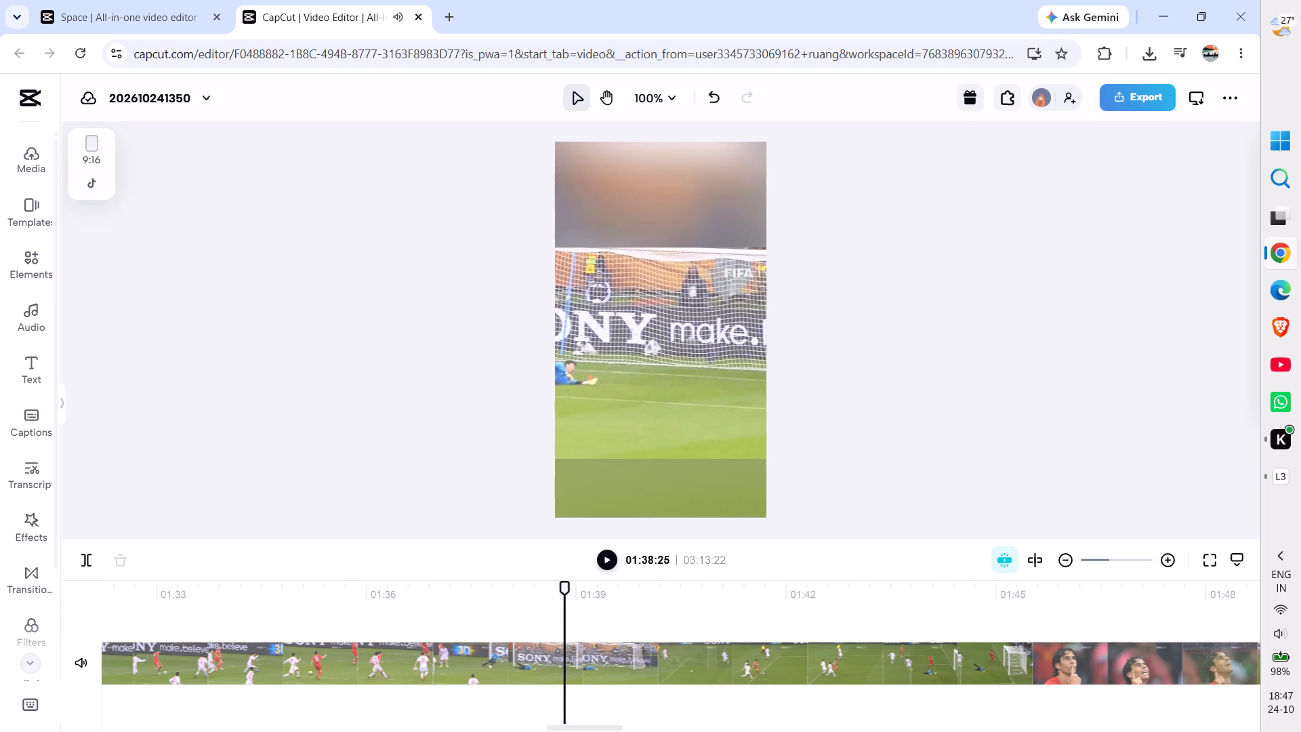
pyautogui.press('space')
pyautogui.press('space')
pyautogui.press('space')
pyautogui.press('space')
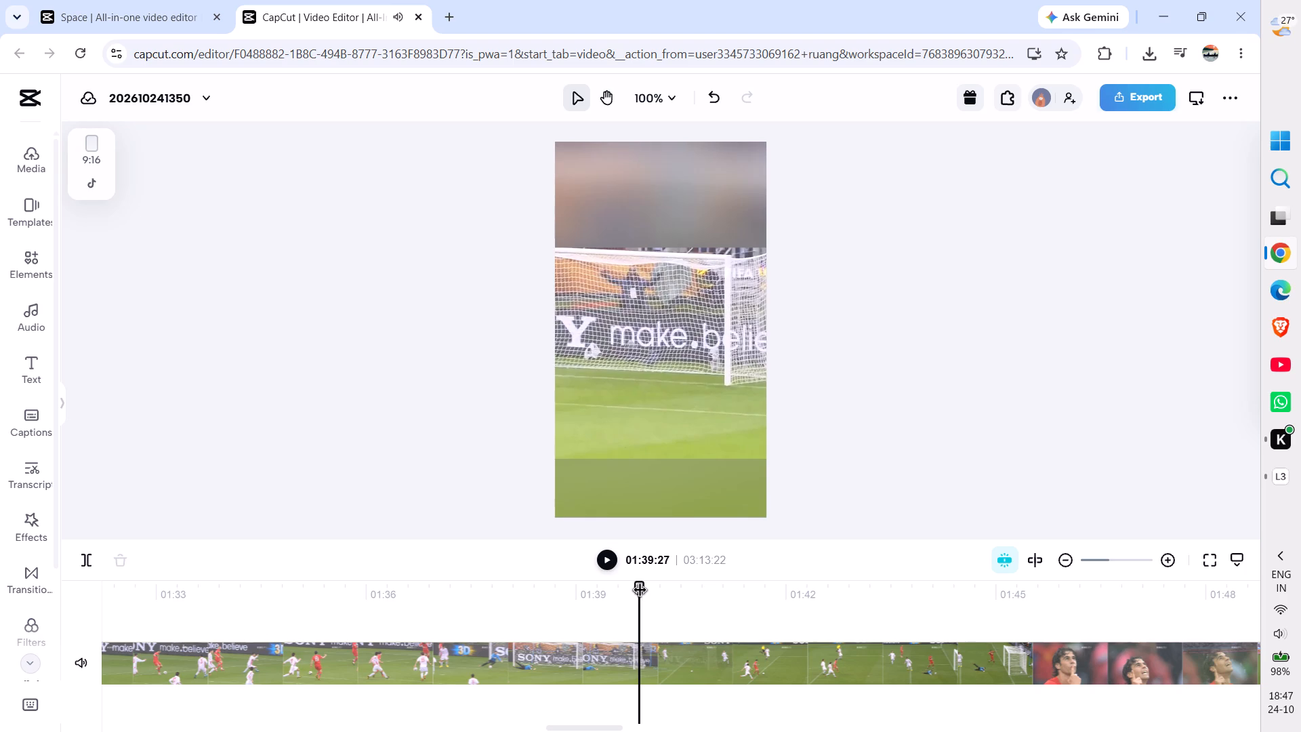
pyautogui.moveTo(638, 592); pyautogui.dragTo(629, 593)
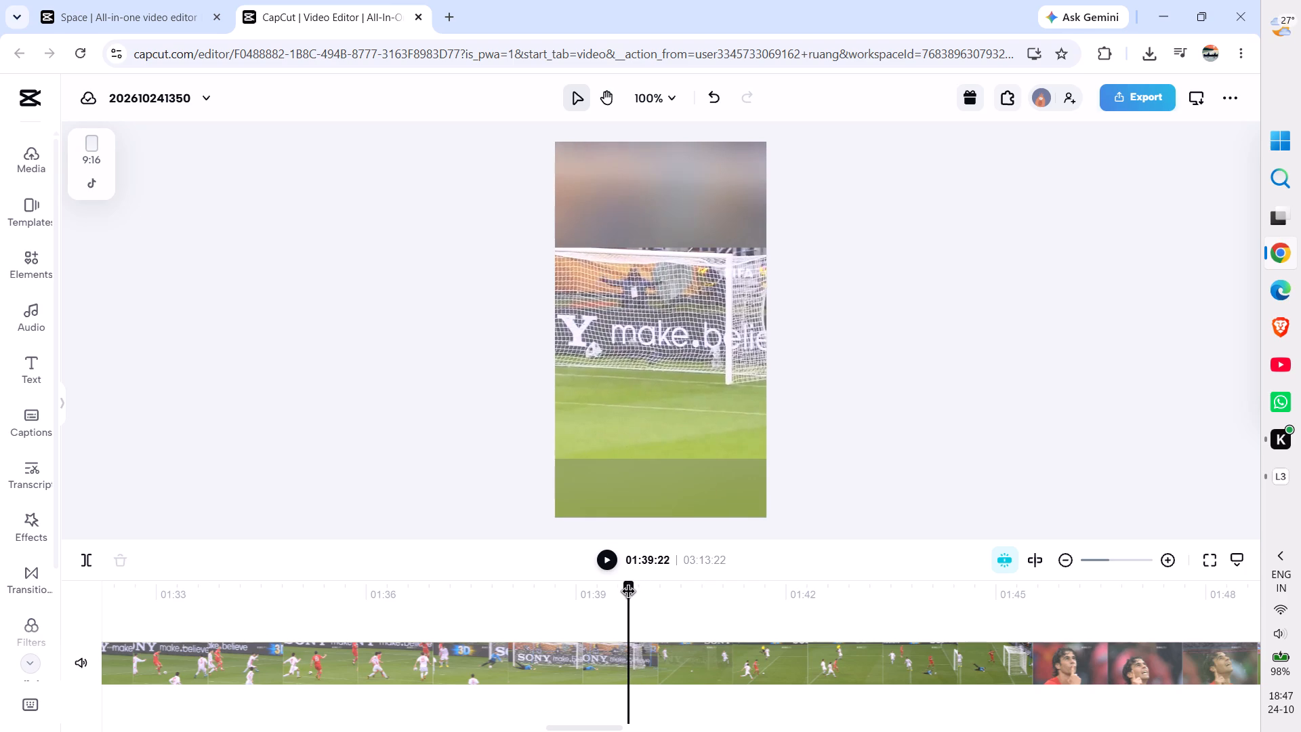
pyautogui.moveTo(629, 593); pyautogui.dragTo(623, 594)
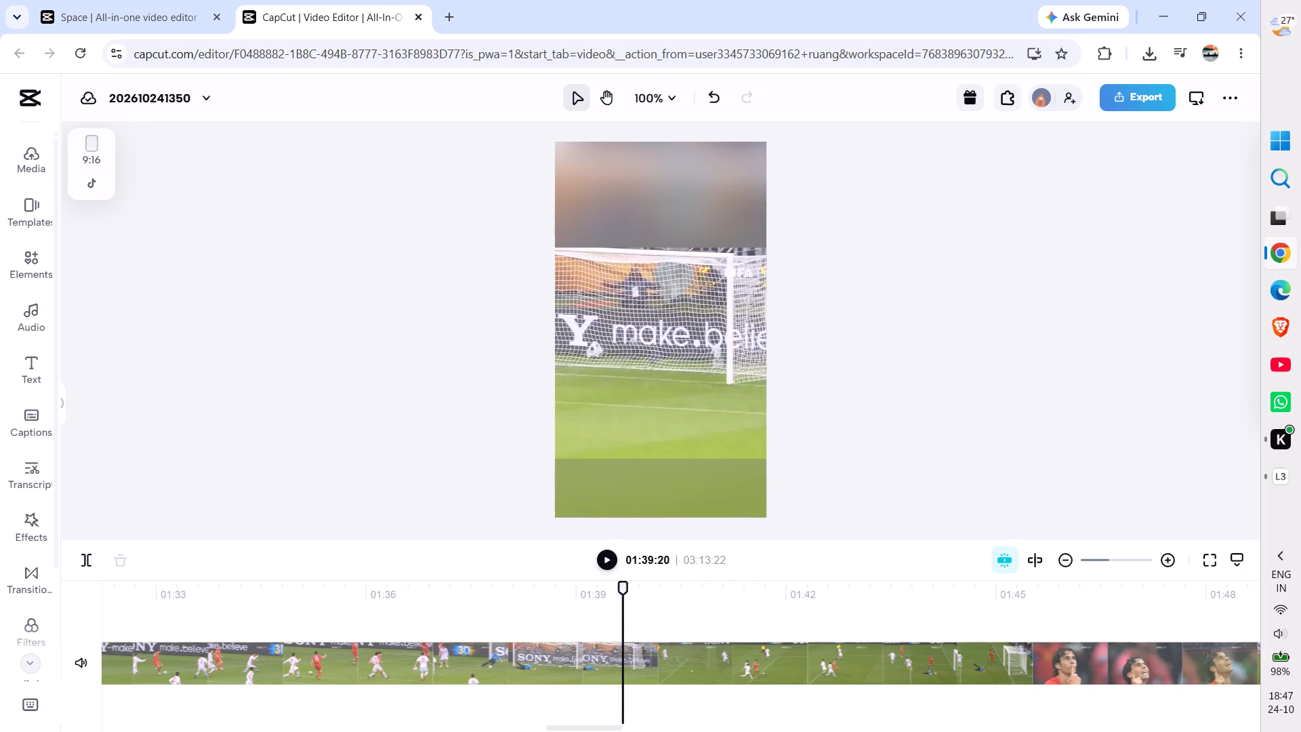
pyautogui.click(621, 667)
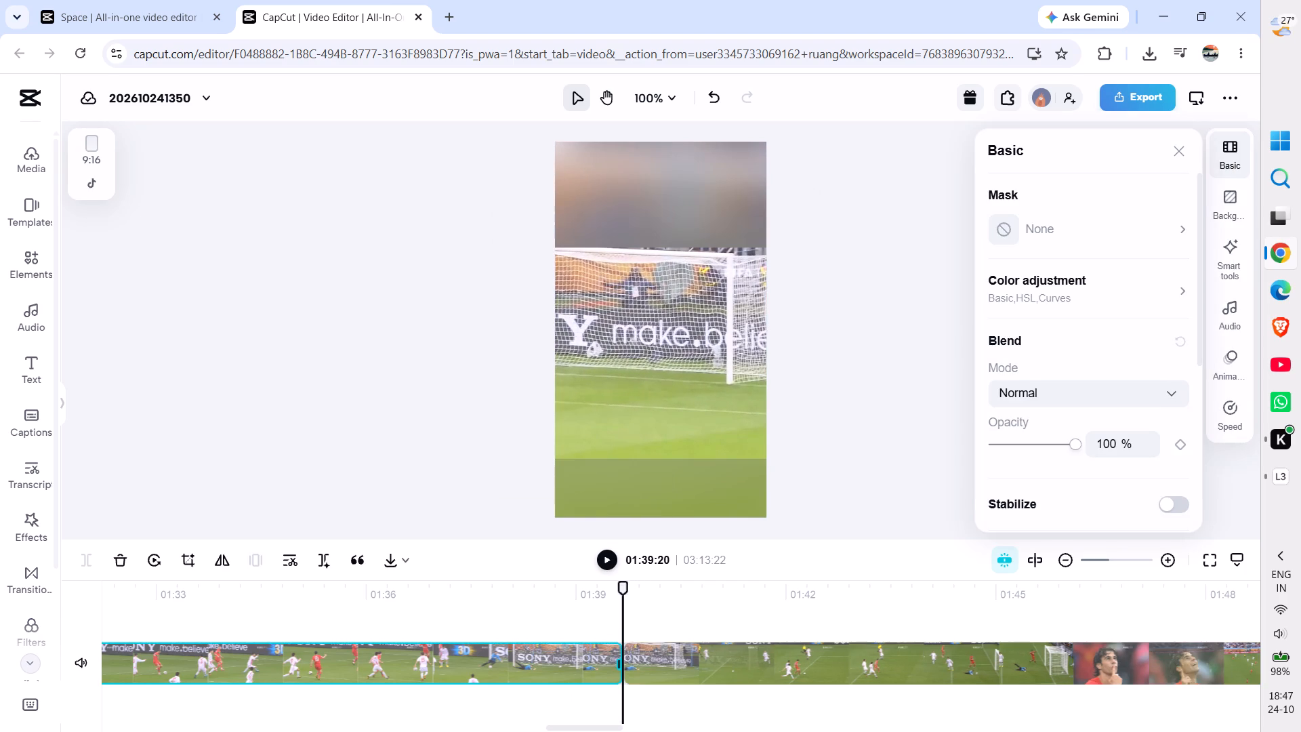
# Play on from before the new cut, past the player close-up, and split the clip at 01:48:12, where wide-angle play resumes.
pyautogui.click(550, 610)
pyautogui.press('space')
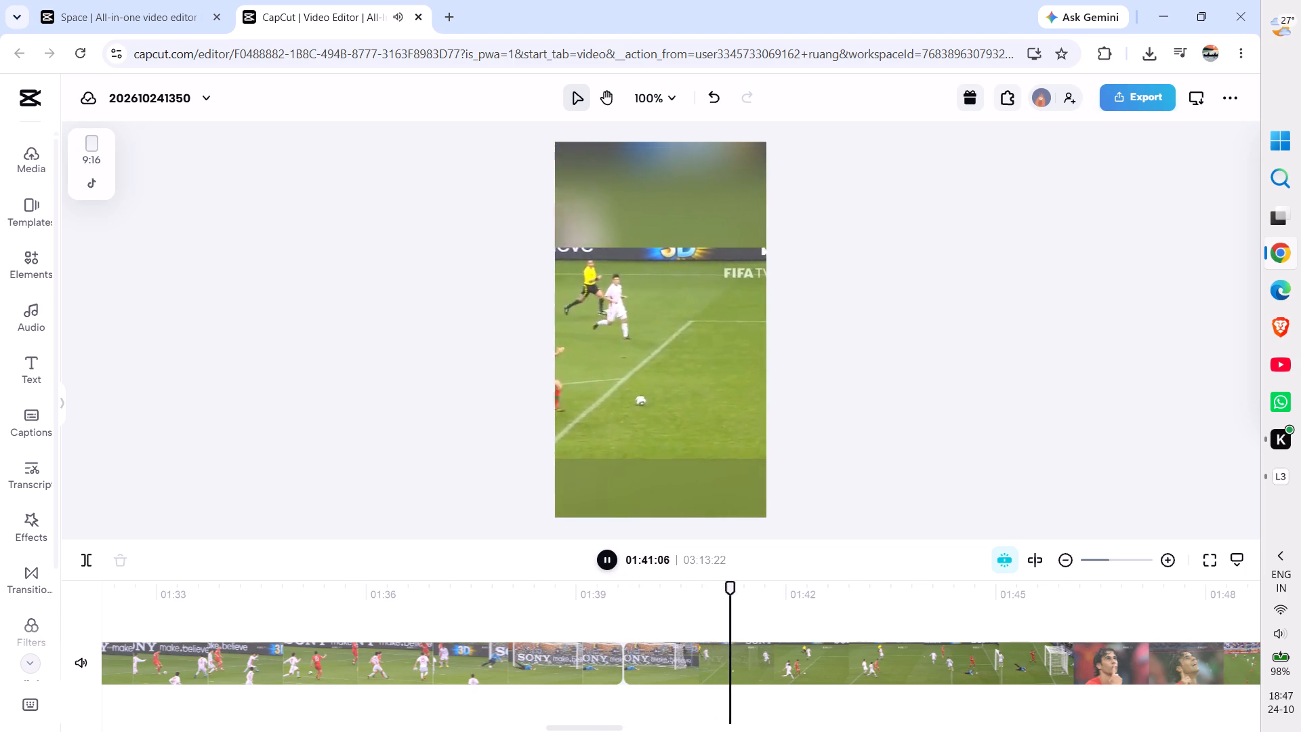
pyautogui.press('space')
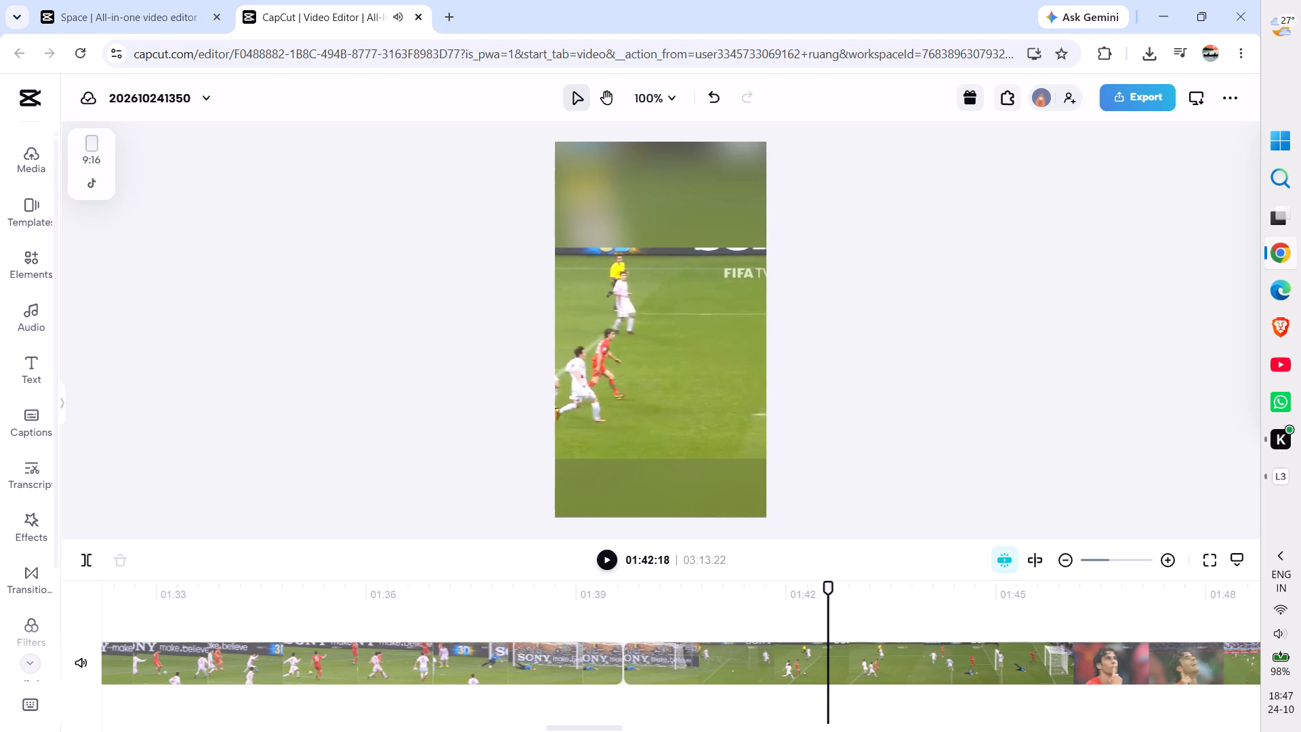
pyautogui.hscroll(-6, 669, 612)
pyautogui.press('space')
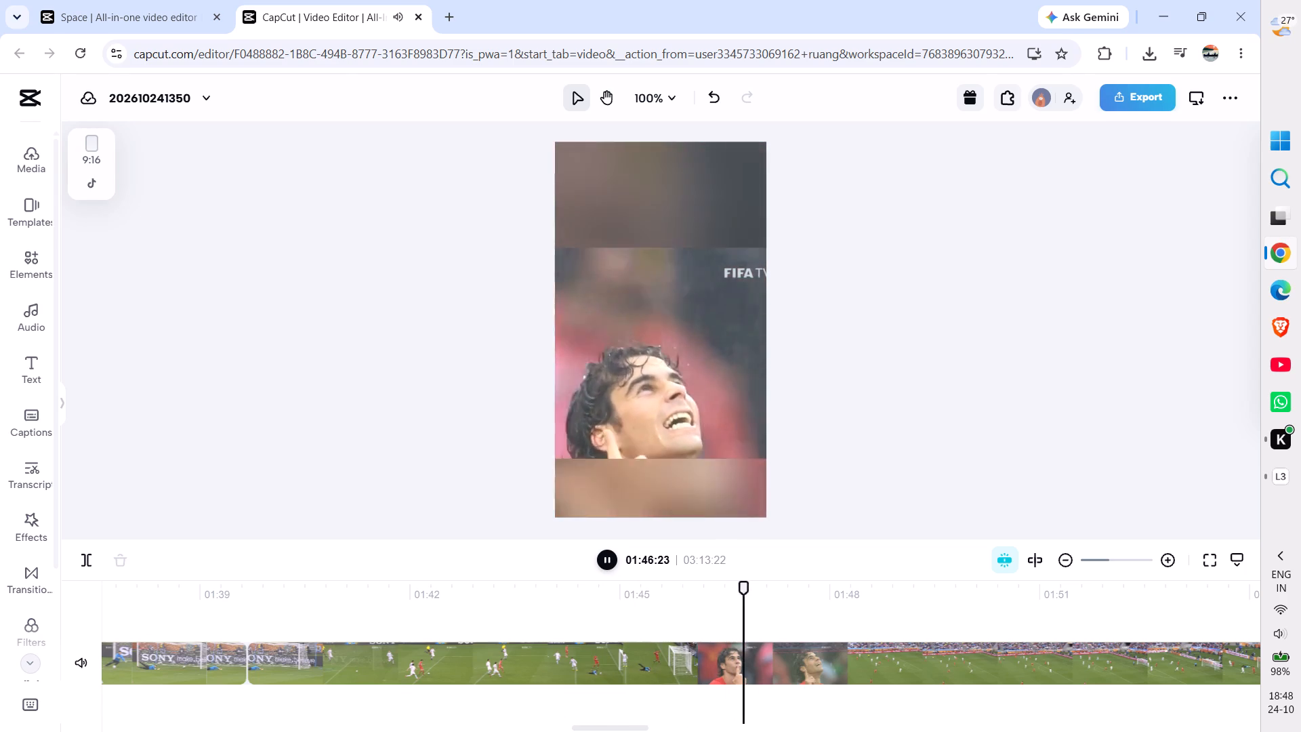
pyautogui.press('space')
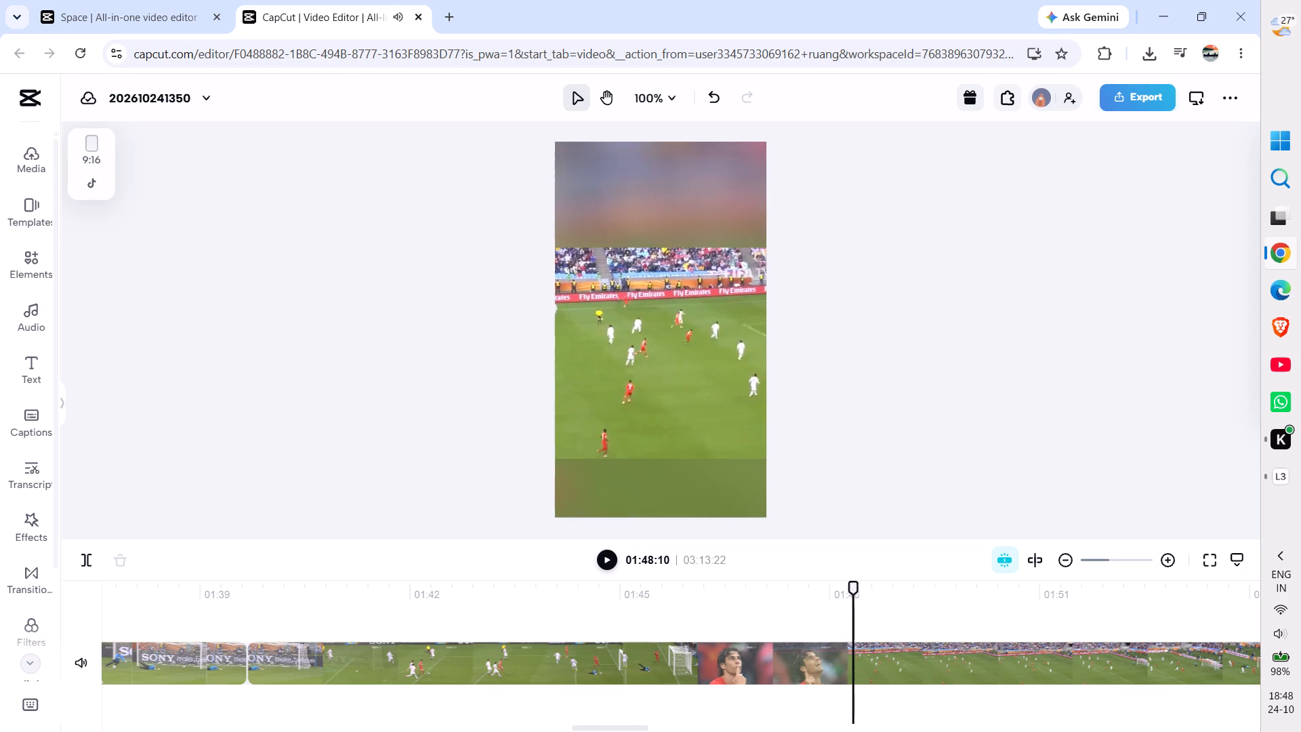
pyautogui.click(854, 660)
# Replay from the player close-up into the wide-angle attack in short bursts and split the clip at 01:51:10.
pyautogui.click(732, 612)
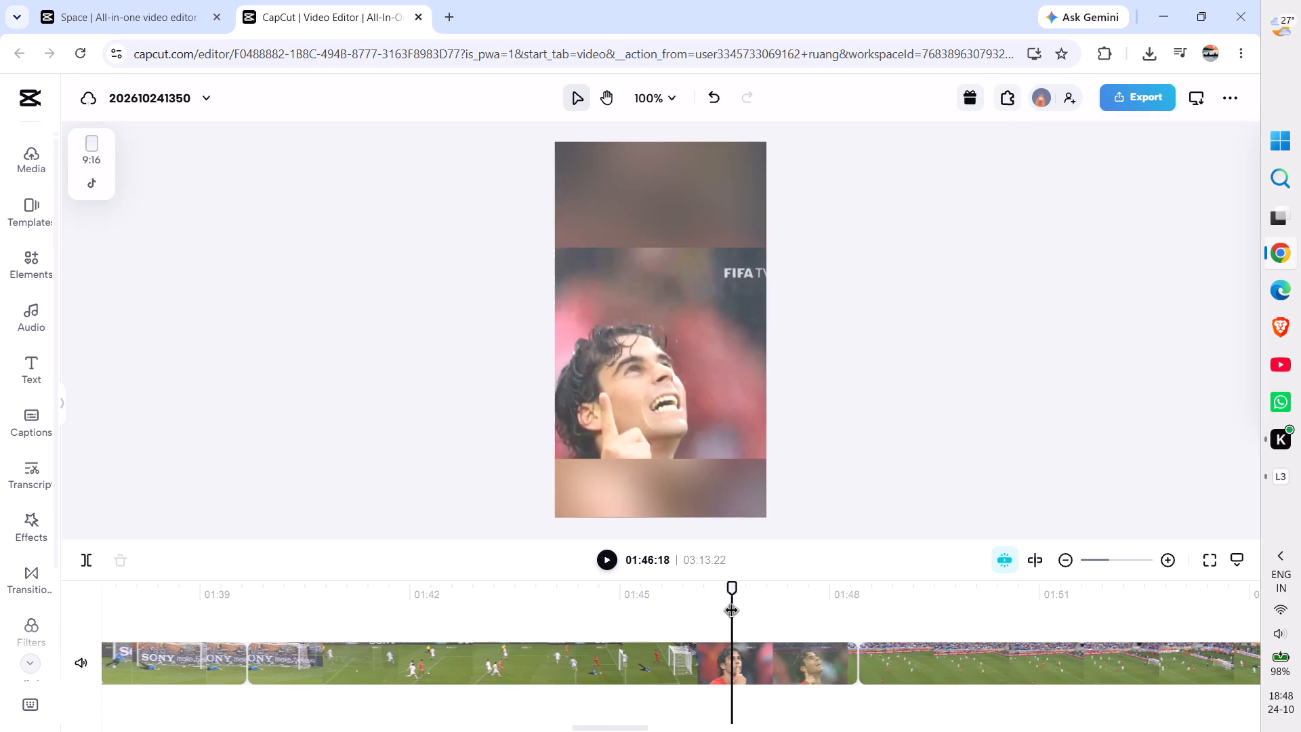
pyautogui.press('space')
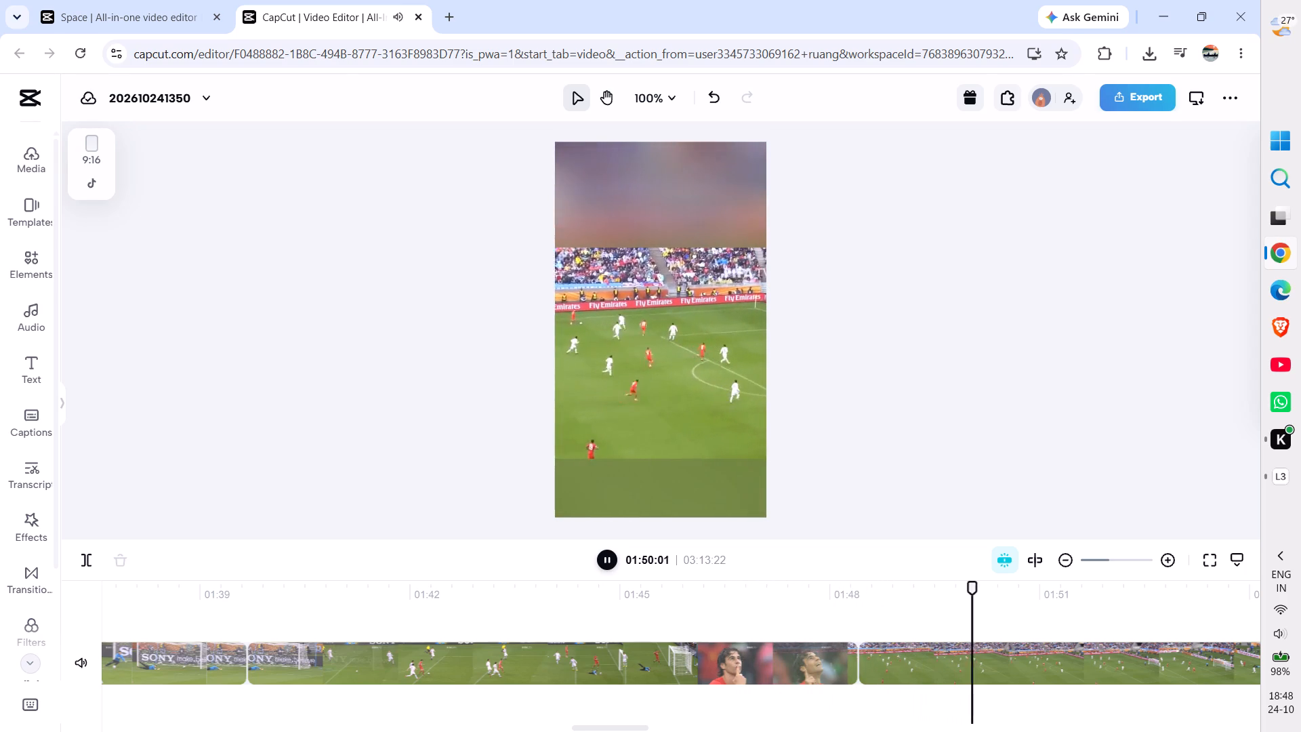
pyautogui.press('space')
pyautogui.press('space')
pyautogui.press('space')
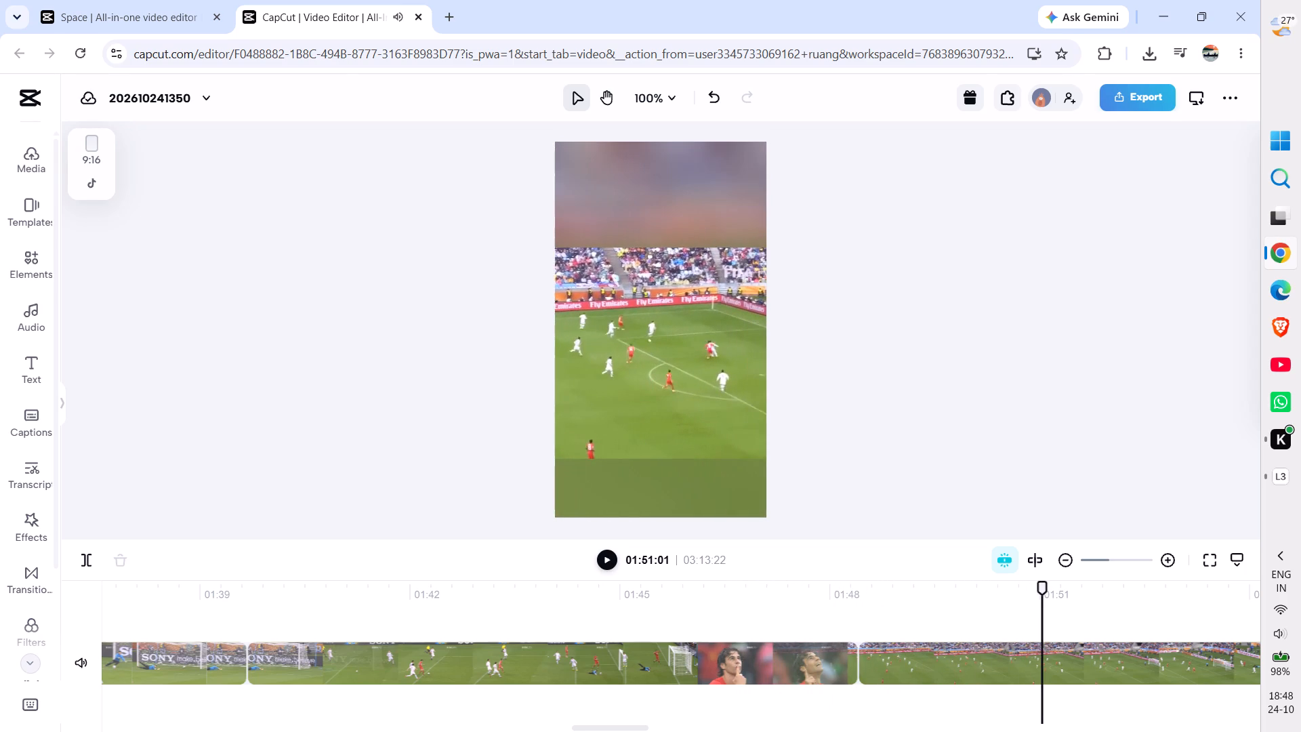
pyautogui.press('space')
pyautogui.press('space')
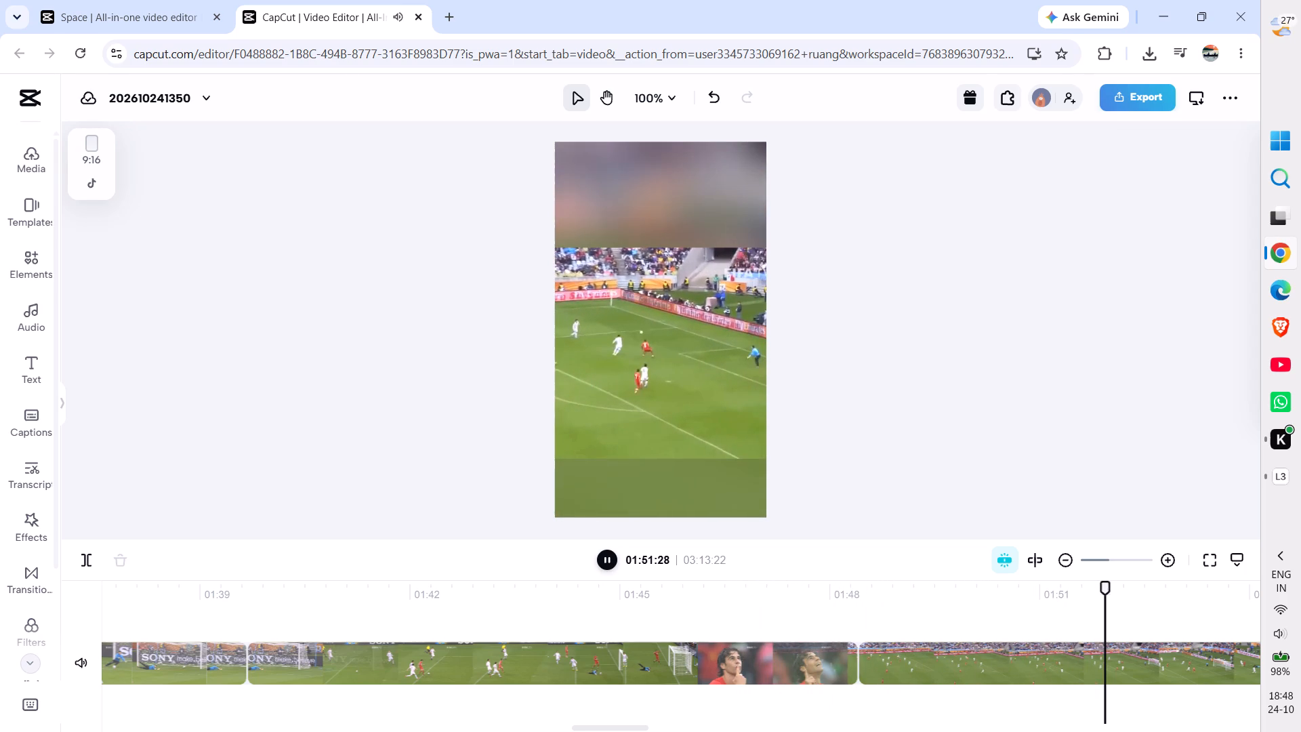
pyautogui.hscroll(-2, 881, 621)
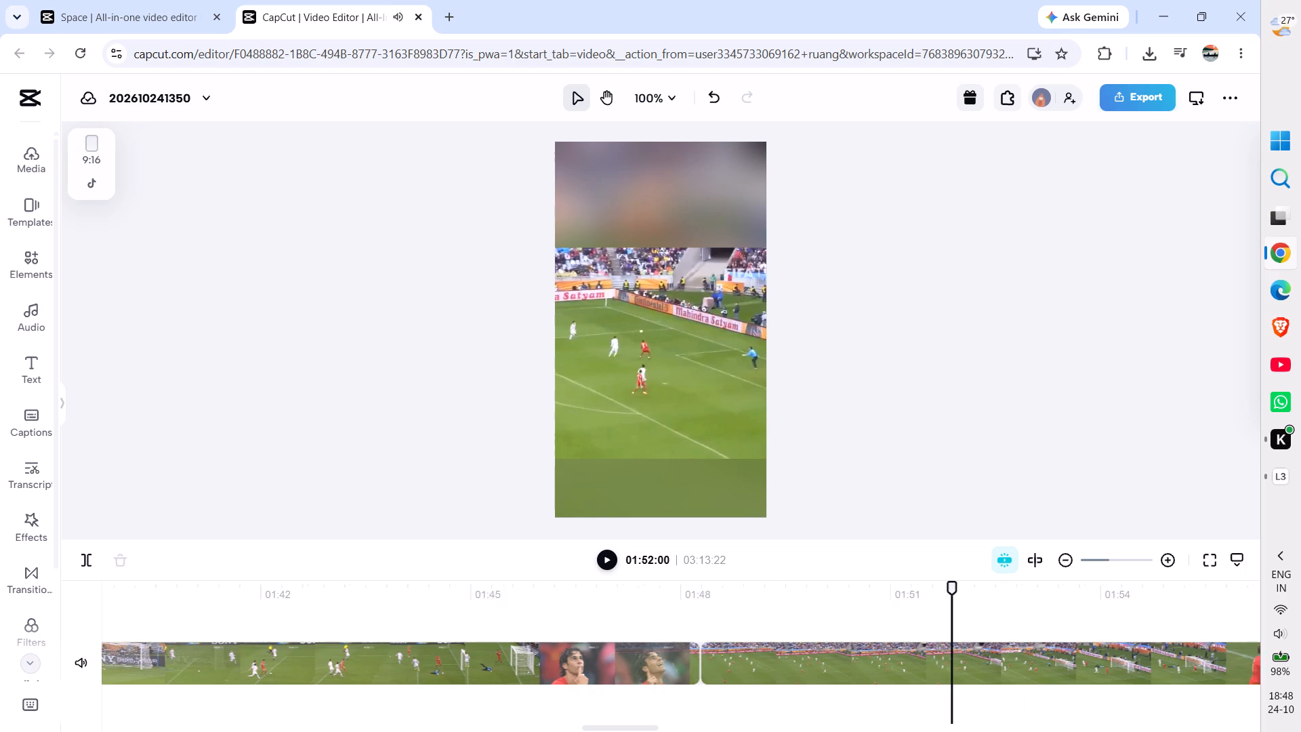
pyautogui.hscroll(-1, 881, 621)
pyautogui.moveTo(922, 592); pyautogui.dragTo(735, 605)
pyautogui.press('space')
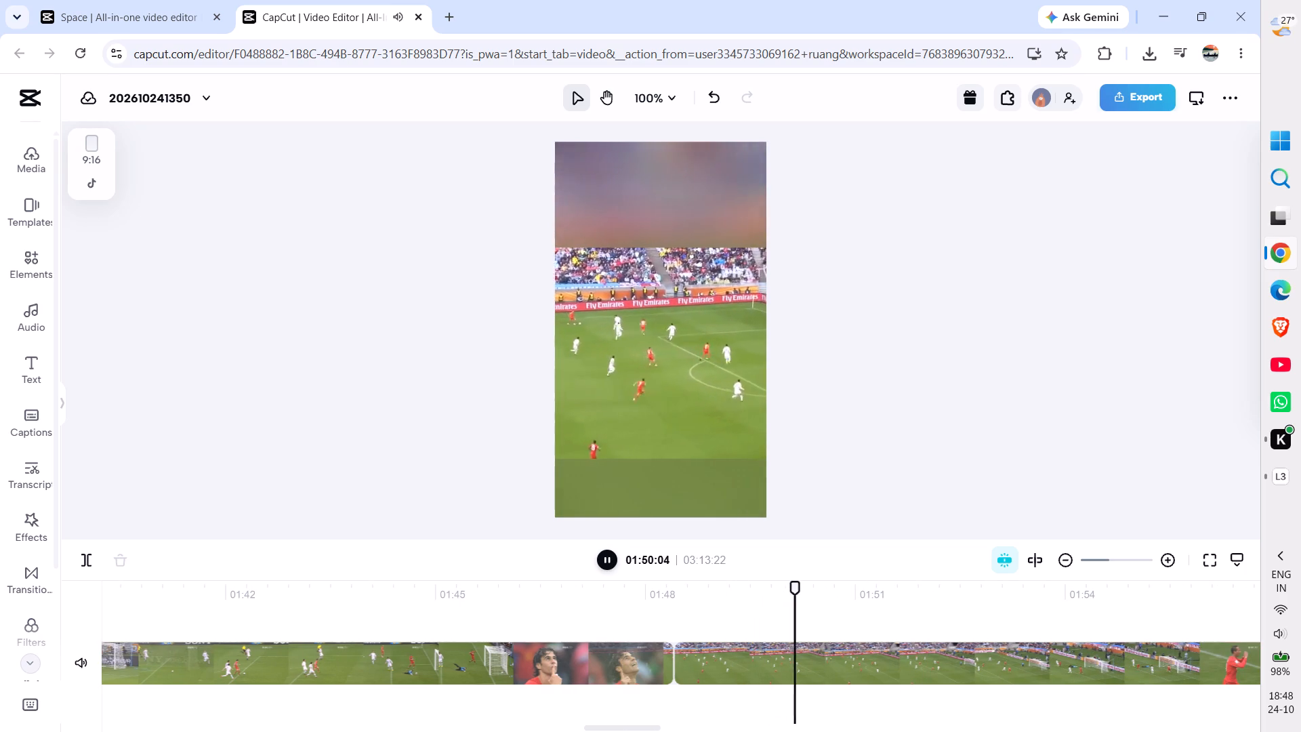
pyautogui.press('space')
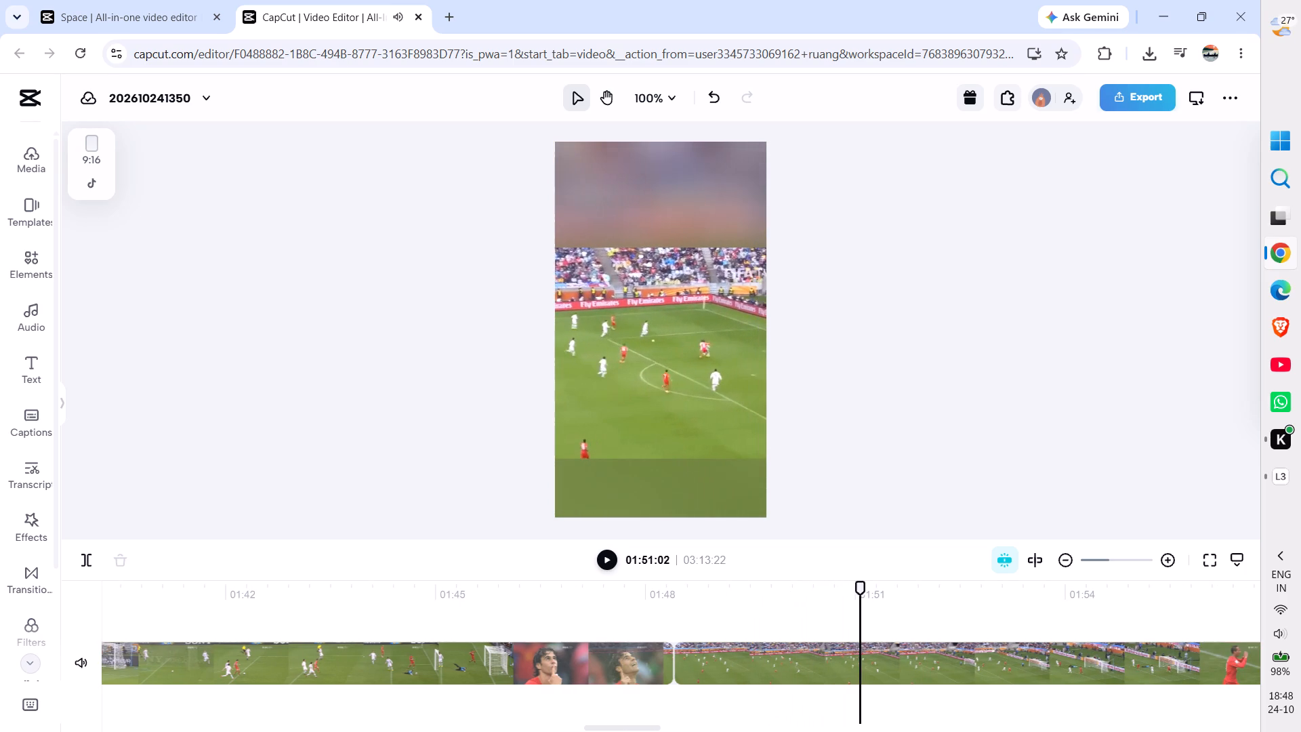
pyautogui.press('space')
pyautogui.press('space')
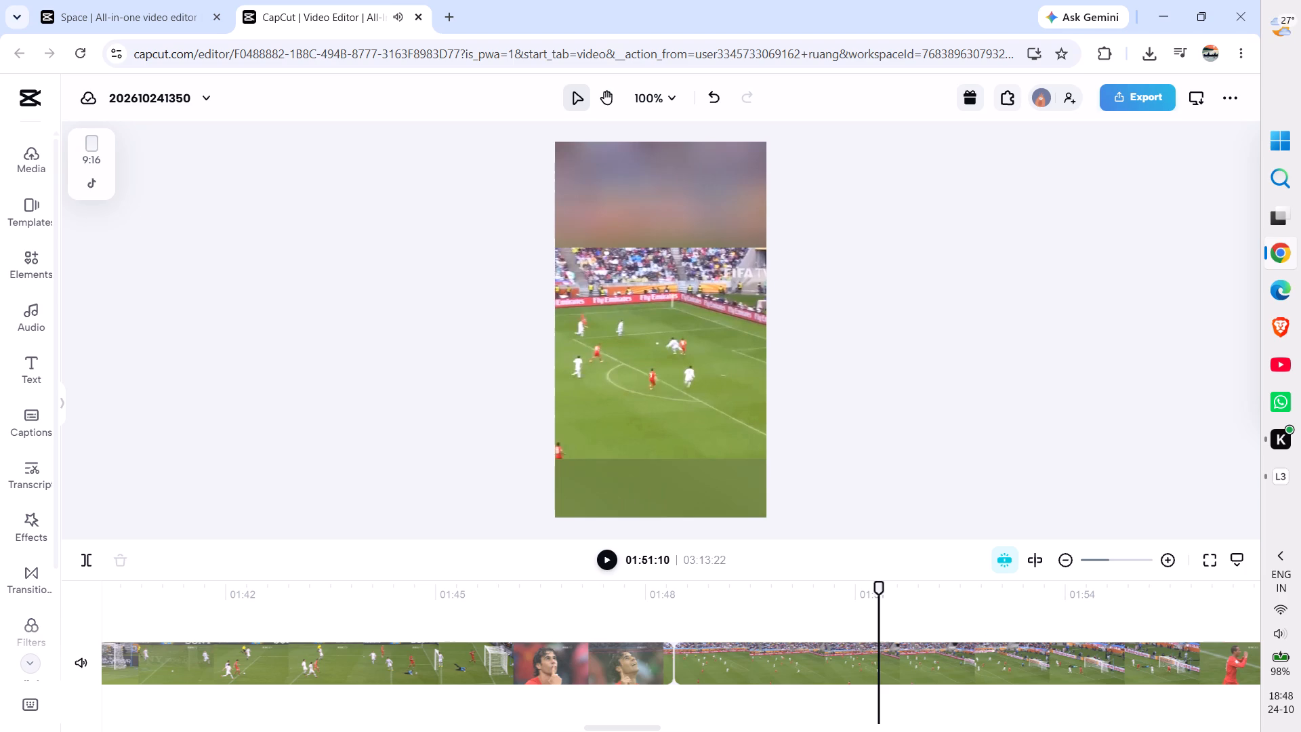
pyautogui.click(877, 653)
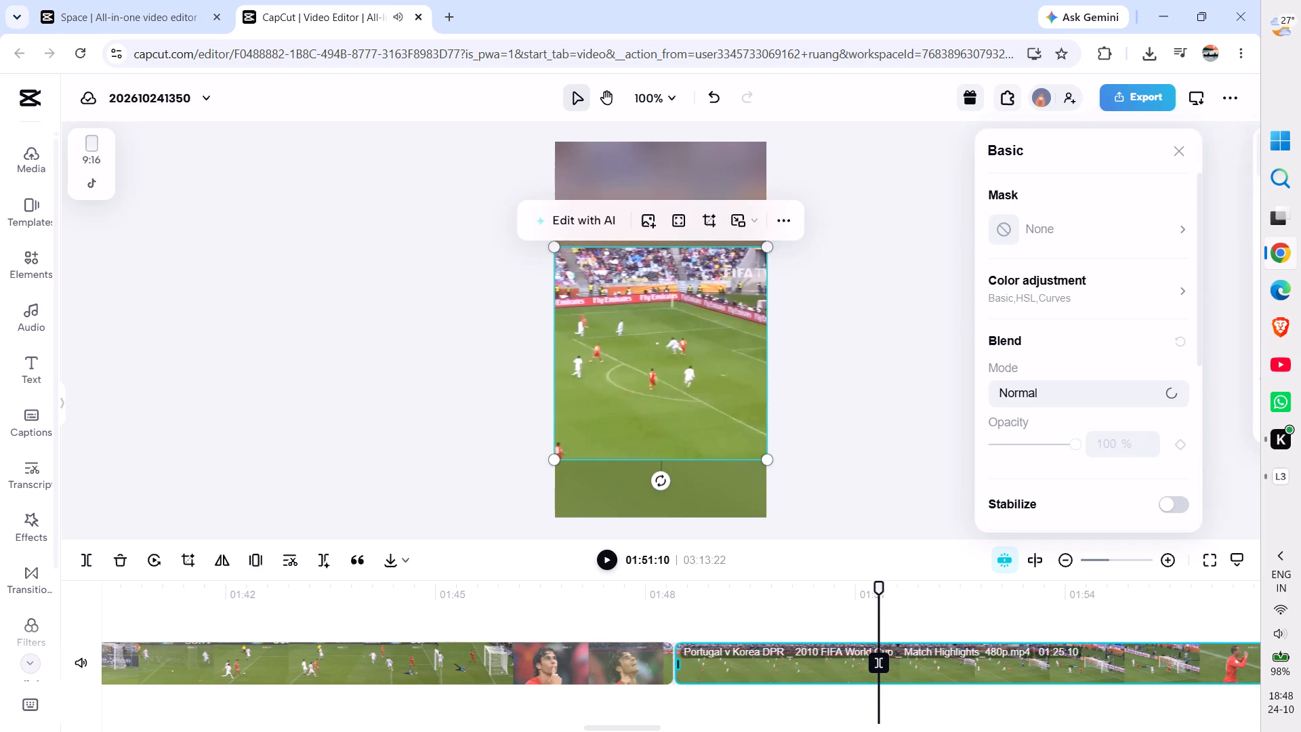
# Delete the two segments between 01:39:20 and 01:51:10, covering the replay, the player close-up and the early build-up.
pyautogui.click(780, 661)
pyautogui.press('Delete')
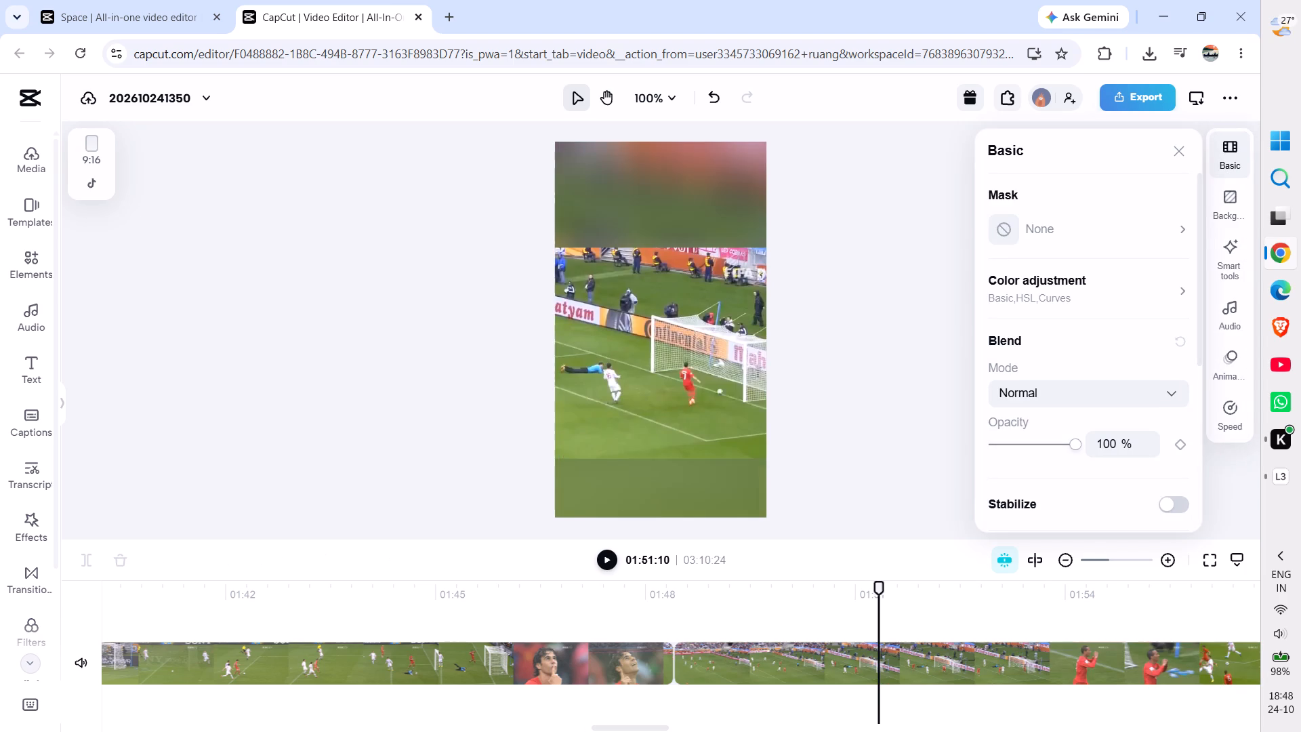
pyautogui.click(578, 651)
pyautogui.press('Delete')
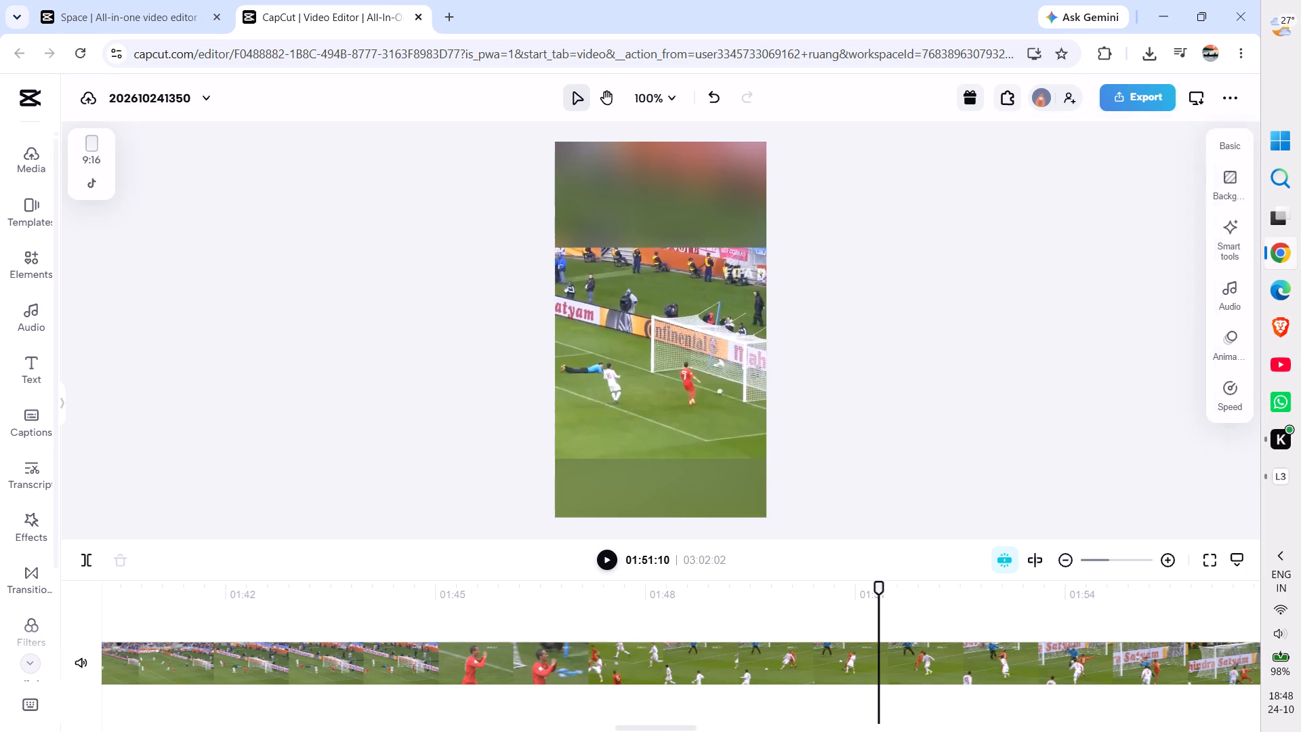
# Play back from just after the new join at 01:39:20 to check the goal and the start of the celebration.
pyautogui.click(367, 605)
pyautogui.hscroll(3, 367, 605)
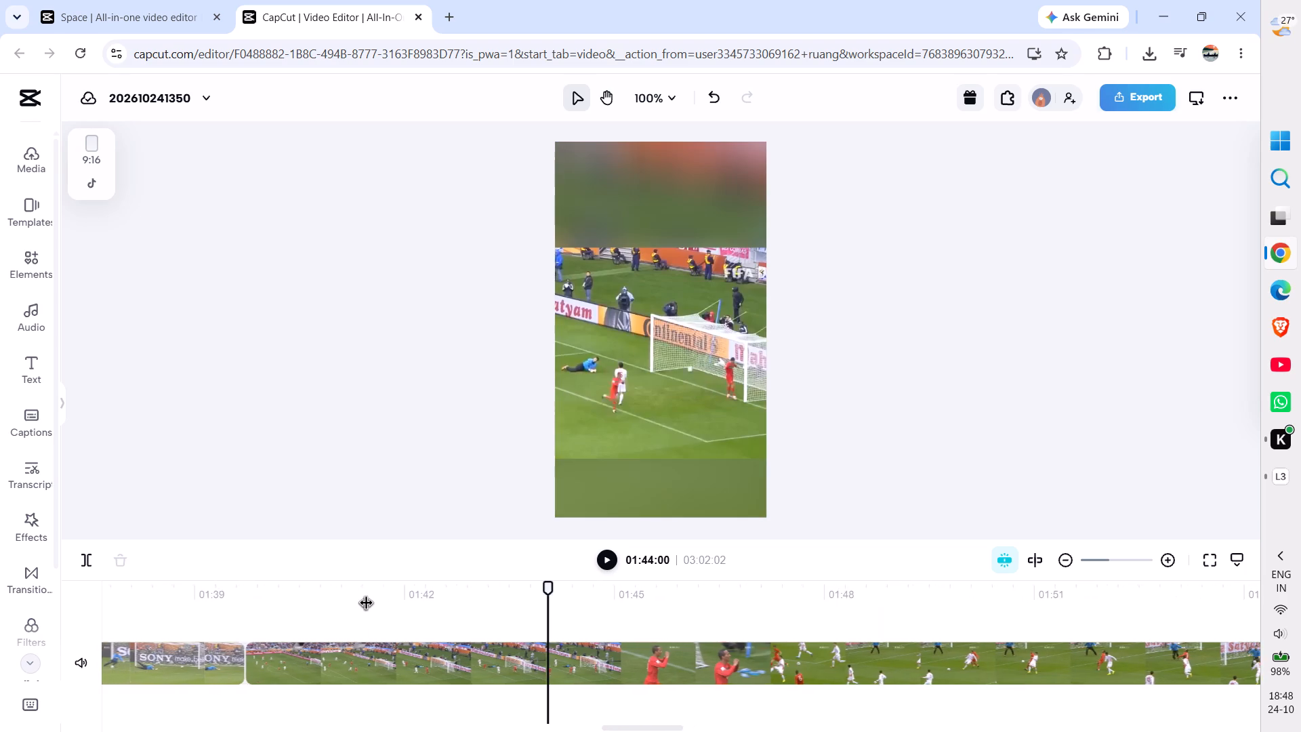
pyautogui.hscroll(3, 367, 605)
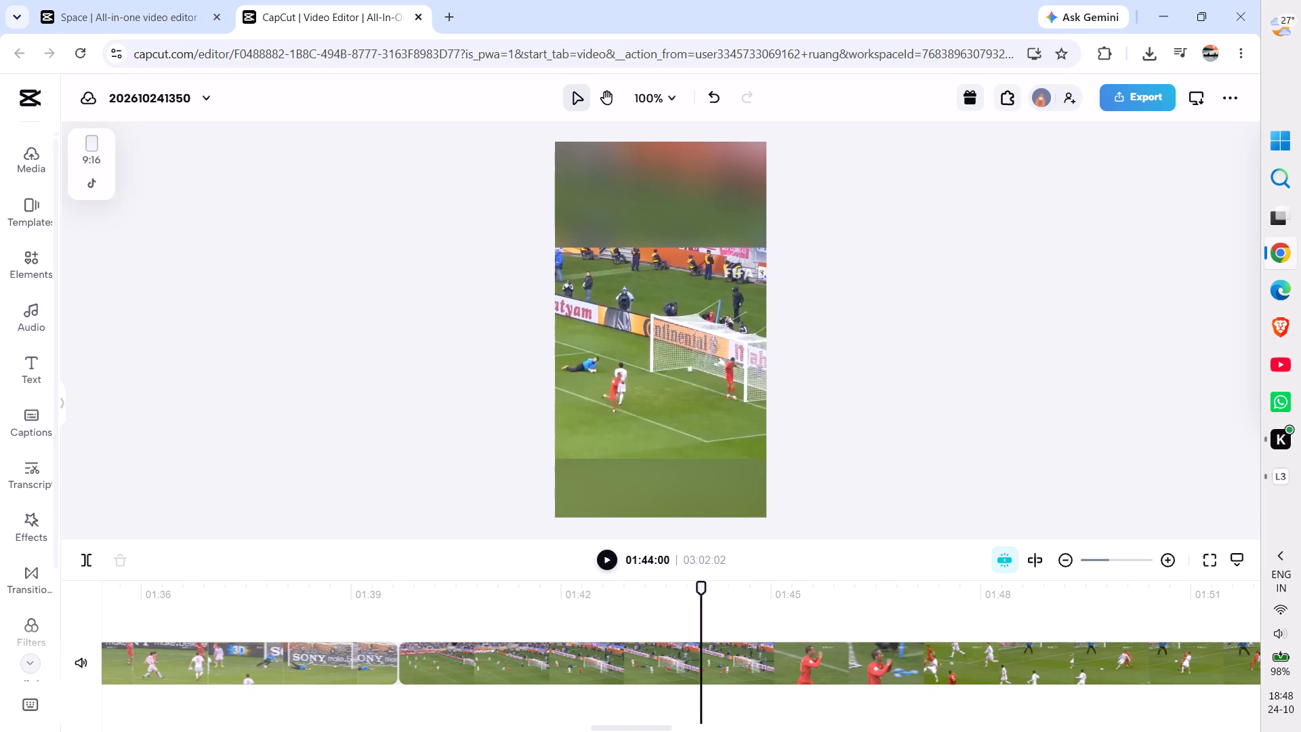
pyautogui.click(426, 596)
pyautogui.press('space')
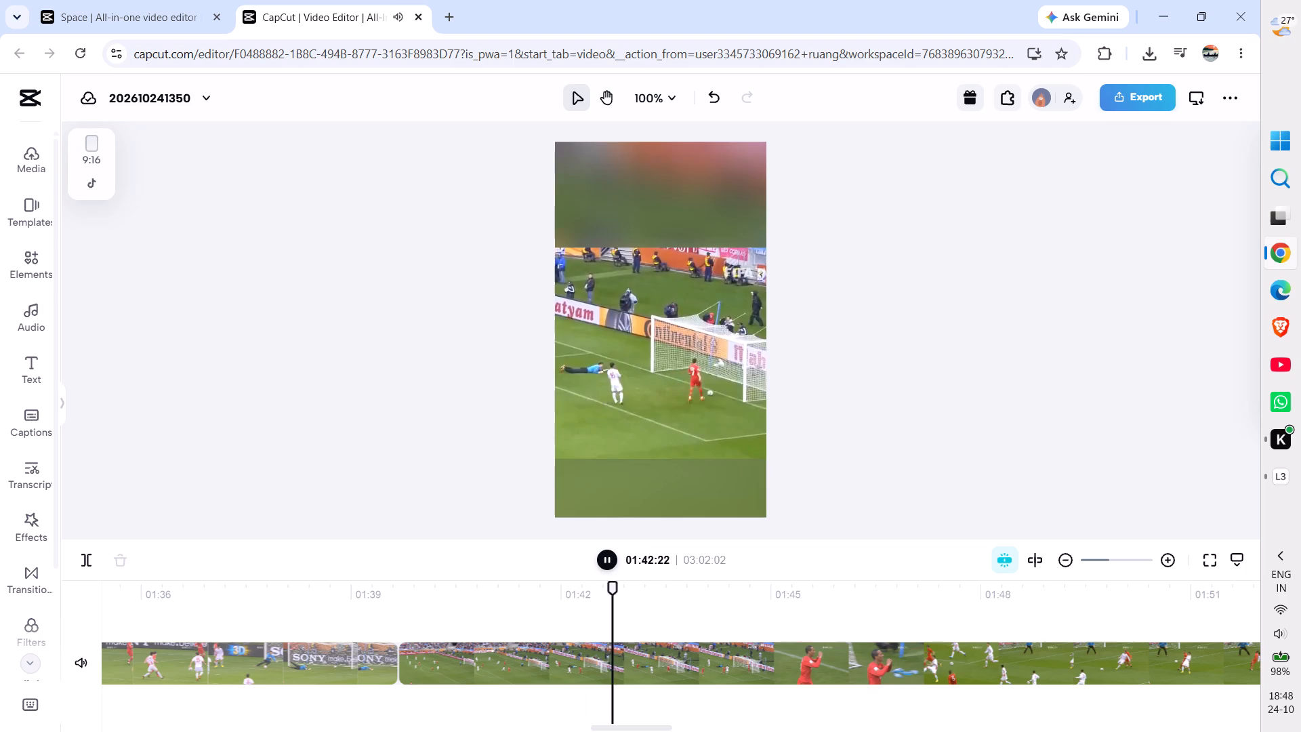
pyautogui.click(608, 561)
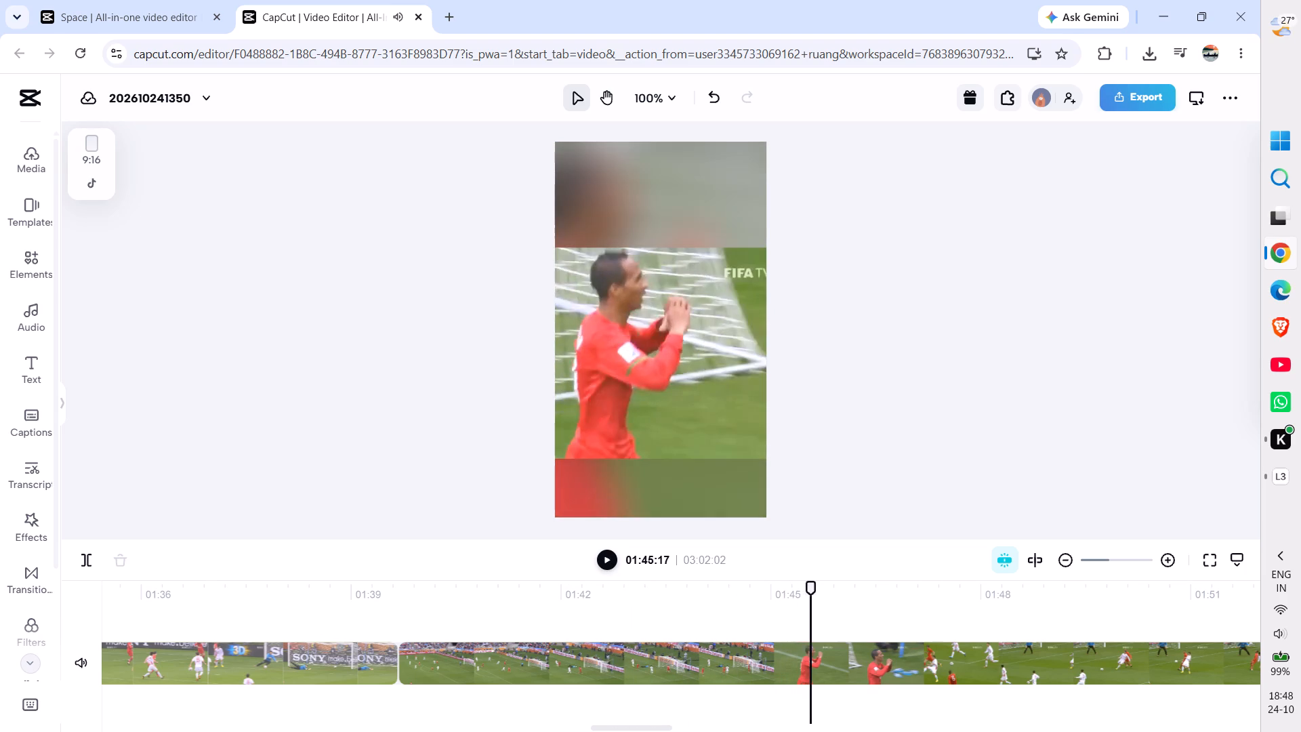
# Play from before the join through the goal and its replay, and split the clip at 01:56:09, on the goal net shot.
pyautogui.click(272, 603)
pyautogui.hscroll(6, 272, 603)
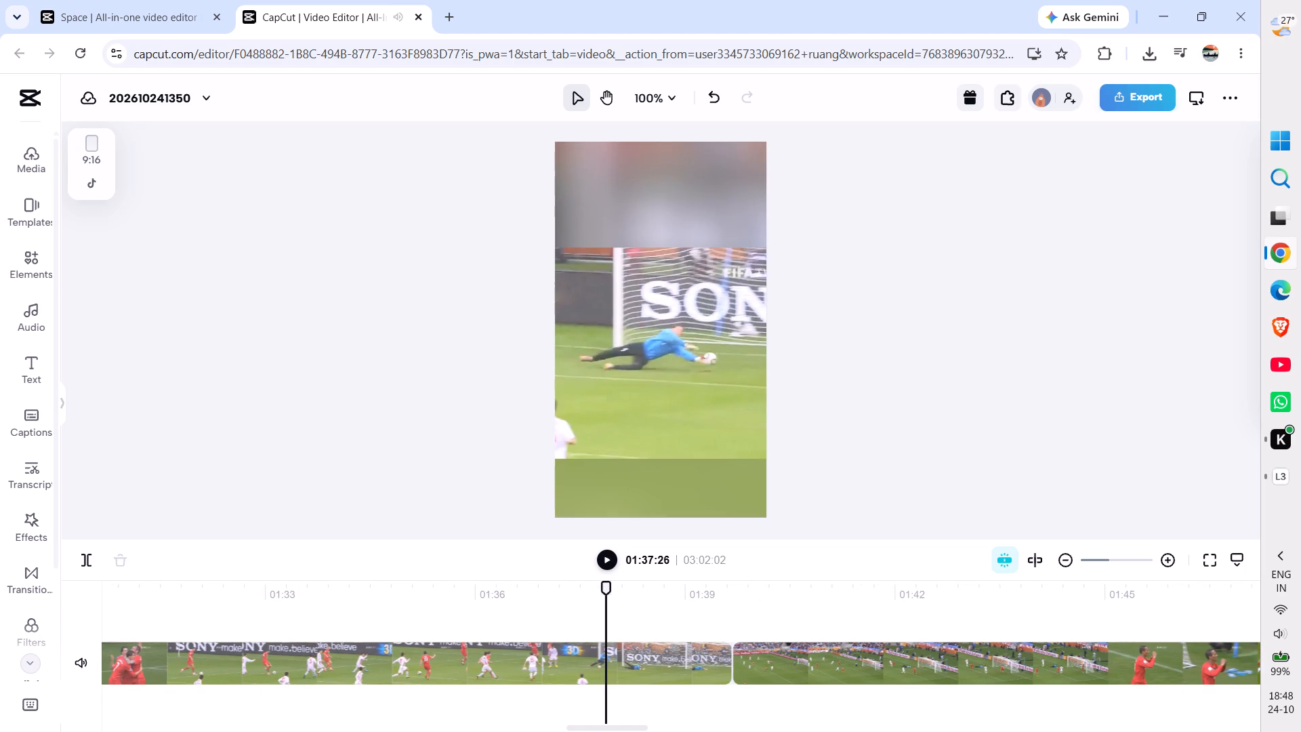
pyautogui.click(369, 613)
pyautogui.press('space')
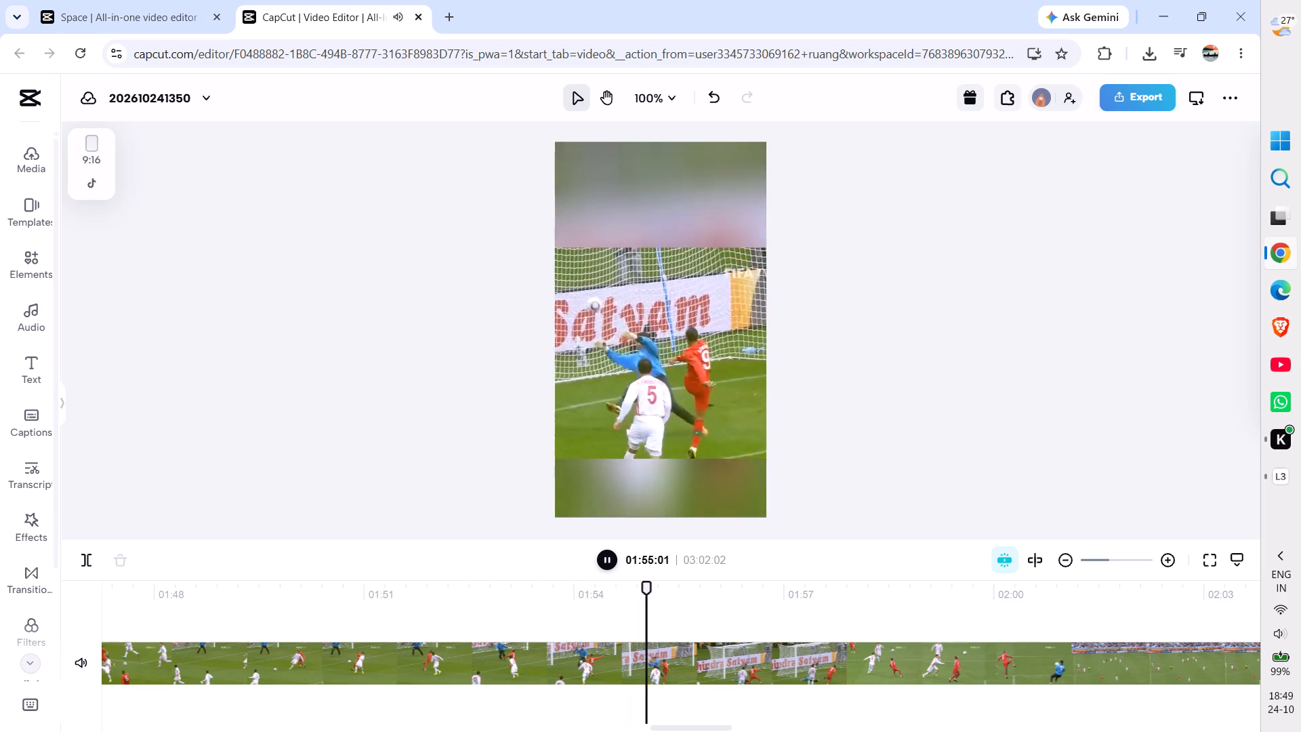
pyautogui.press('space')
pyautogui.press('space')
pyautogui.press('space')
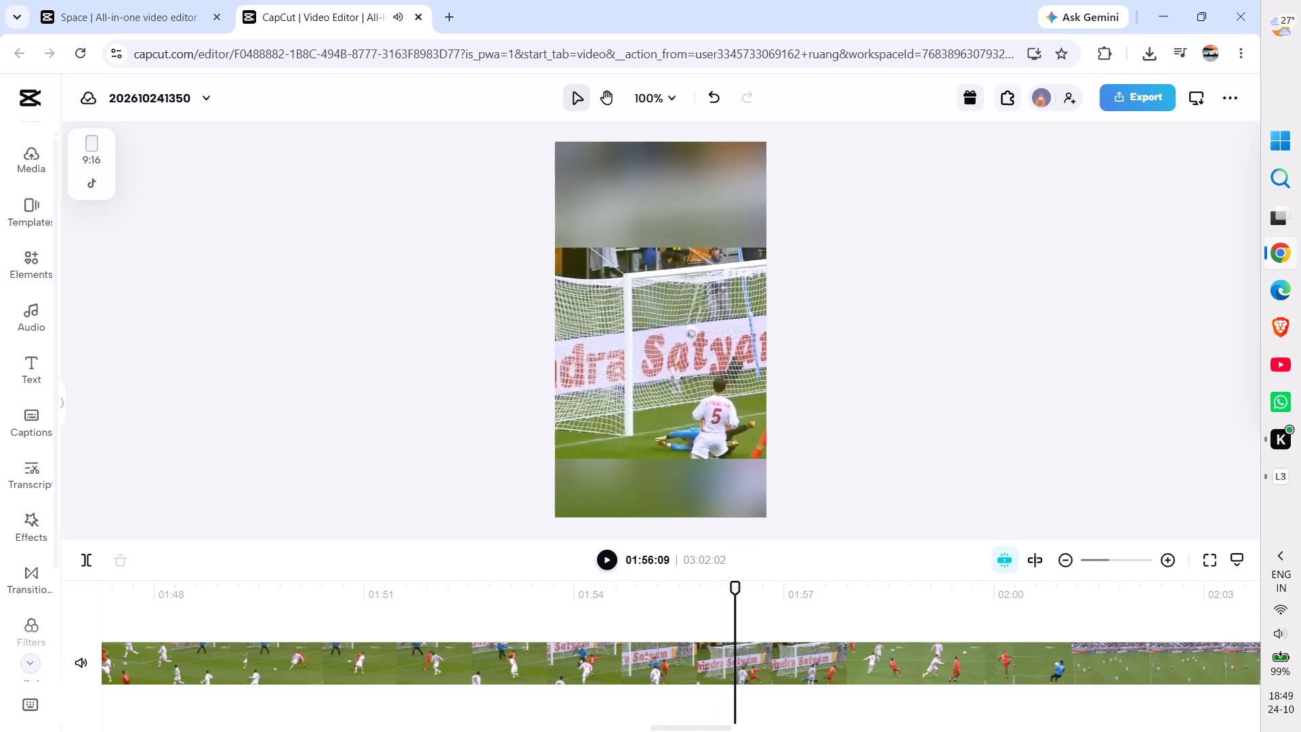
pyautogui.click(735, 662)
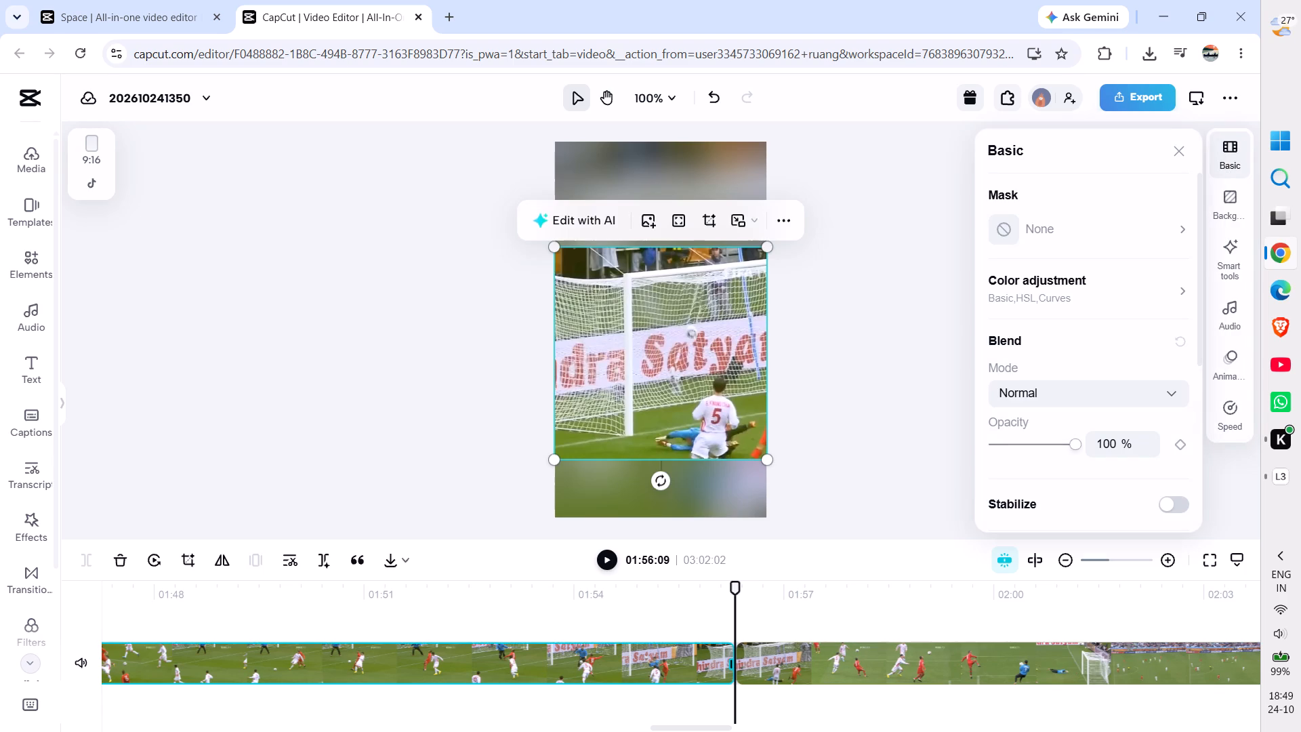
# Split the clip at 02:01:21, where wide-angle play resumes, and delete the replay segment from 01:56:09.
pyautogui.press('space')
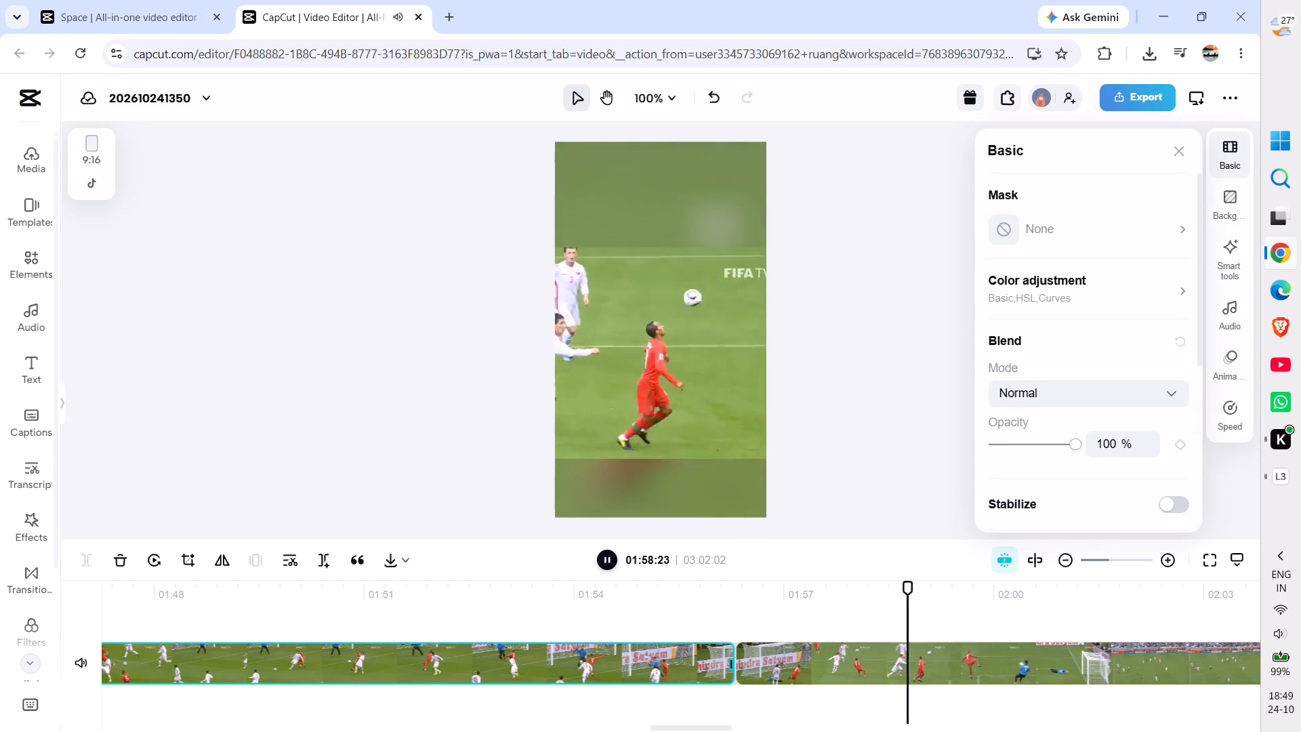
pyautogui.press('space')
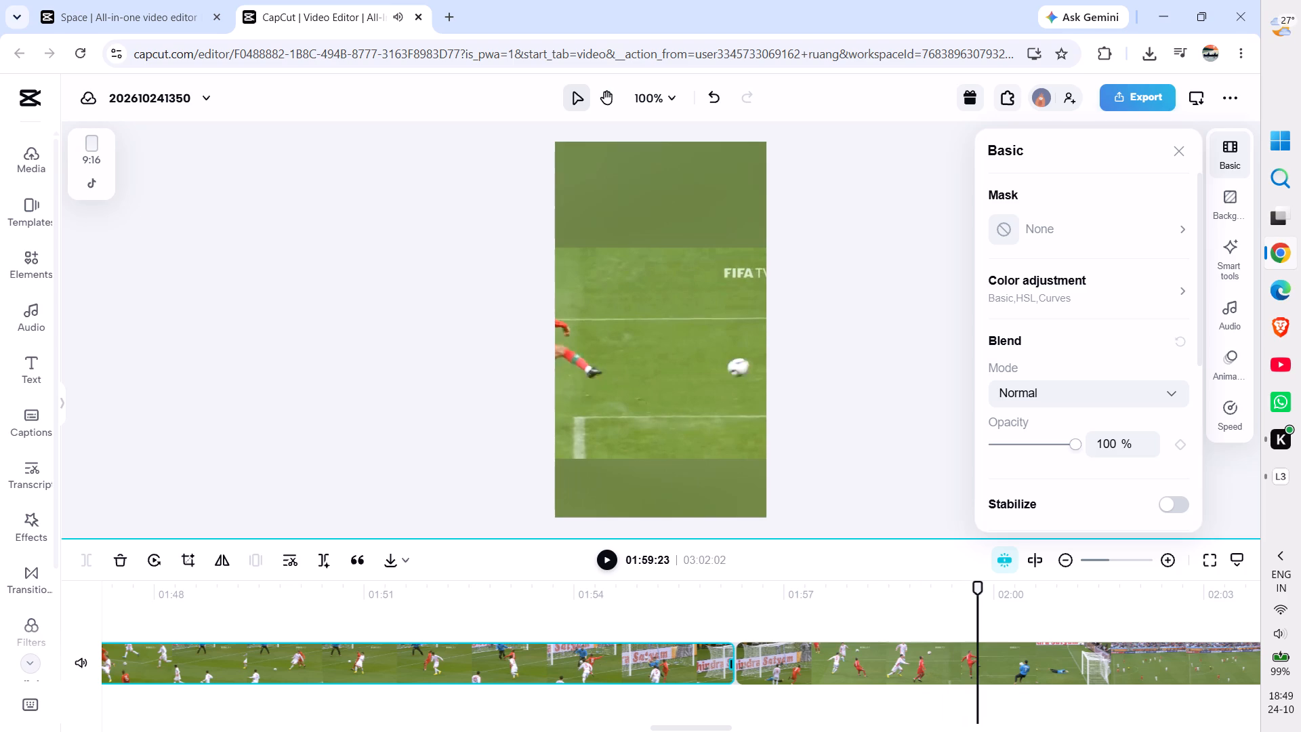
pyautogui.click(856, 422)
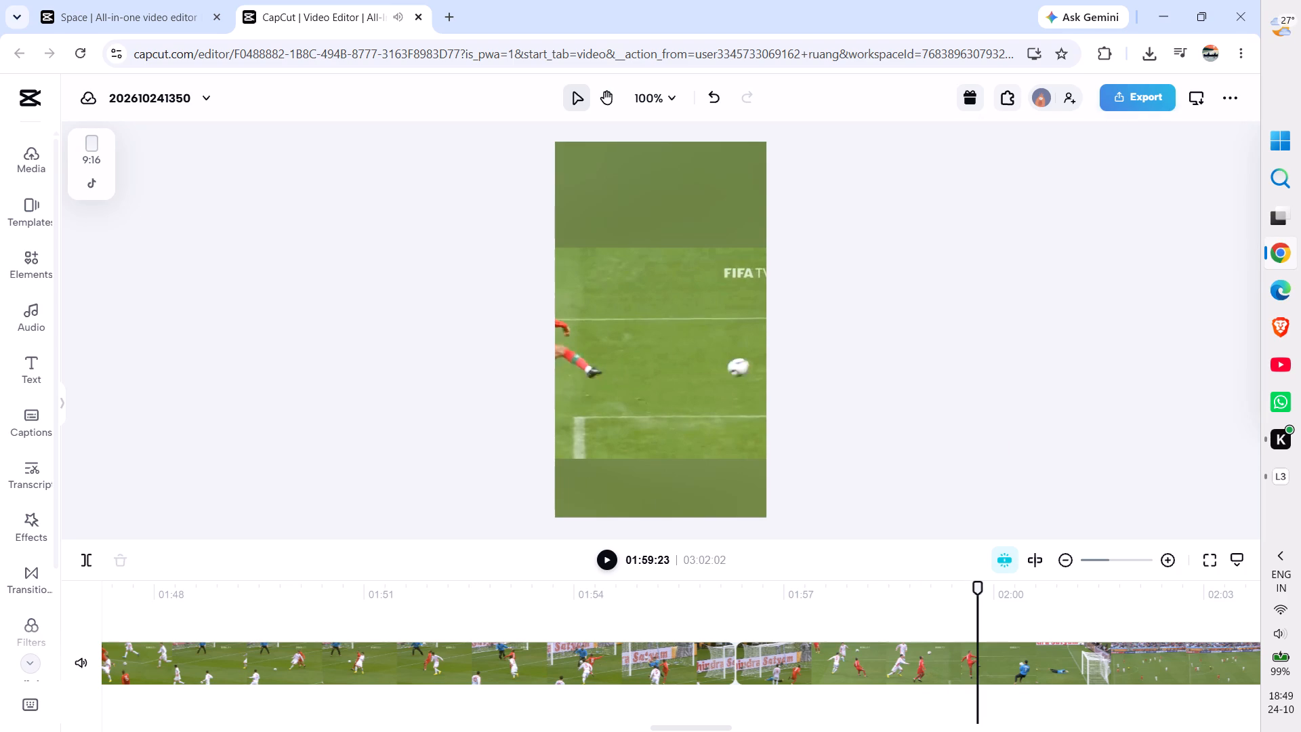
pyautogui.hscroll(-3, 854, 587)
pyautogui.press('space')
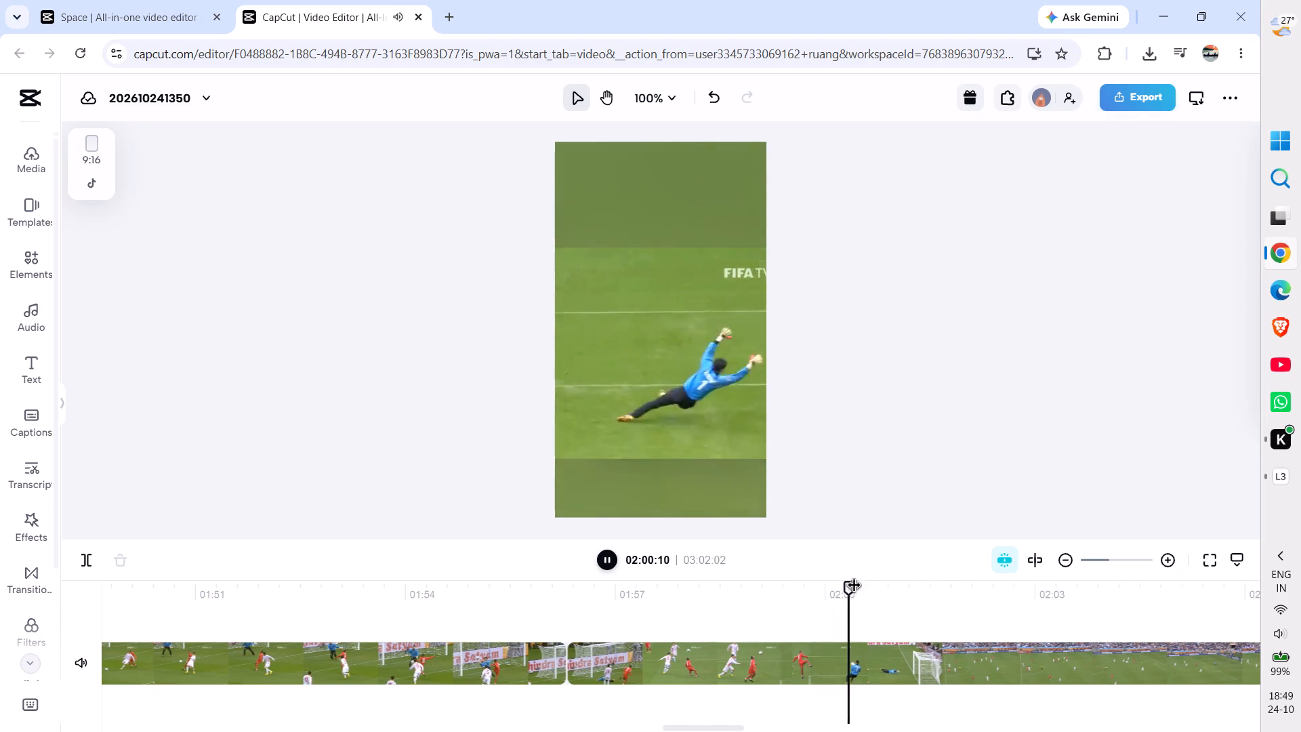
pyautogui.press('space')
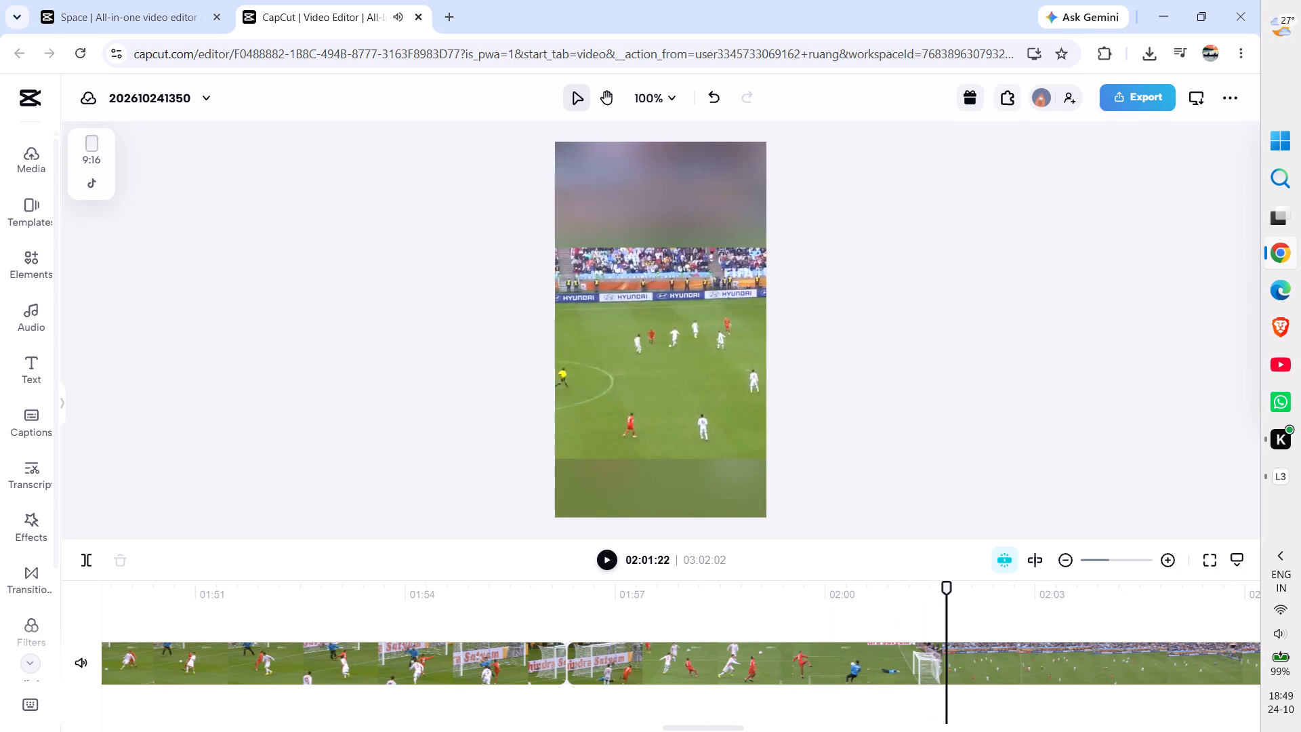
pyautogui.press('space')
pyautogui.press('space')
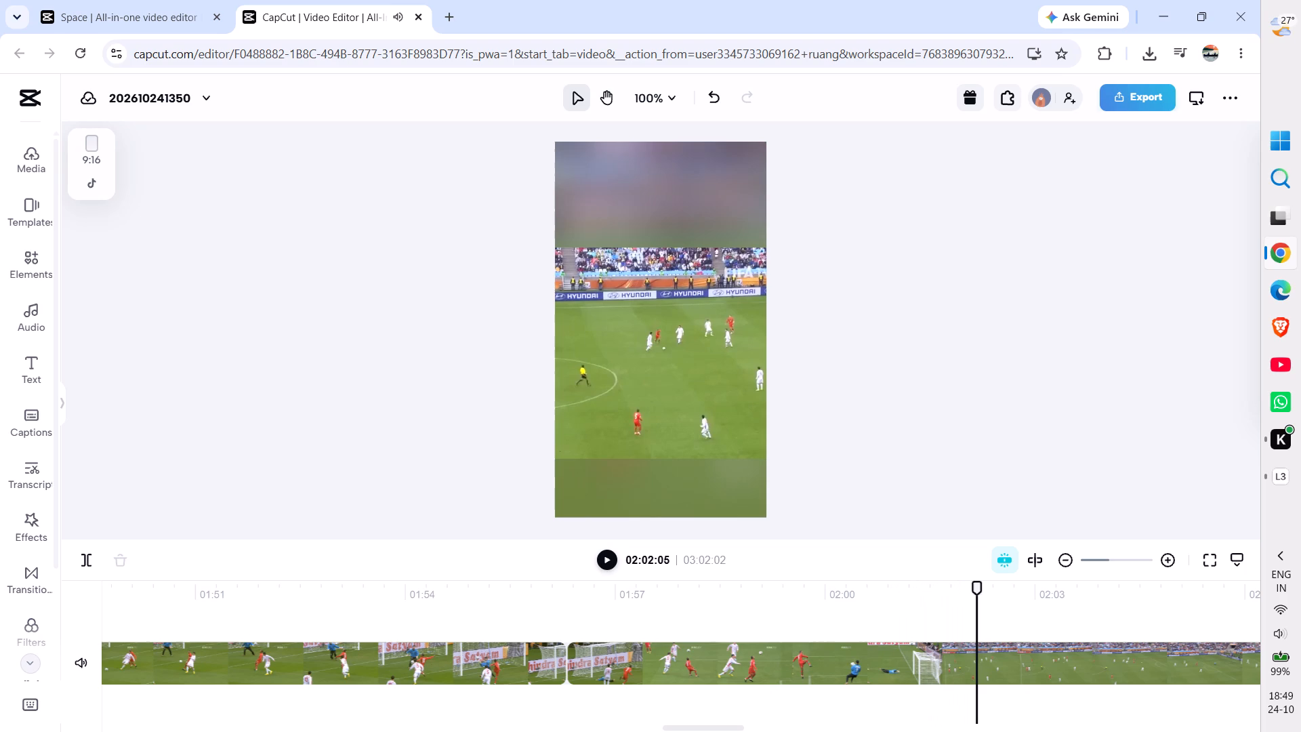
pyautogui.moveTo(976, 586); pyautogui.dragTo(951, 587)
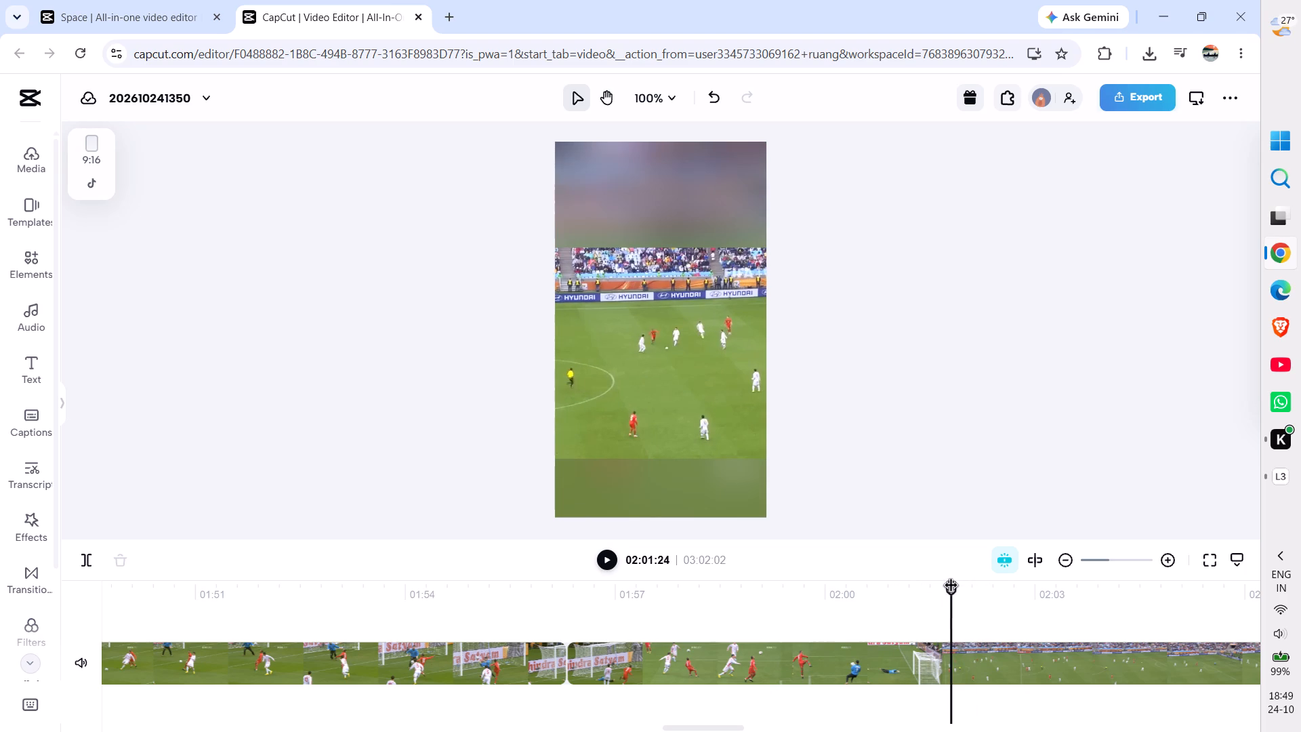
pyautogui.moveTo(951, 587); pyautogui.dragTo(945, 587)
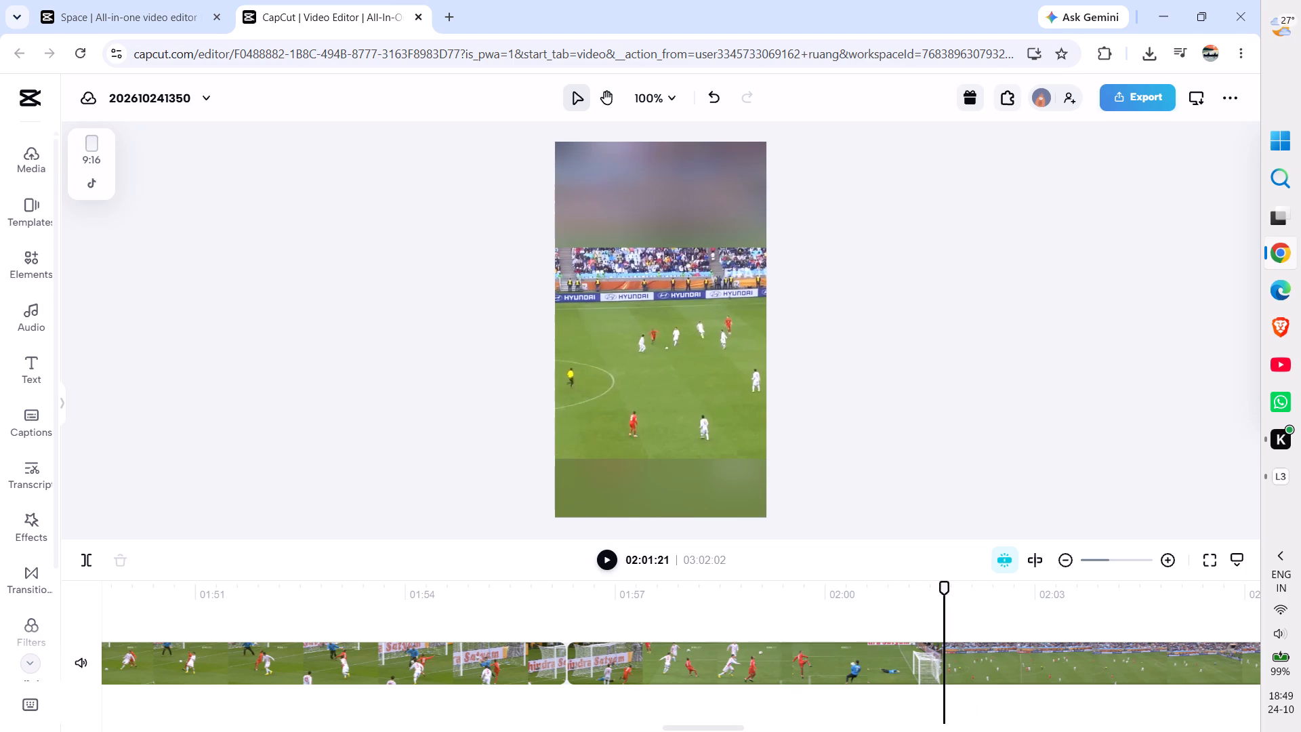
pyautogui.click(945, 663)
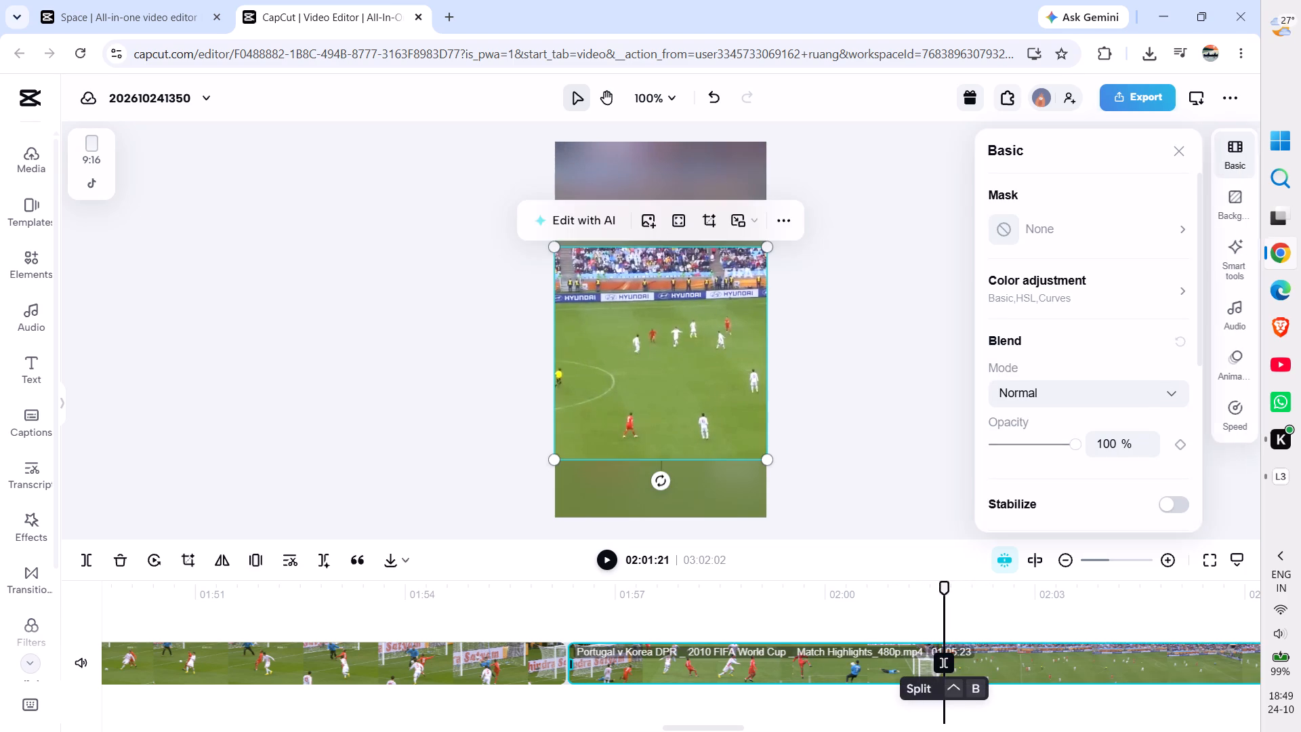
pyautogui.press('Delete')
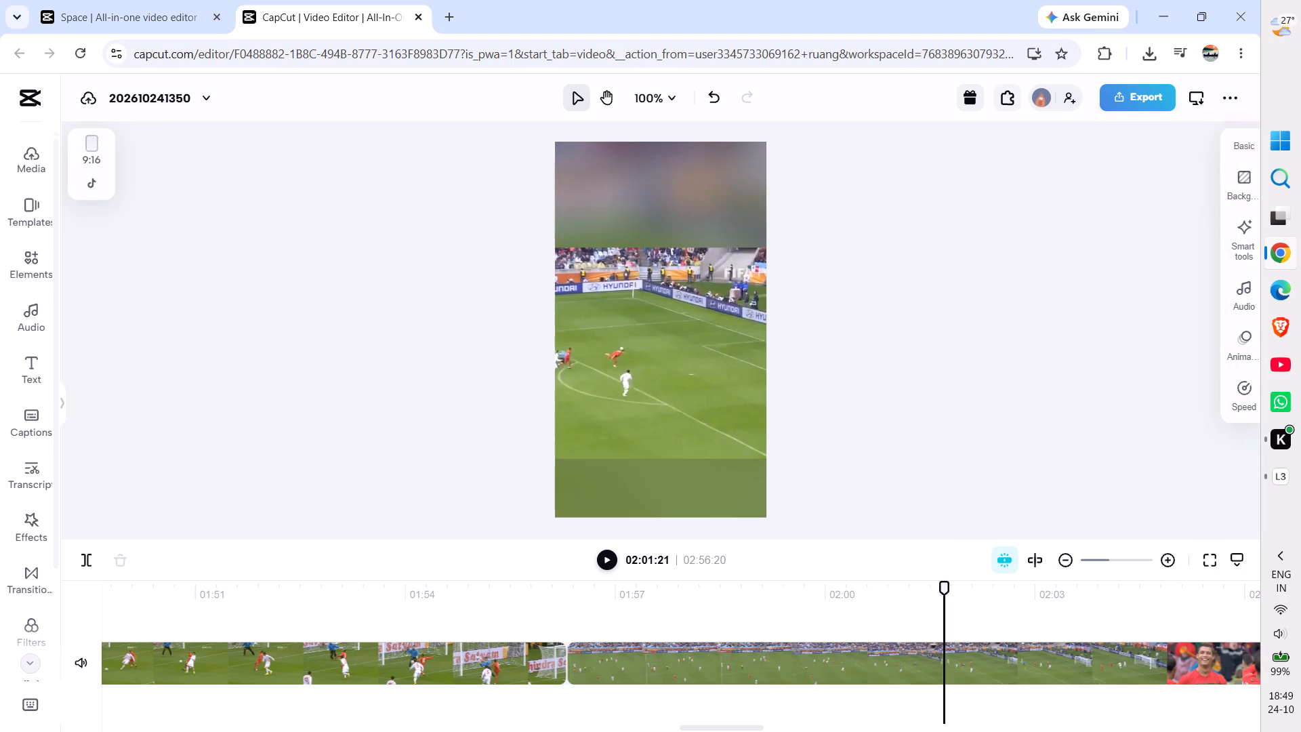
# Play on from before the new join and split the clip at 02:23:01, just before the shot of the man in a suit.
pyautogui.click(531, 595)
pyautogui.press('space')
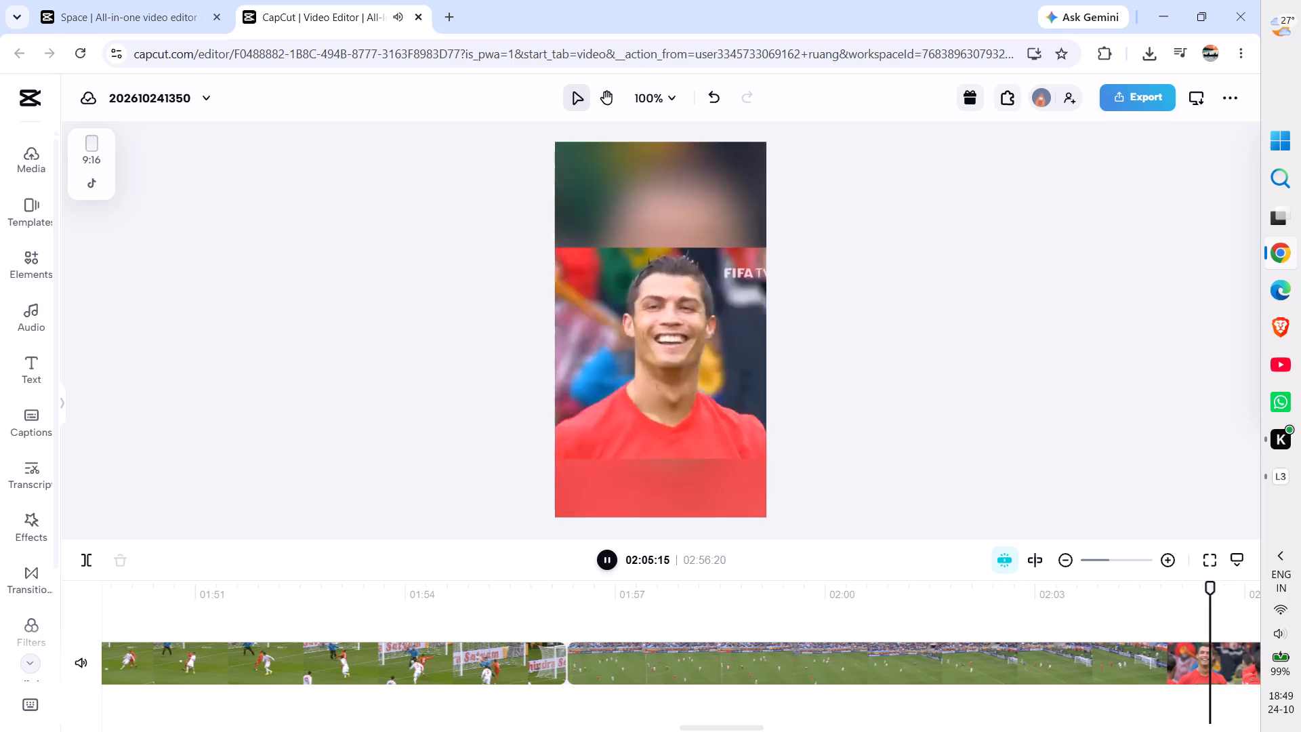
pyautogui.press('space')
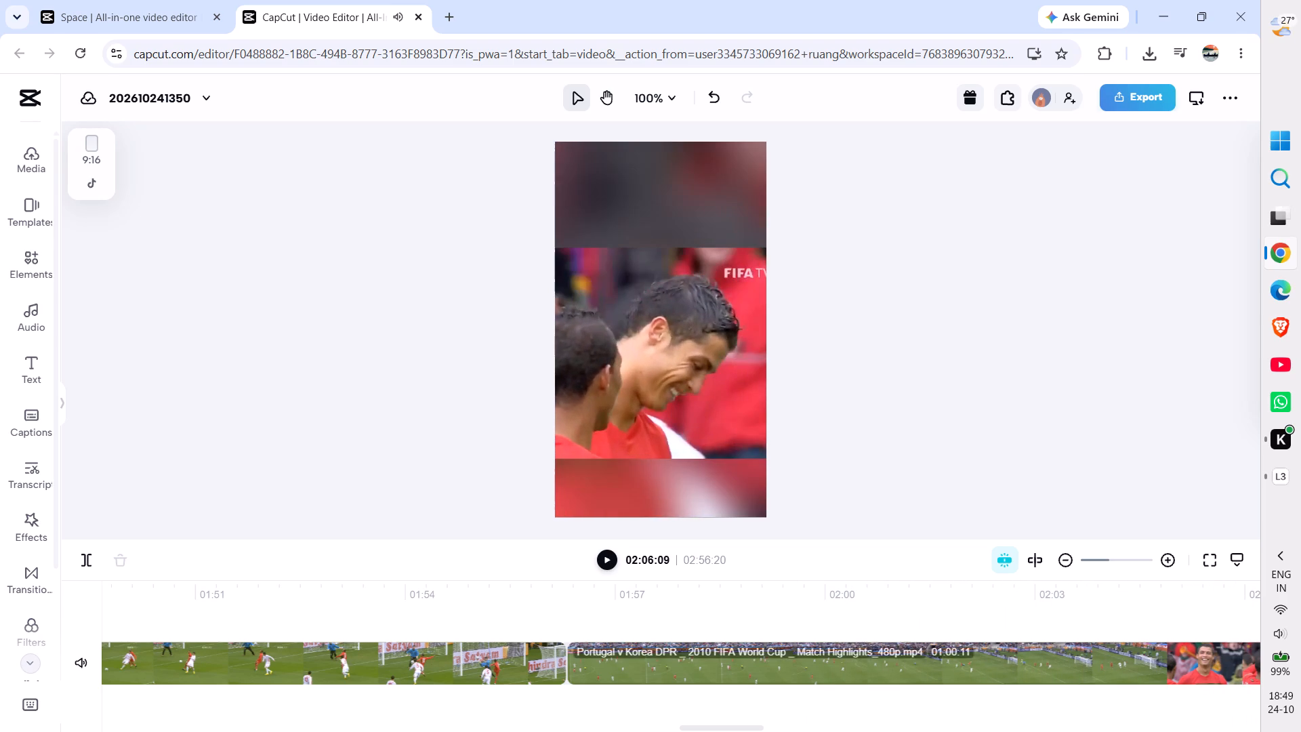
pyautogui.hscroll(-4, 741, 643)
pyautogui.press('space')
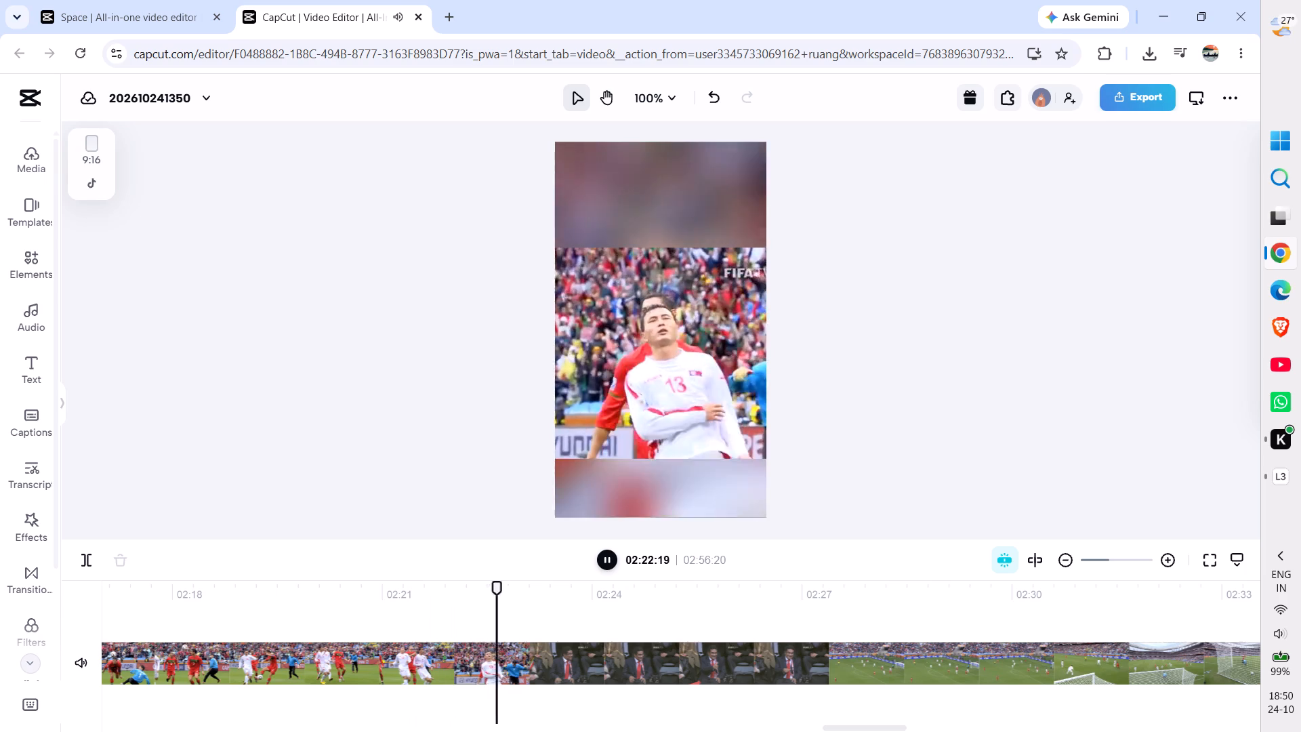
pyautogui.press('space')
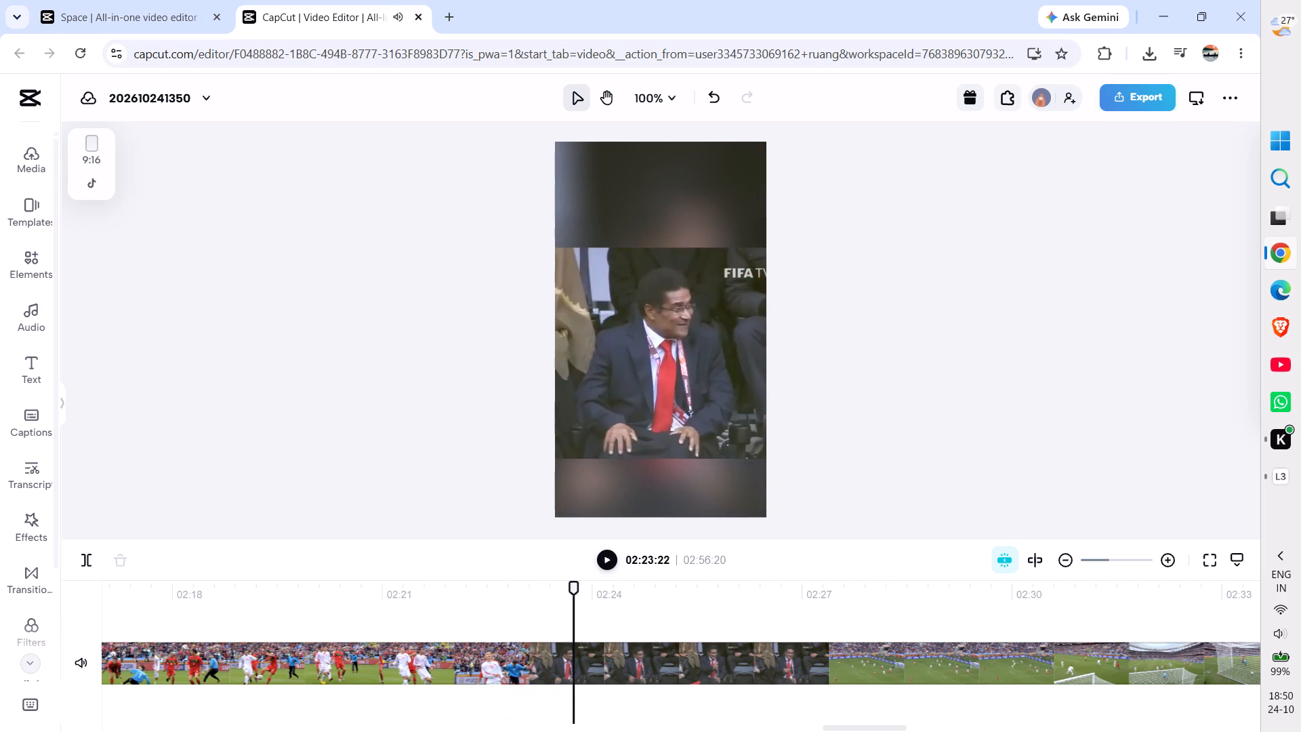
pyautogui.moveTo(580, 590); pyautogui.dragTo(552, 592)
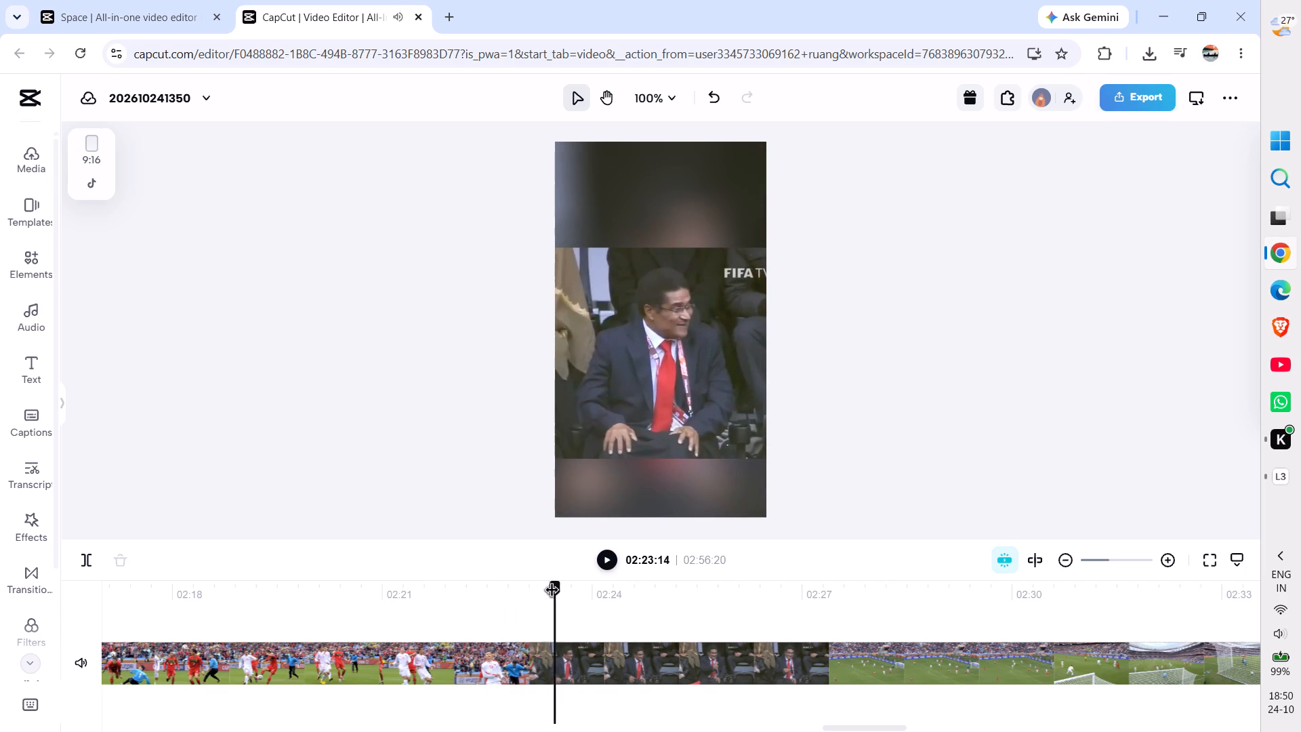
pyautogui.moveTo(552, 592); pyautogui.dragTo(526, 596)
pyautogui.click(524, 659)
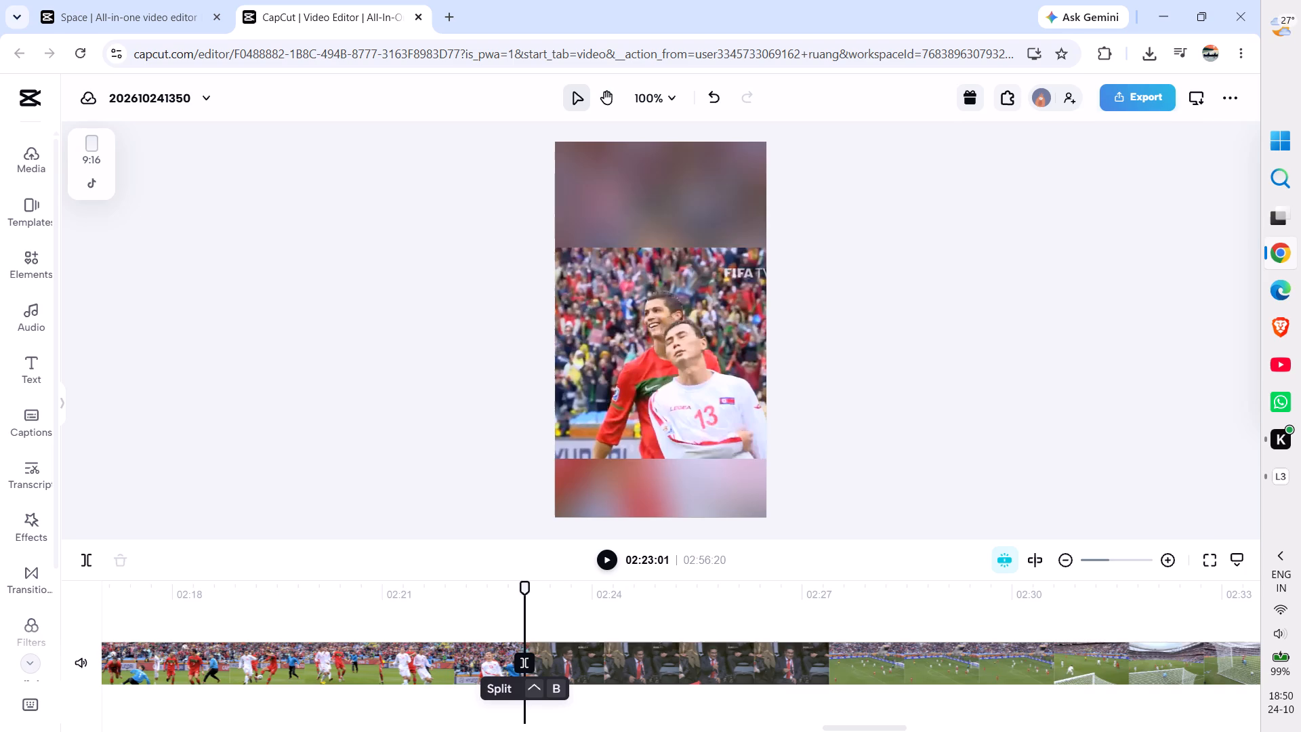
# Play through the shot of the man in the suit, split at 02:27:24 where wide-angle play resumes, and delete the segment from 02:23:01.
pyautogui.press('space')
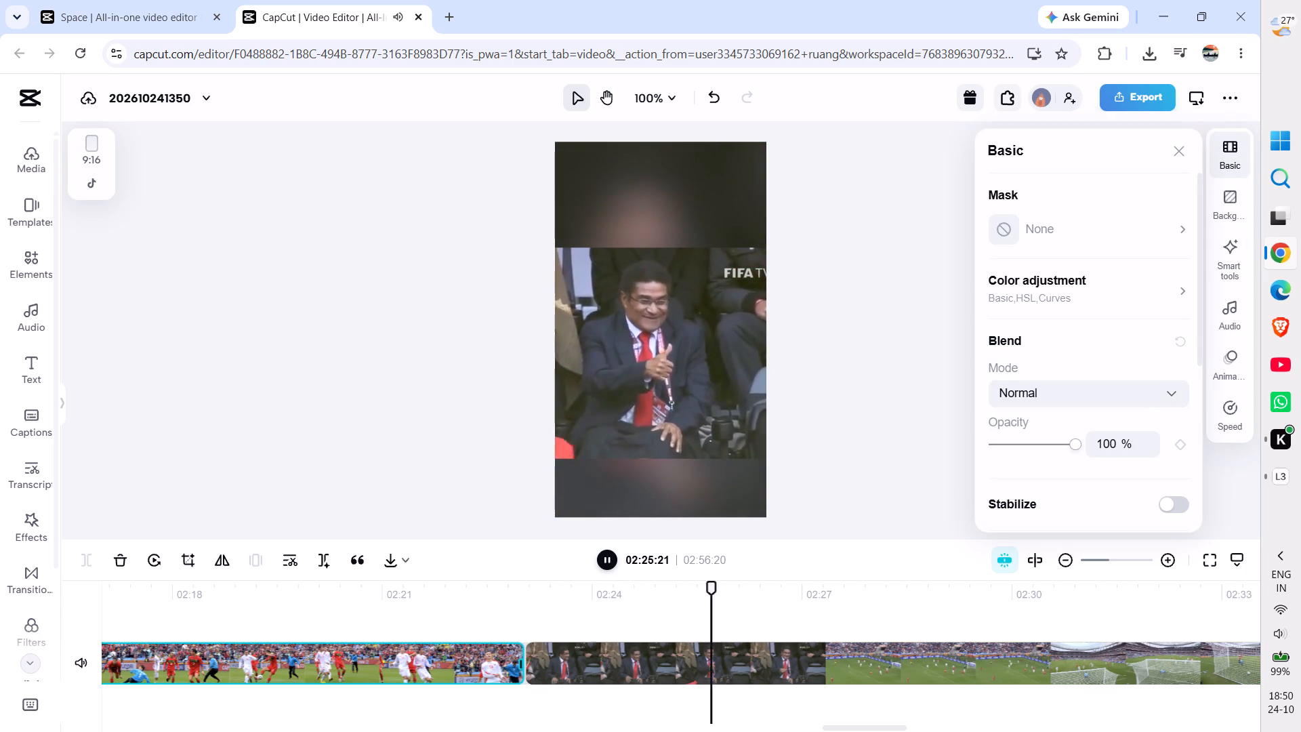
pyautogui.press('space')
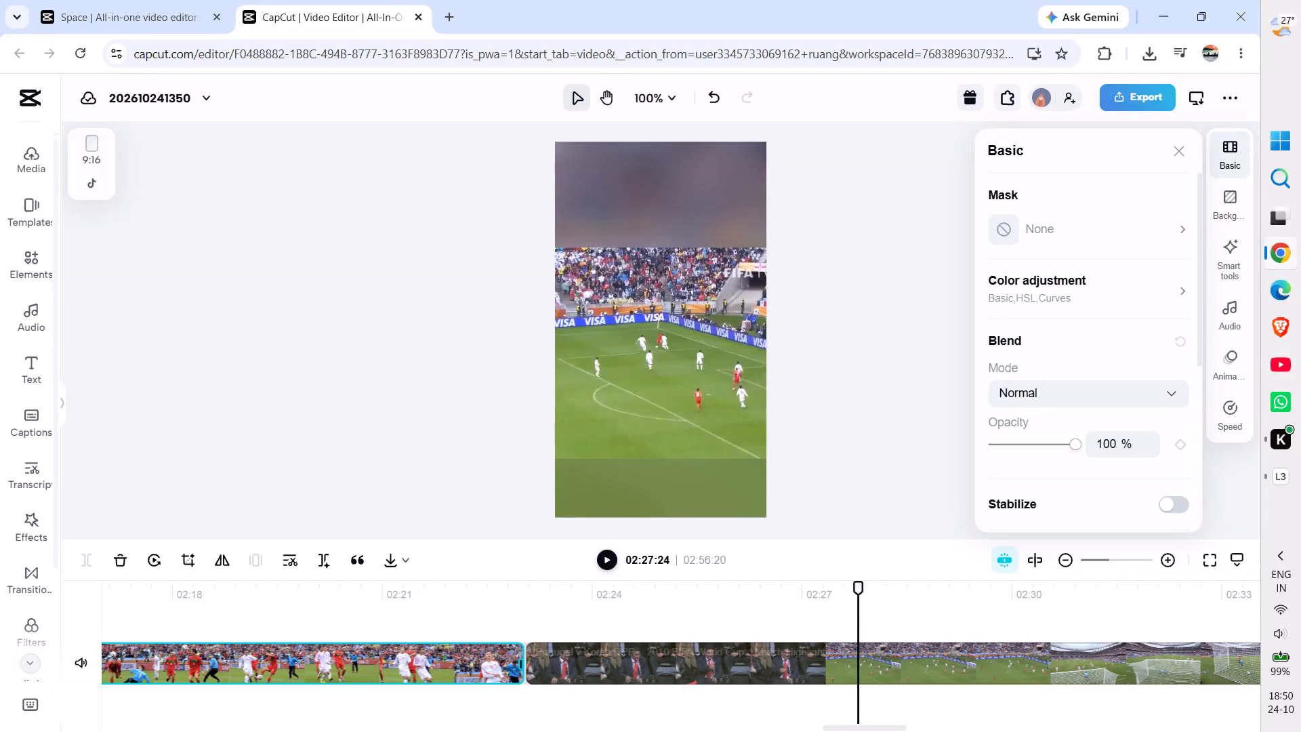
pyautogui.click(862, 657)
pyautogui.press('Delete')
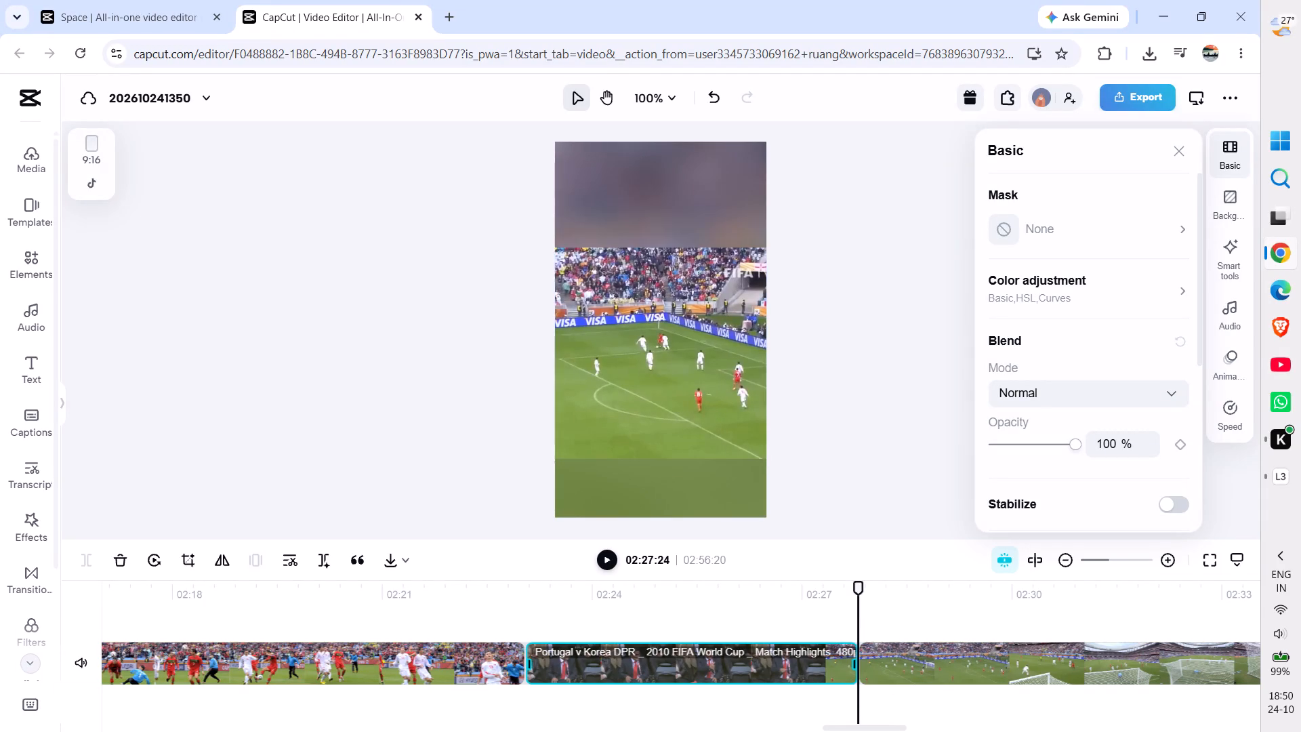
# Play from 02:22:15, just before the new join, through to the end of the video to review the remaining footage.
pyautogui.click(487, 618)
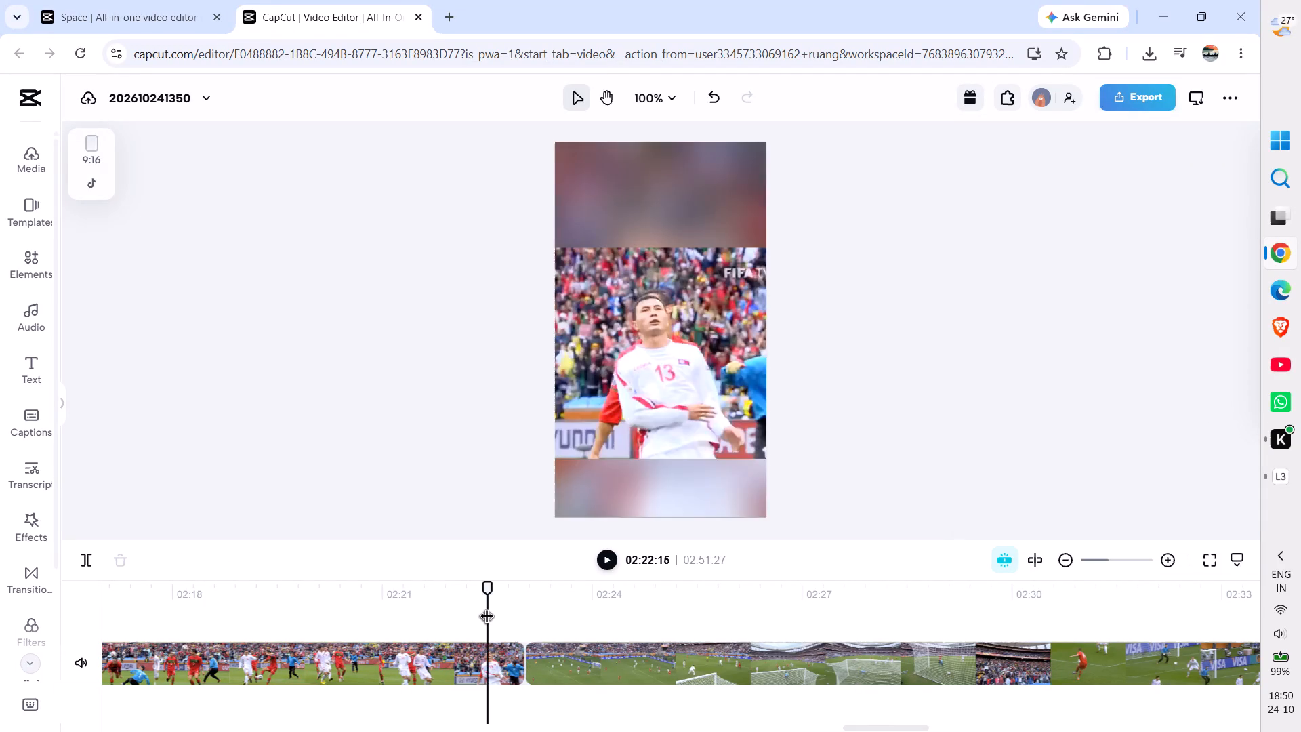
pyautogui.press('space')
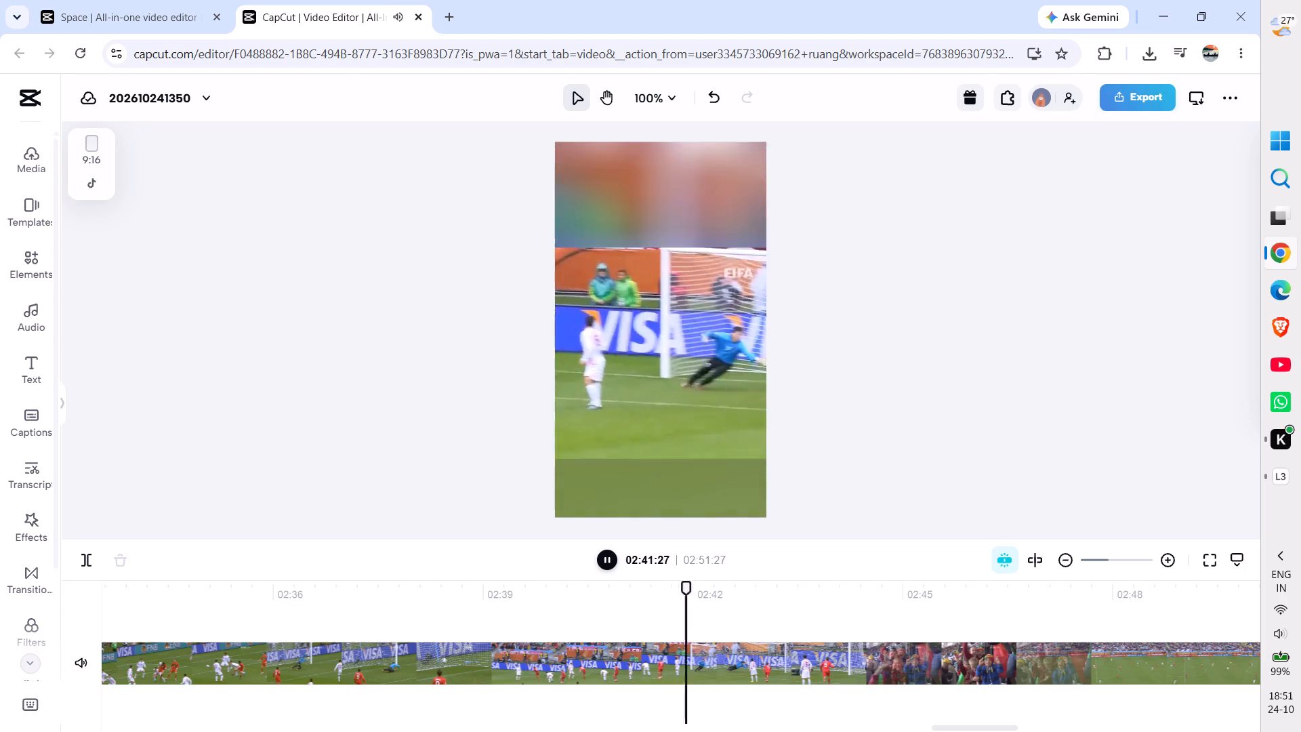
pyautogui.press('space')
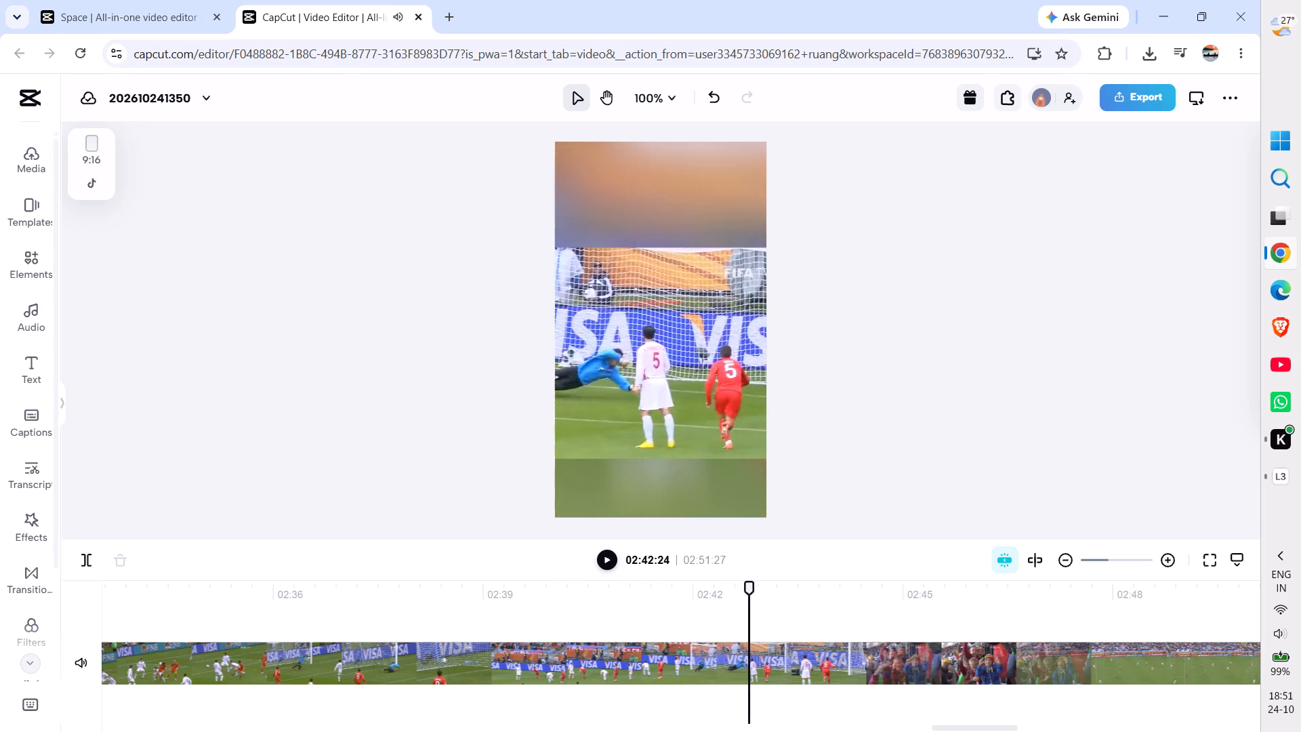
pyautogui.press('space')
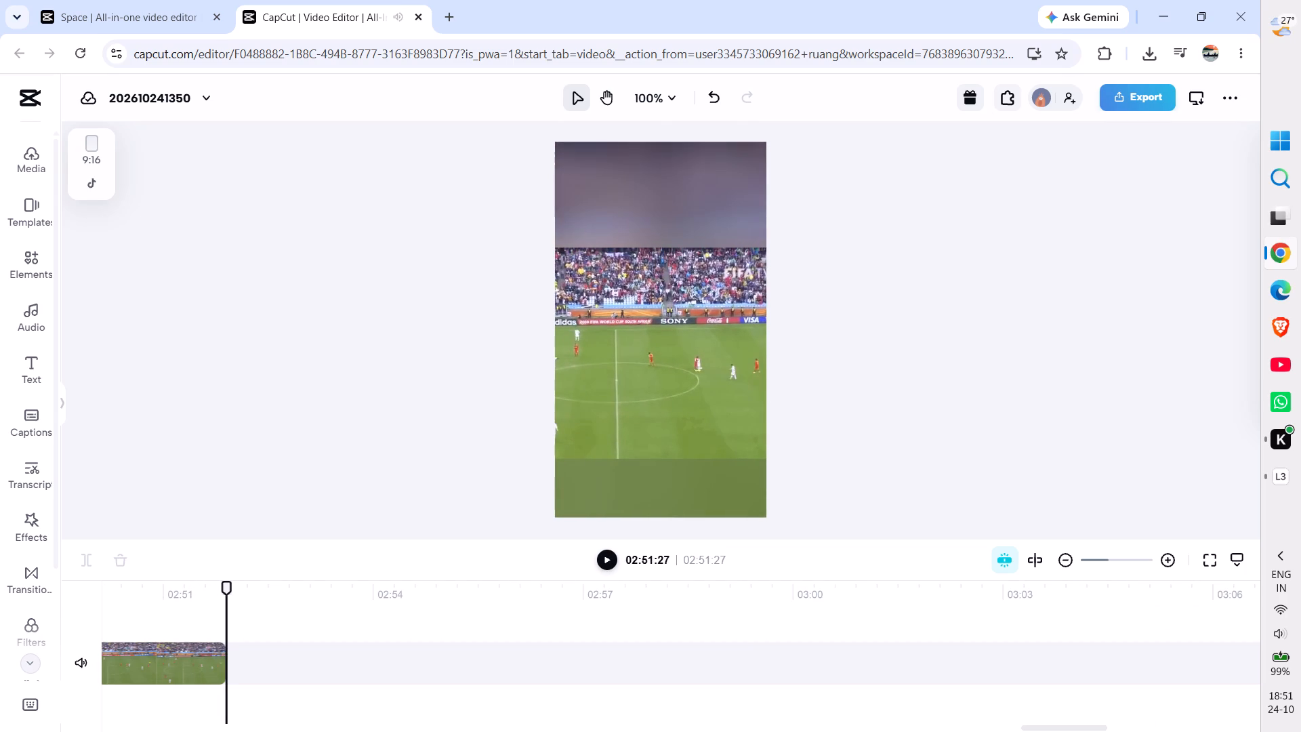
# Replay the last clip from 02:25:20 through the goal to find the cut point just after the ball hits the net.
pyautogui.hscroll(6, 312, 676)
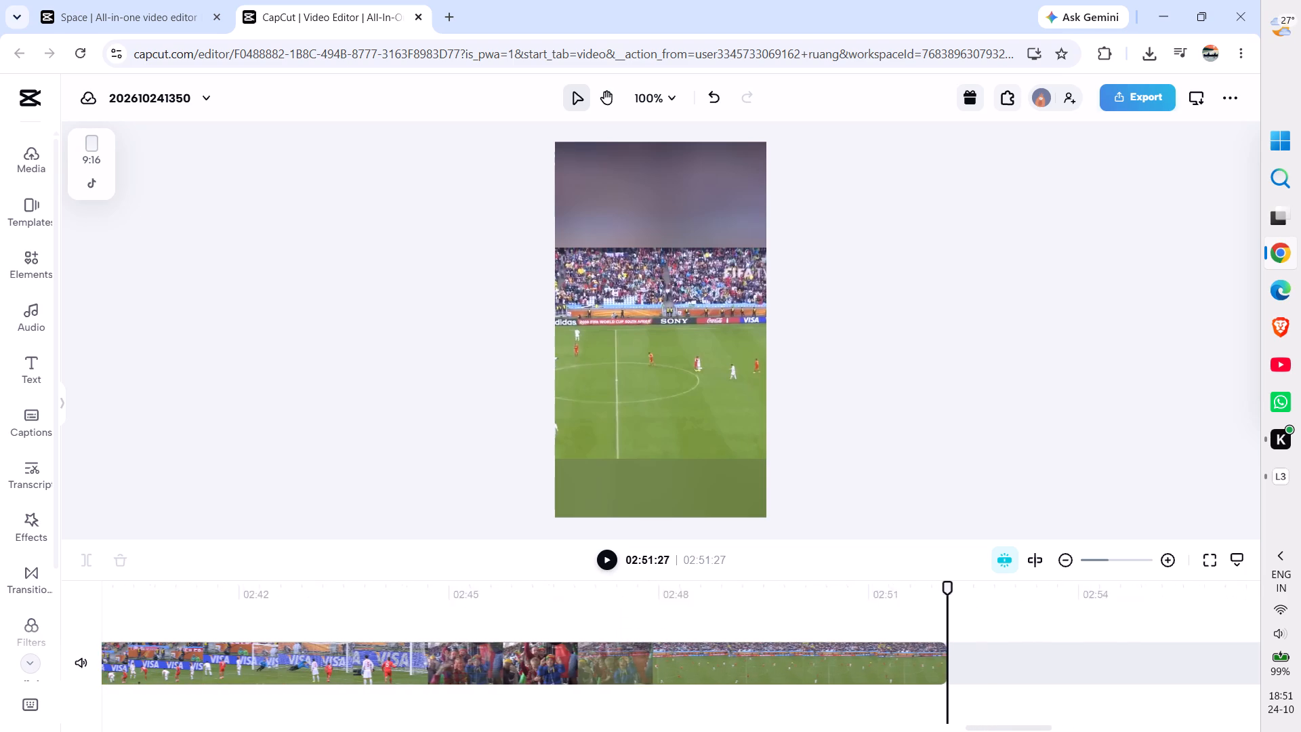
pyautogui.hscroll(2, 312, 676)
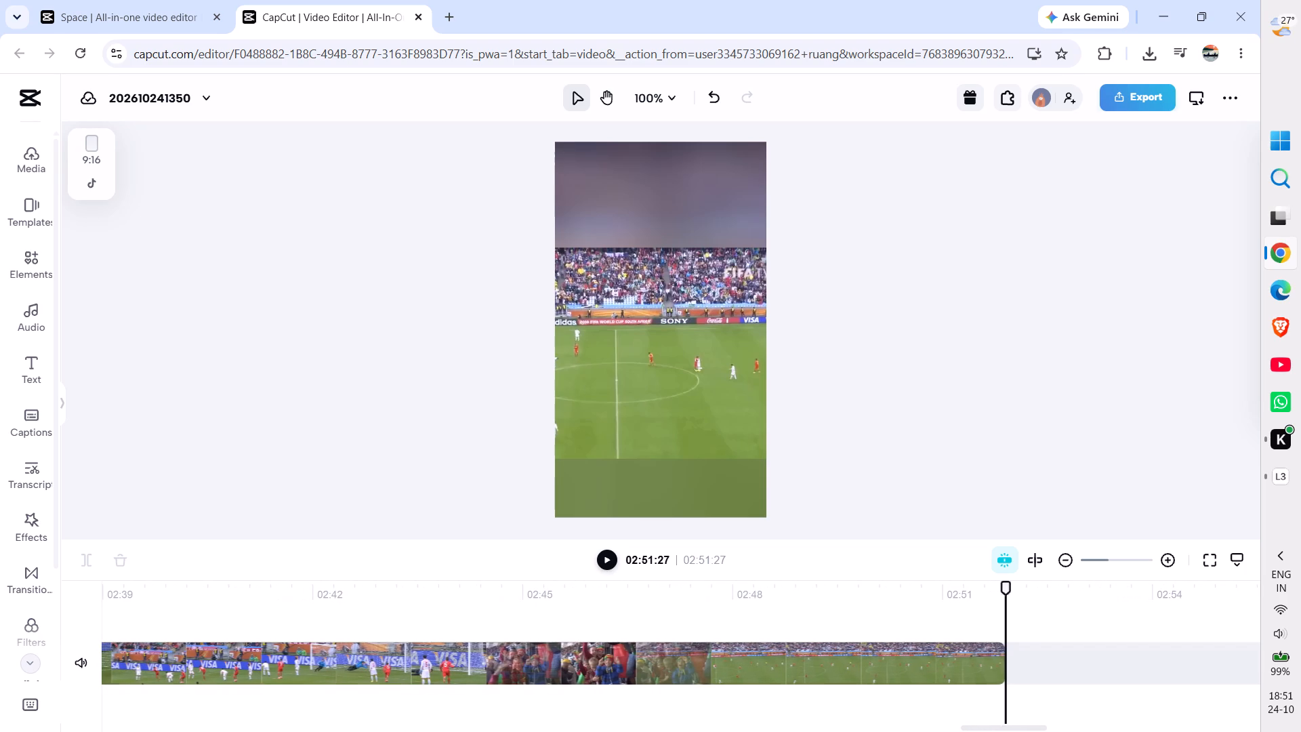
pyautogui.hscroll(6, 424, 670)
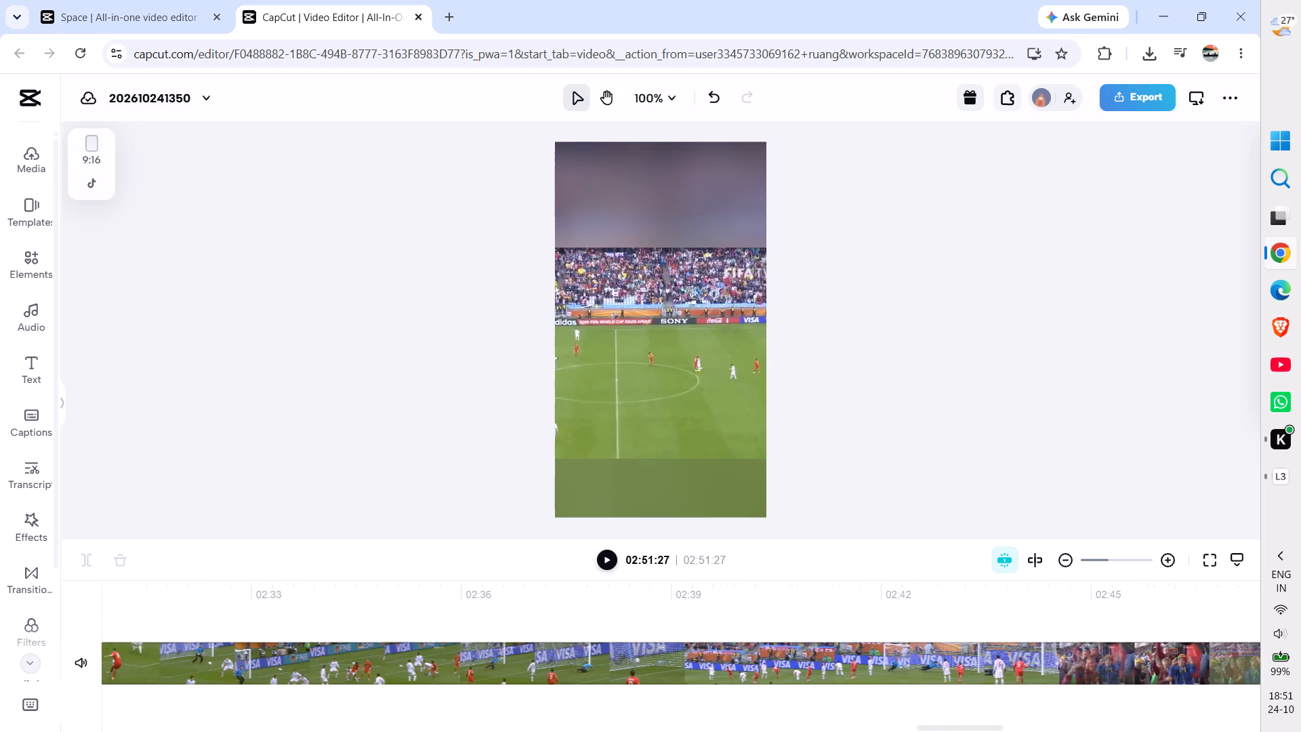
pyautogui.hscroll(8, 424, 670)
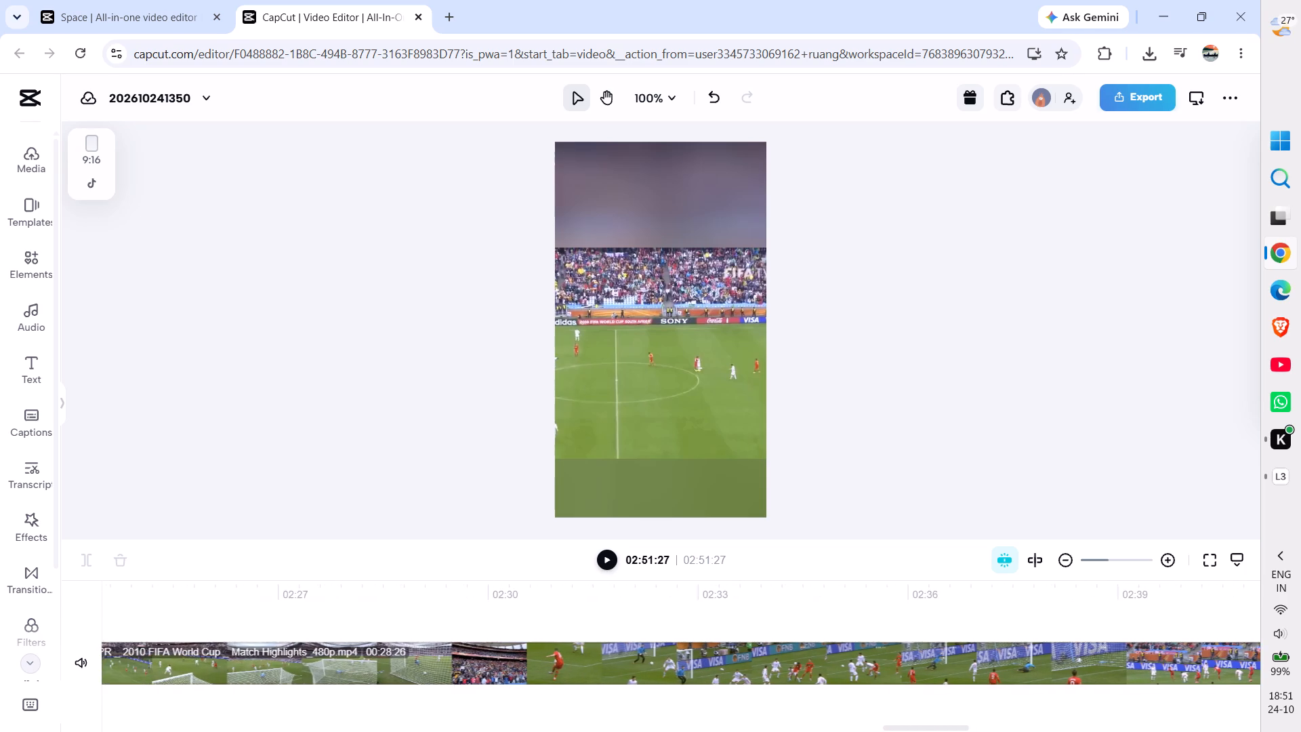
pyautogui.hscroll(2, 424, 670)
pyautogui.click(414, 625)
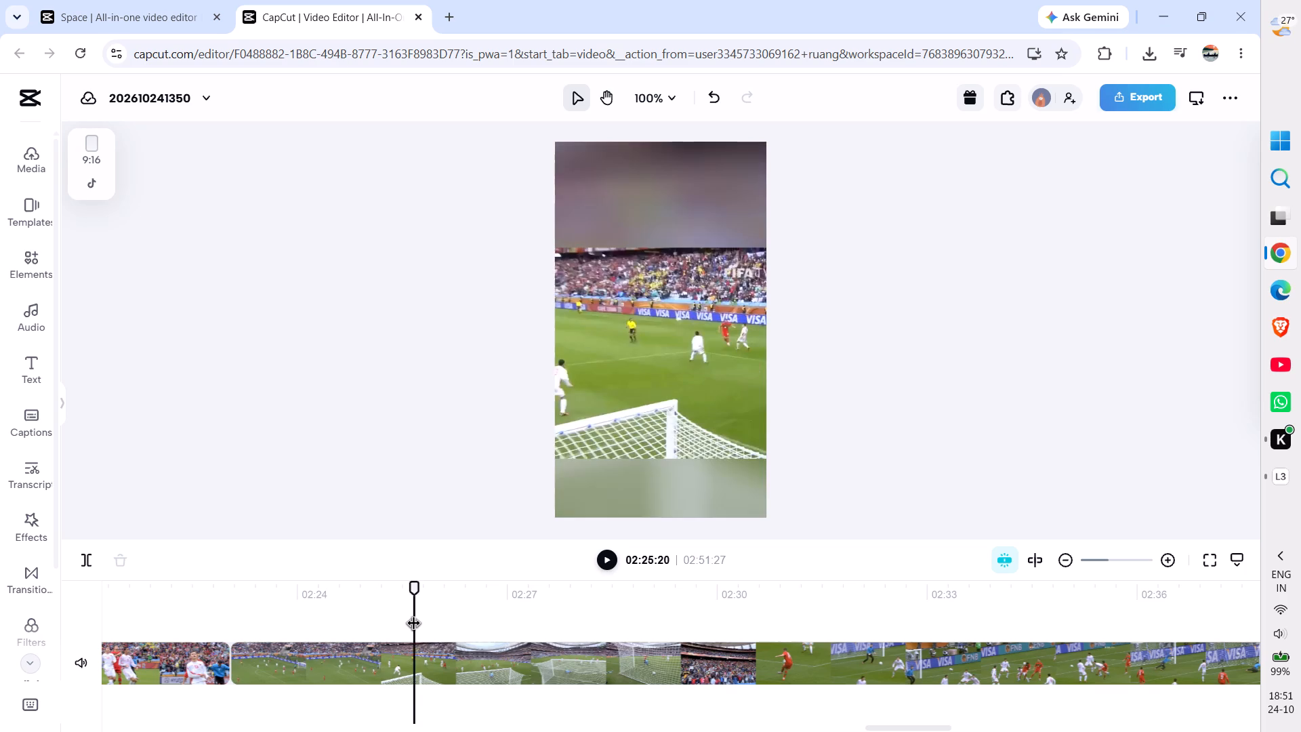
pyautogui.press('space')
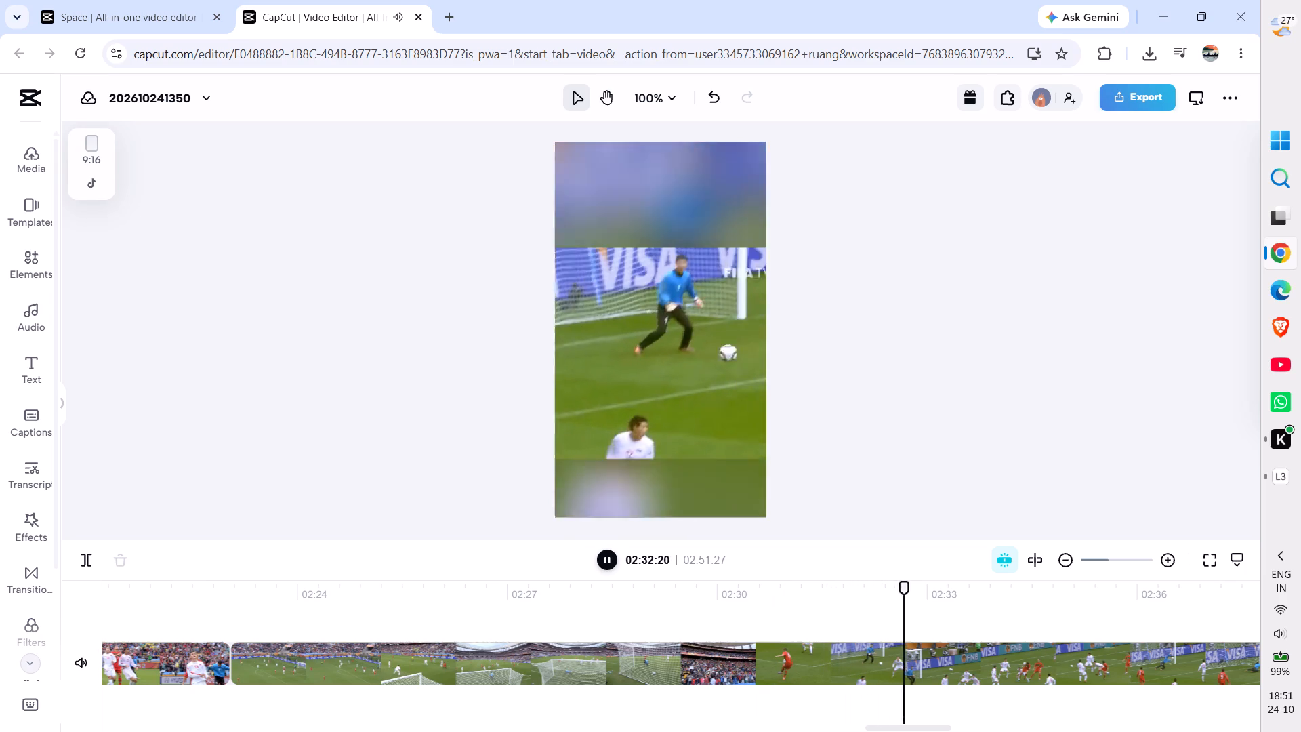
pyautogui.press('space')
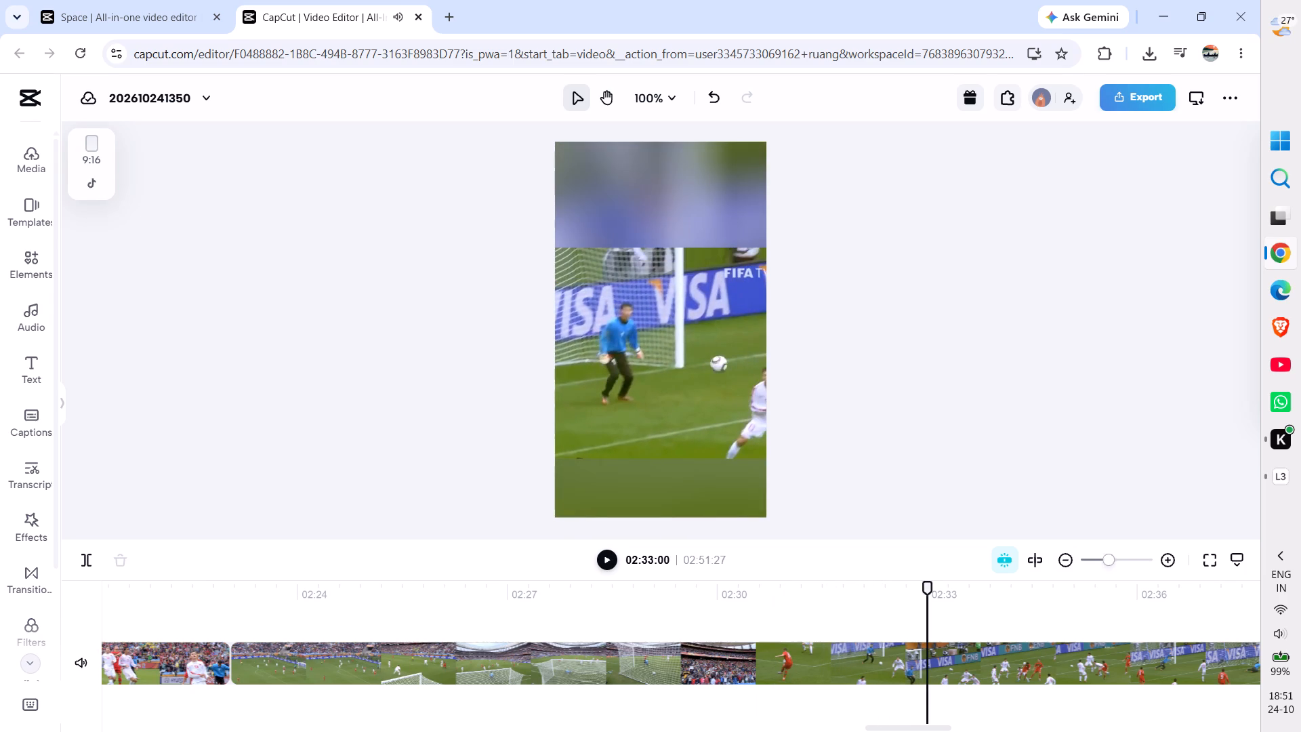
pyautogui.click(1060, 556)
pyautogui.click(1060, 556)
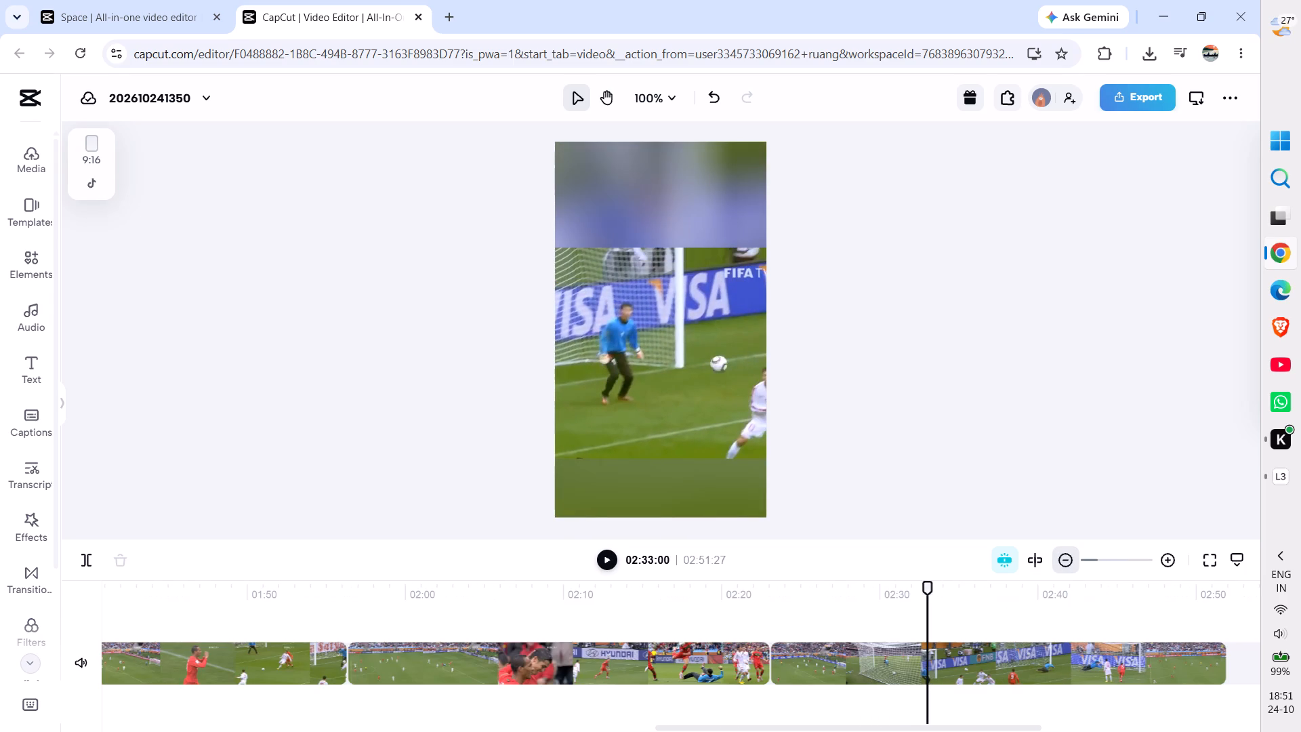
pyautogui.press('space')
pyautogui.press('space')
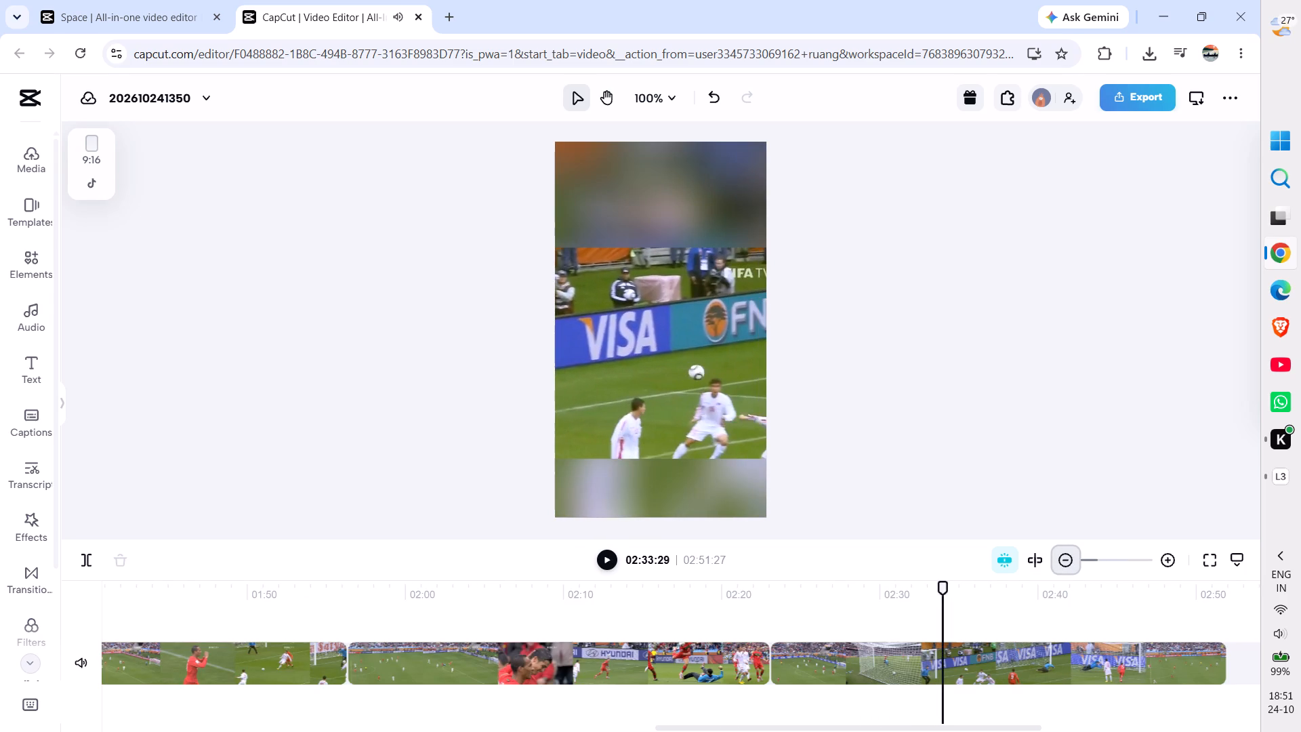
pyautogui.hscroll(-5, 1050, 622)
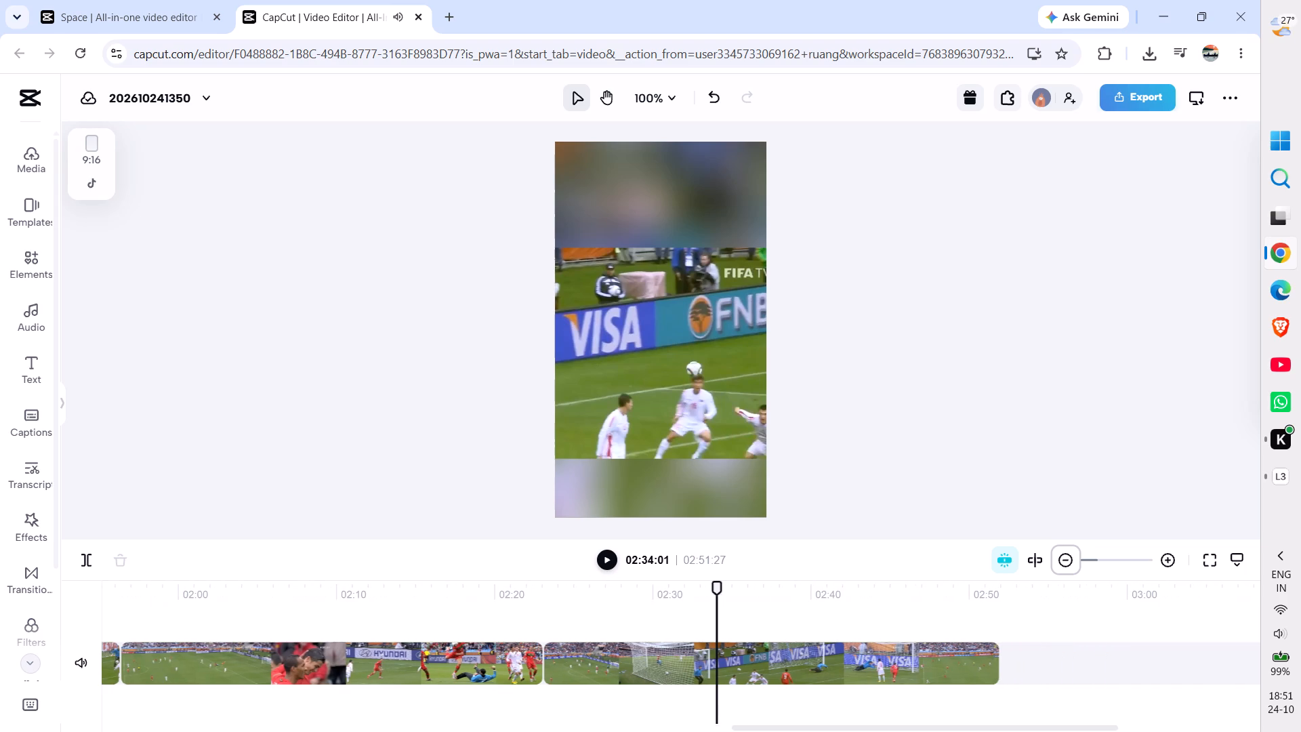
pyautogui.press('space')
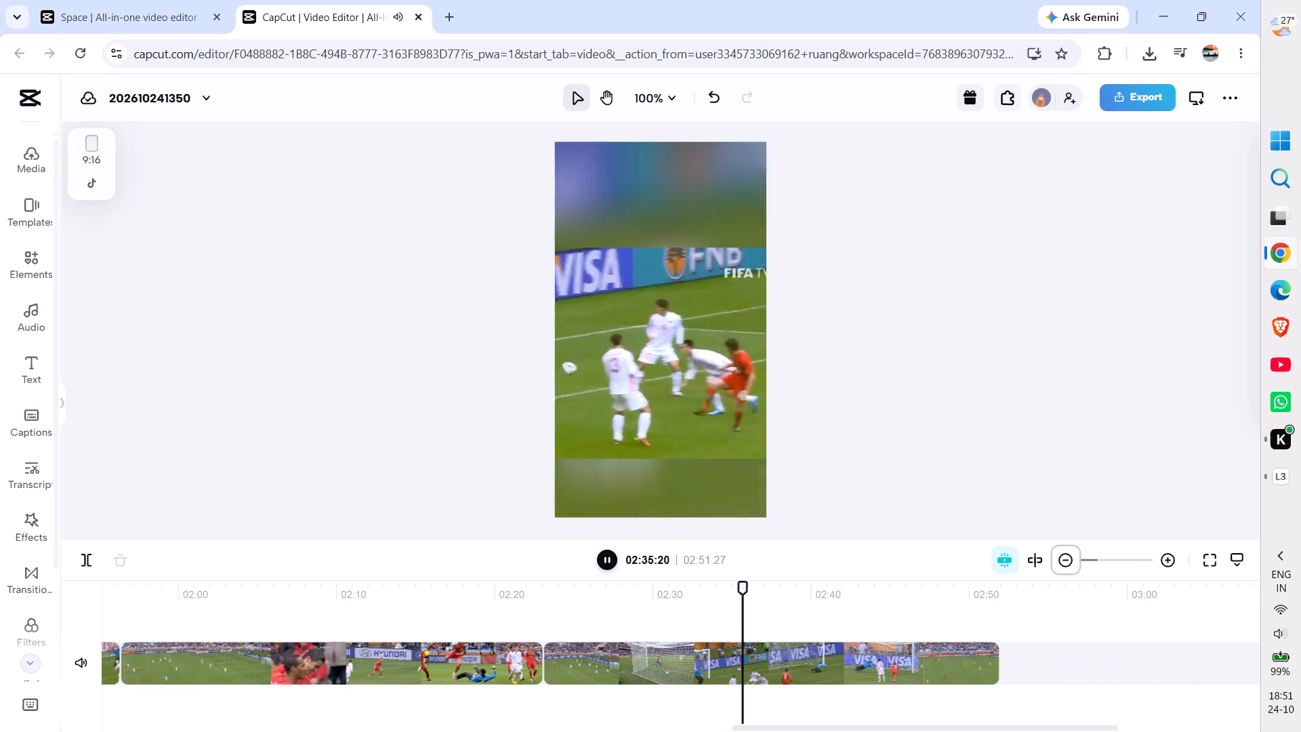
pyautogui.press('space')
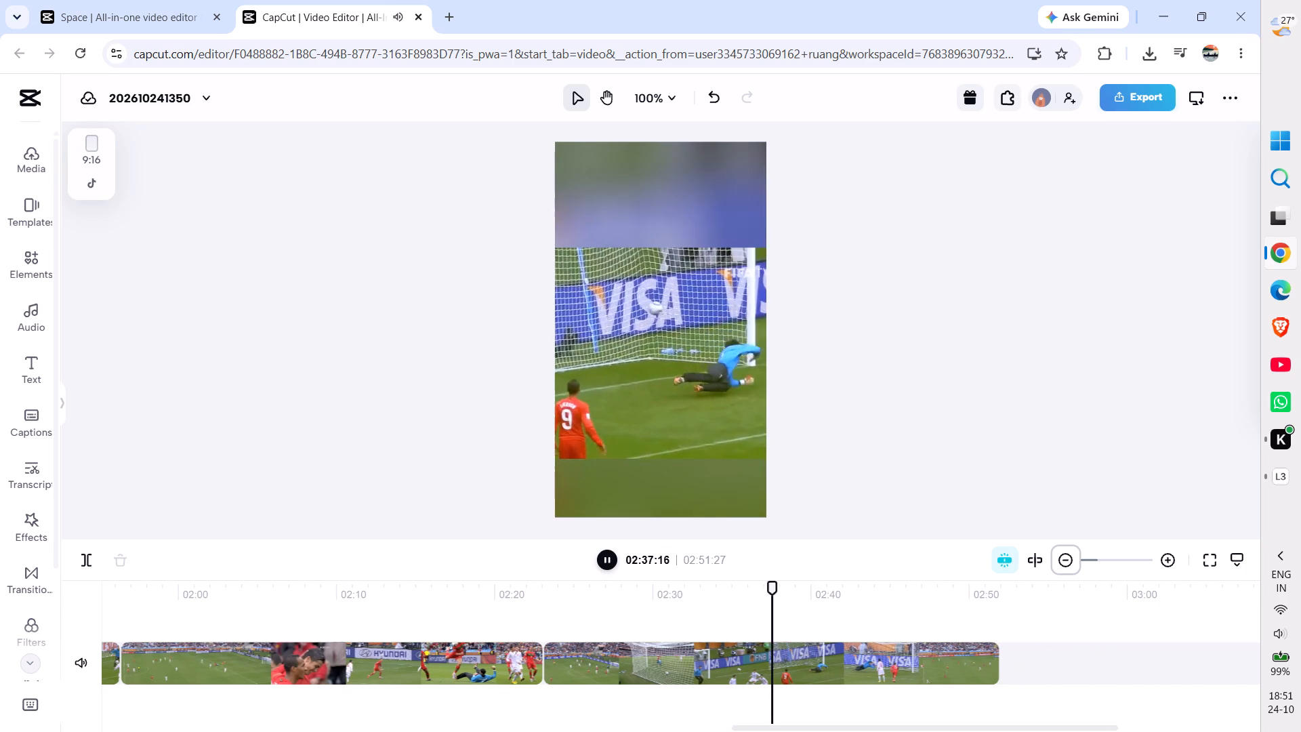
pyautogui.press('space')
pyautogui.press('space')
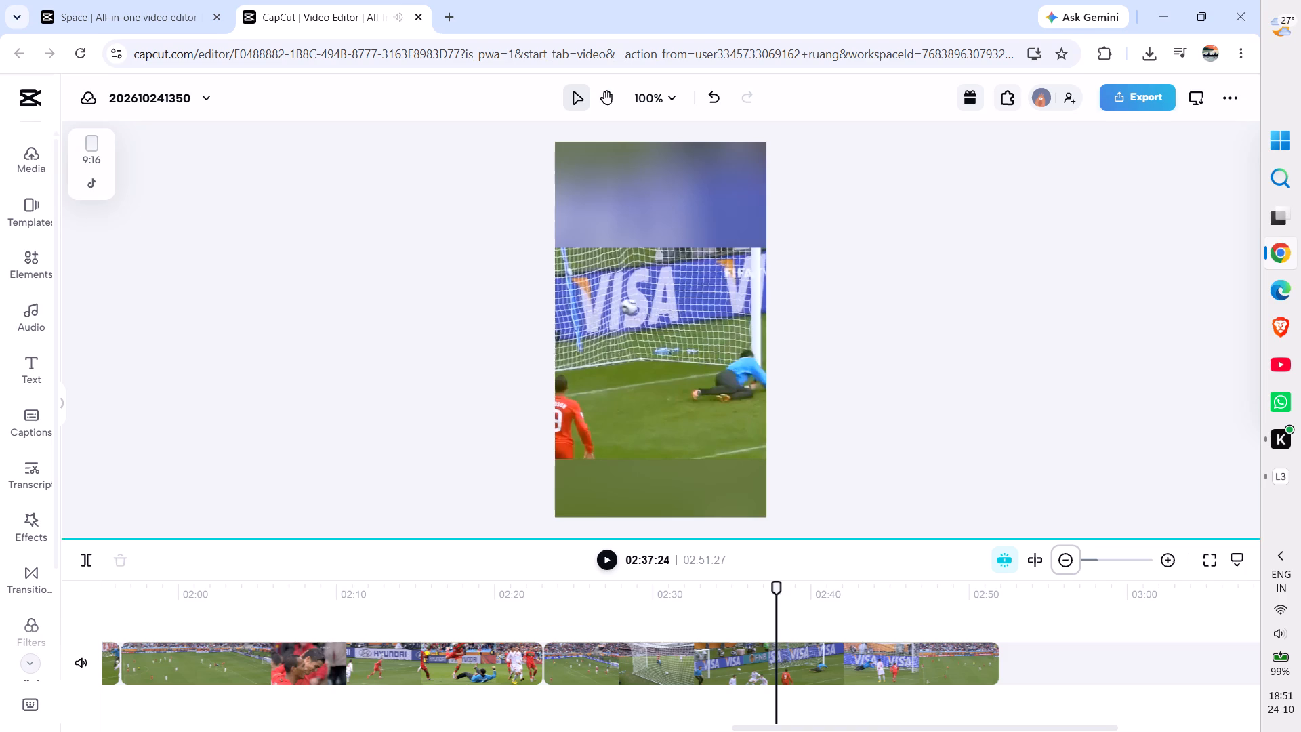
# Replay the shot on goal from 02:36:23 and split the clip at 02:37:21, with the ball in the net.
pyautogui.click(1160, 556)
pyautogui.click(1160, 556)
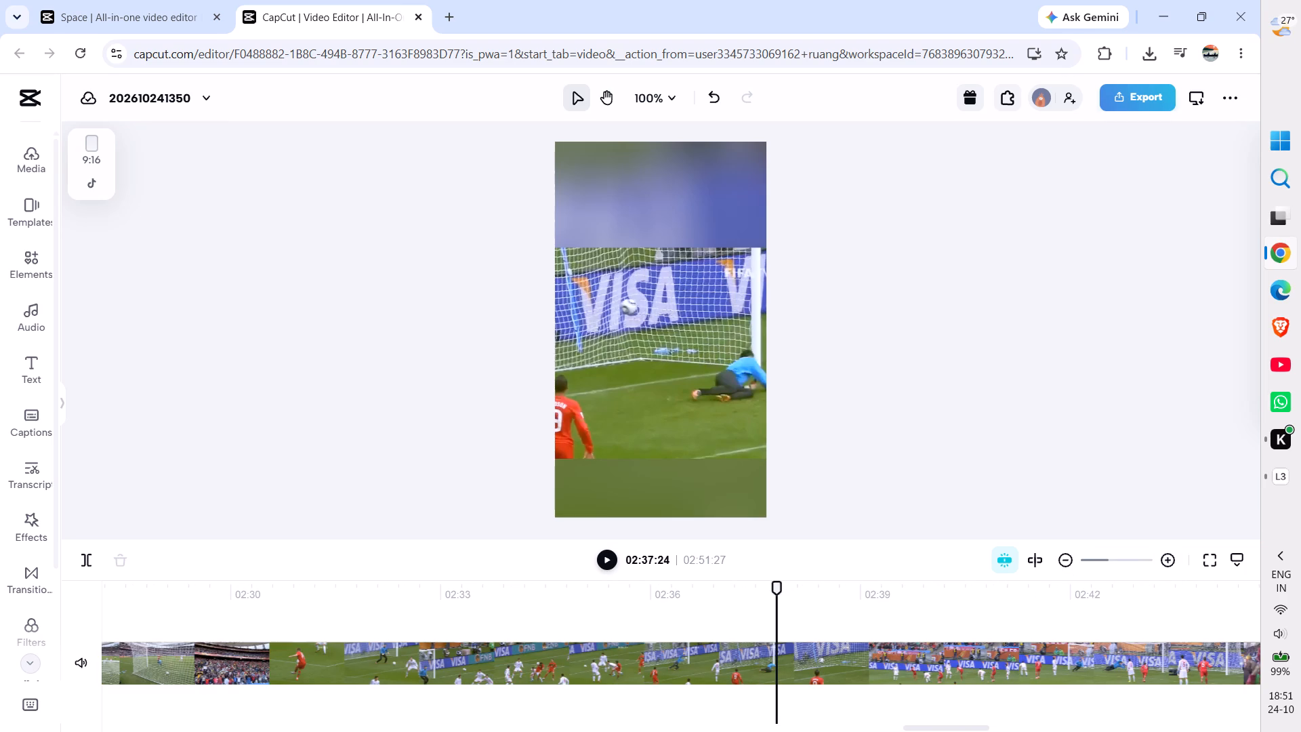
pyautogui.moveTo(778, 590); pyautogui.dragTo(706, 592)
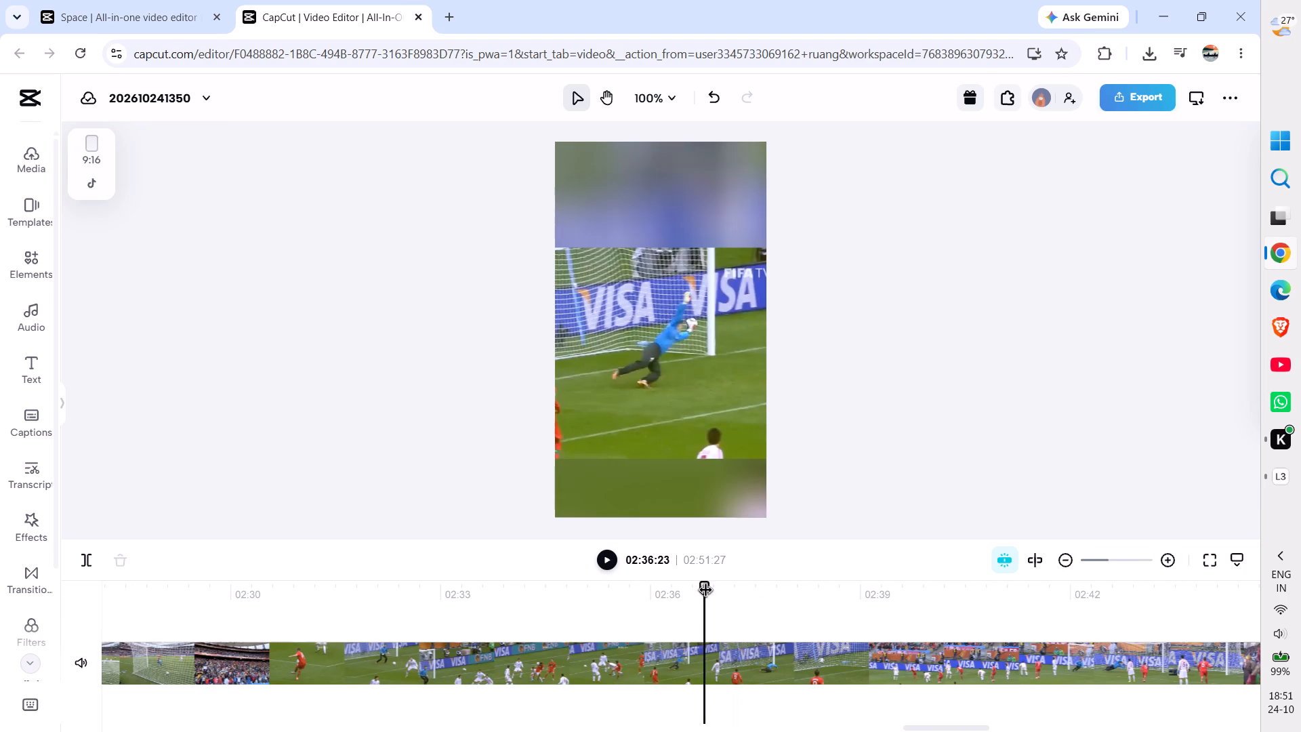
pyautogui.press('space')
pyautogui.press('space')
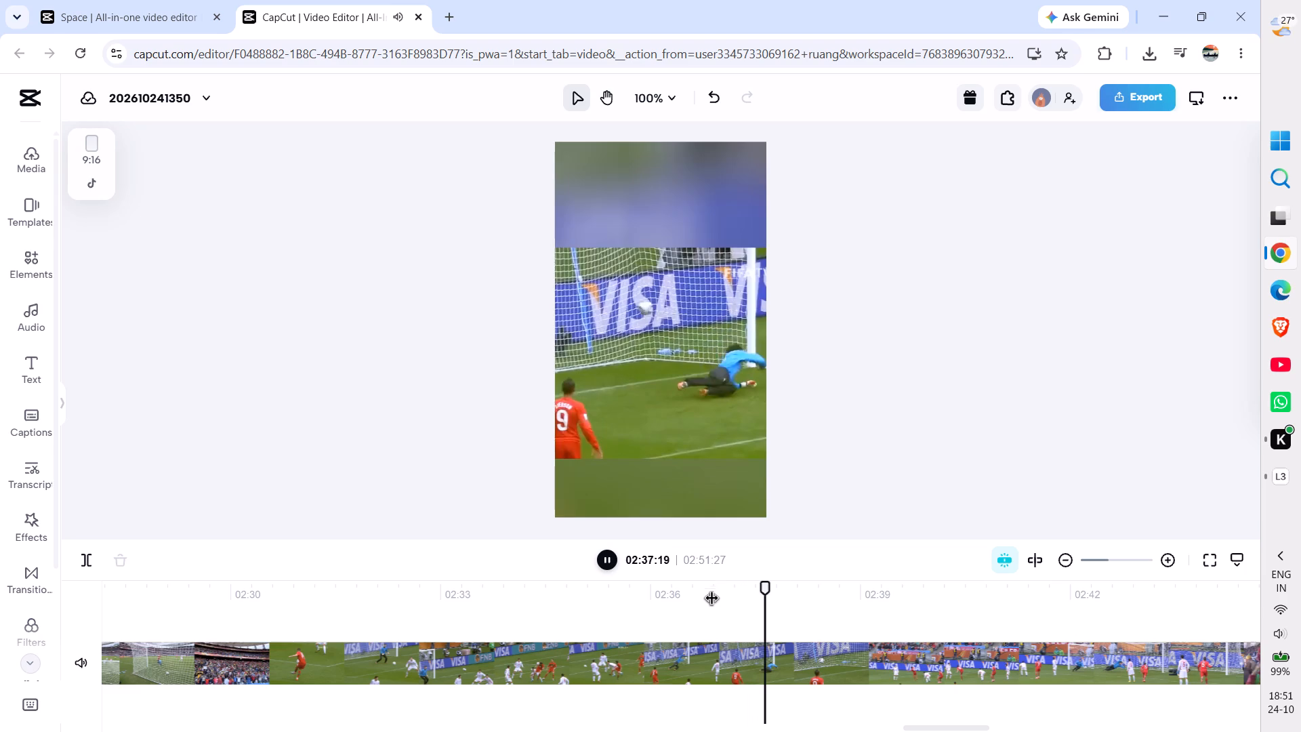
pyautogui.click(767, 660)
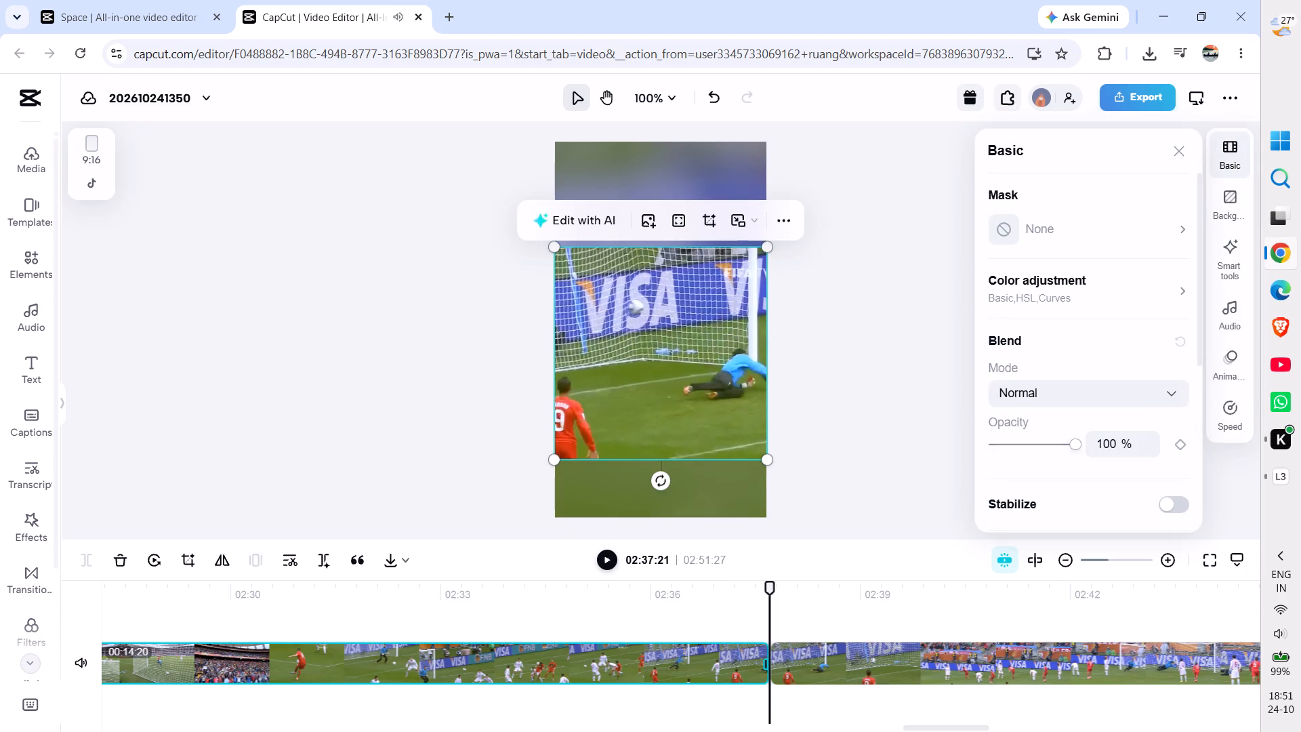
# Play the remaining footage after the 02:37:21 split to the end and delete that whole closing segment.
pyautogui.press('space')
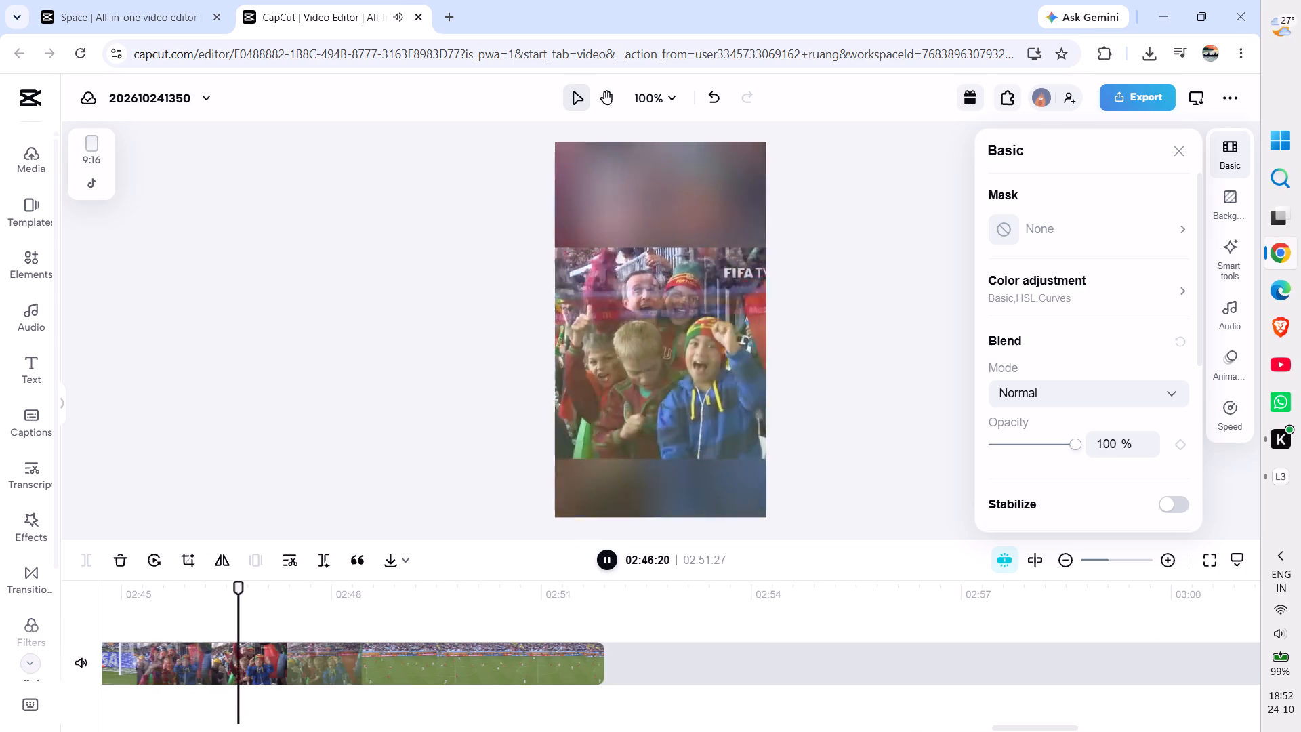
pyautogui.press('space')
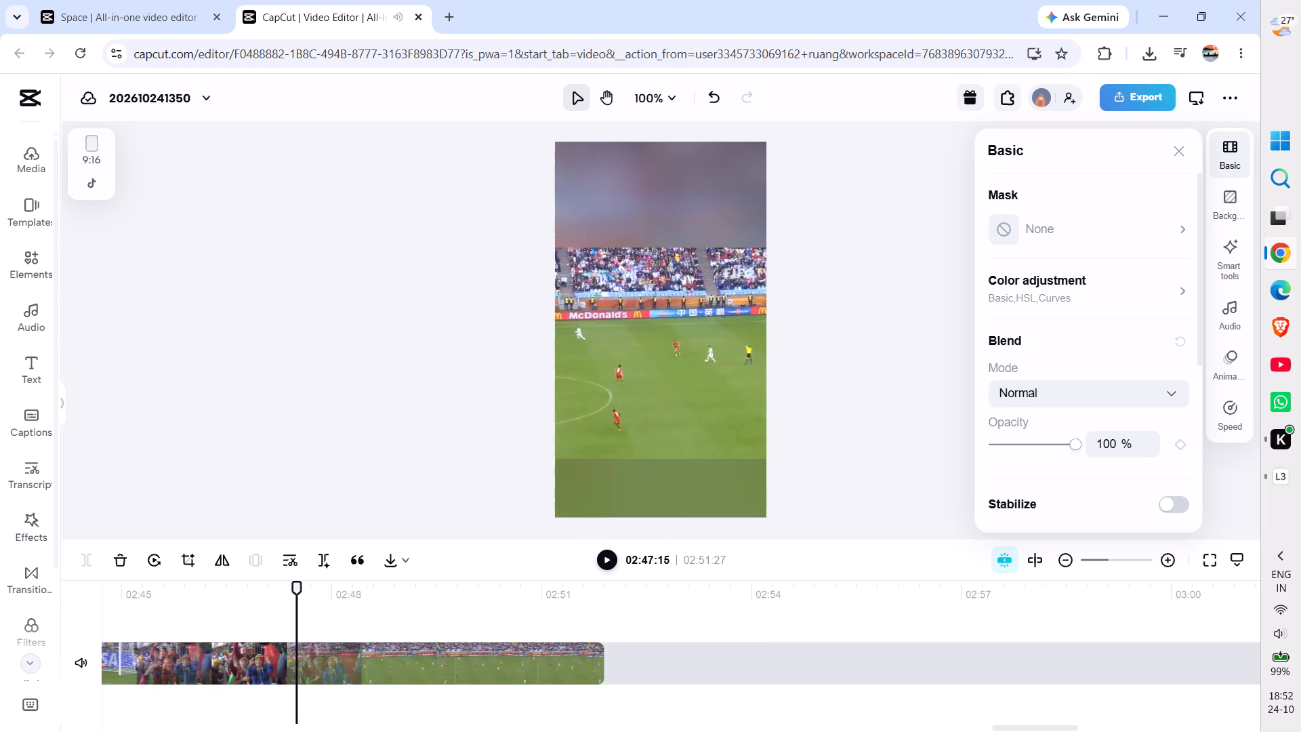
pyautogui.press('space')
pyautogui.press('space')
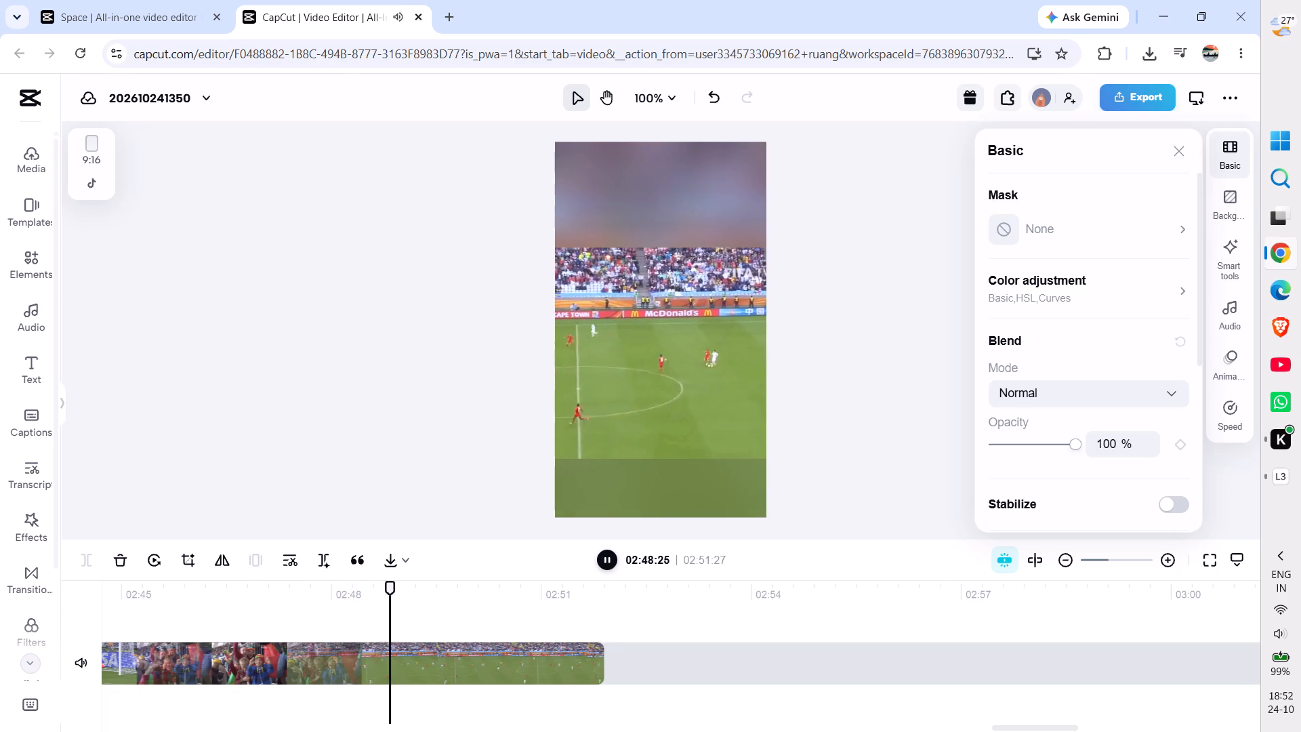
pyautogui.press('space')
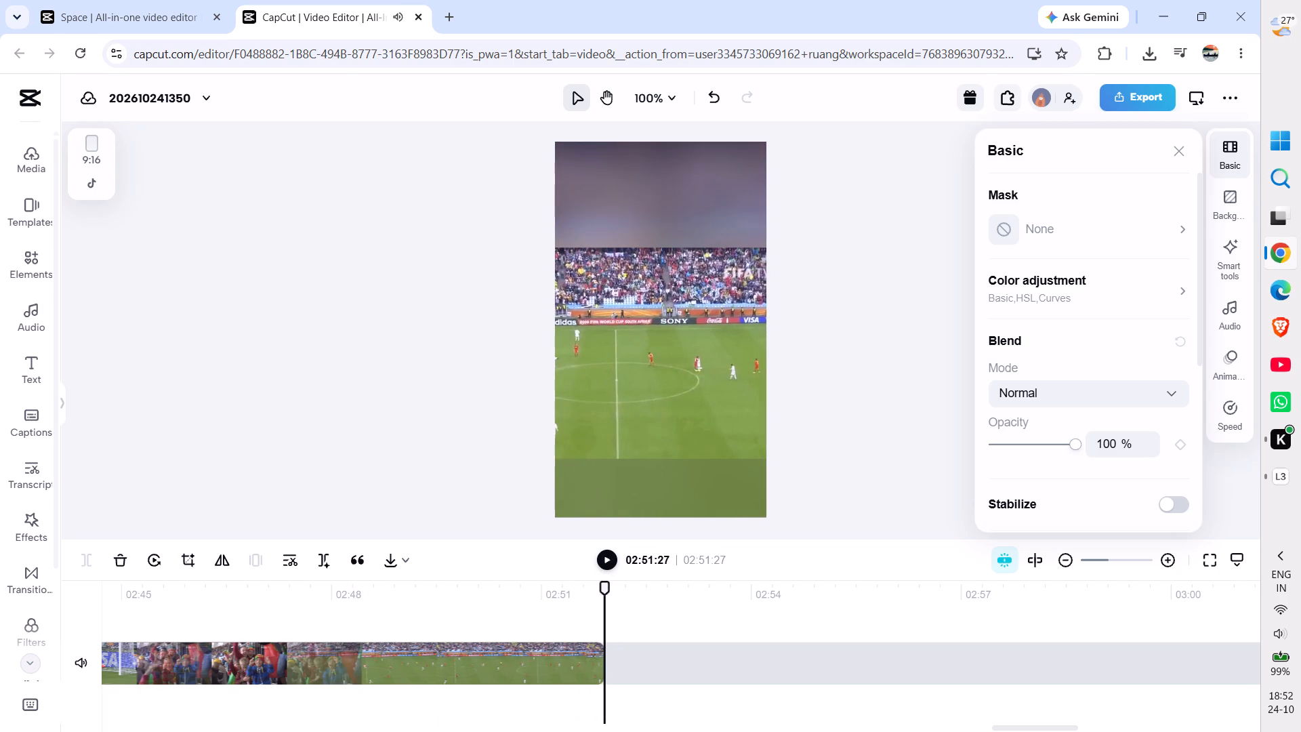
pyautogui.click(466, 664)
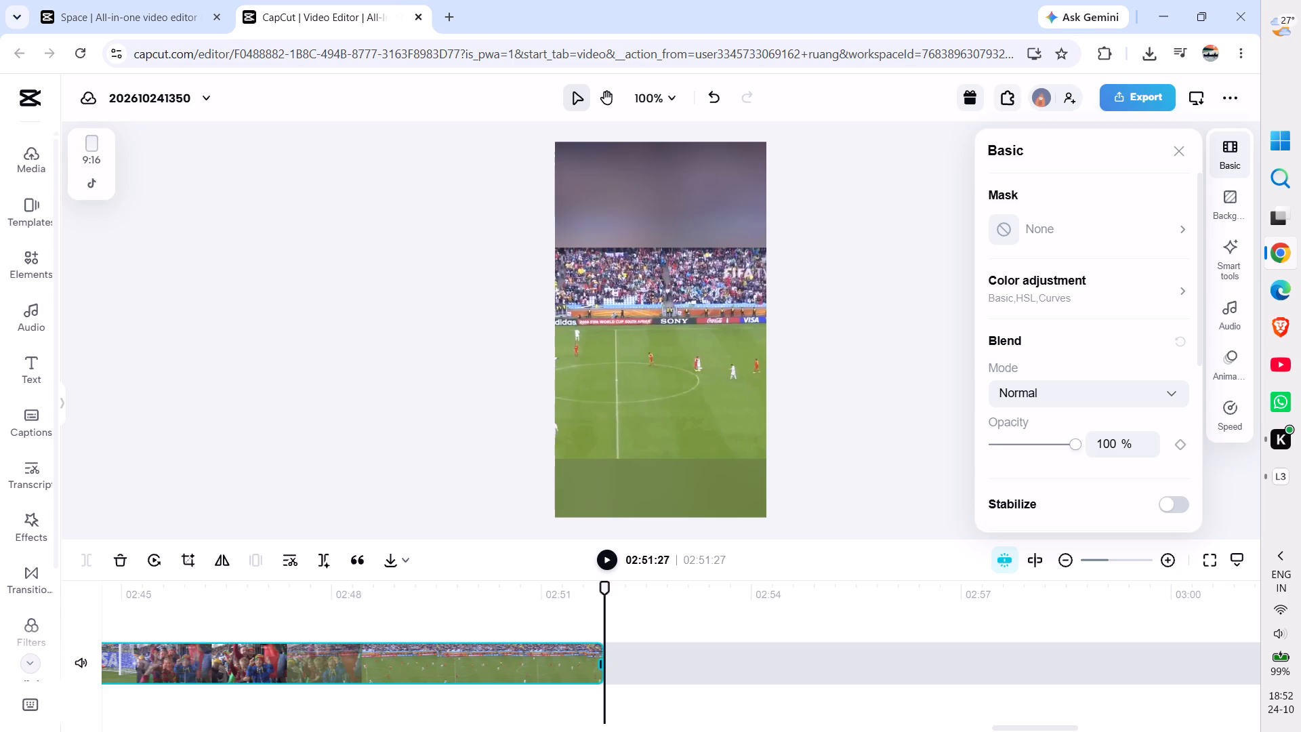
pyautogui.press('Delete')
# Review the whole sequence of trimmed clips on the timeline and briefly play the video's opening from the very beginning.
pyautogui.hscroll(3, 357, 632)
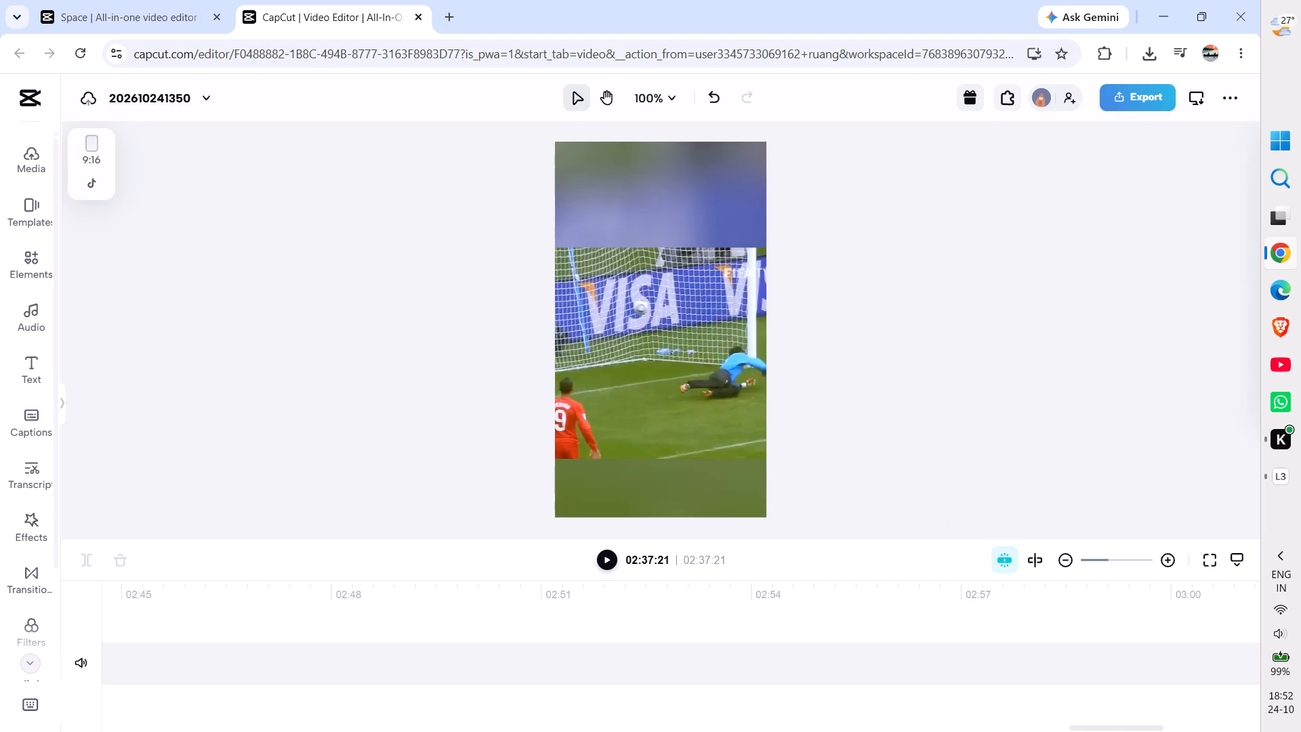
pyautogui.hscroll(6, 357, 632)
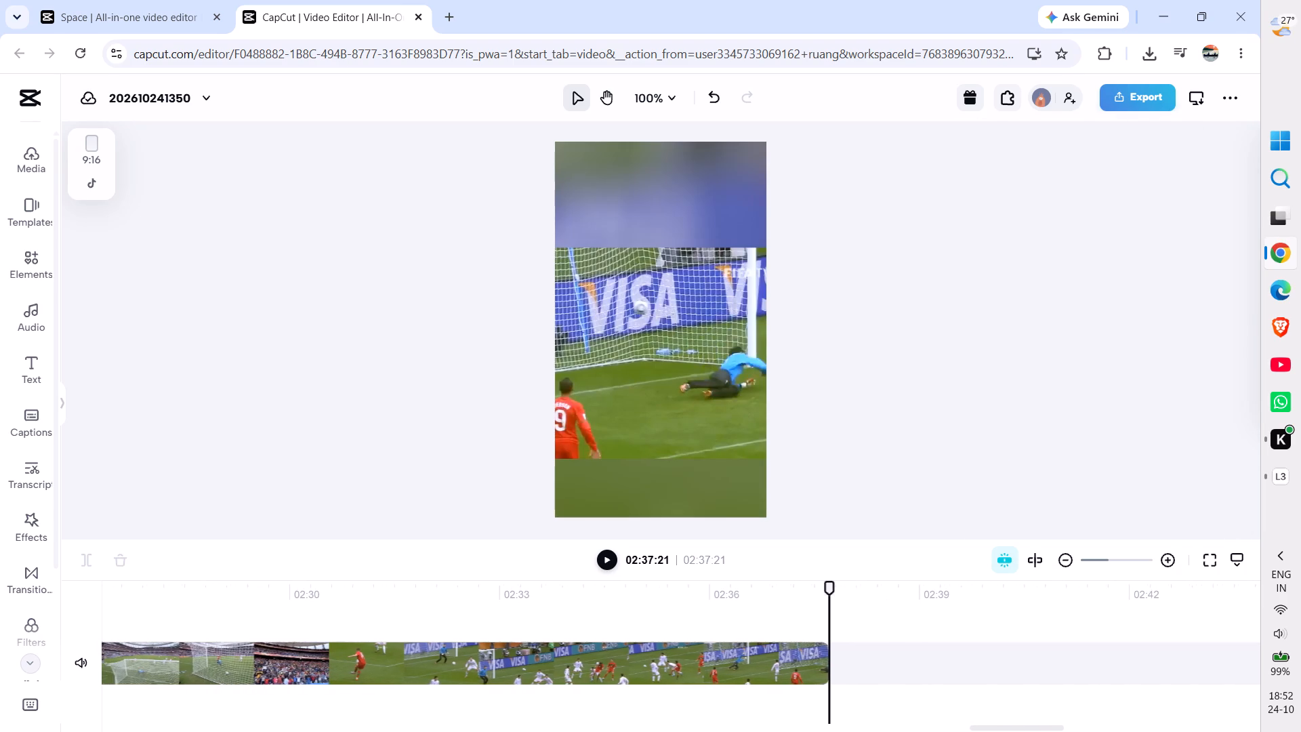
pyautogui.hotkey('ctrl', '-')
pyautogui.hotkey('ctrl', '-')
pyautogui.hotkey('ctrl', '-')
pyautogui.hotkey('ctrl', '-')
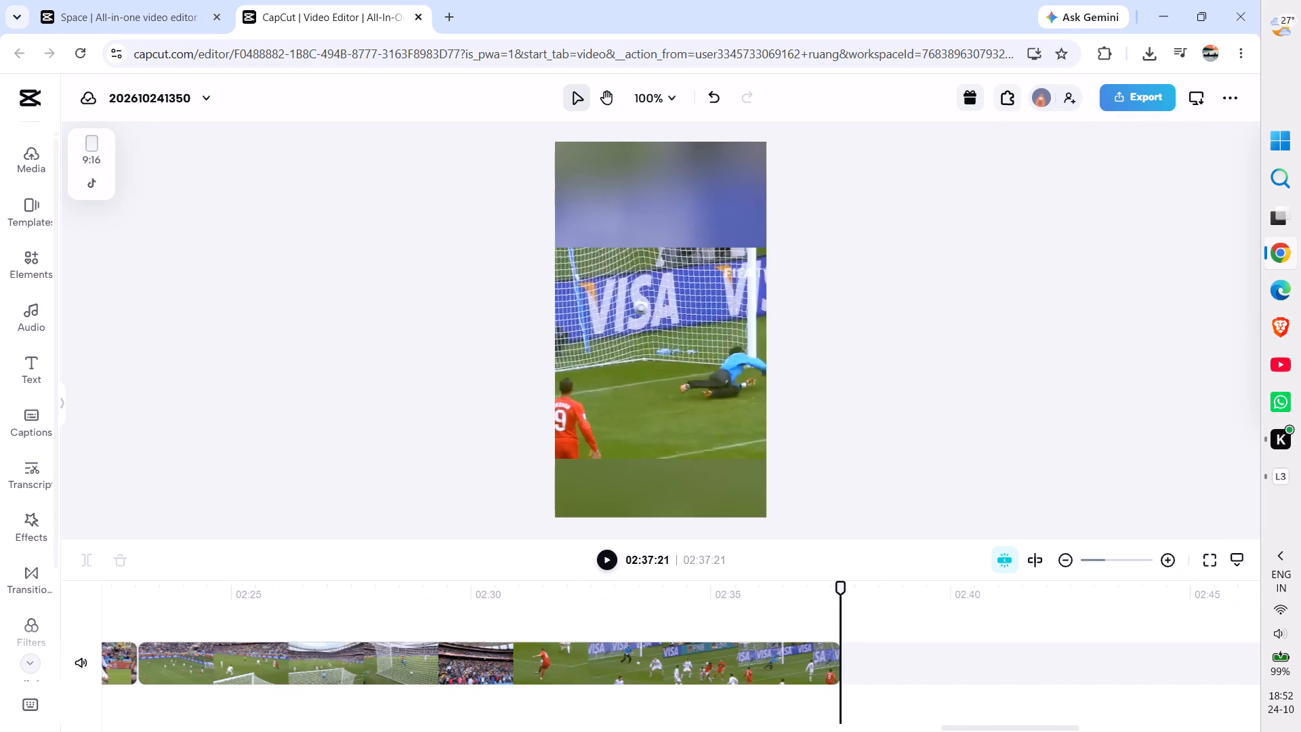
pyautogui.hotkey('ctrl', '-')
pyautogui.hotkey('ctrl', '-')
pyautogui.hotkey('ctrl', '-')
pyautogui.hotkey('ctrl', '-')
pyautogui.hotkey('ctrl', '-')
pyautogui.hotkey('ctrl', '-')
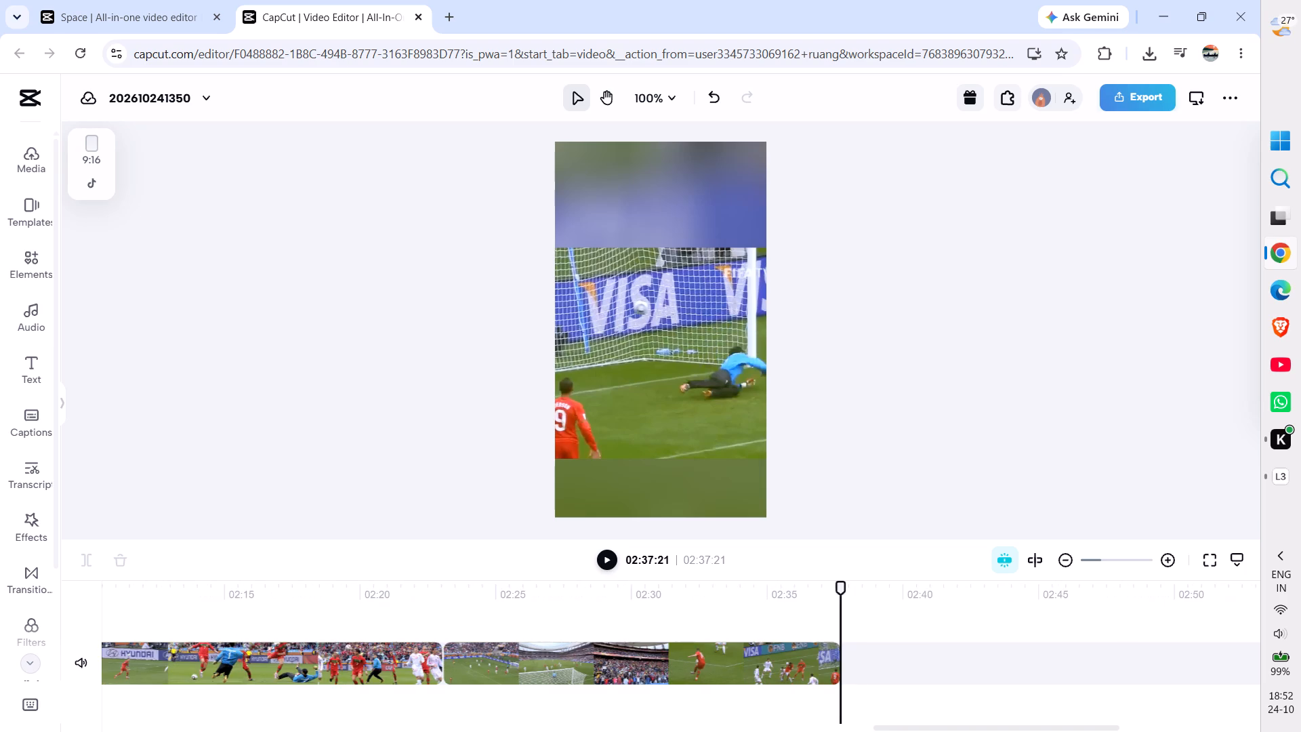
pyautogui.hotkey('ctrl', '-')
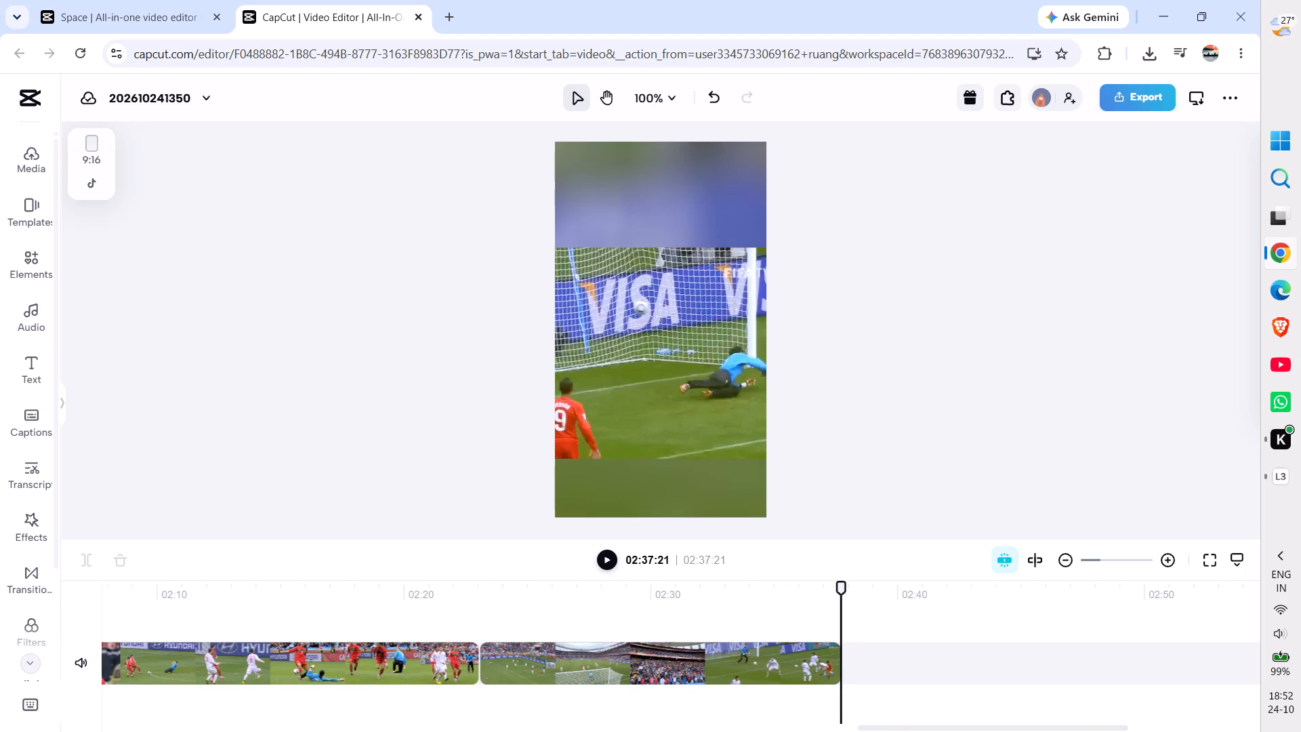
pyautogui.hscroll(8, 403, 605)
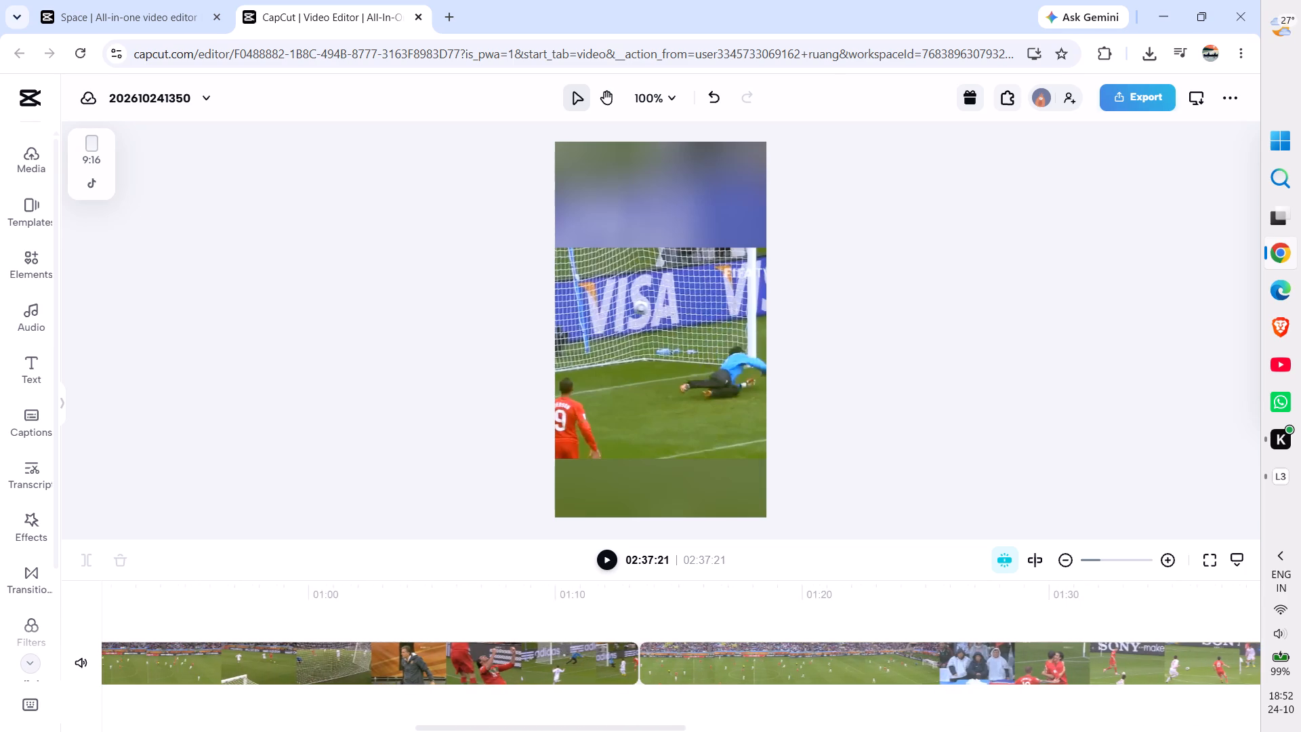
pyautogui.hotkey('ctrl', '=')
pyautogui.hotkey('ctrl', '-')
pyautogui.hotkey('ctrl', '-')
pyautogui.hotkey('ctrl', '-')
pyautogui.hotkey('ctrl', '-')
pyautogui.hotkey('ctrl', '-')
pyautogui.hotkey('ctrl', '-')
pyautogui.hotkey('ctrl', '-')
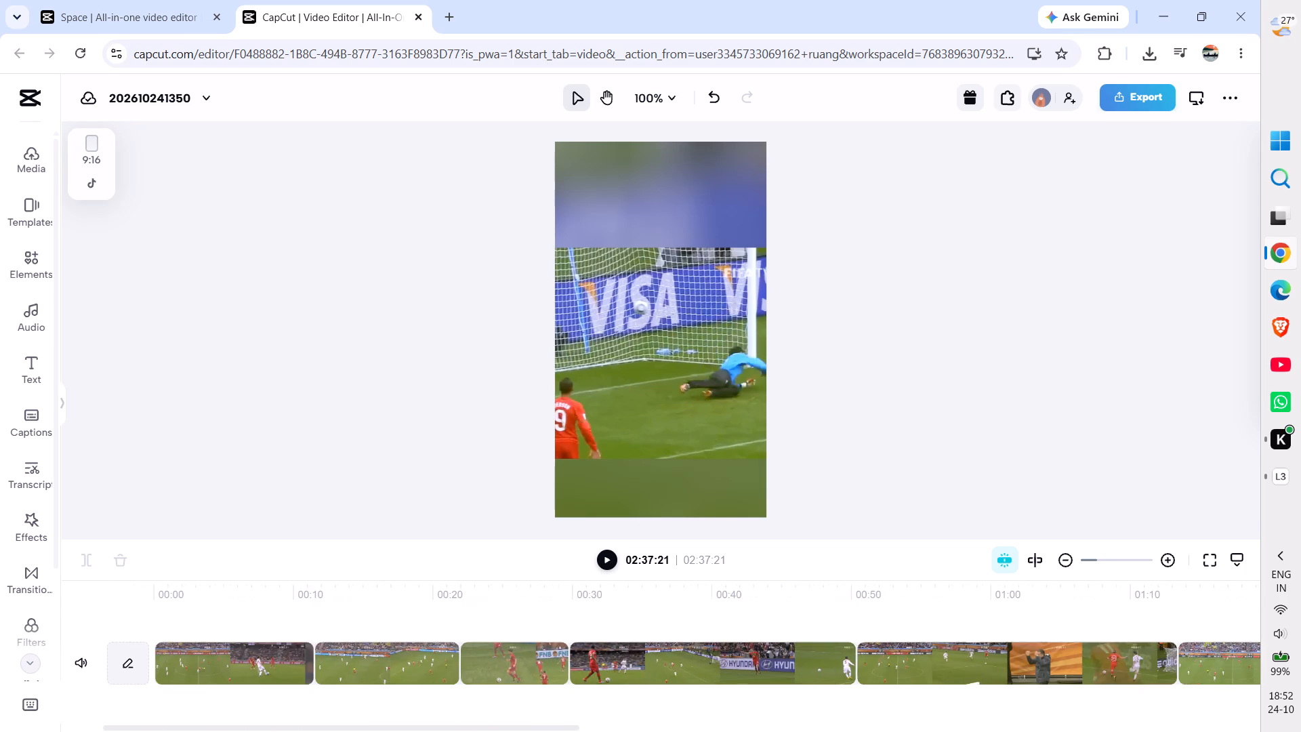
pyautogui.hotkey('ctrl', '-')
pyautogui.hotkey('ctrl', '-')
pyautogui.hotkey('ctrl', '-')
pyautogui.hotkey('ctrl', '-')
pyautogui.hotkey('ctrl', '-')
pyautogui.hotkey('ctrl', '-')
pyautogui.hotkey('ctrl', '-')
pyautogui.hotkey('ctrl', '-')
pyautogui.hotkey('ctrl', '-')
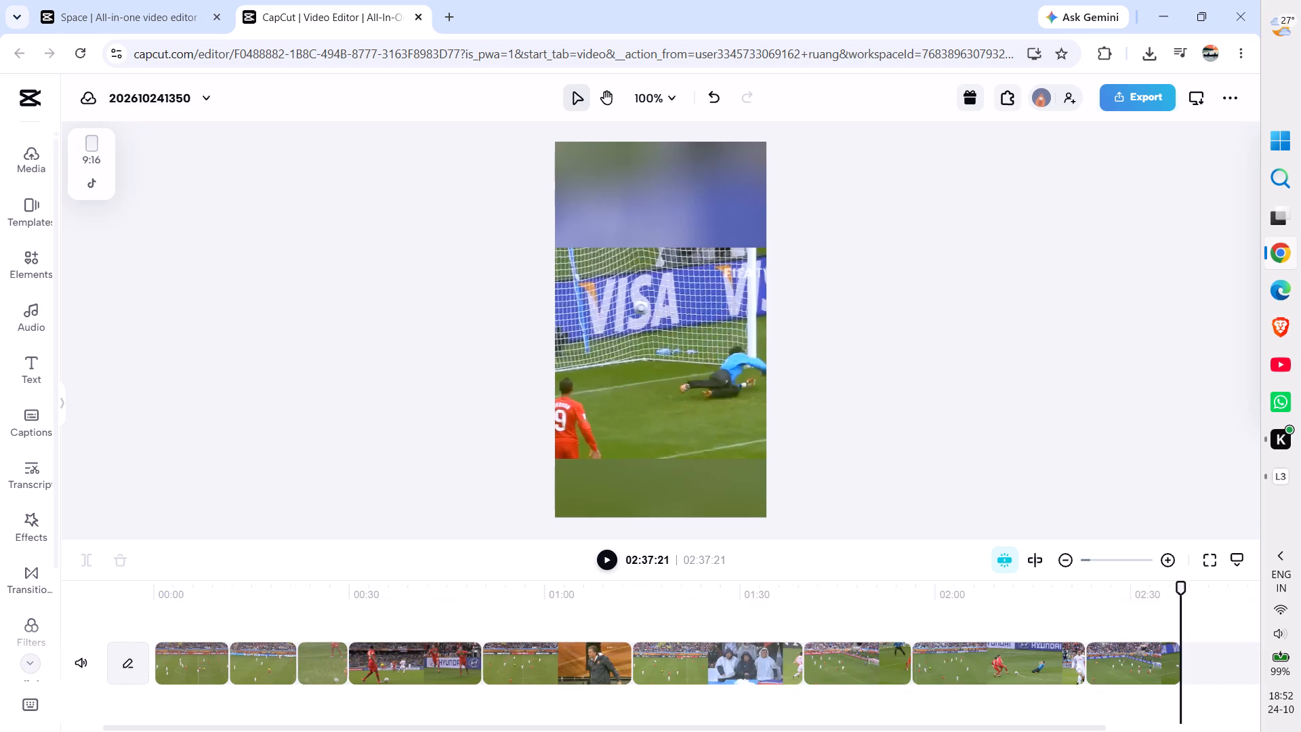
pyautogui.hotkey('ctrl', '-')
pyautogui.hotkey('ctrl', '-')
pyautogui.hotkey('ctrl', '-')
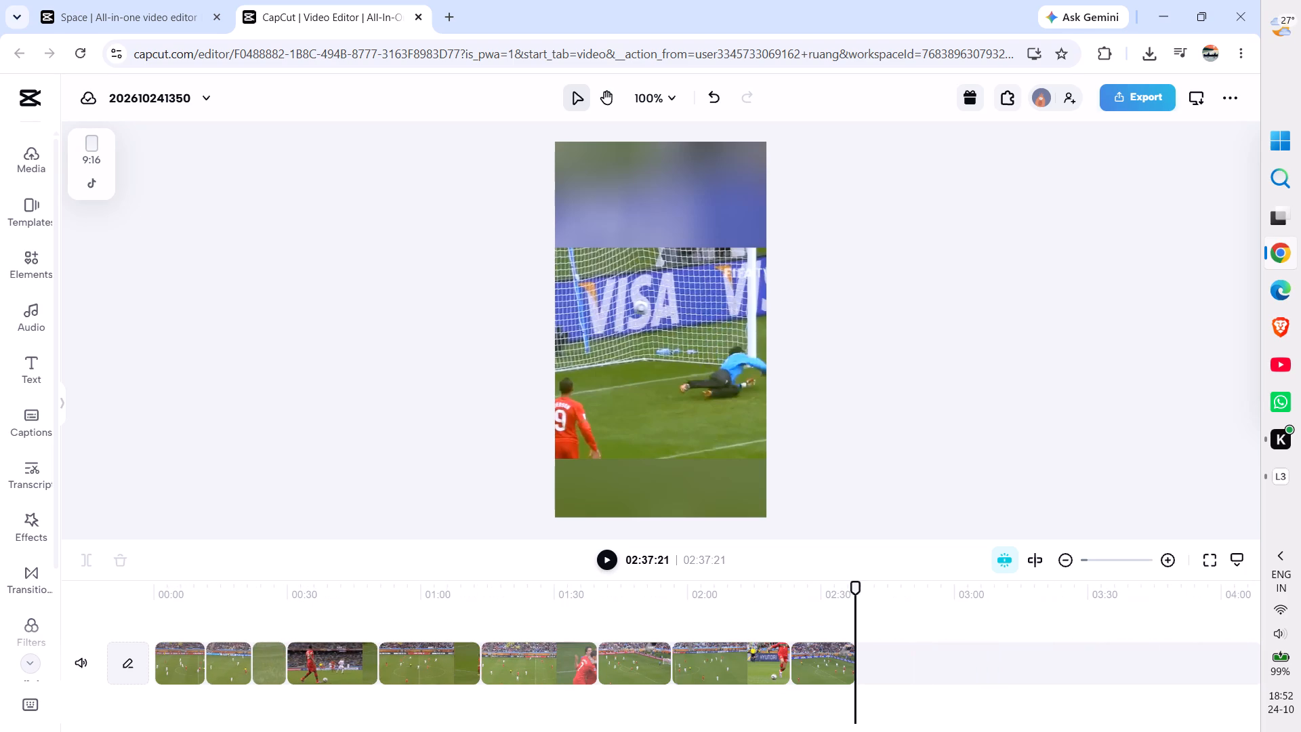
pyautogui.click(610, 558)
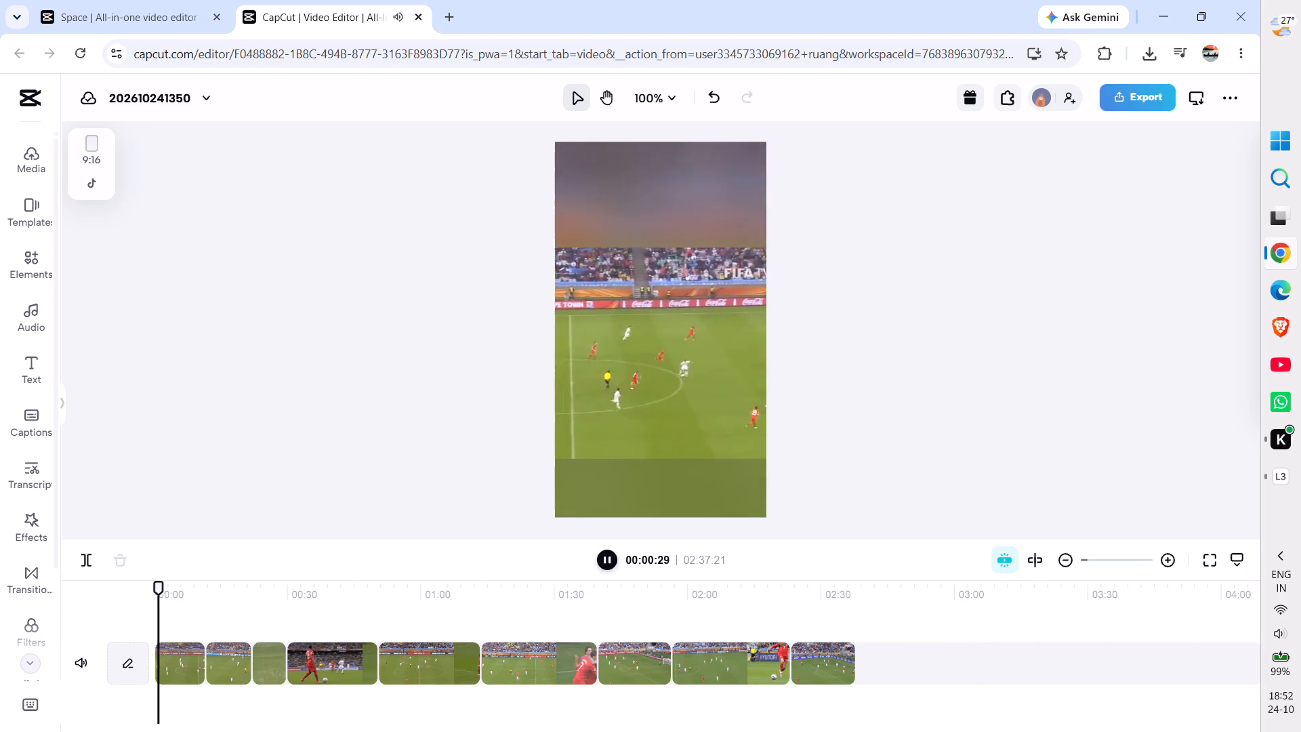
pyautogui.press('space')
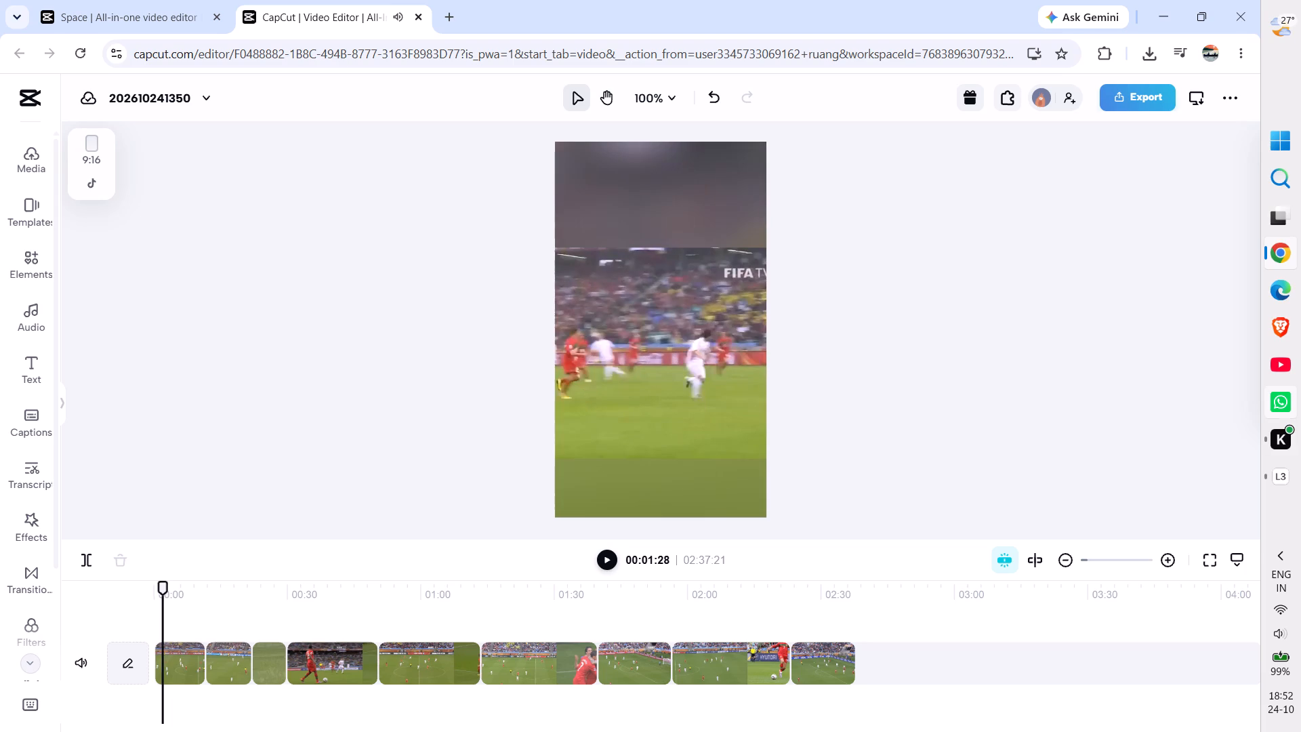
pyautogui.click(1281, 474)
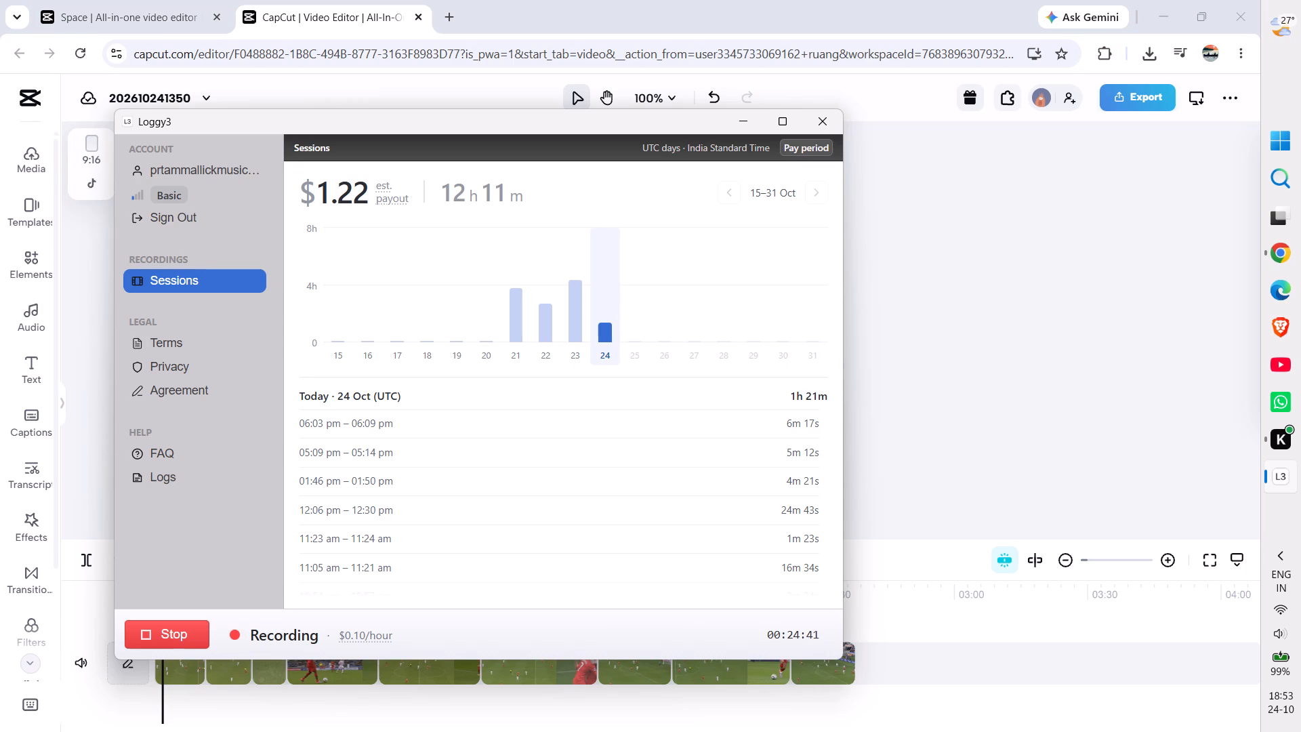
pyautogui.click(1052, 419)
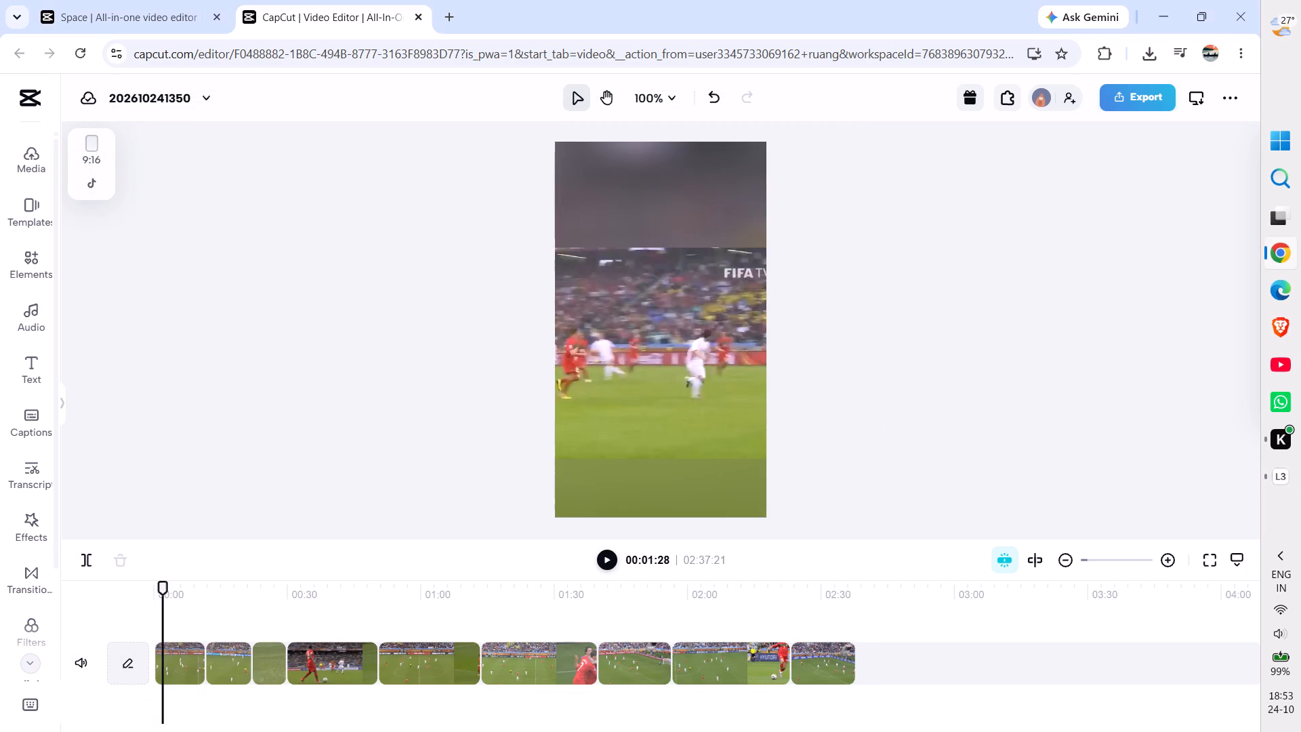
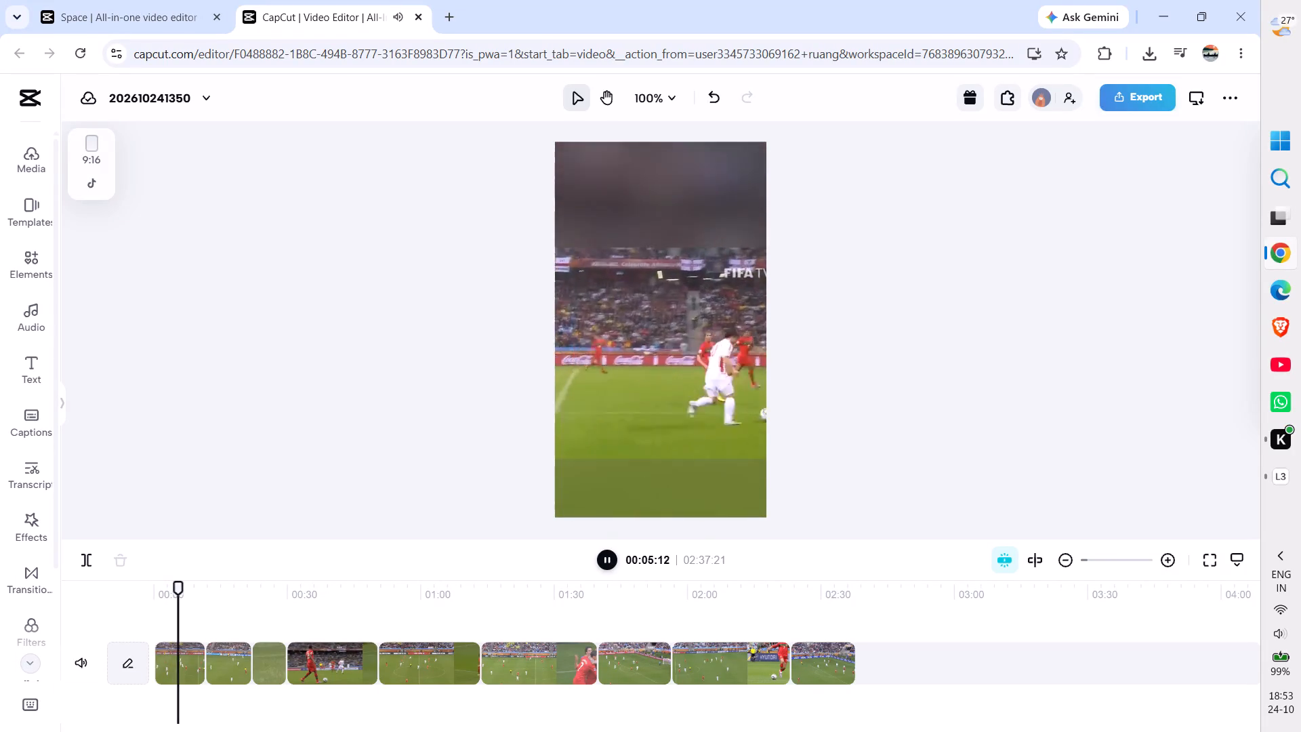
# Play the trimmed sequence from about 00:05 to 00:58:26, pausing along the way, to review the cuts between clips.
pyautogui.press('space')
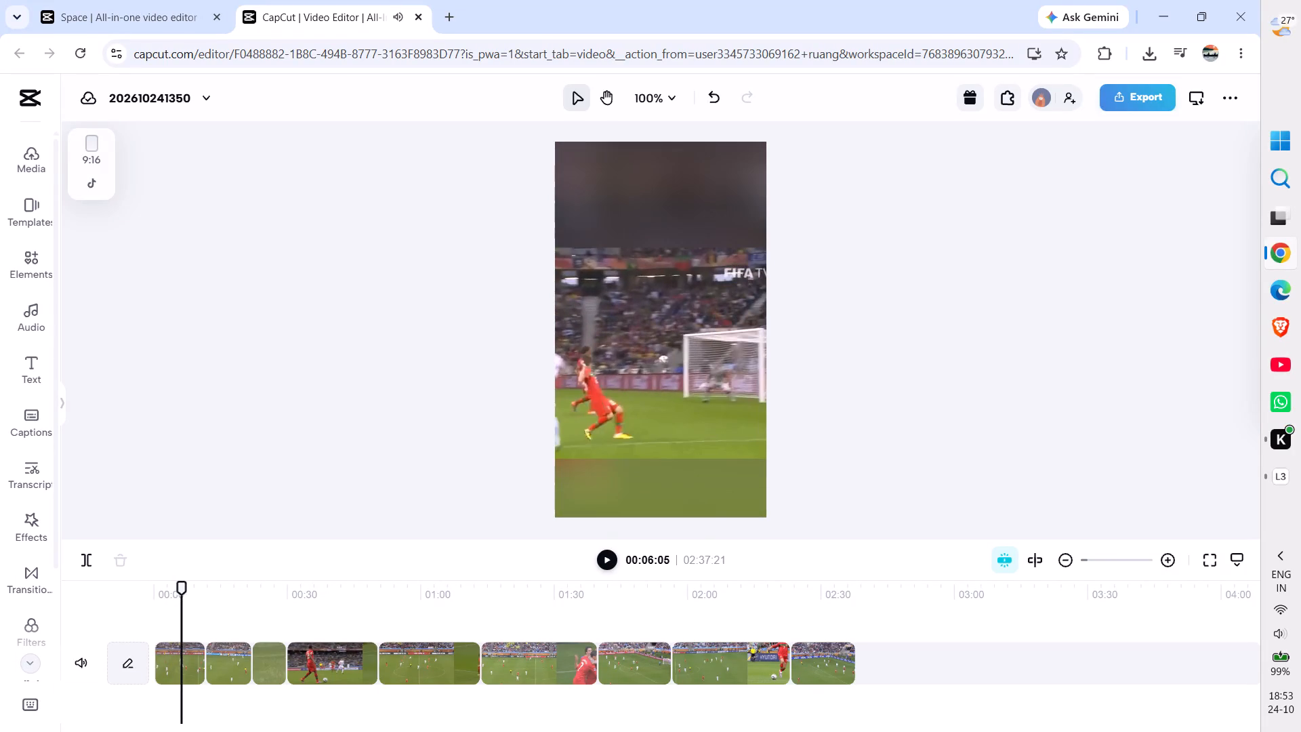
pyautogui.press('space')
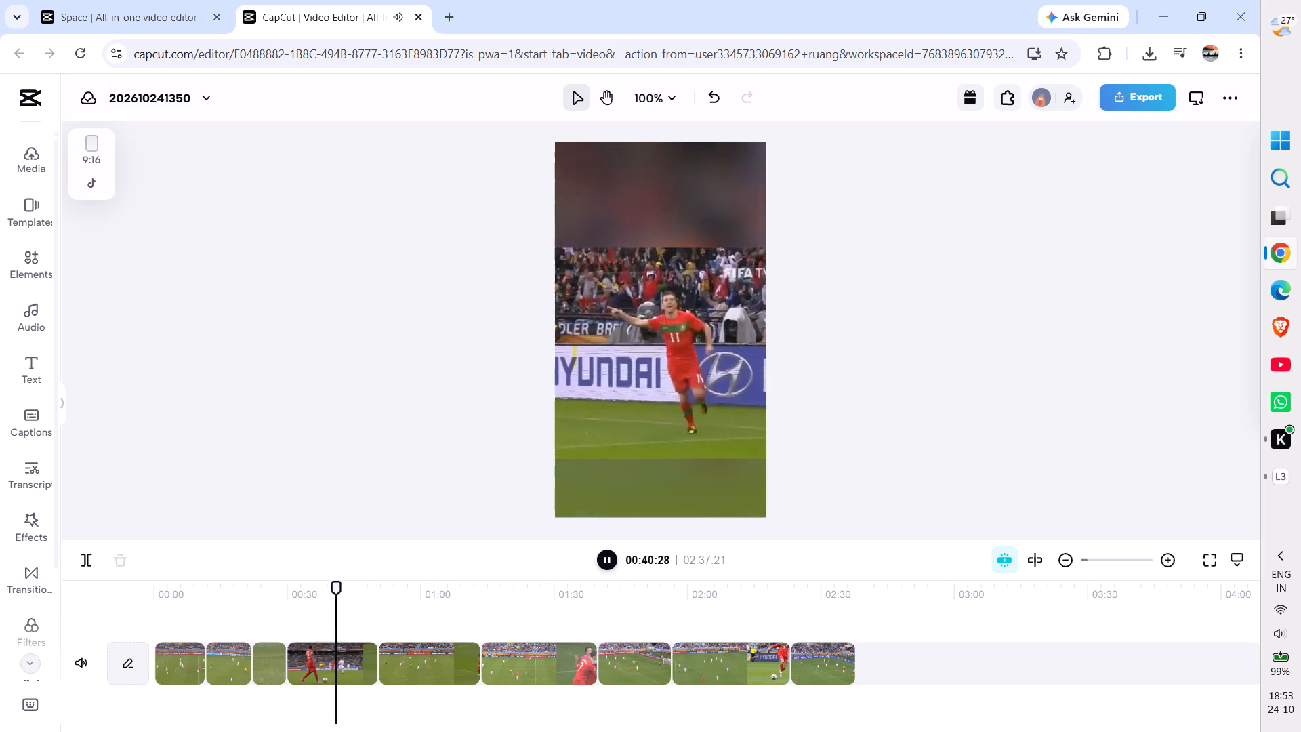
pyautogui.press('space')
pyautogui.press('space')
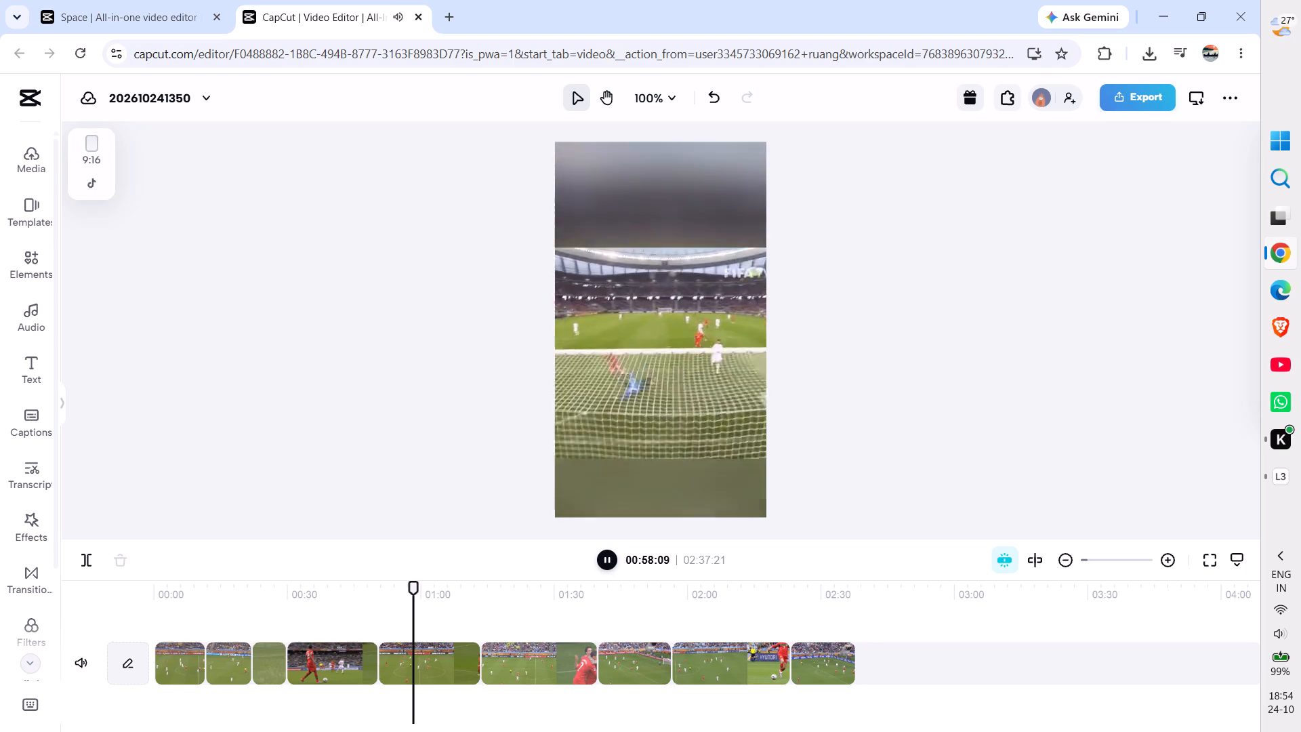
pyautogui.press('space')
# Examine the audio settings of the clip at 00:58:26, including its volume and fades, and leave it deselected.
pyautogui.click(630, 325)
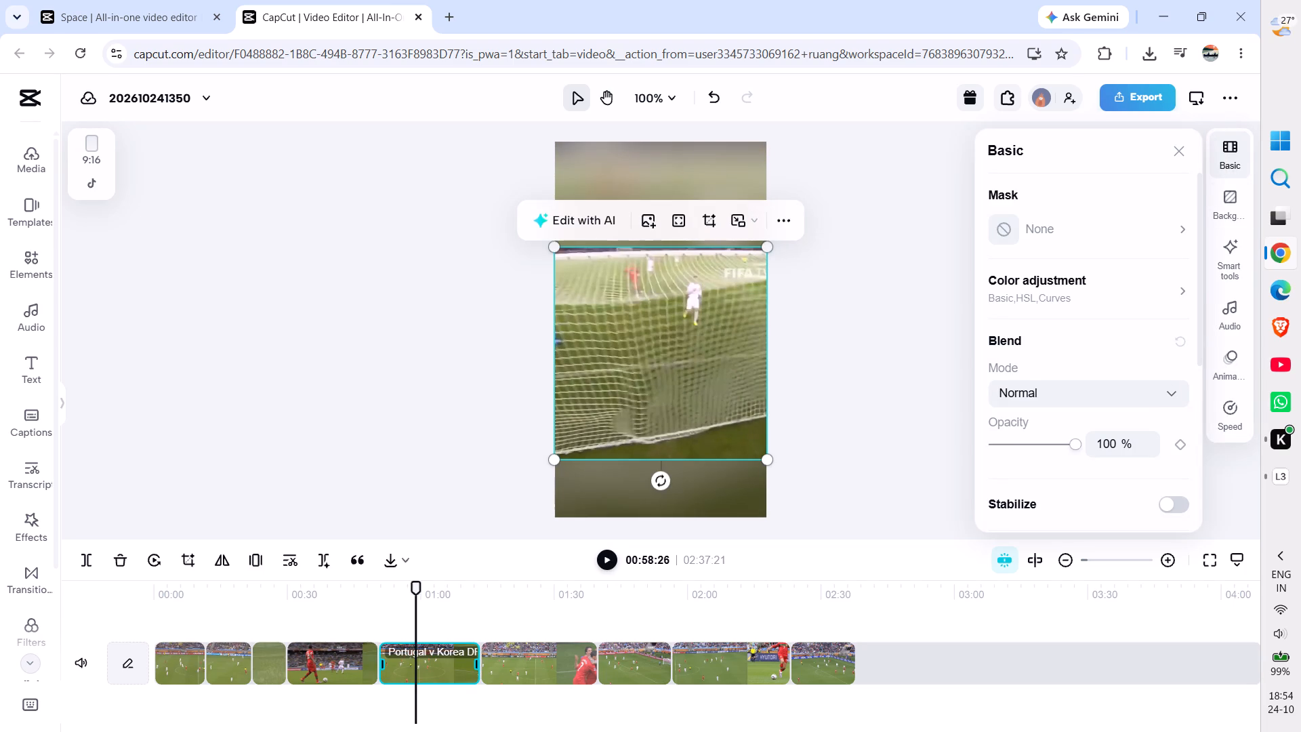
pyautogui.click(1224, 333)
pyautogui.click(1146, 188)
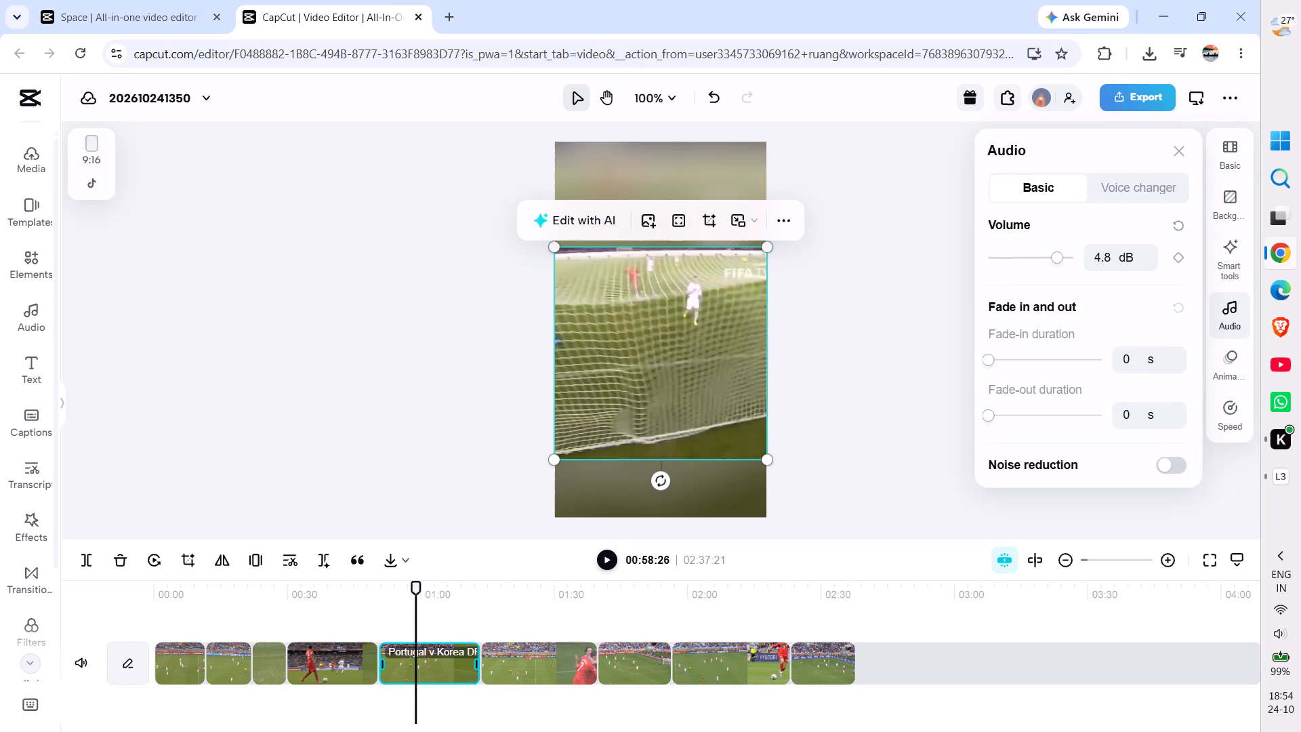
pyautogui.click(856, 296)
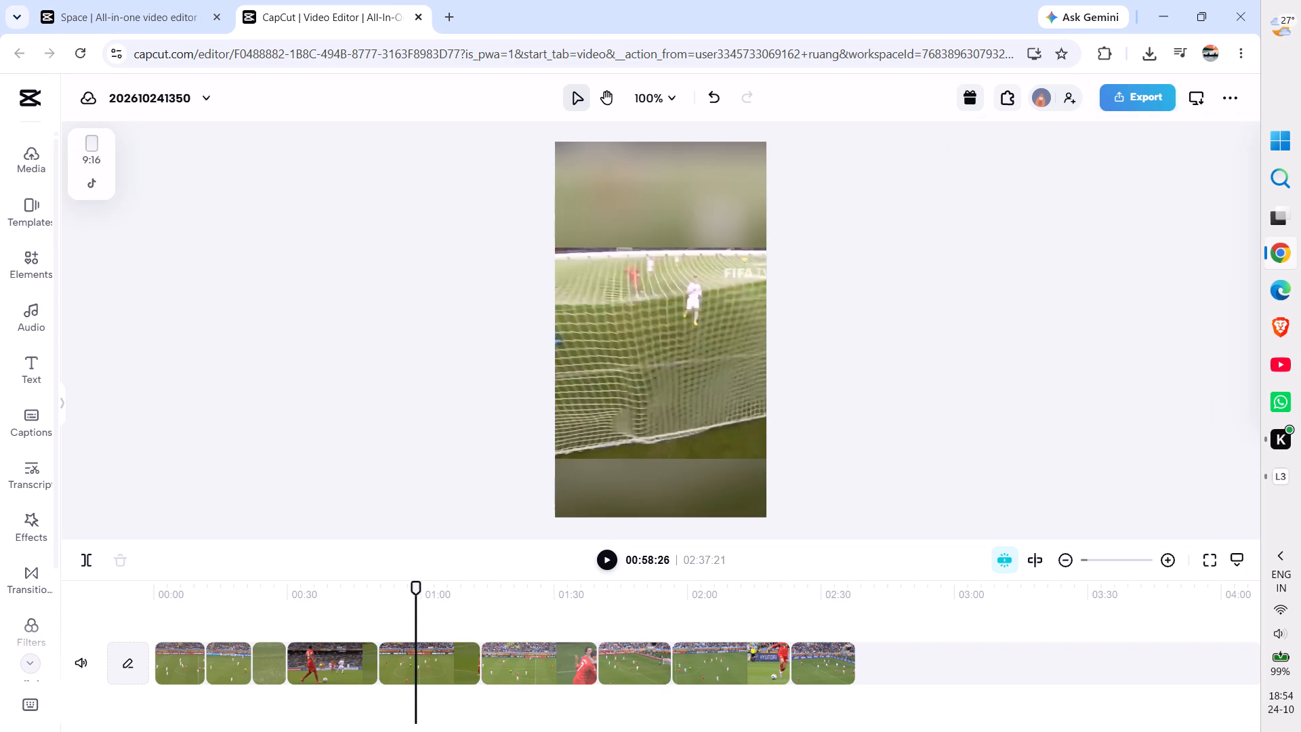
# Continue playing the video from 00:58:26 to review the remaining clips.
pyautogui.press('space')
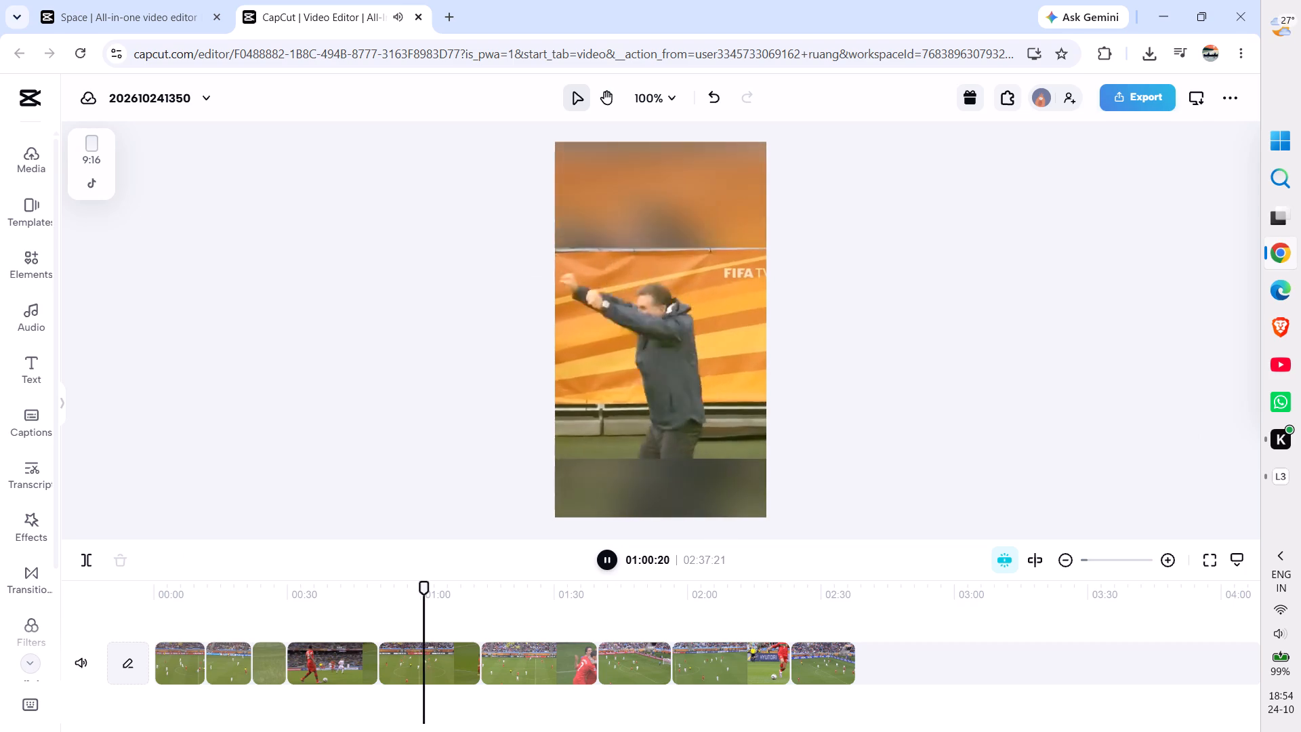
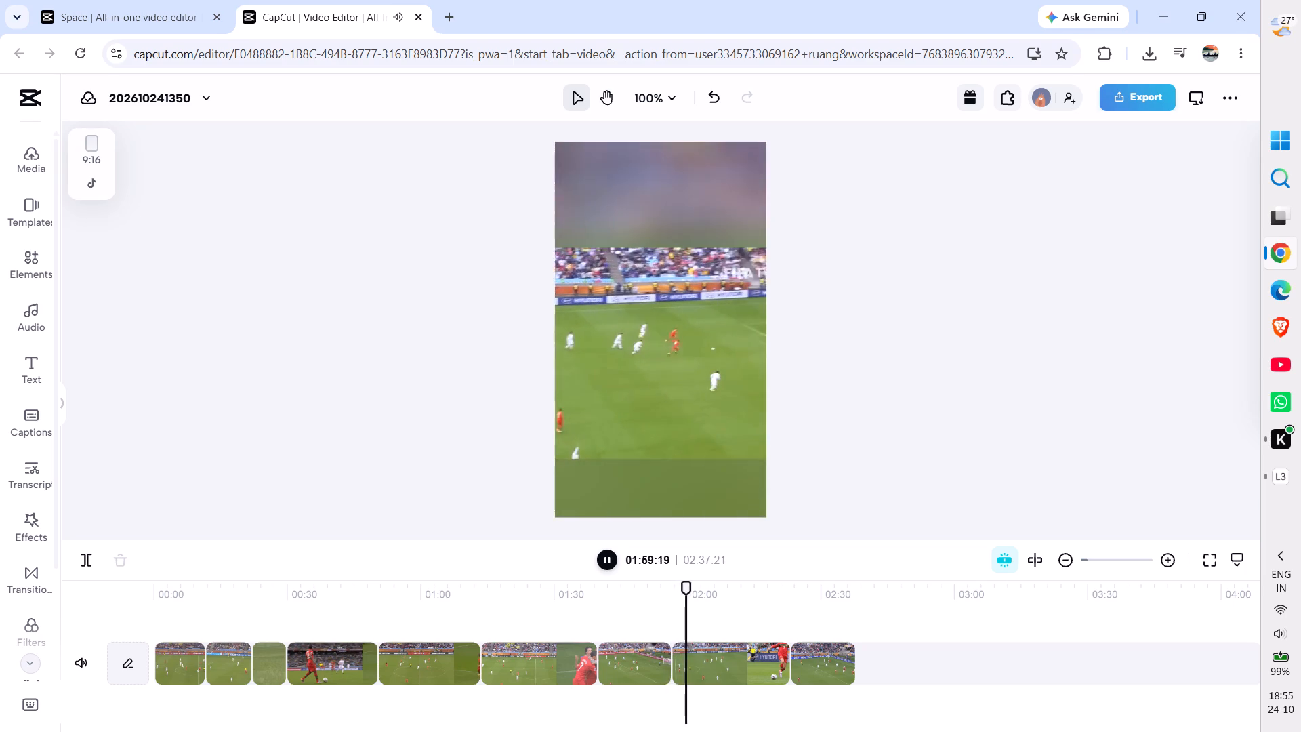
# Pause the sequence playback at 02:01:16.
pyautogui.press('space')
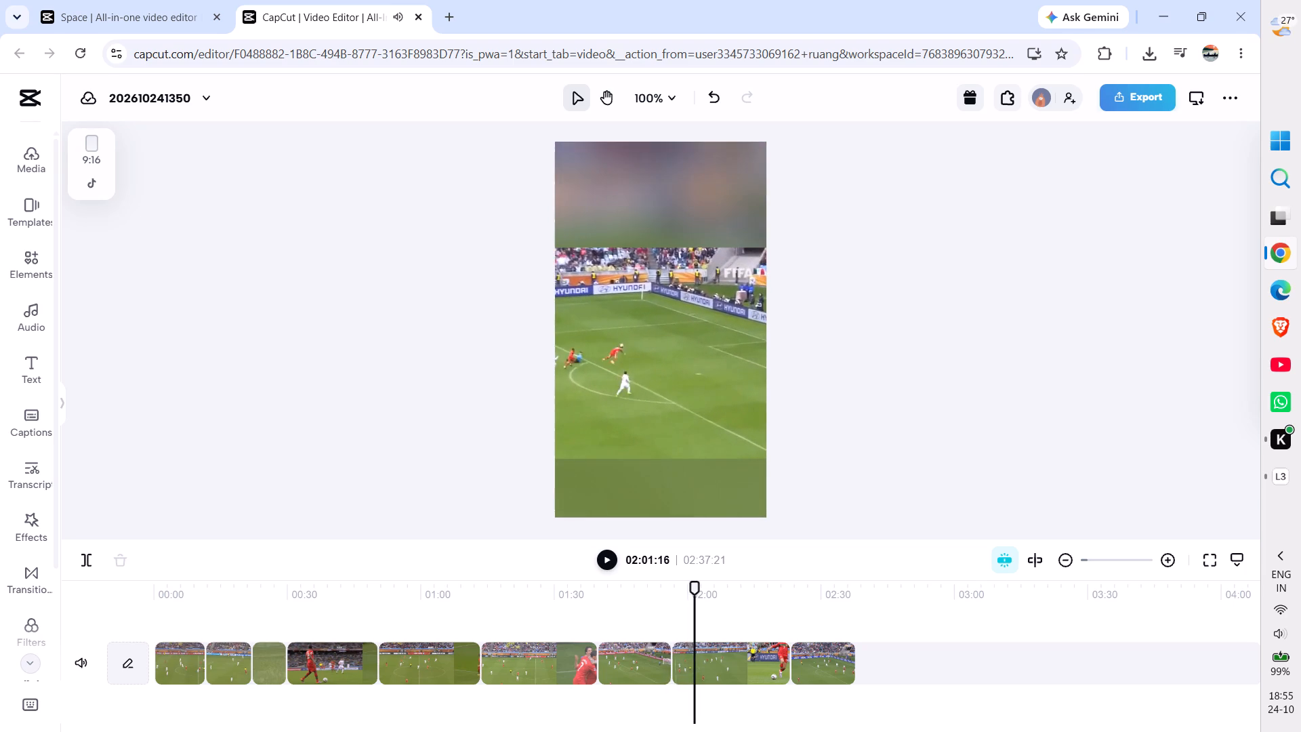
# Search Google for premier league in a new browser tab, view the Villa vs Man City match details, and close that tab.
pyautogui.click(447, 7)
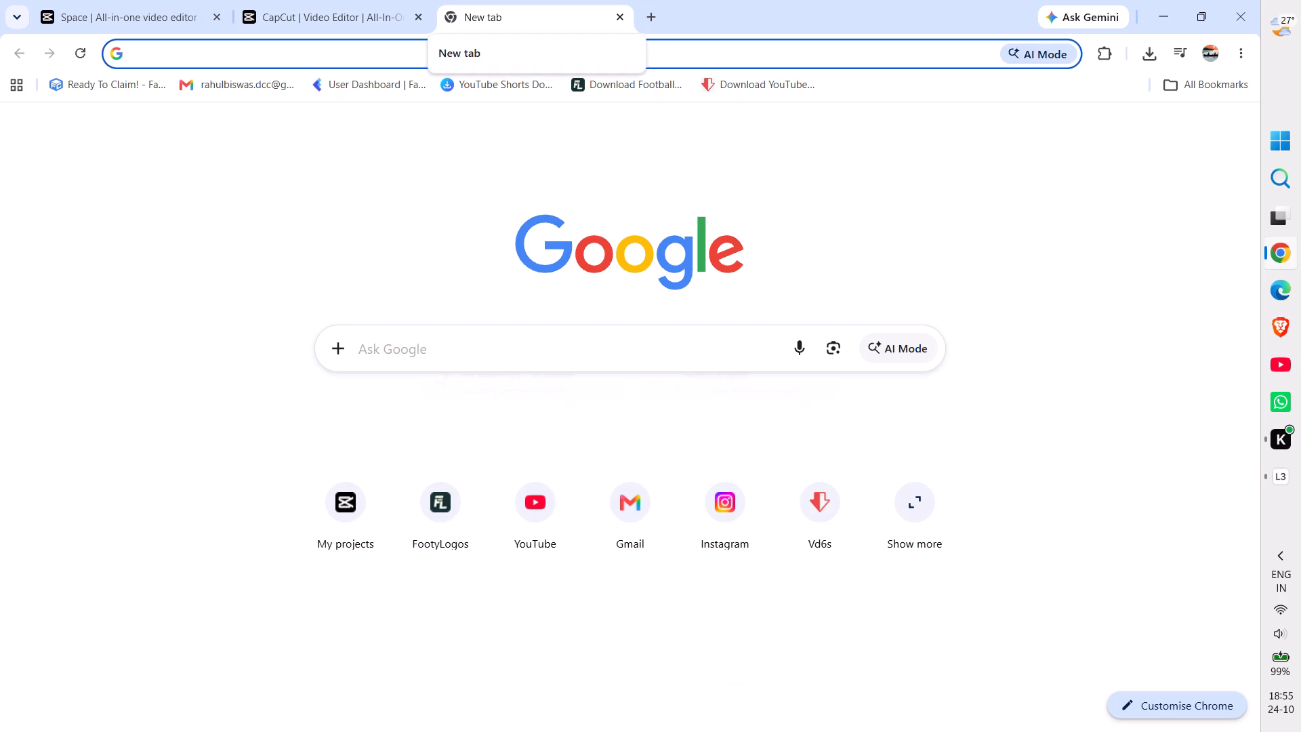
pyautogui.click(446, 345)
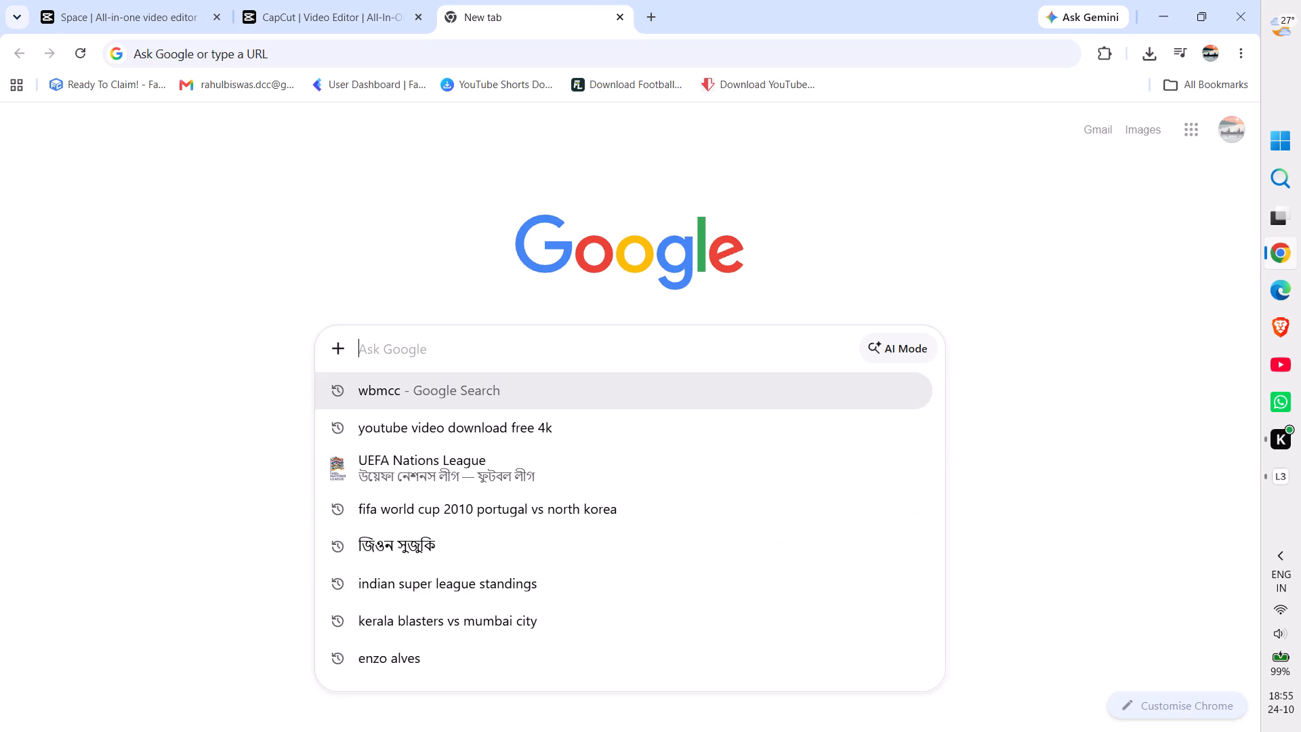
pyautogui.press('p')
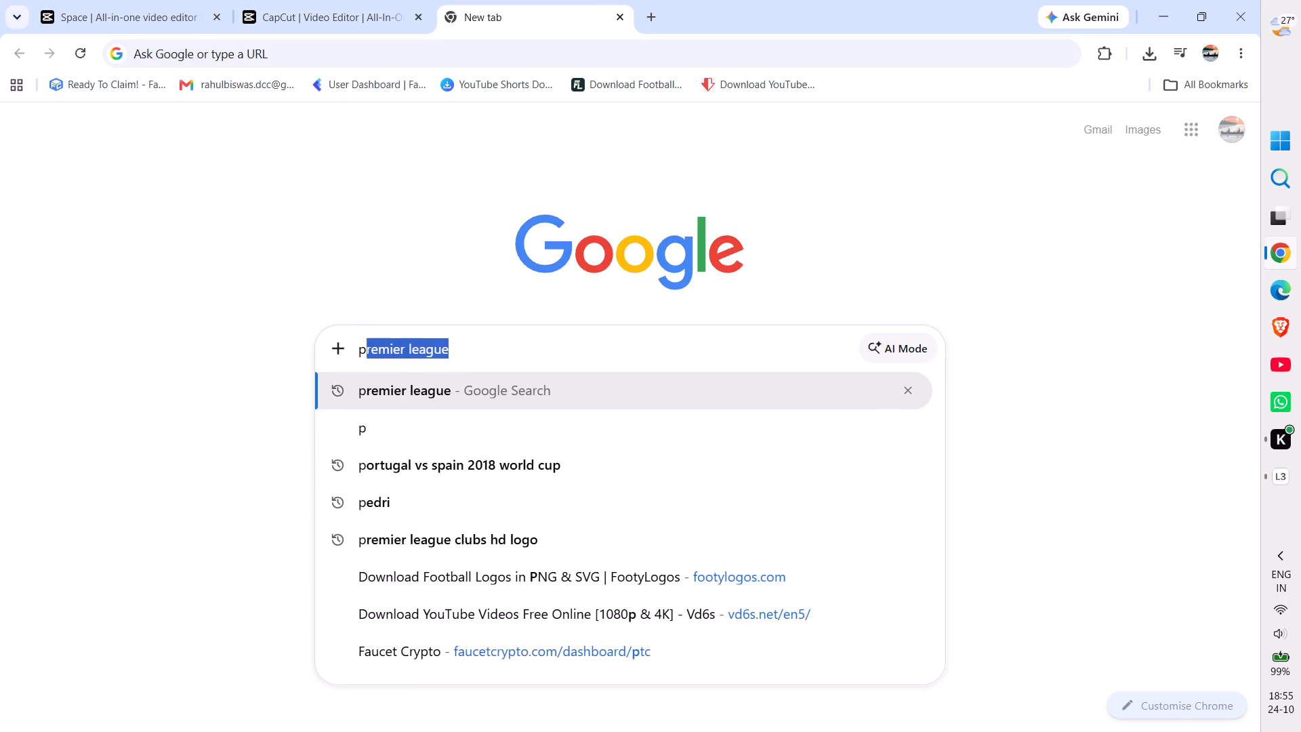
pyautogui.click(405, 390)
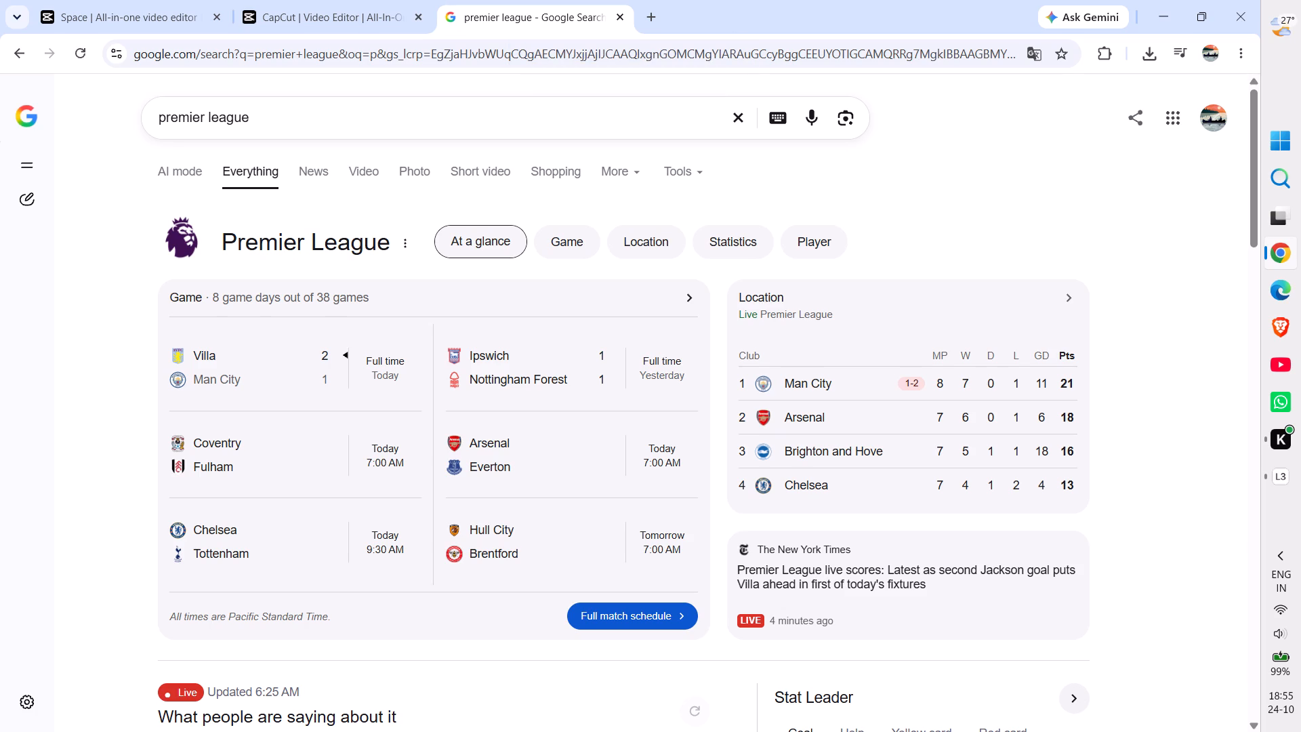
pyautogui.click(274, 367)
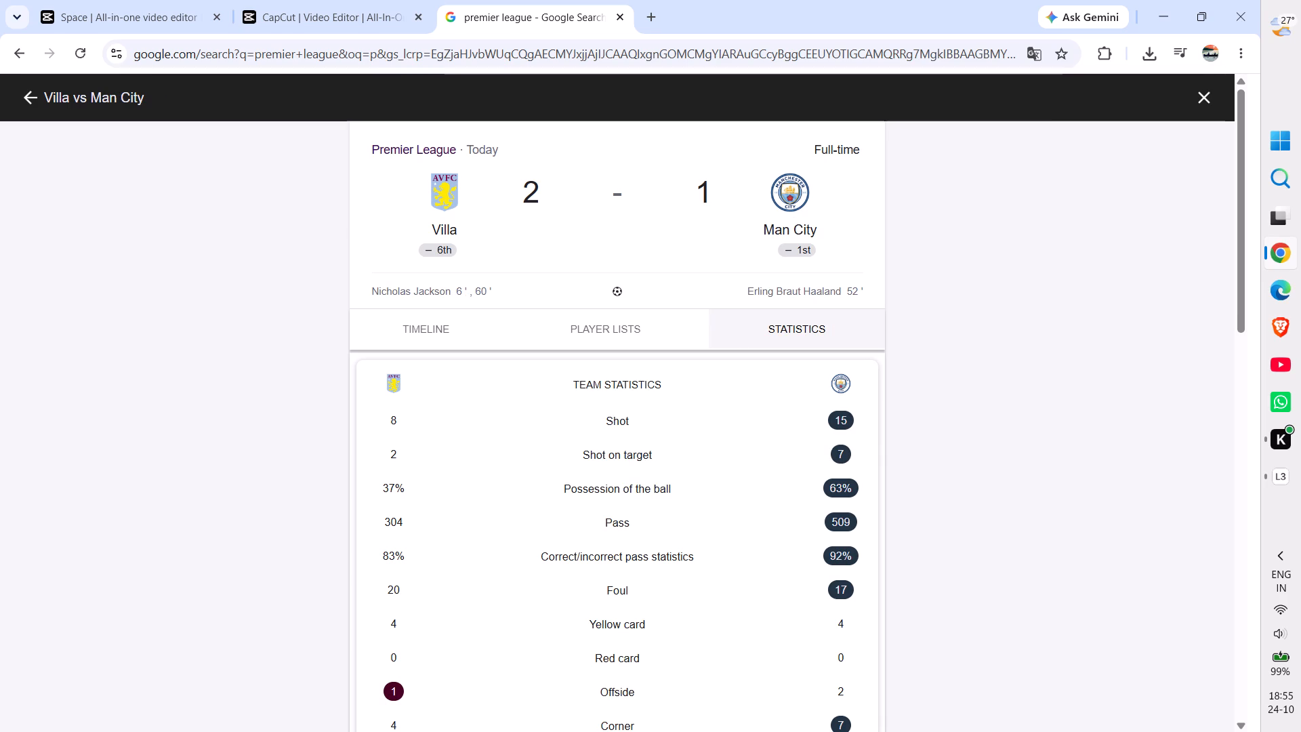
pyautogui.click(618, 18)
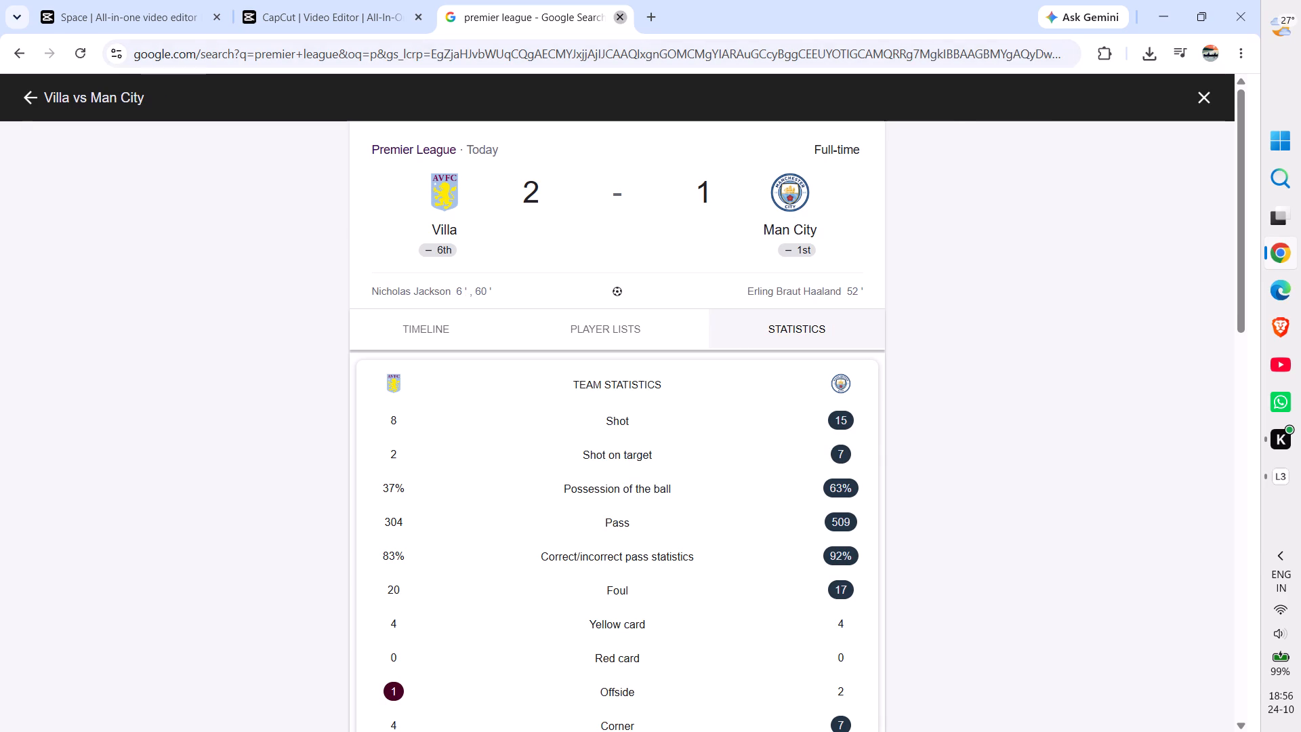
# Resume playing the sequence from 02:01:16 and pause it at 02:04:16 to review that part of the clip.
pyautogui.press('space')
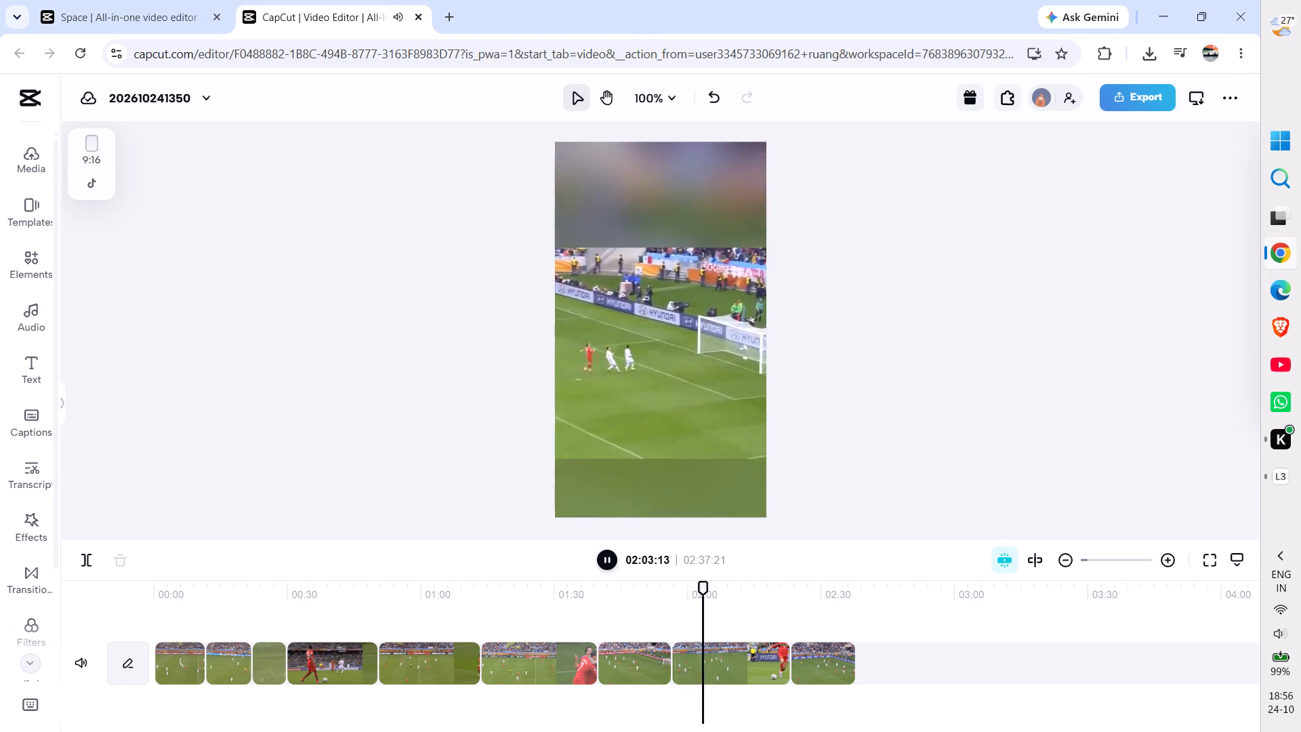
pyautogui.press('space')
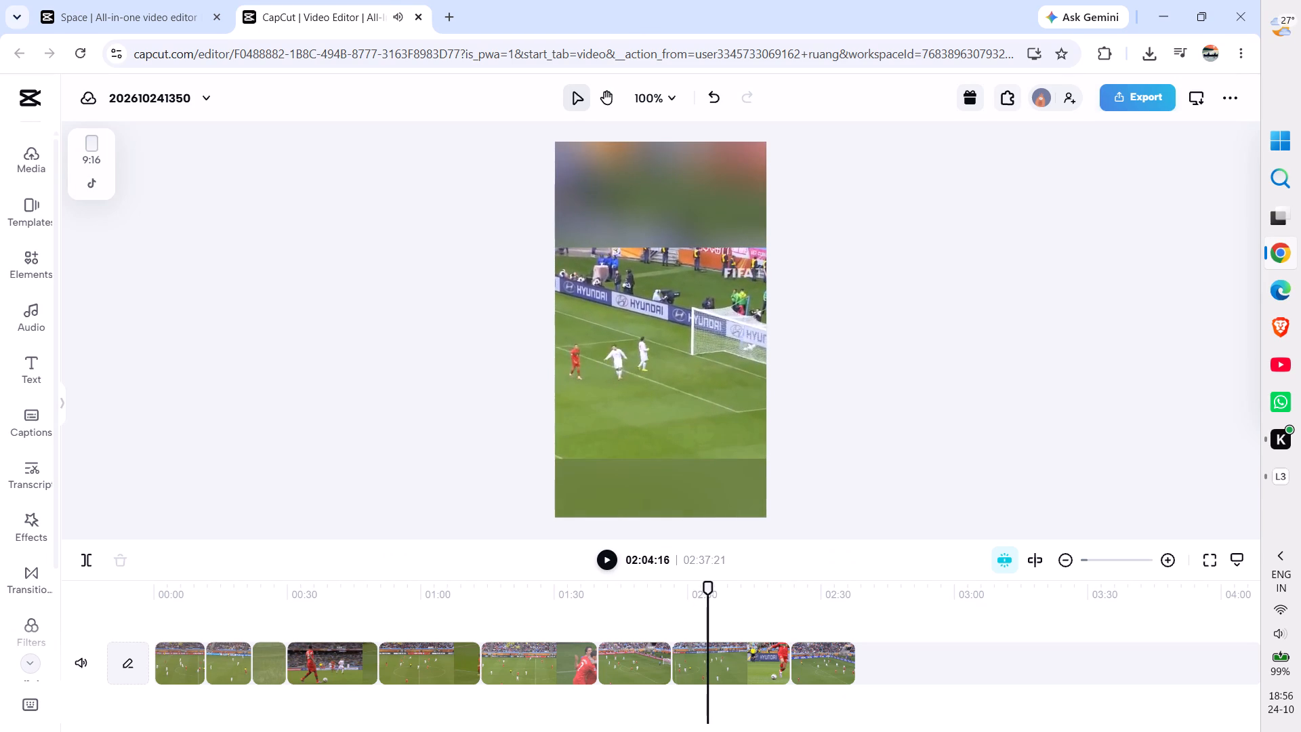
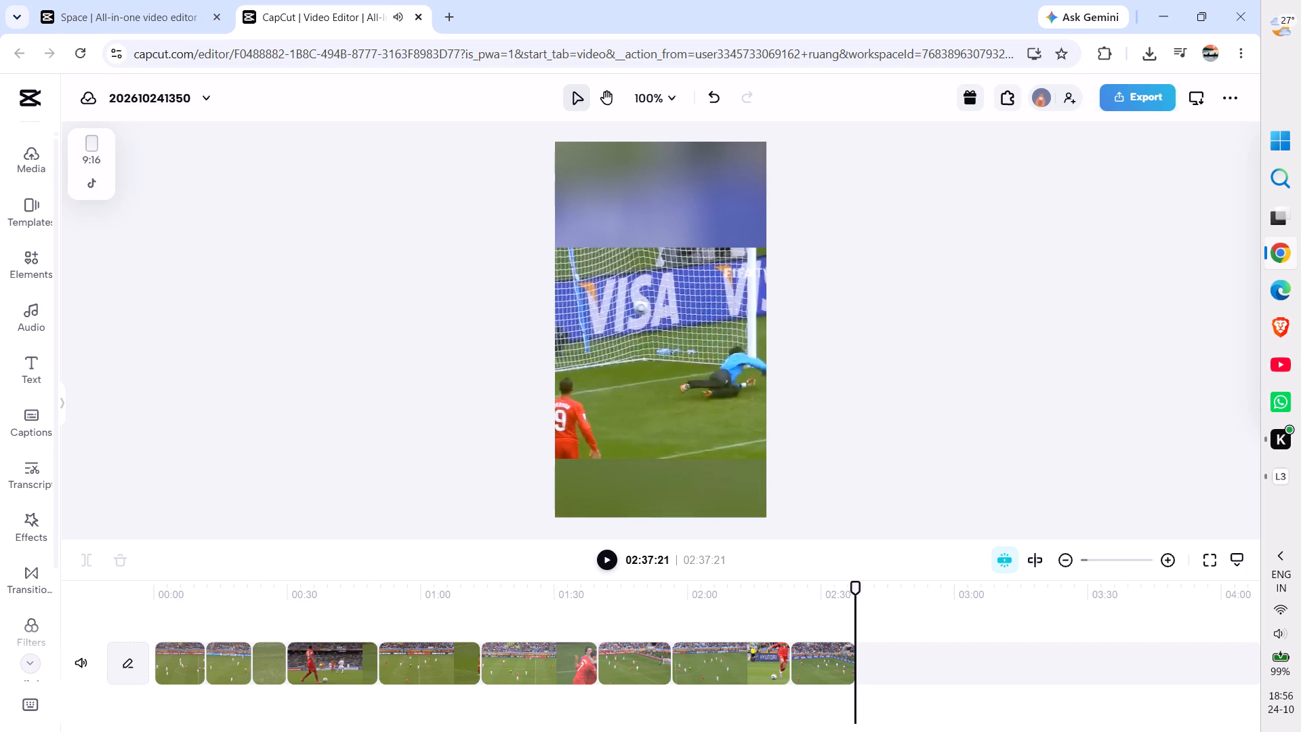
# Play the opening of the sequence briefly and return the playhead to 00:00:00.
pyautogui.press('space')
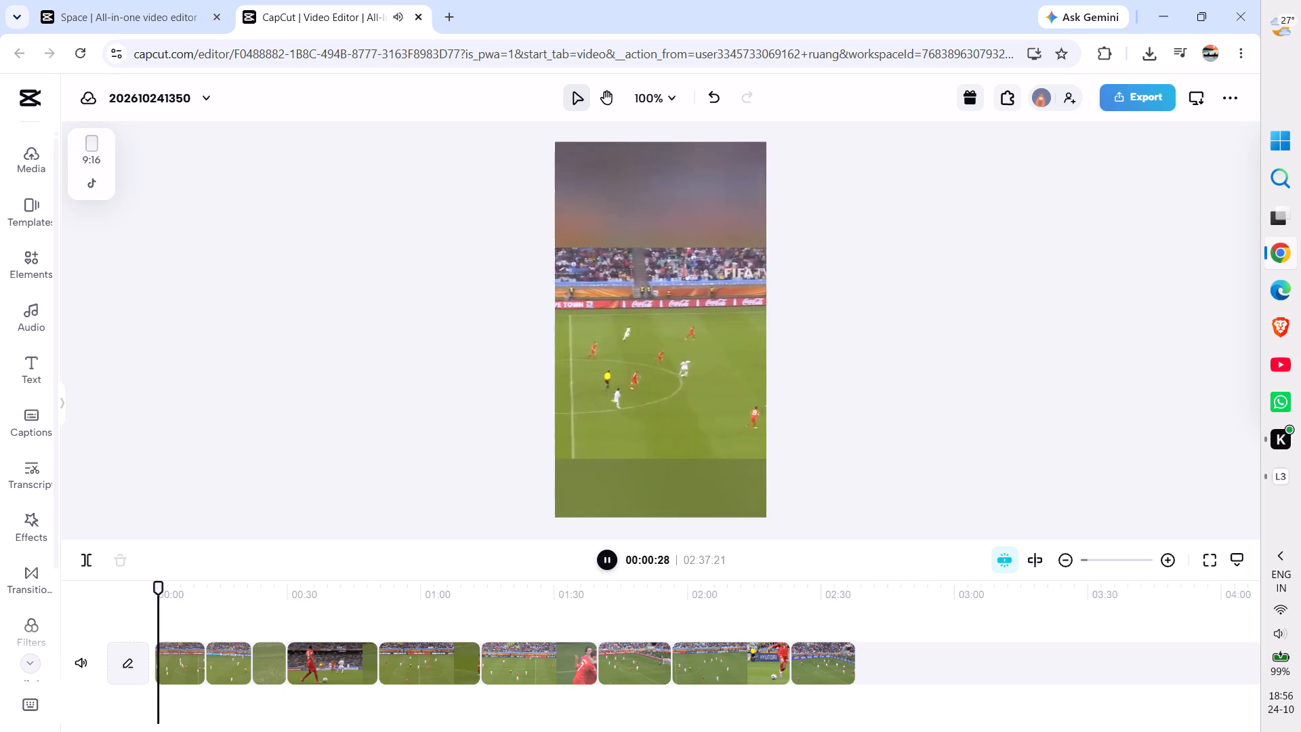
pyautogui.press('space')
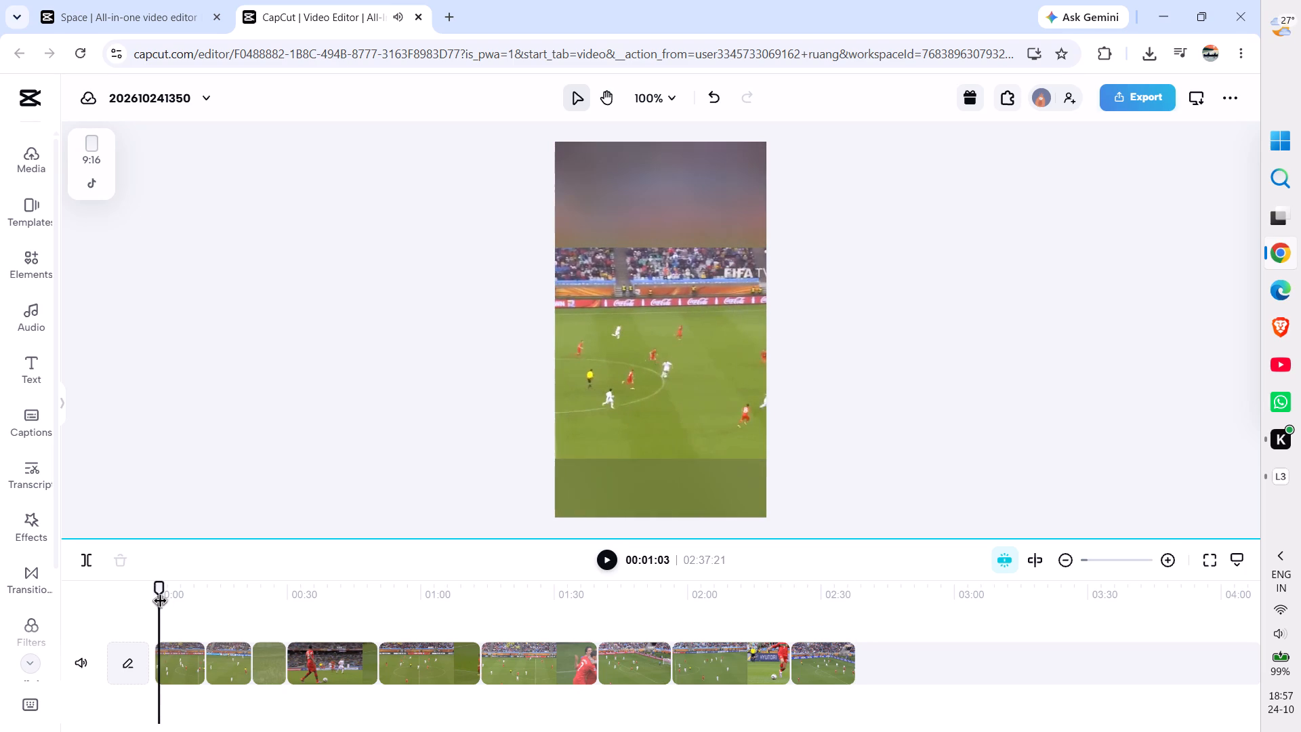
pyautogui.moveTo(156, 592); pyautogui.dragTo(53, 598)
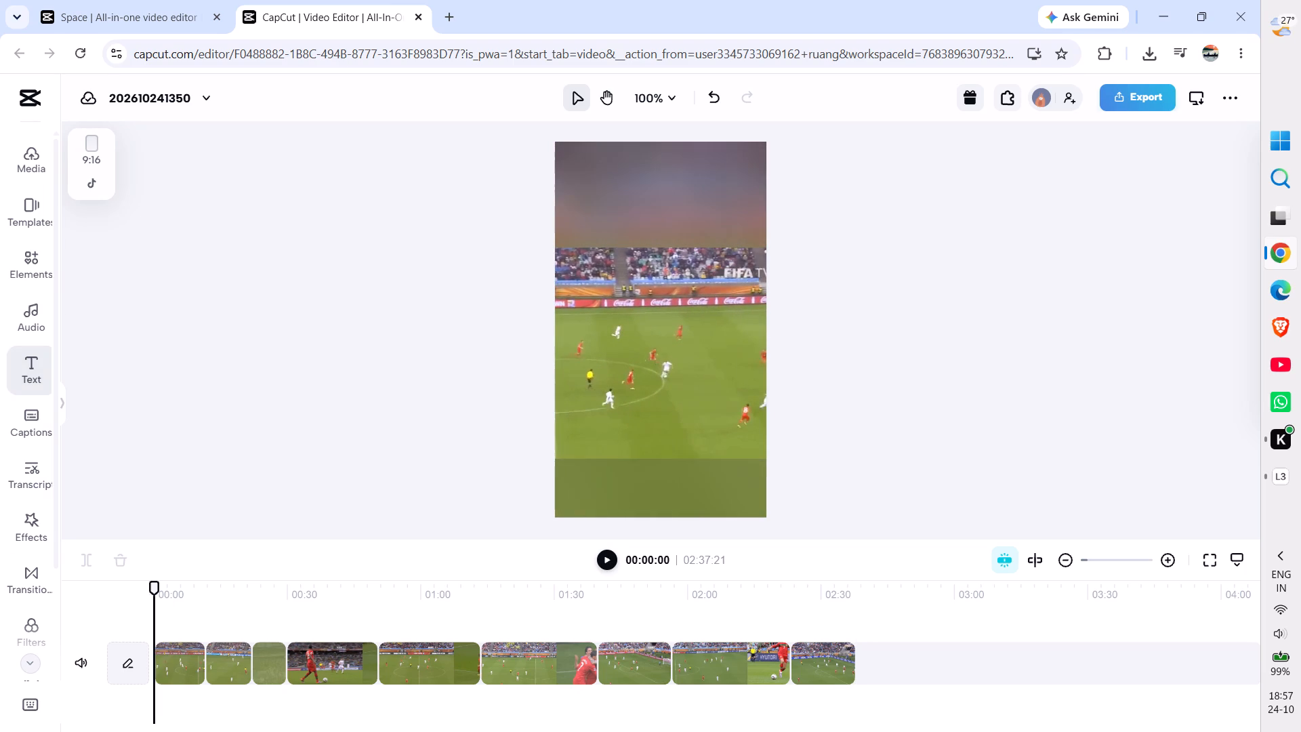
# Add a heading at the start of the sequence with the text FIFA WC 2010.
pyautogui.click(37, 168)
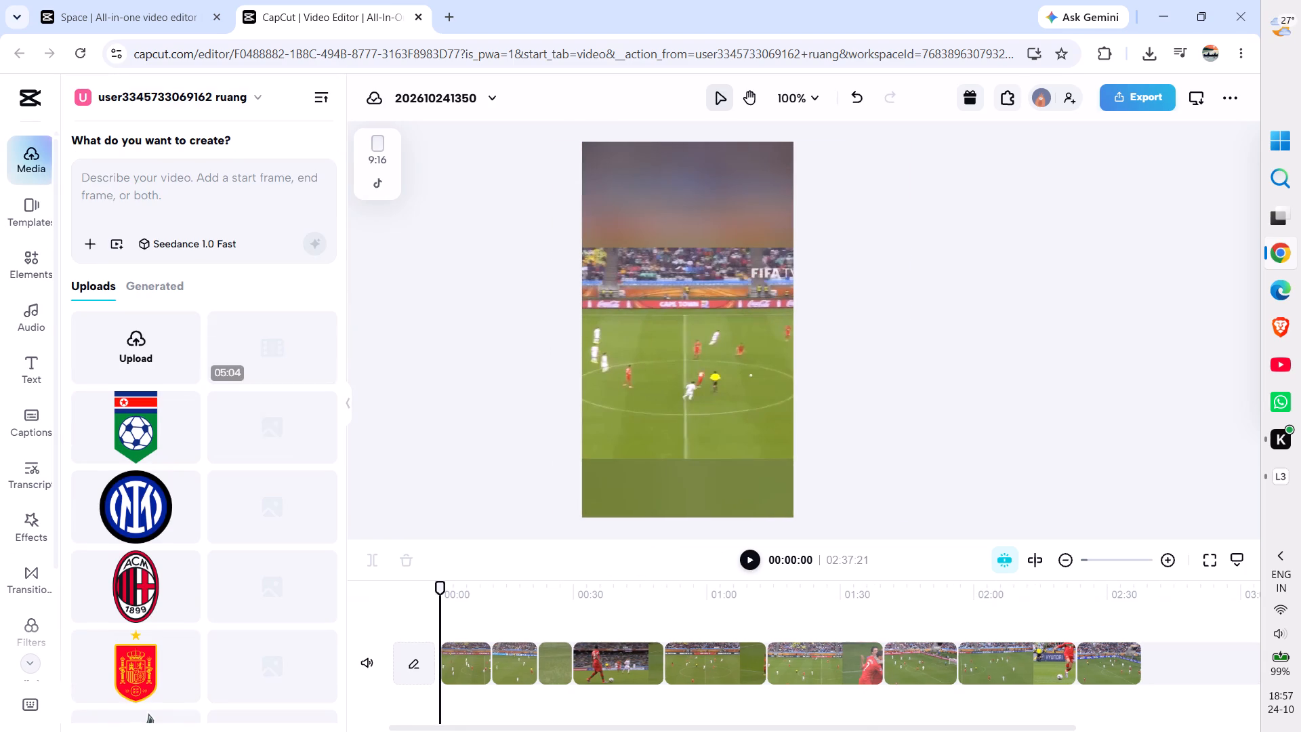
pyautogui.click(21, 367)
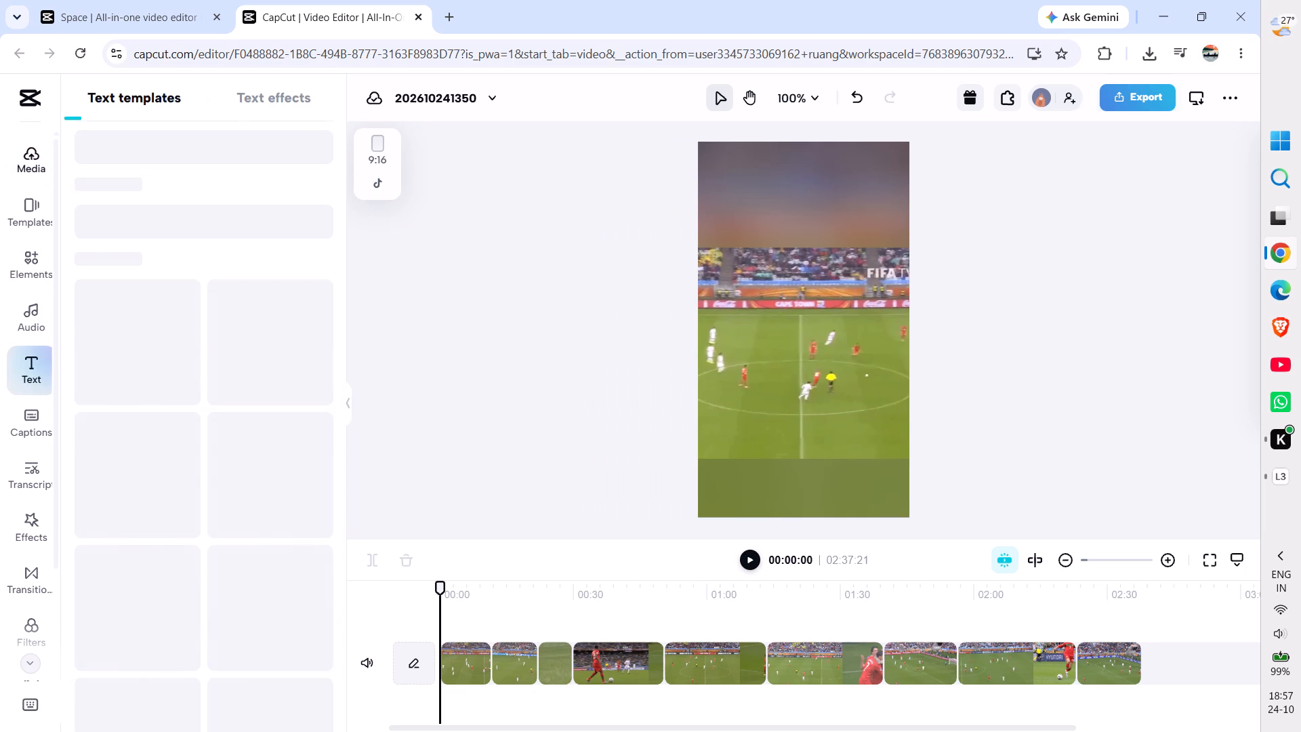
pyautogui.click(195, 178)
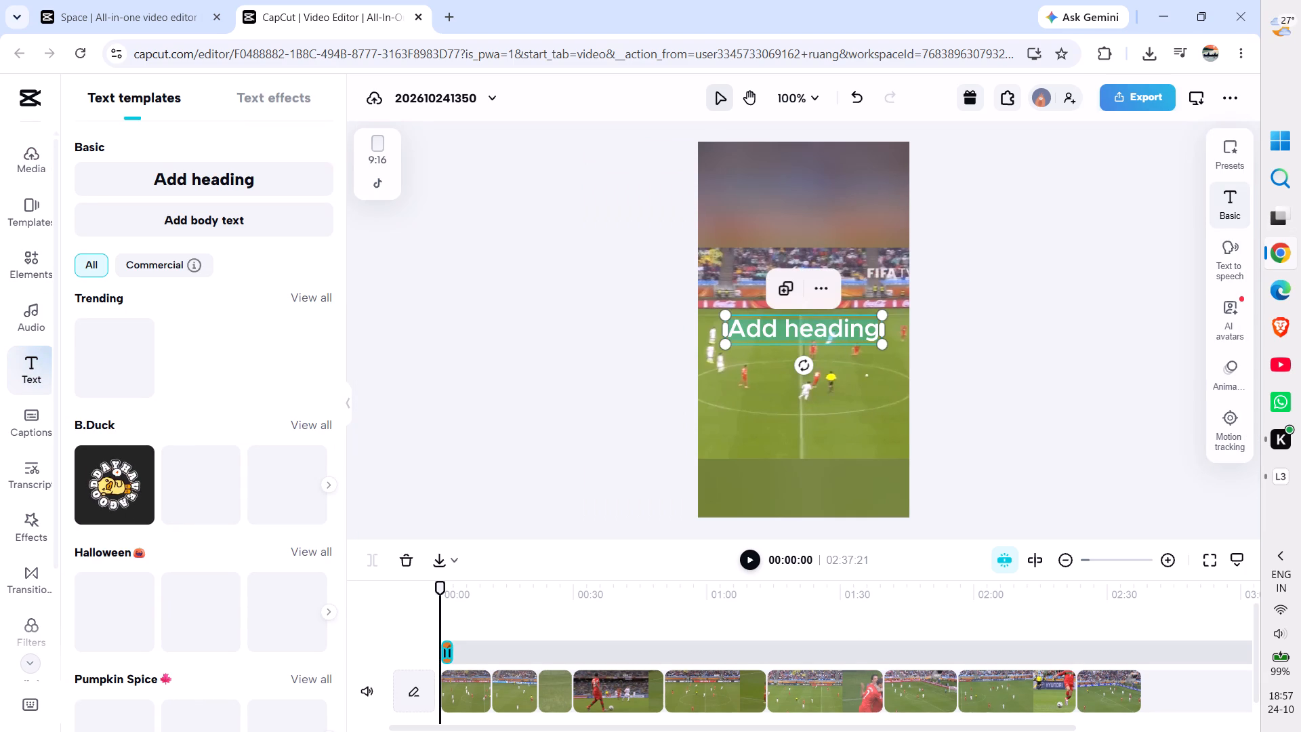
pyautogui.click(1231, 210)
pyautogui.click(1053, 210)
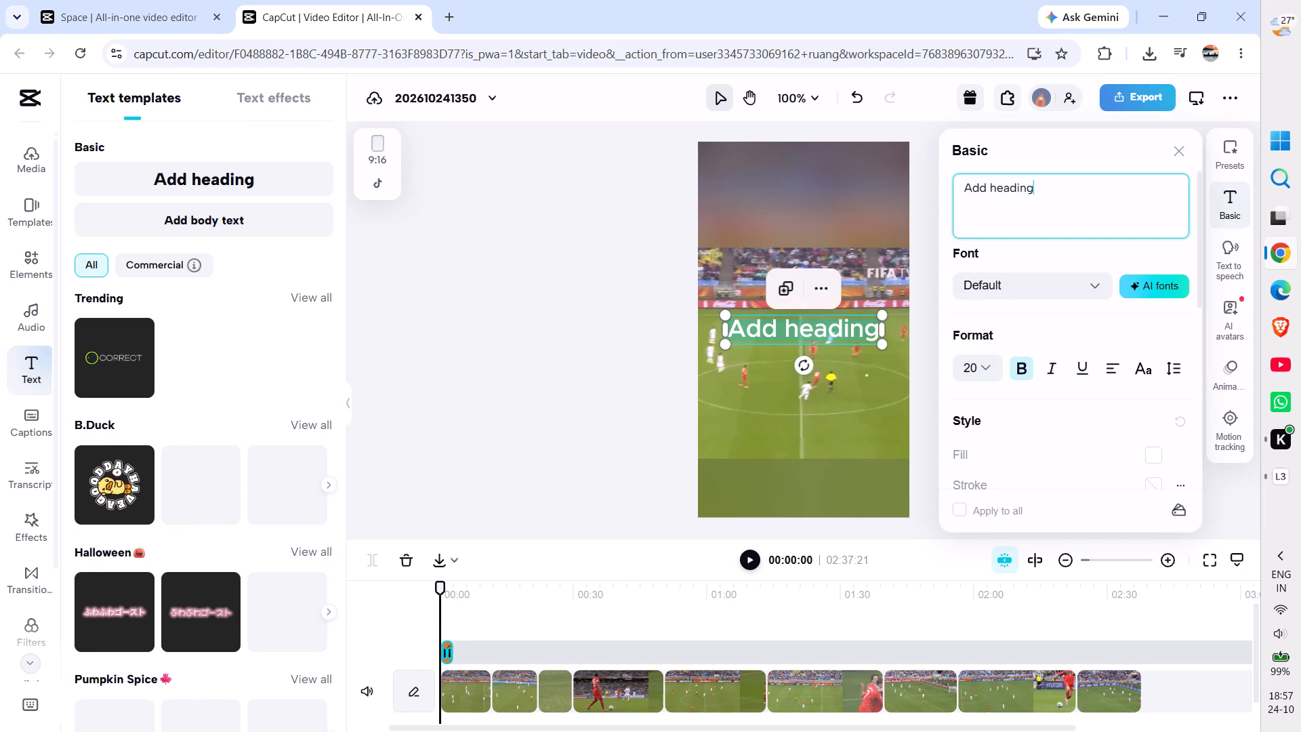
pyautogui.press('BackSpace')
pyautogui.press('BackSpace')
pyautogui.press('BackSpace')
pyautogui.press('BackSpace')
pyautogui.press('BackSpace')
pyautogui.press('BackSpace')
pyautogui.press('BackSpace')
pyautogui.press('BackSpace')
pyautogui.press('BackSpace')
pyautogui.press('BackSpace')
pyautogui.press('BackSpace')
pyautogui.press('BackSpace')
pyautogui.press('BackSpace')
pyautogui.press('BackSpace')
pyautogui.press('BackSpace')
pyautogui.press('BackSpace')
pyautogui.press('BackSpace')
pyautogui.press('BackSpace')
pyautogui.press('BackSpace')
pyautogui.press('BackSpace')
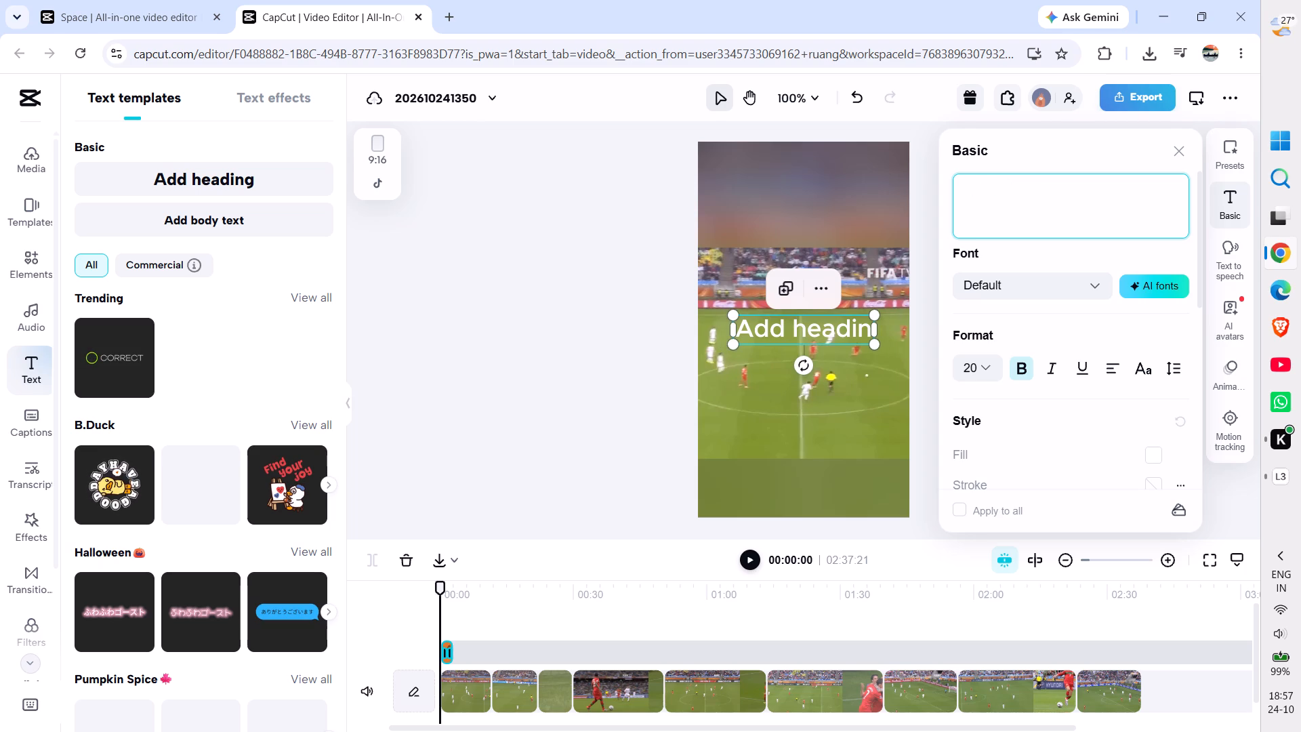
pyautogui.press('f')
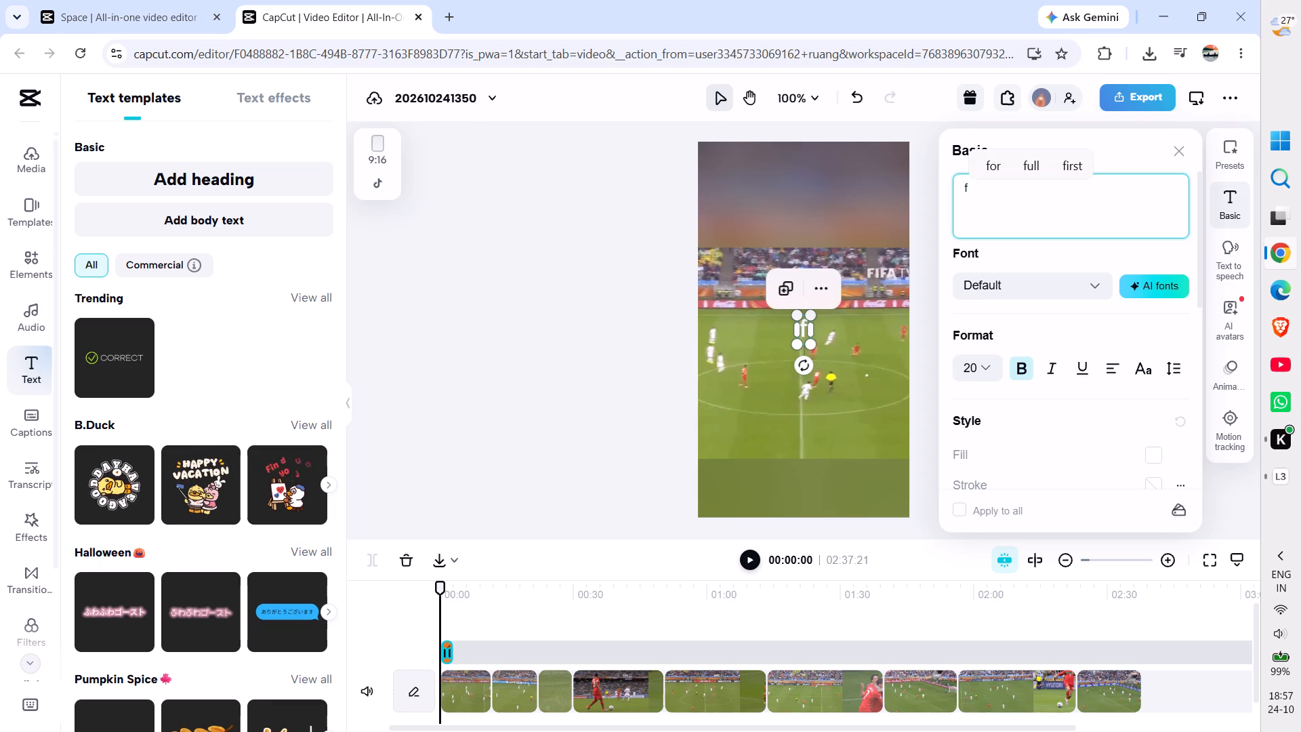
pyautogui.press('BackSpace')
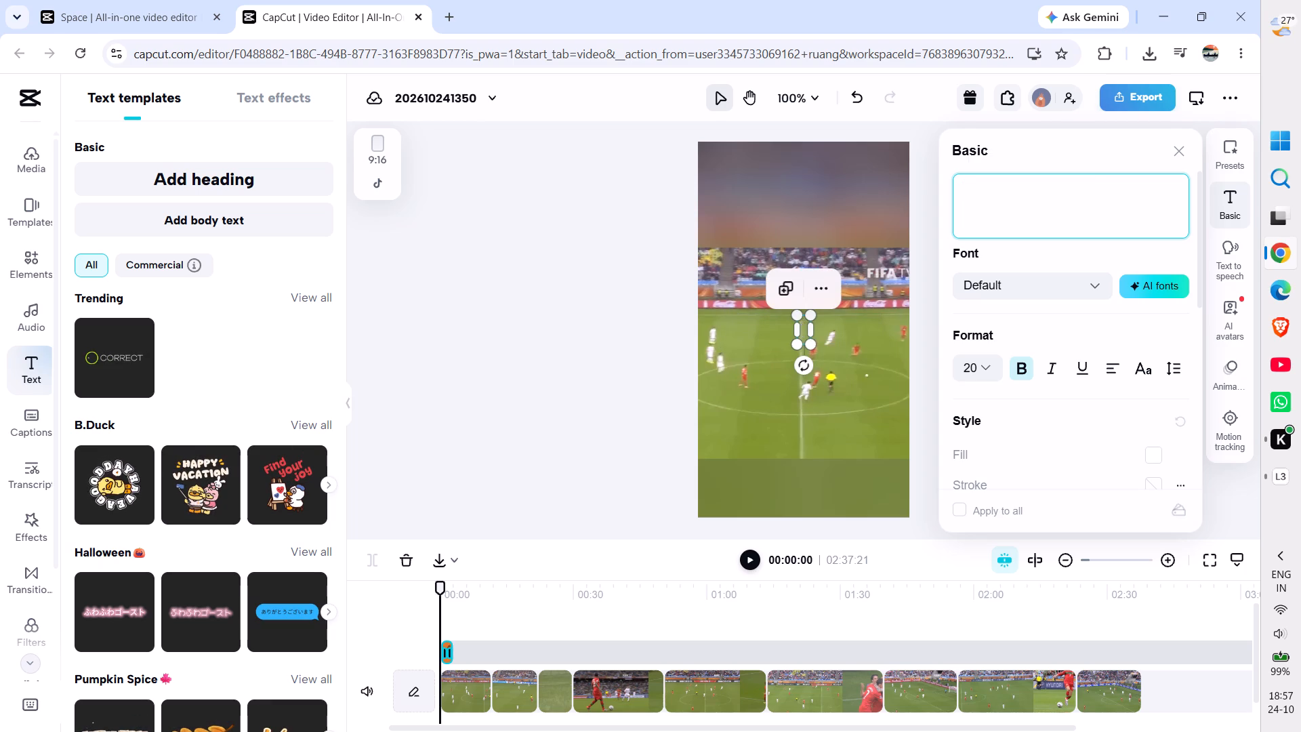
pyautogui.write('FIFA WC 2010')
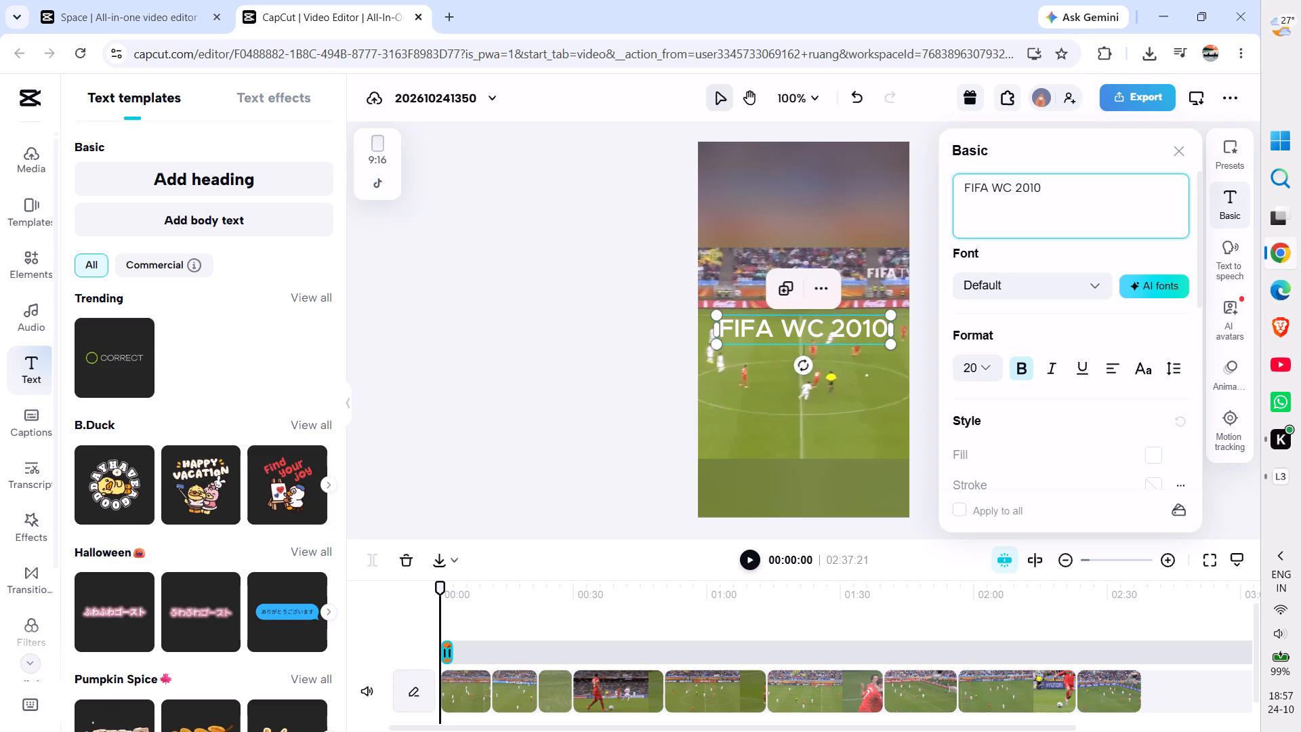
# Apply the white text with black outline preset to the FIFA WC 2010 heading.
pyautogui.click(1246, 140)
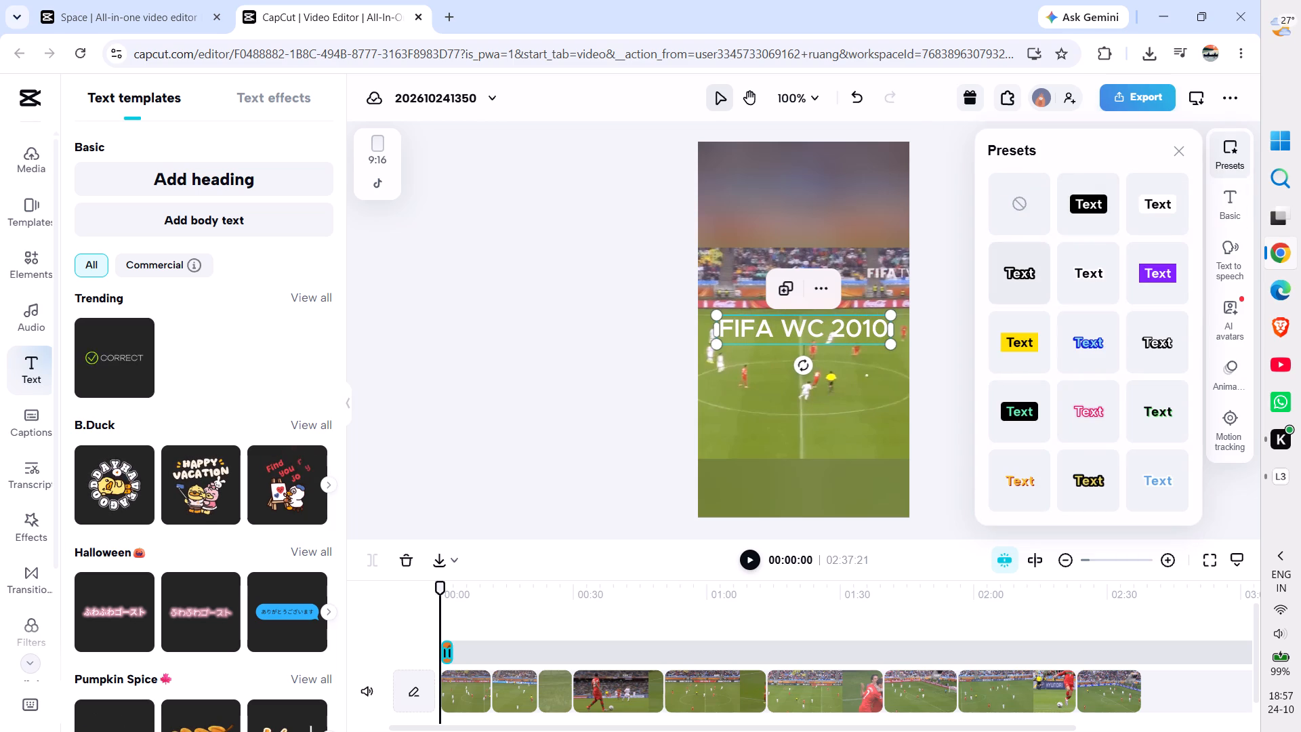
pyautogui.click(1026, 266)
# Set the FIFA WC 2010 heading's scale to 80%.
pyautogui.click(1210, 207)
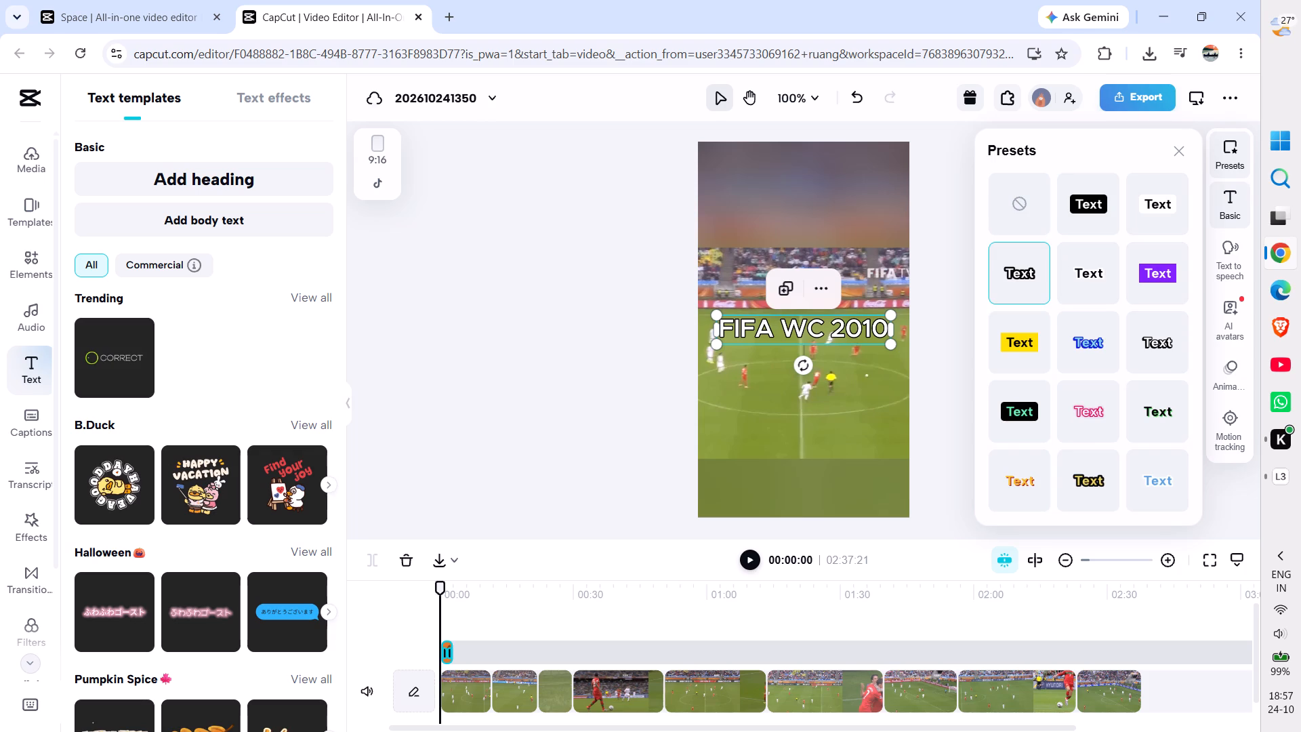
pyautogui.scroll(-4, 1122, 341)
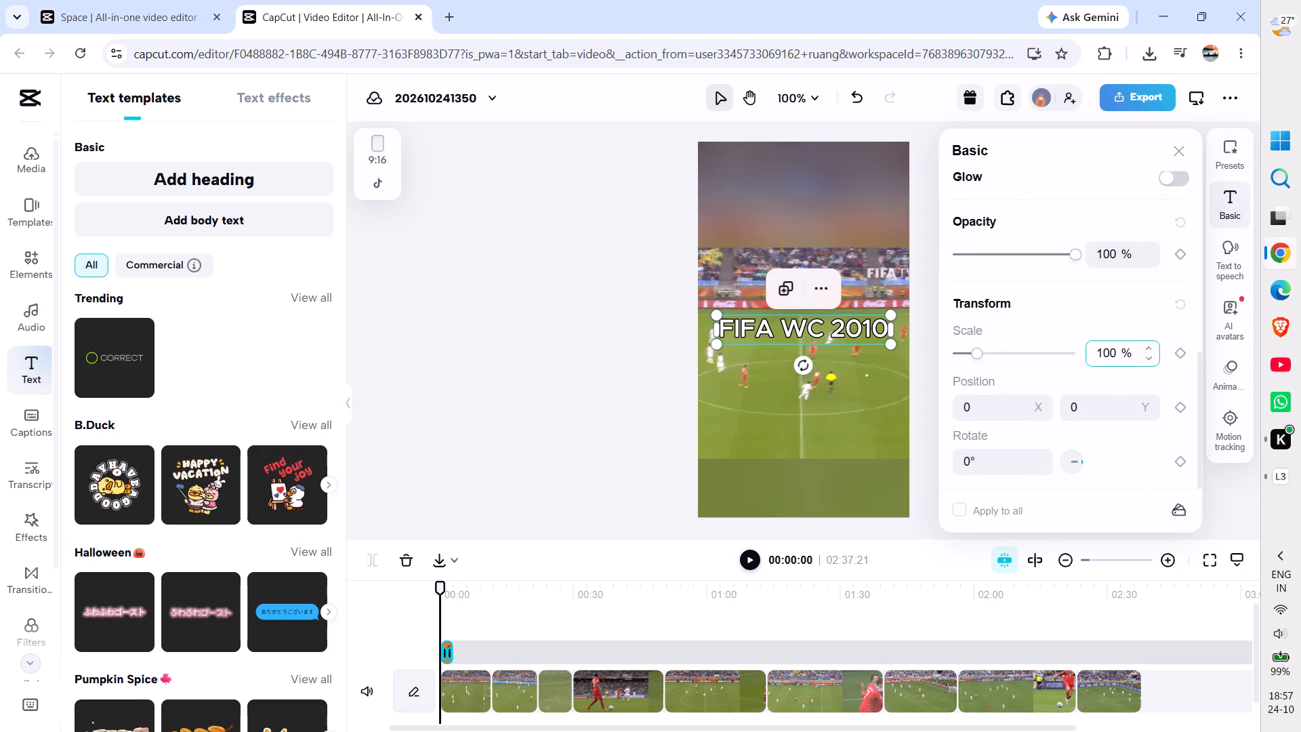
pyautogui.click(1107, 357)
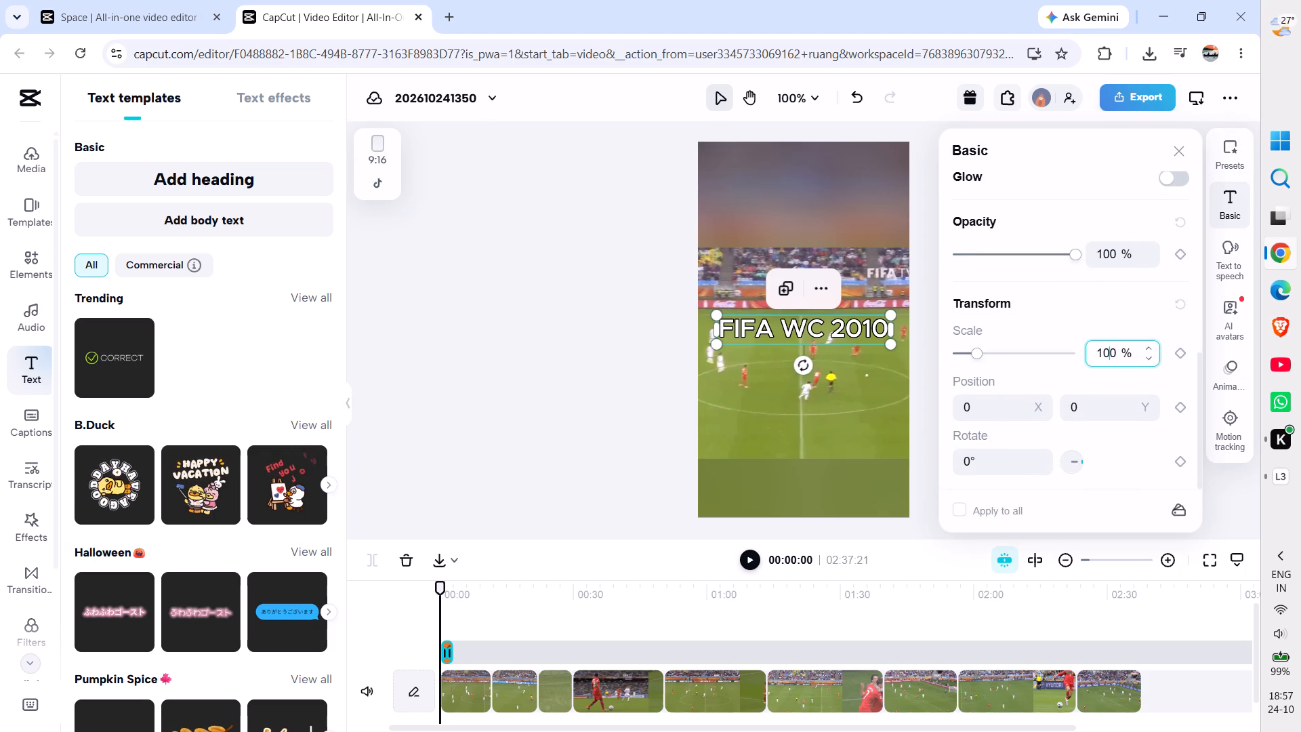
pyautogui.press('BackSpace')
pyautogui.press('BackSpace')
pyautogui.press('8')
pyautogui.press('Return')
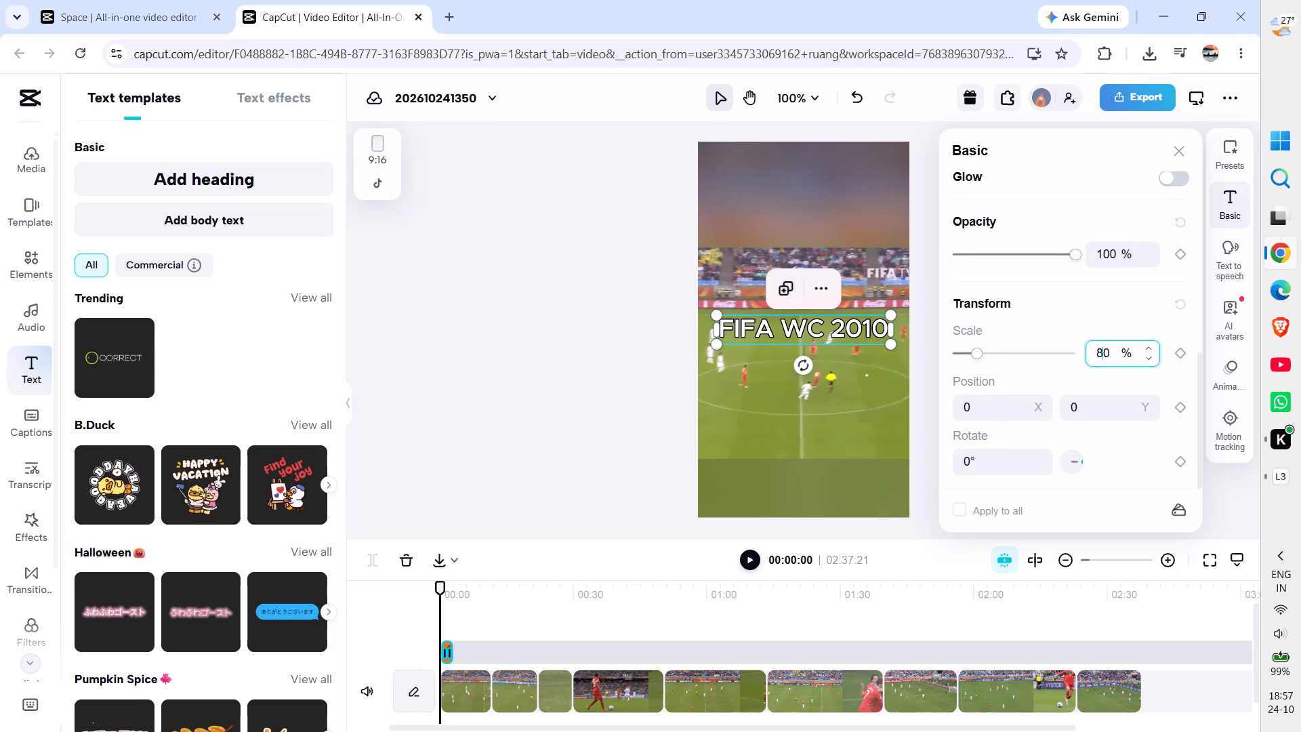
# Move the FIFA WC 2010 heading into the blurred band above the footage, at about X -15, Y 503.
pyautogui.moveTo(798, 334); pyautogui.dragTo(791, 215)
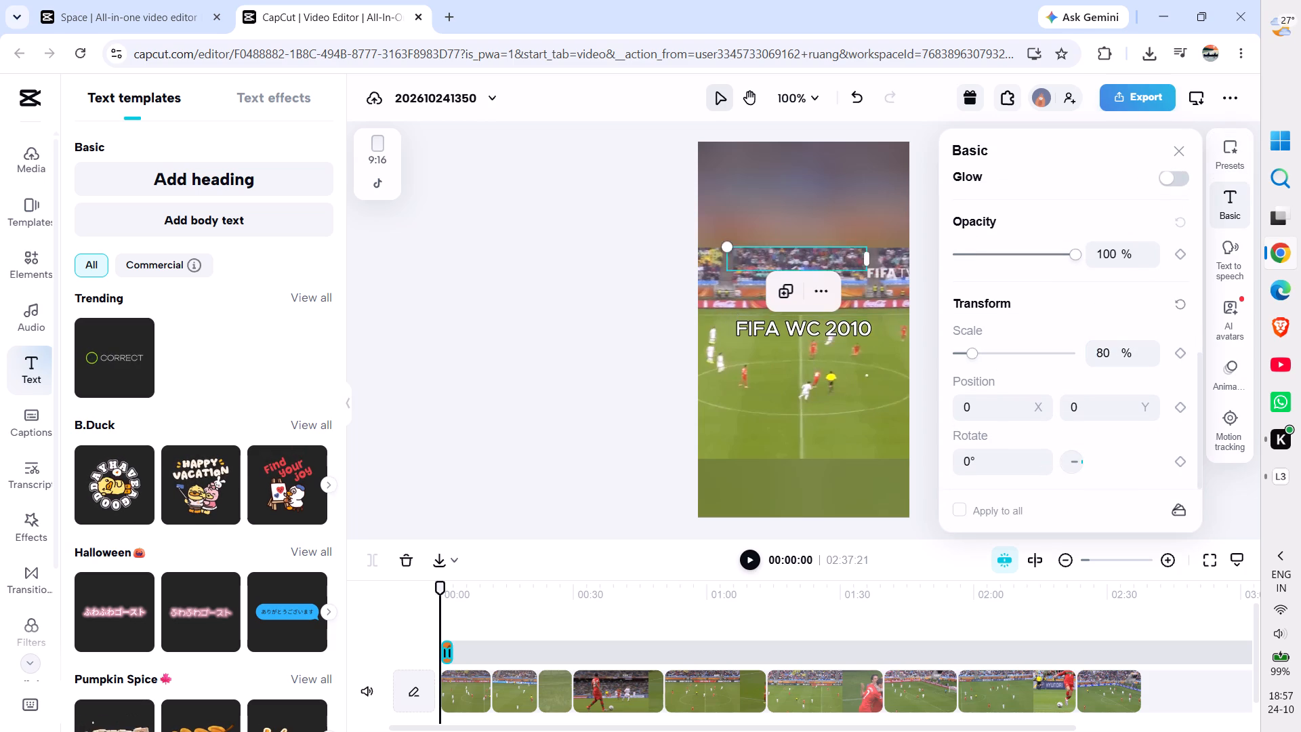
pyautogui.moveTo(791, 215); pyautogui.dragTo(793, 188)
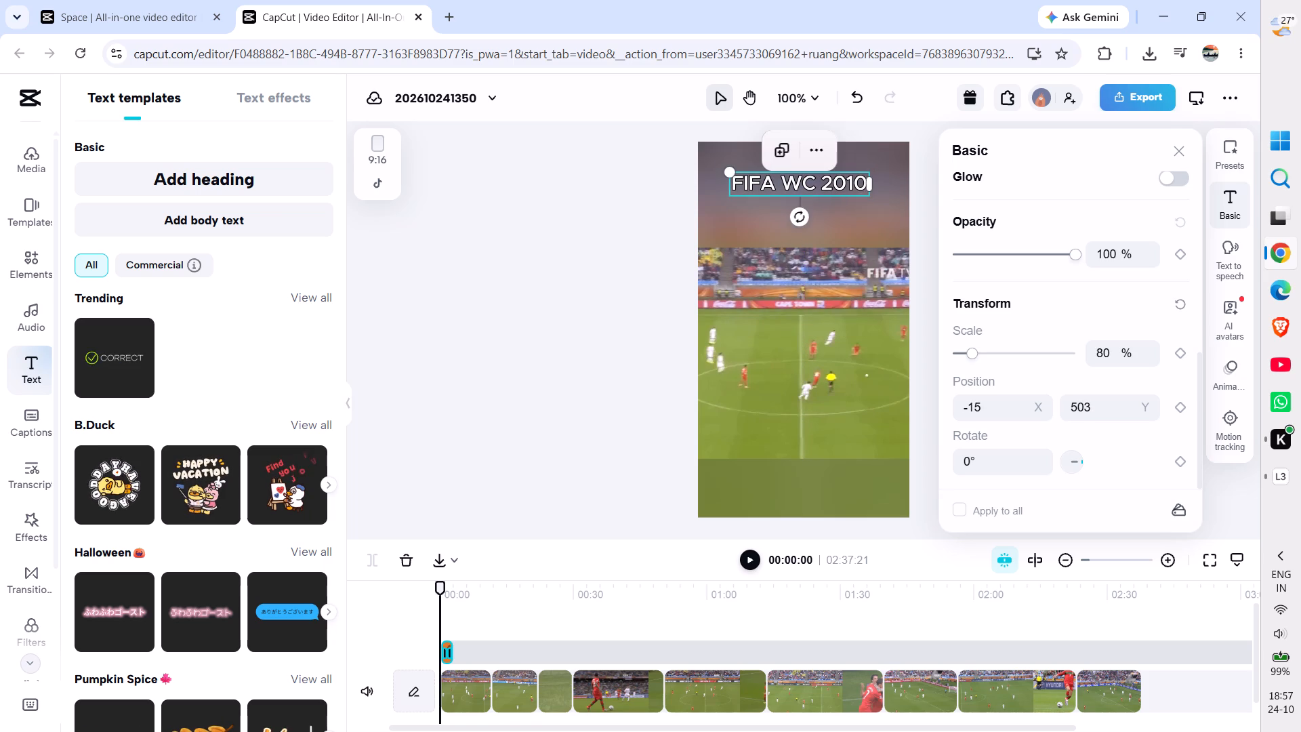
# Set the FIFA WC 2010 heading's scale to 60% and deselect it.
pyautogui.click(1101, 355)
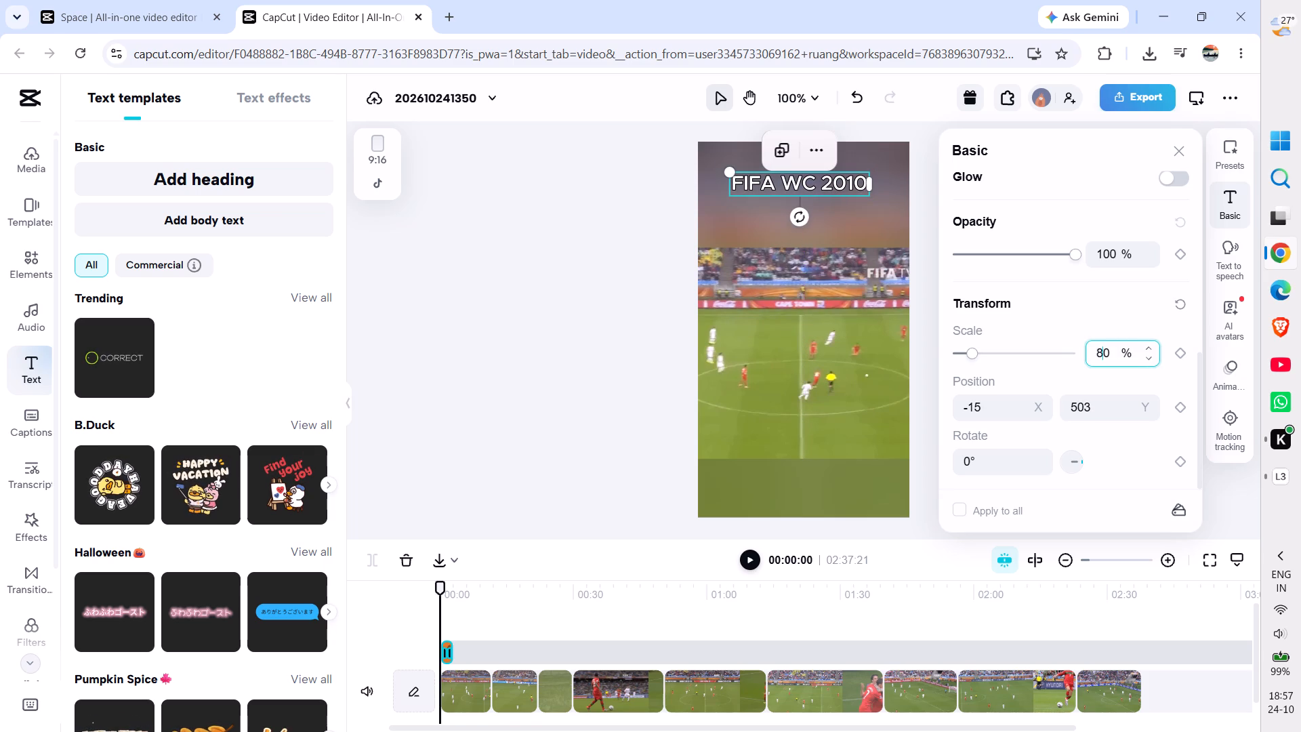
pyautogui.press('BackSpace')
pyautogui.press('6')
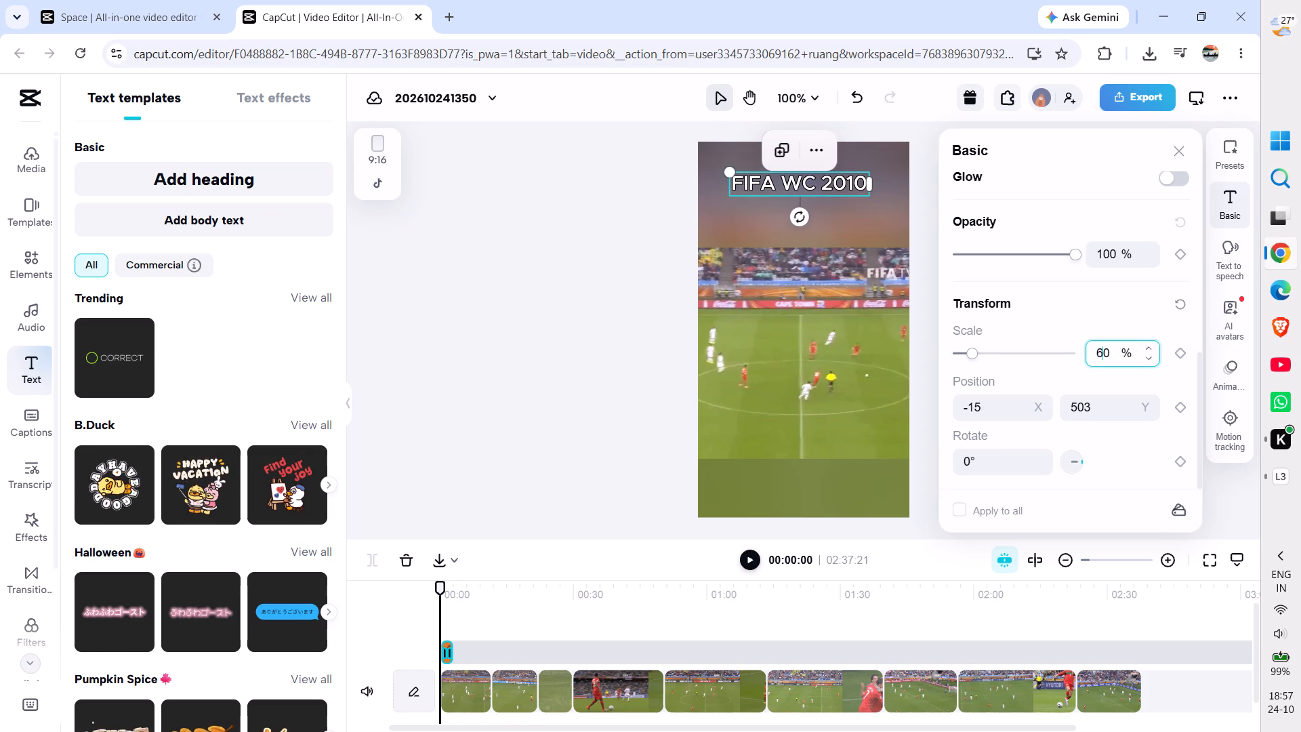
pyautogui.press('Return')
pyautogui.moveTo(570, 309); pyautogui.dragTo(619, 294)
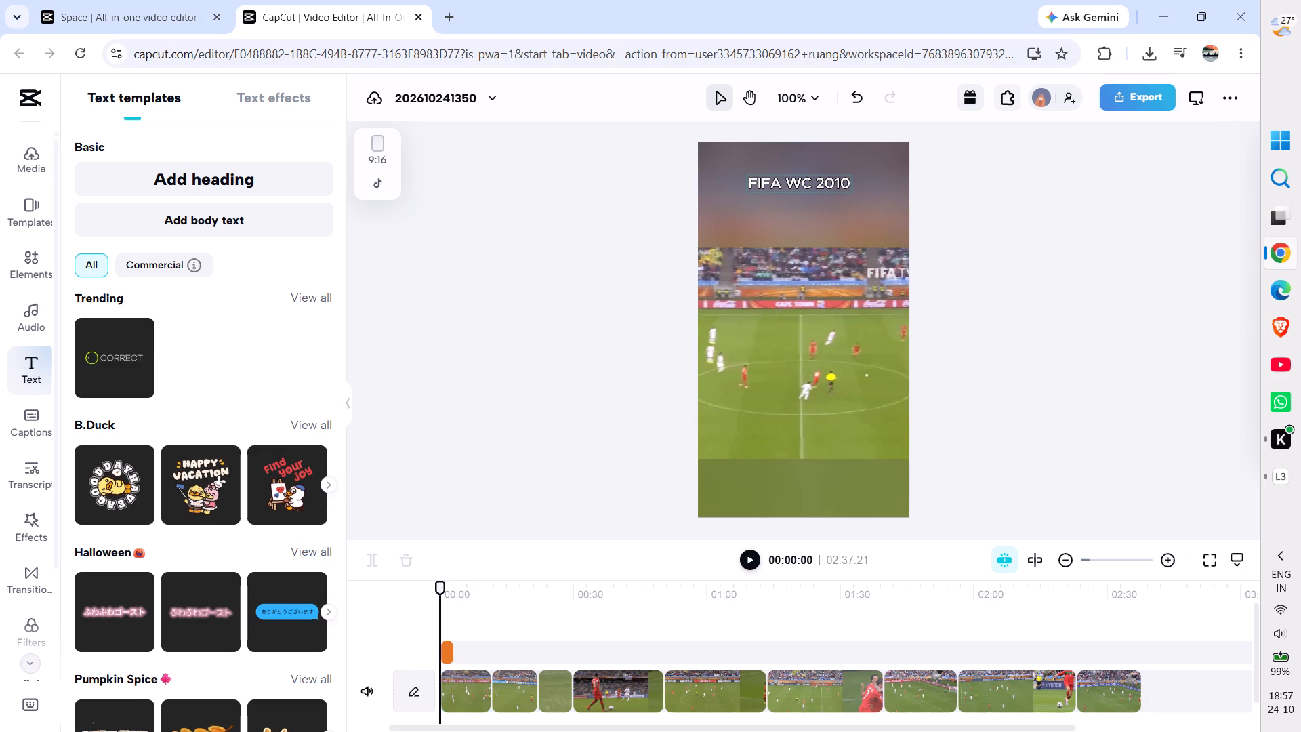
# Centre the FIFA WC 2010 heading horizontally and nudge it slightly higher in the blurred band above the footage.
pyautogui.moveTo(791, 186); pyautogui.dragTo(794, 174)
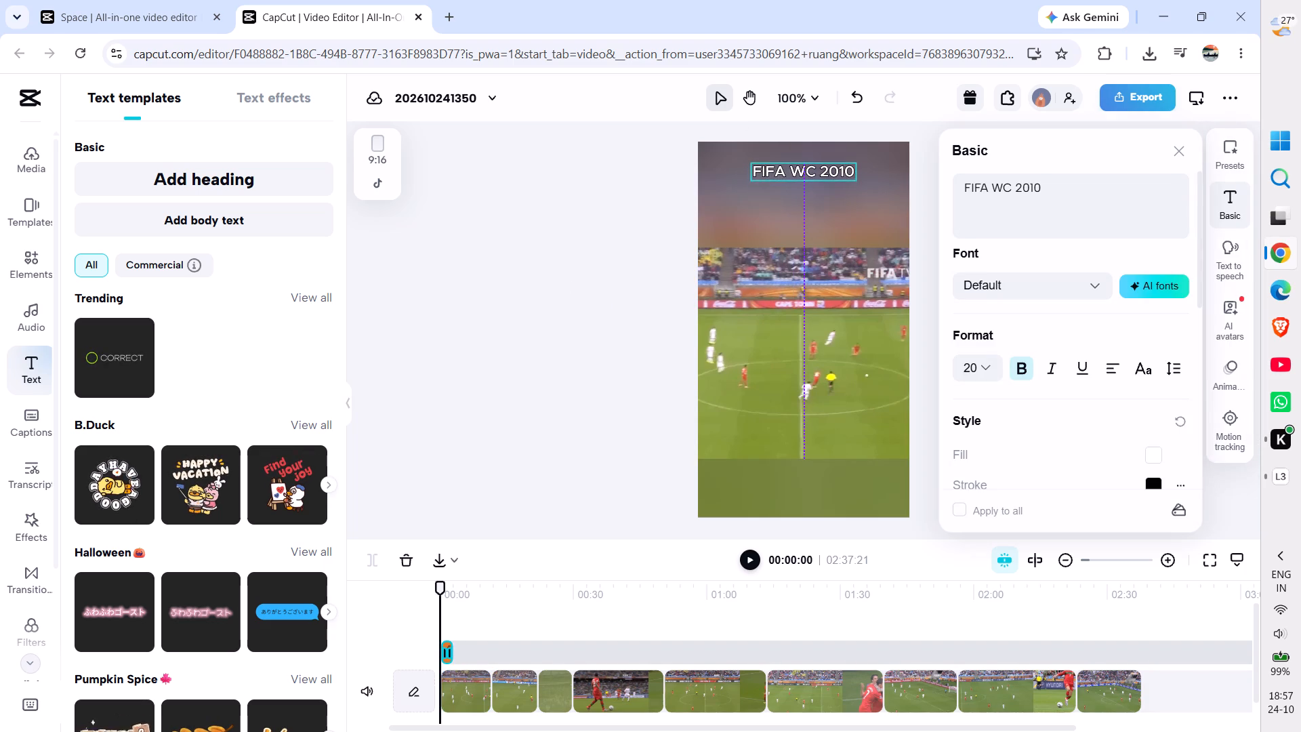
pyautogui.moveTo(794, 174); pyautogui.dragTo(791, 178)
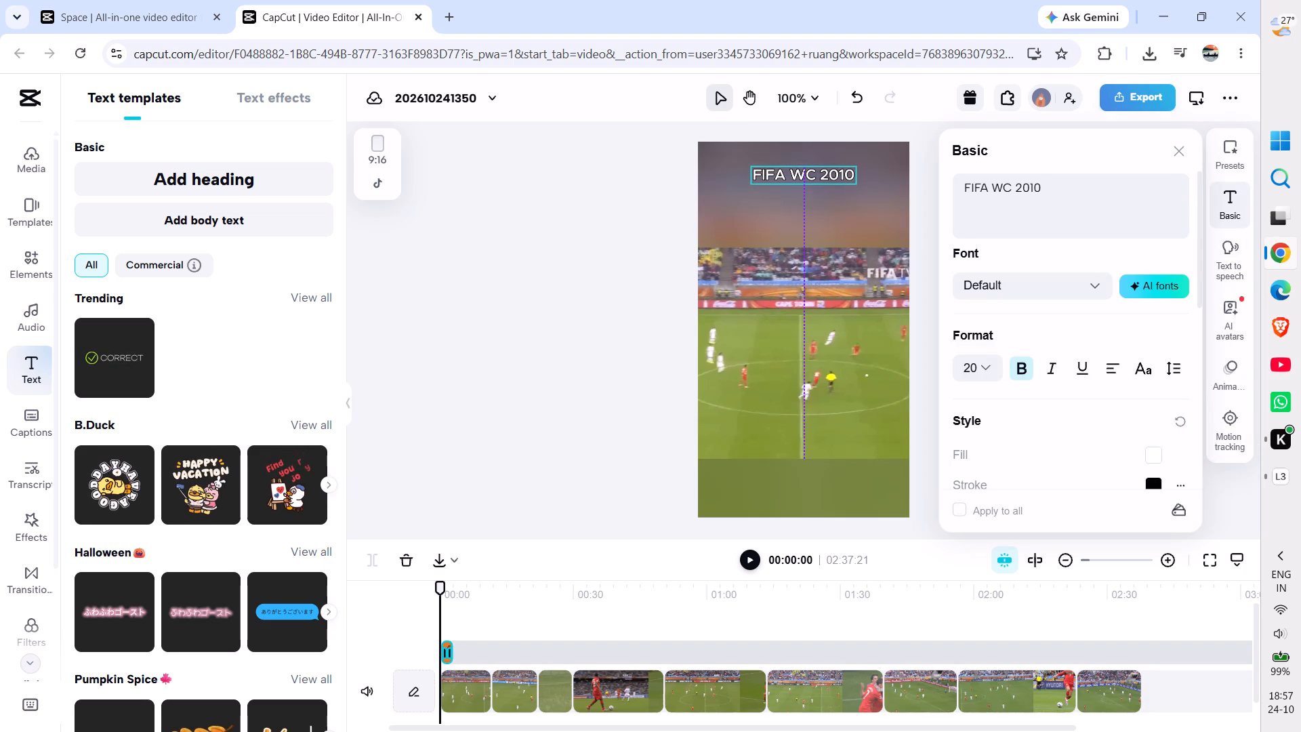
pyautogui.moveTo(791, 178); pyautogui.dragTo(792, 178)
pyautogui.click(486, 328)
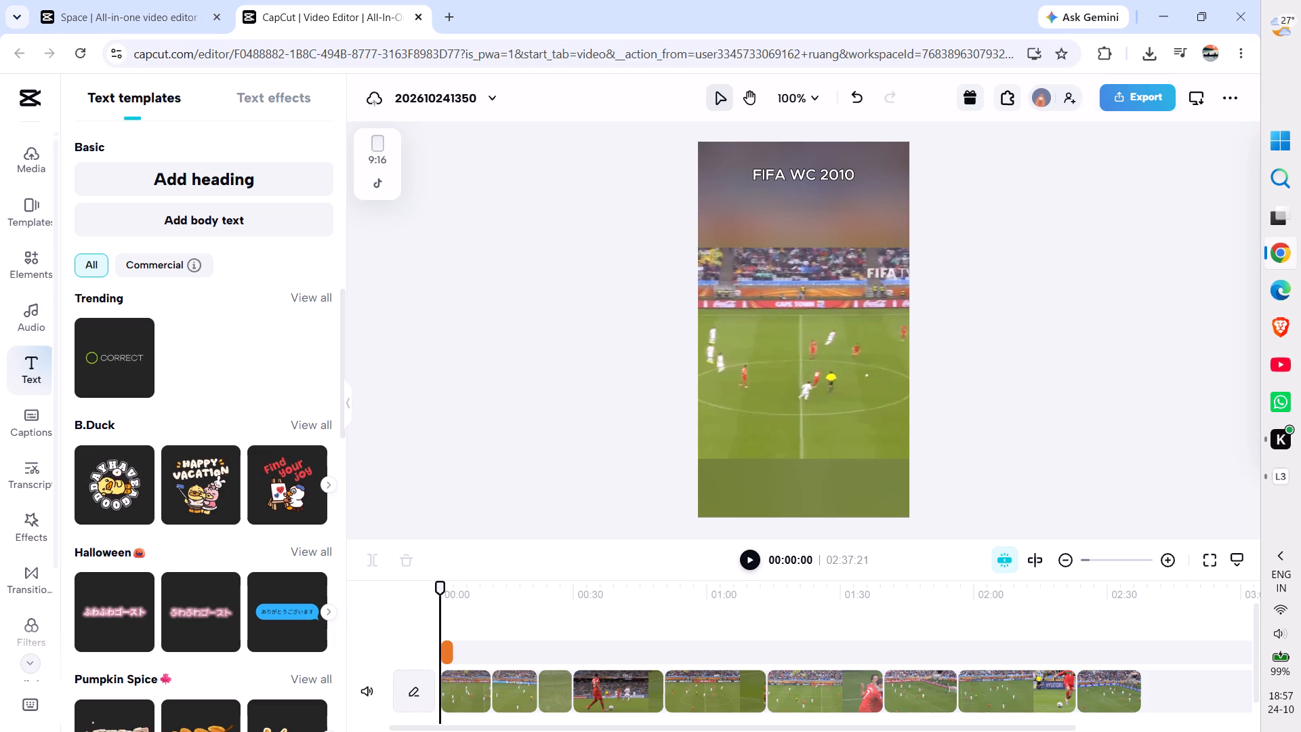
# Add a second heading at the start of the sequence with the text Group Stage.
pyautogui.click(209, 181)
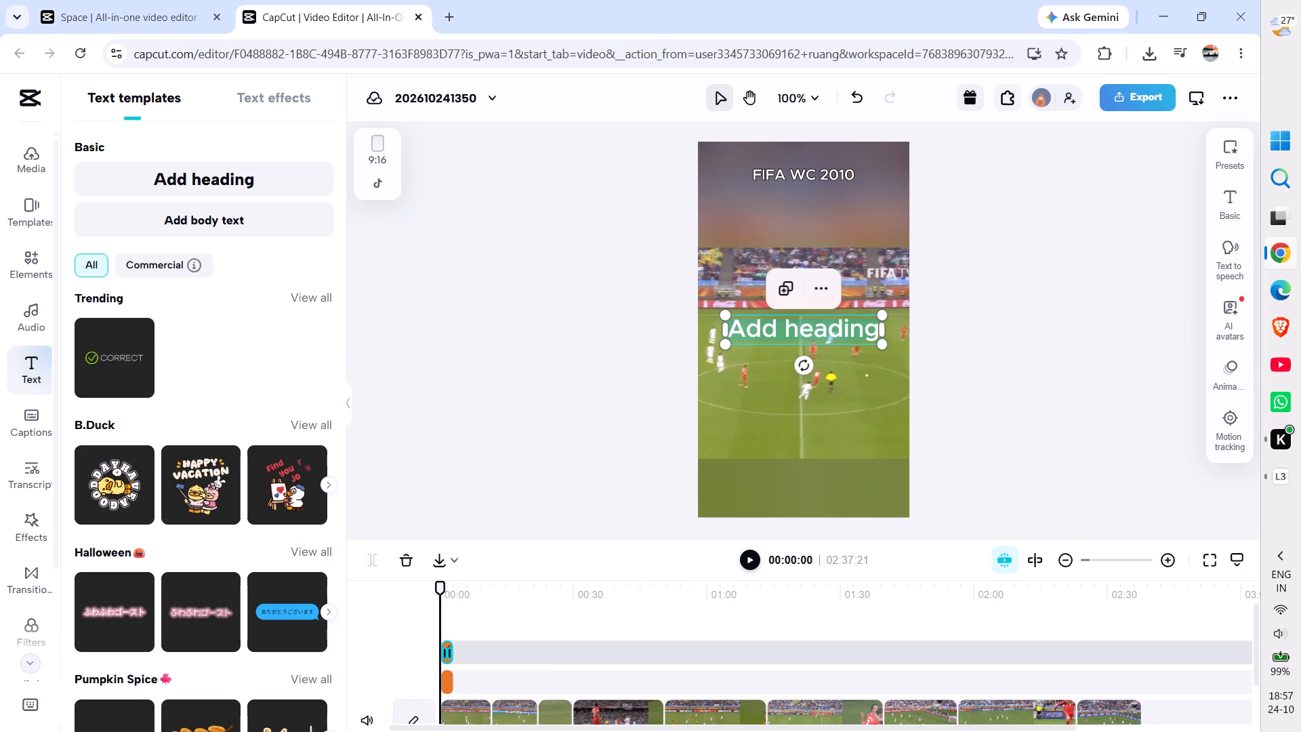
pyautogui.click(1237, 198)
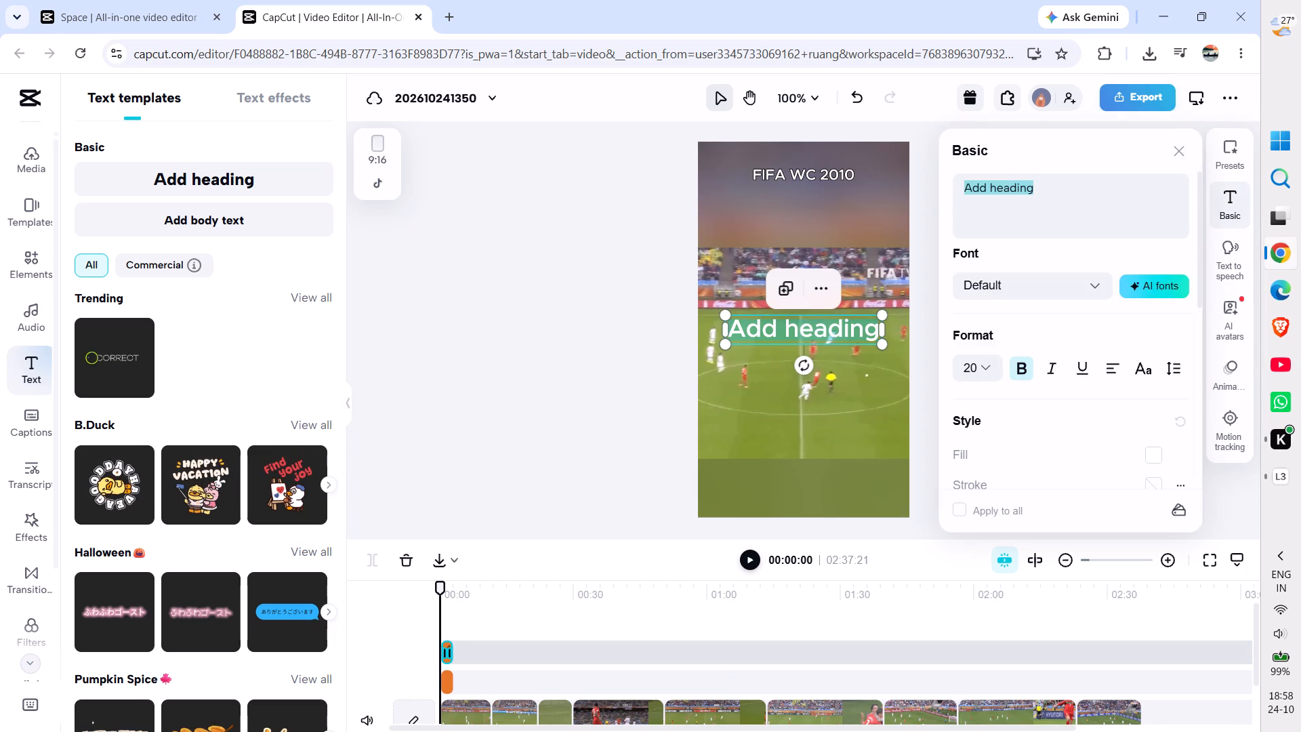
pyautogui.click(1081, 201)
pyautogui.press('BackSpace')
pyautogui.press('BackSpace')
pyautogui.press('BackSpace')
pyautogui.press('BackSpace')
pyautogui.press('BackSpace')
pyautogui.press('BackSpace')
pyautogui.press('BackSpace')
pyautogui.press('BackSpace')
pyautogui.press('BackSpace')
pyautogui.press('BackSpace')
pyautogui.press('BackSpace')
pyautogui.press('BackSpace')
pyautogui.press('BackSpace')
pyautogui.press('BackSpace')
pyautogui.press('BackSpace')
pyautogui.press('BackSpace')
pyautogui.press('BackSpace')
pyautogui.press('BackSpace')
pyautogui.press('BackSpace')
pyautogui.press('BackSpace')
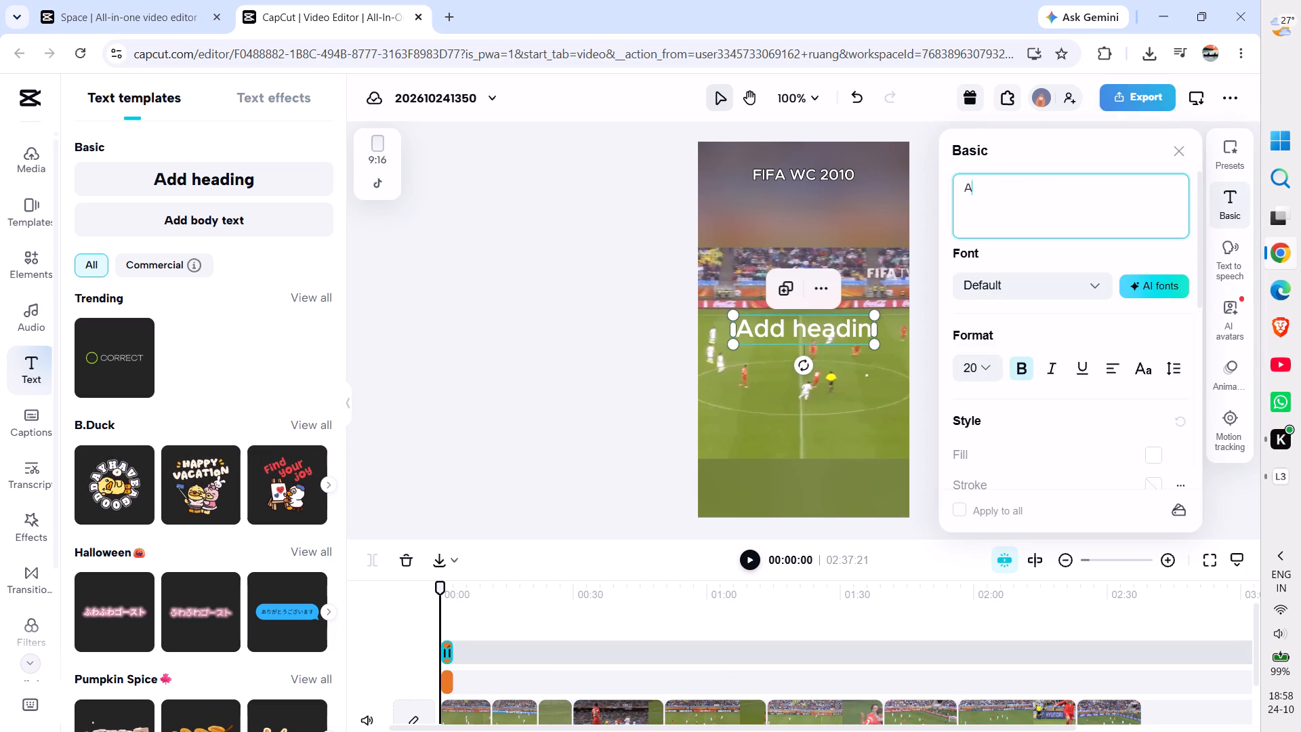
pyautogui.press('g')
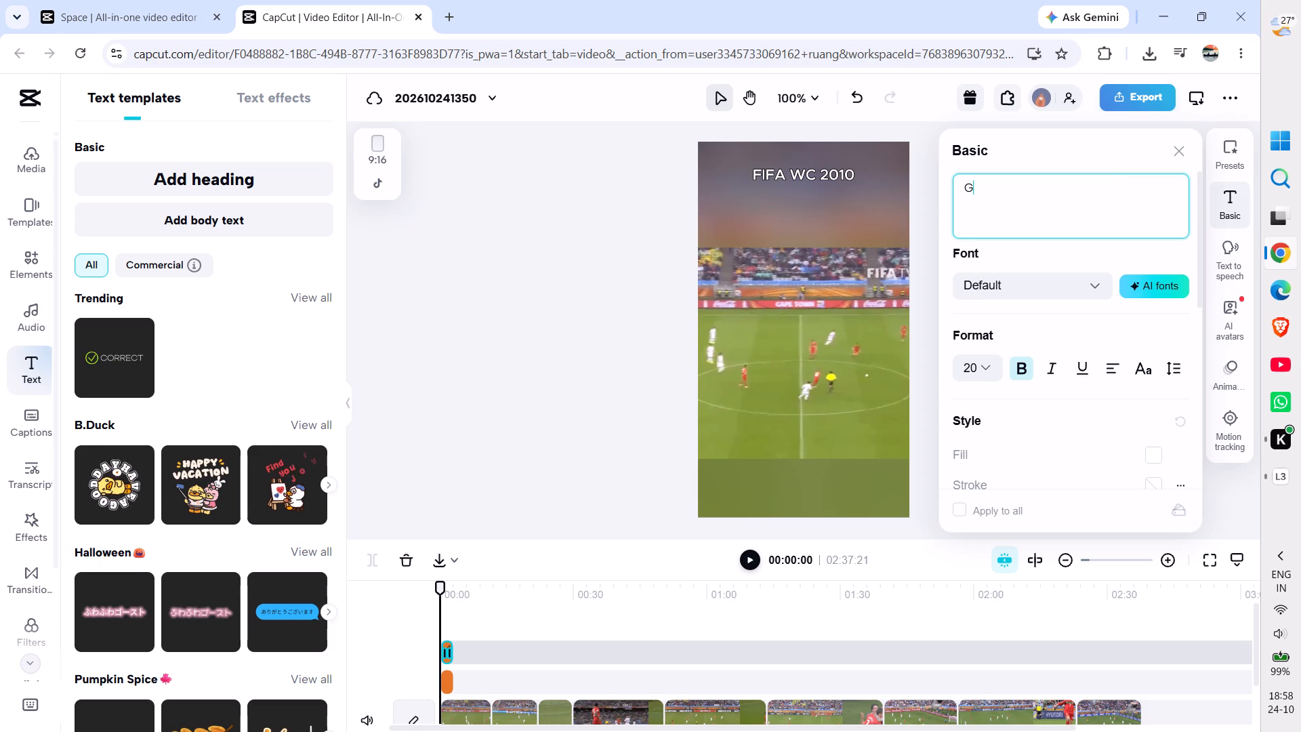
pyautogui.press('r')
pyautogui.write('oup')
pyautogui.press('space')
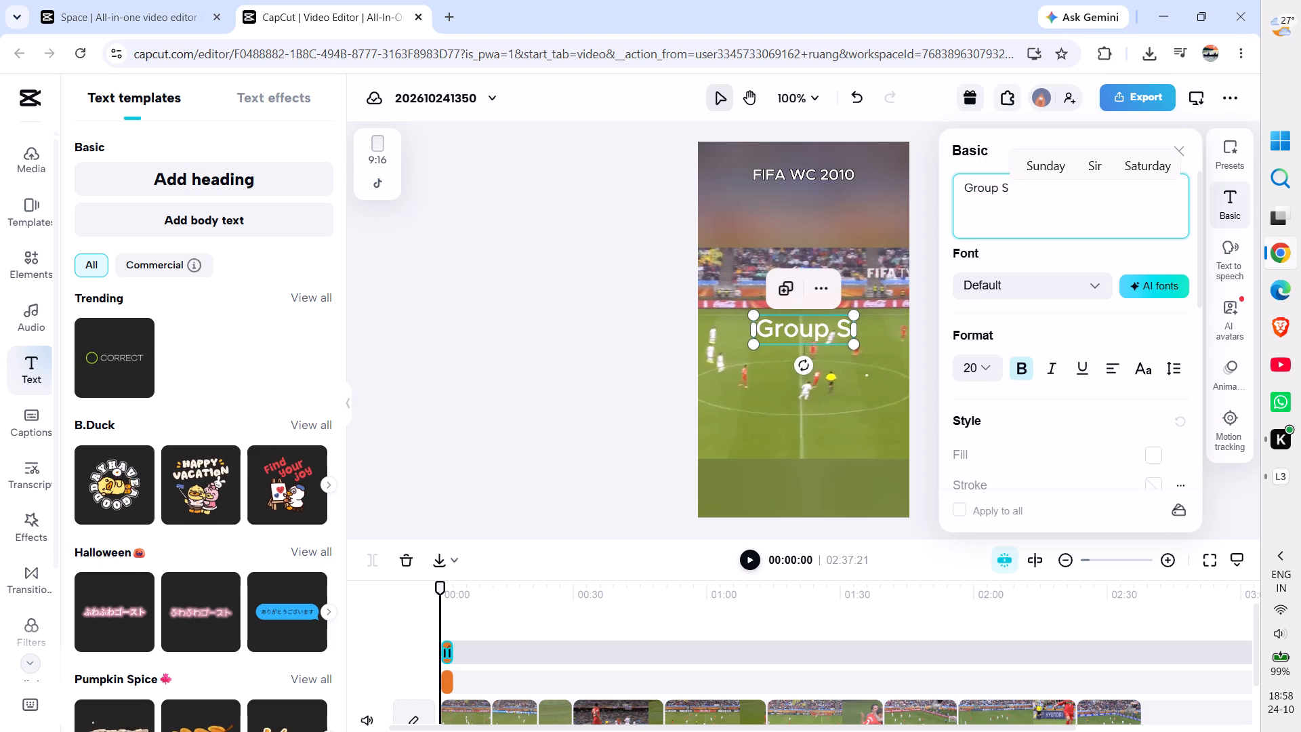
pyautogui.write('tage')
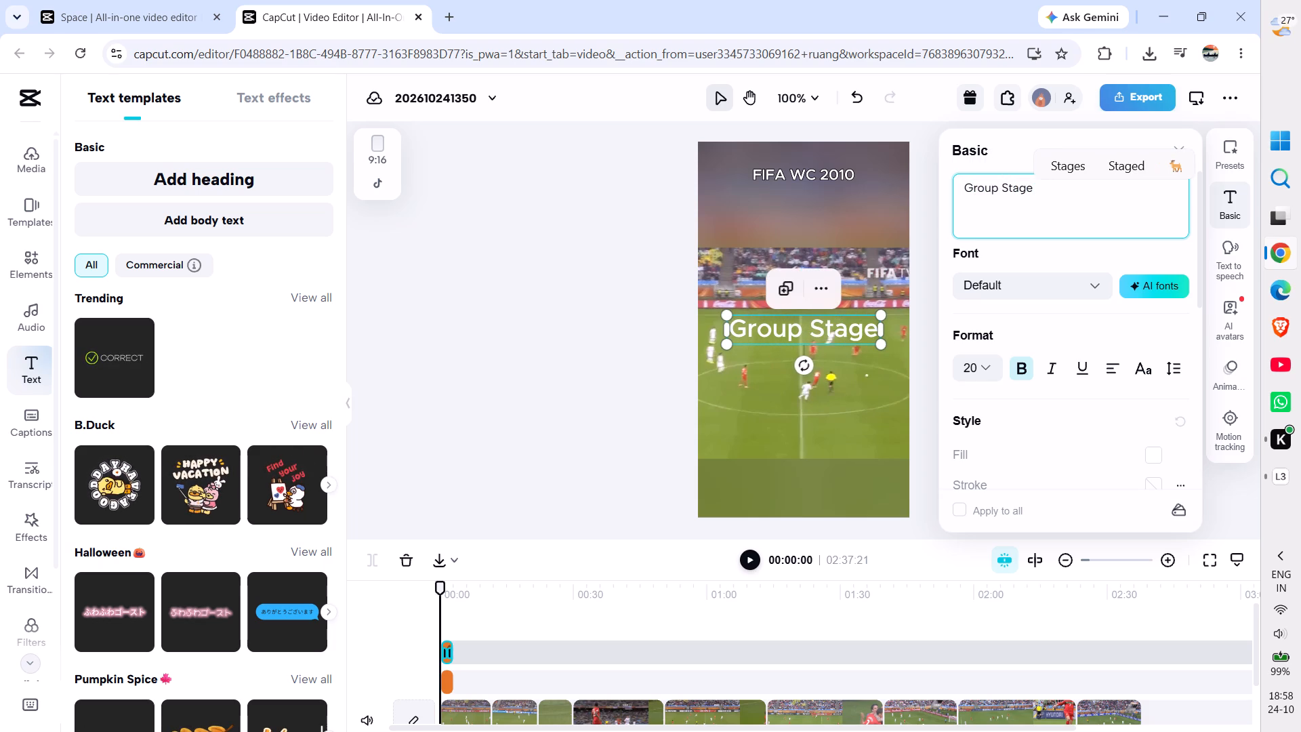
# Set the Group Stage heading's scale to 40%.
pyautogui.scroll(-3, 1113, 394)
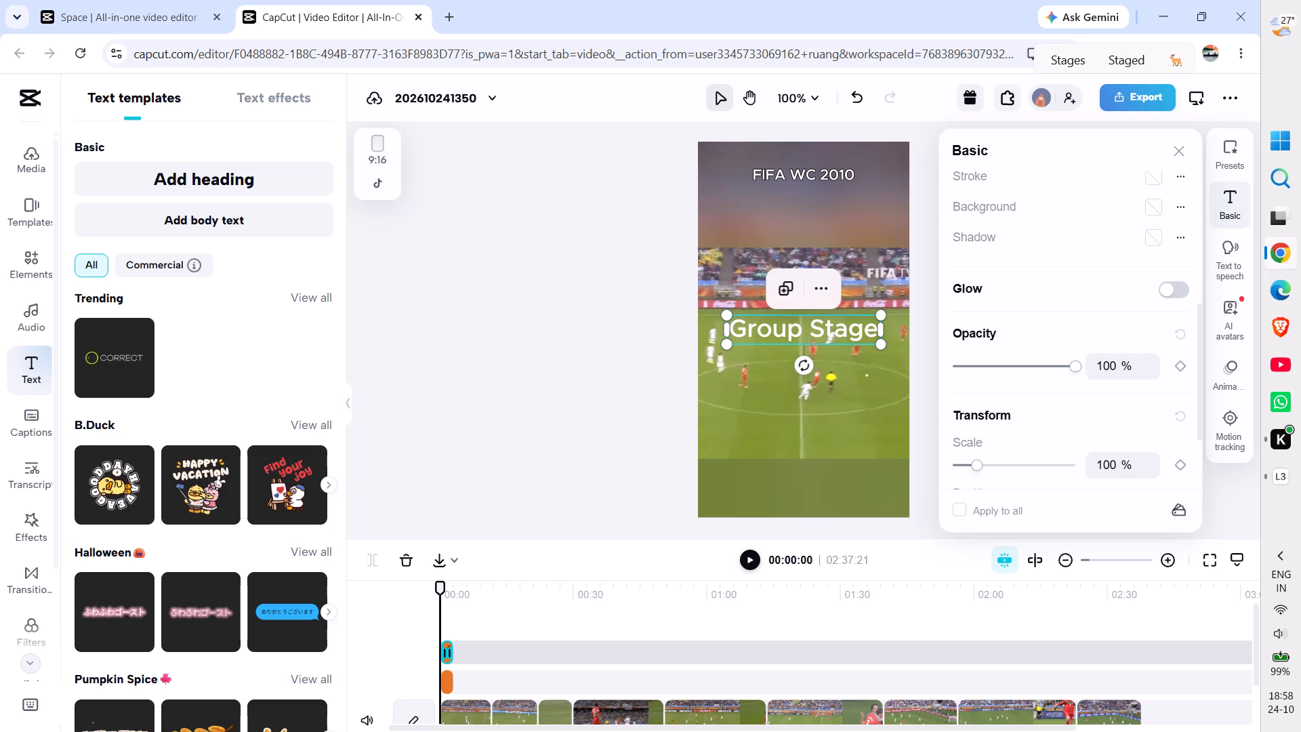
pyautogui.click(1107, 464)
pyautogui.press('BackSpace')
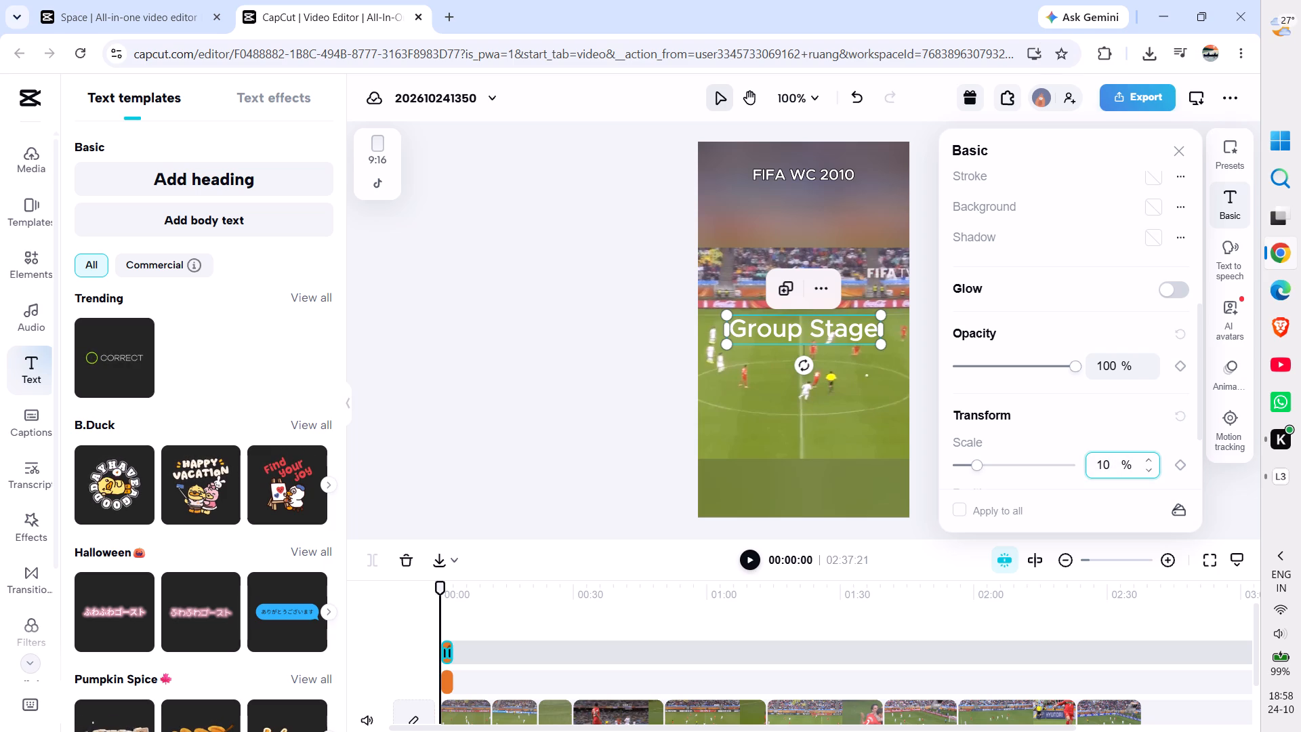
pyautogui.press('BackSpace')
pyautogui.press('4')
pyautogui.press('Return')
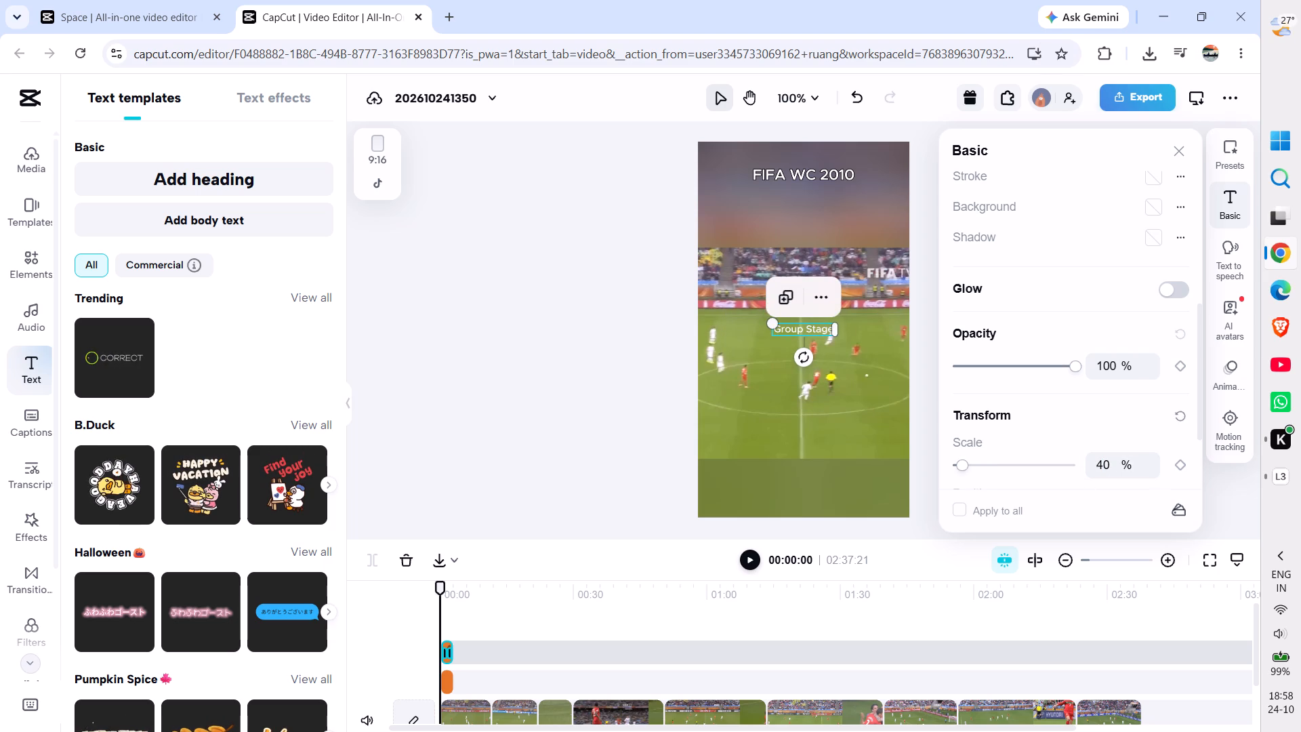
pyautogui.scroll(2, 1094, 233)
pyautogui.scroll(3, 1104, 291)
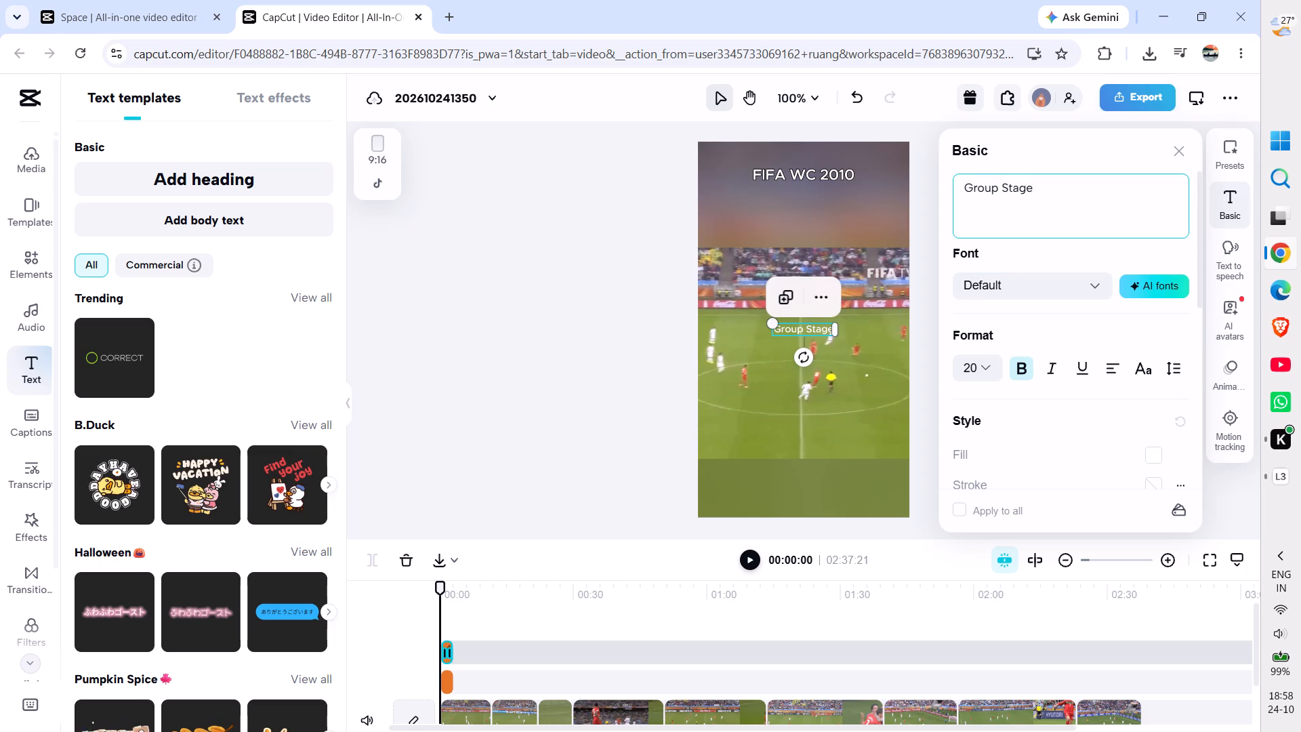
pyautogui.scroll(4, 1130, 197)
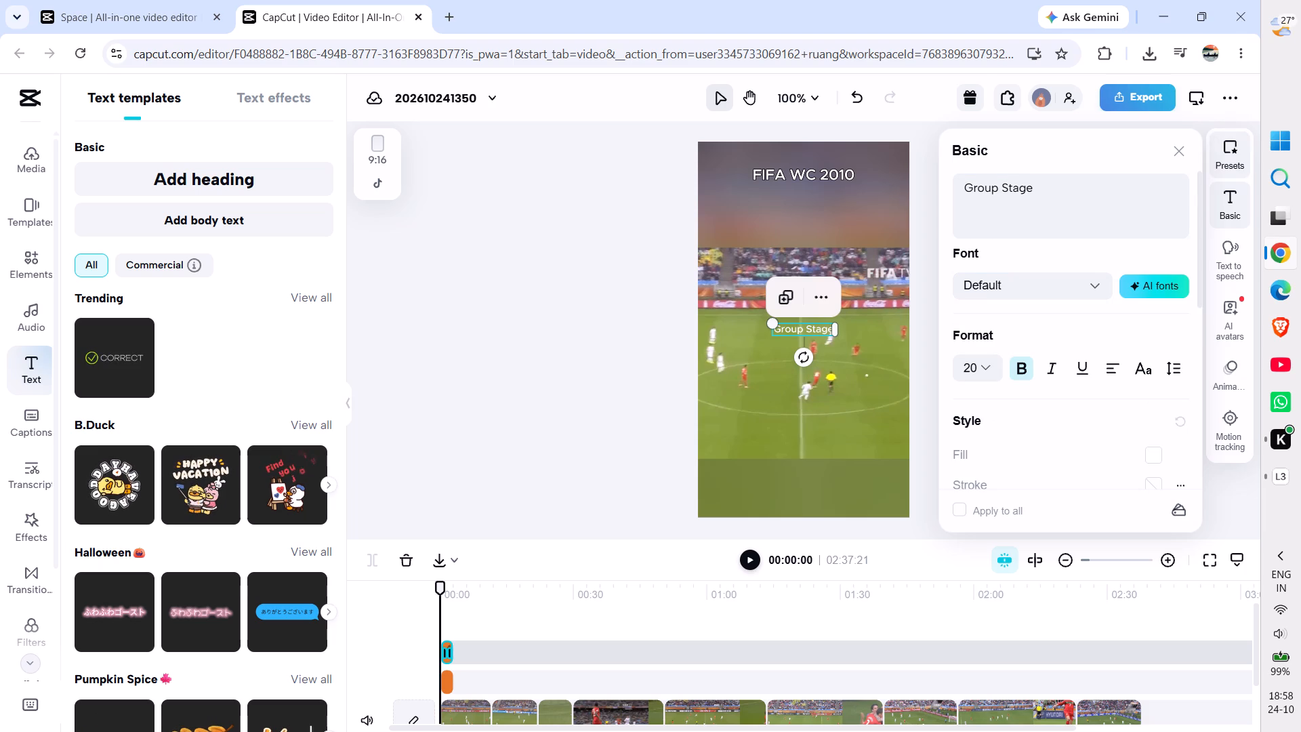
# Style the Group Stage heading with the white, black-outlined text preset and a pale cream fill.
pyautogui.click(1229, 151)
pyautogui.click(1029, 273)
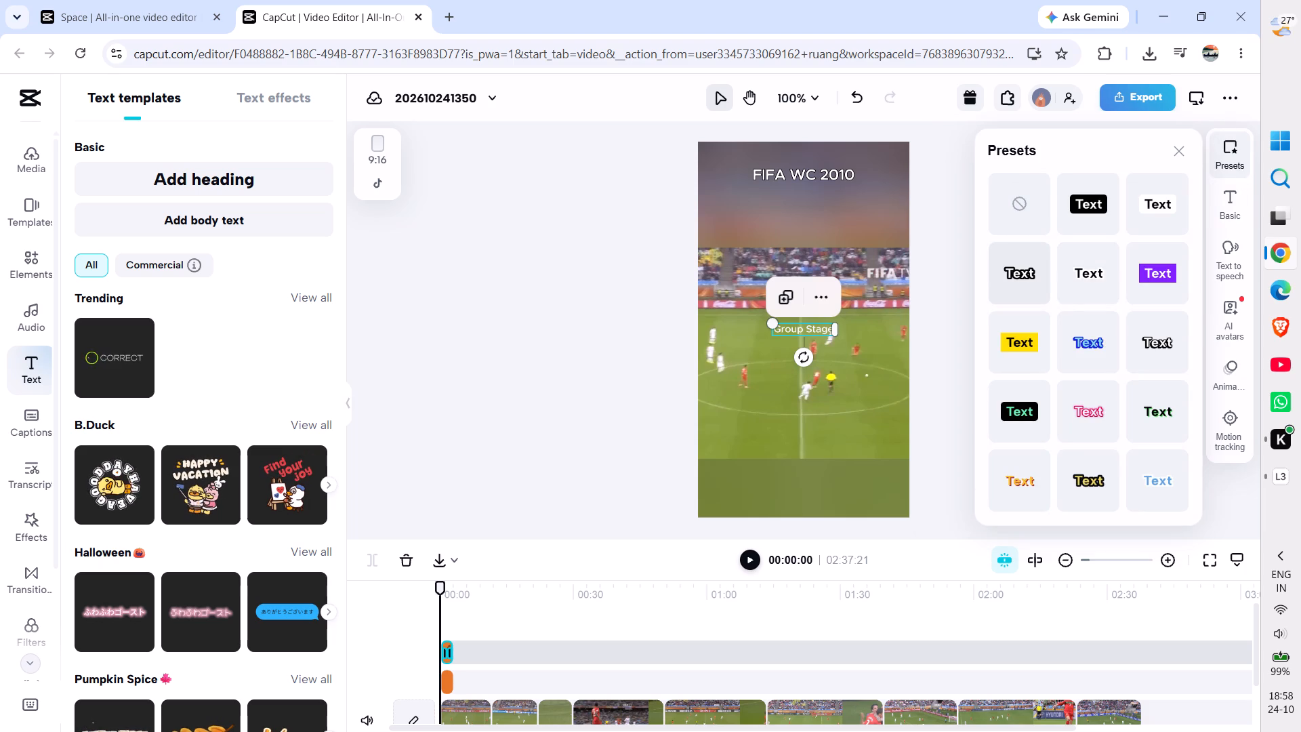
pyautogui.click(1229, 205)
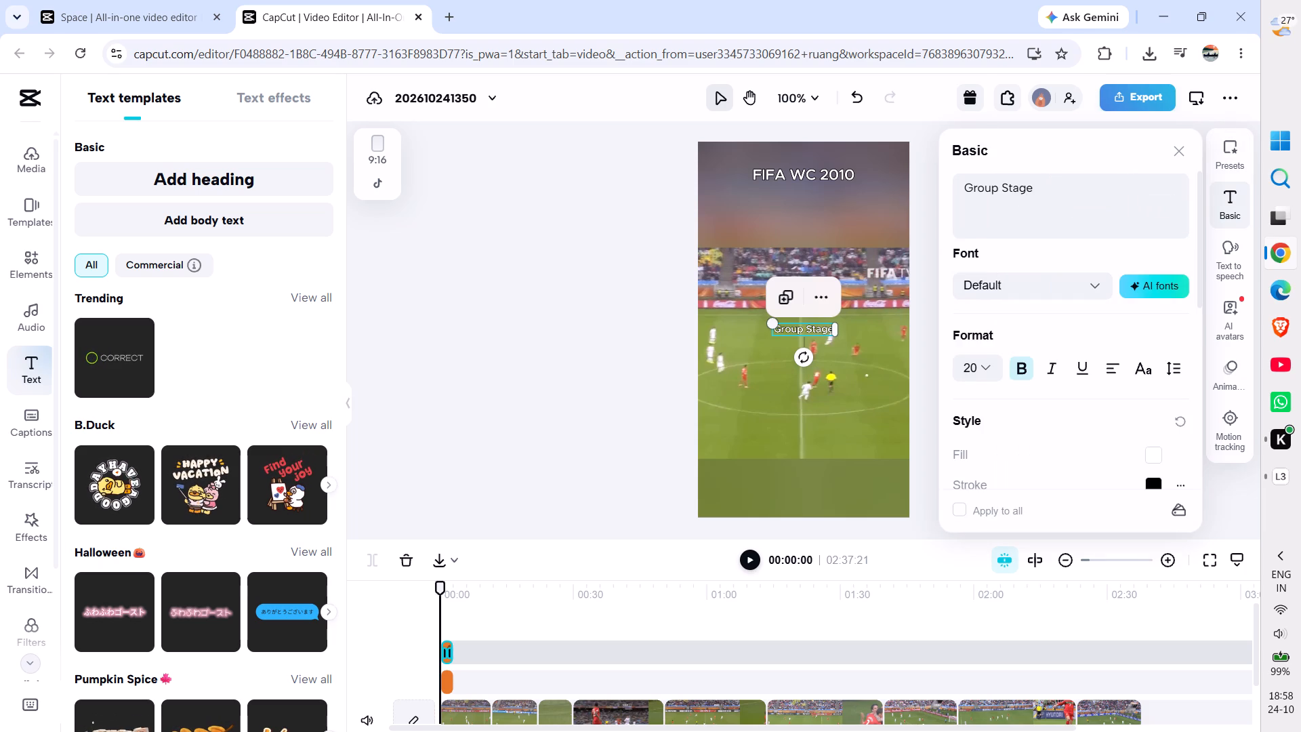
pyautogui.click(1147, 451)
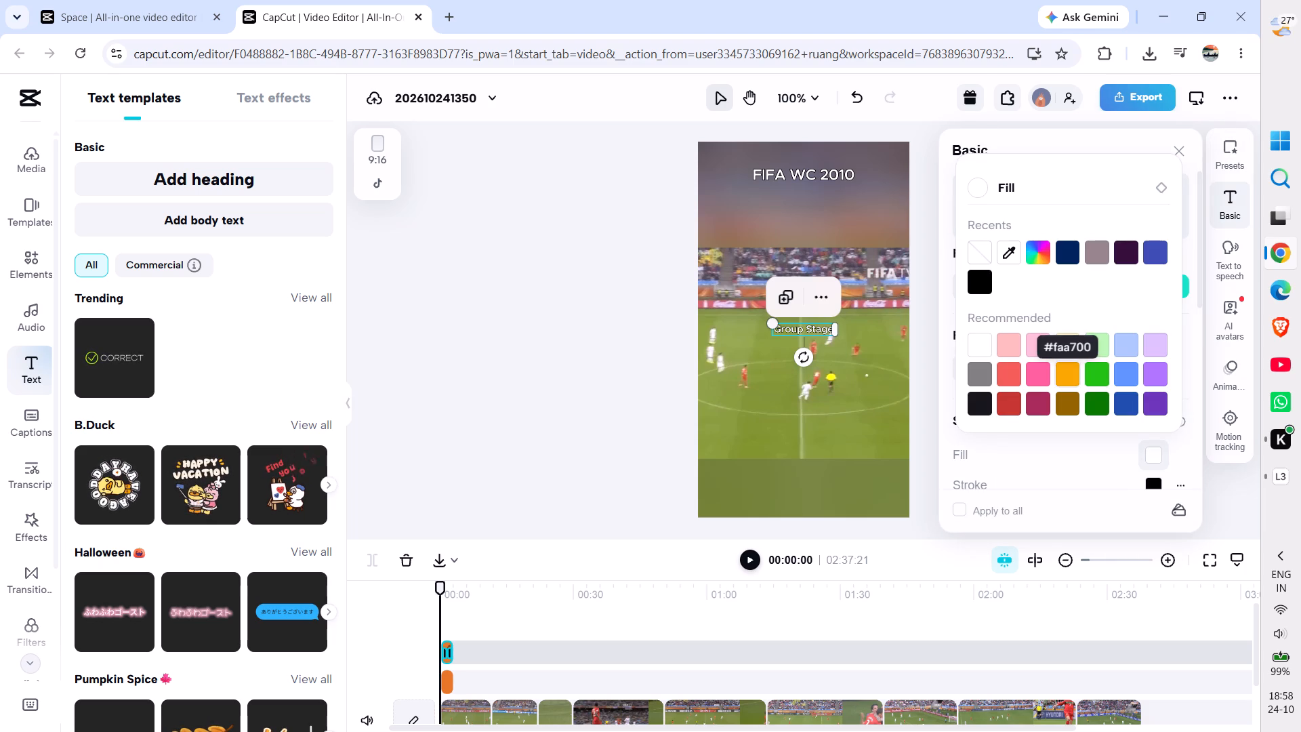
pyautogui.click(1063, 364)
pyautogui.click(1062, 333)
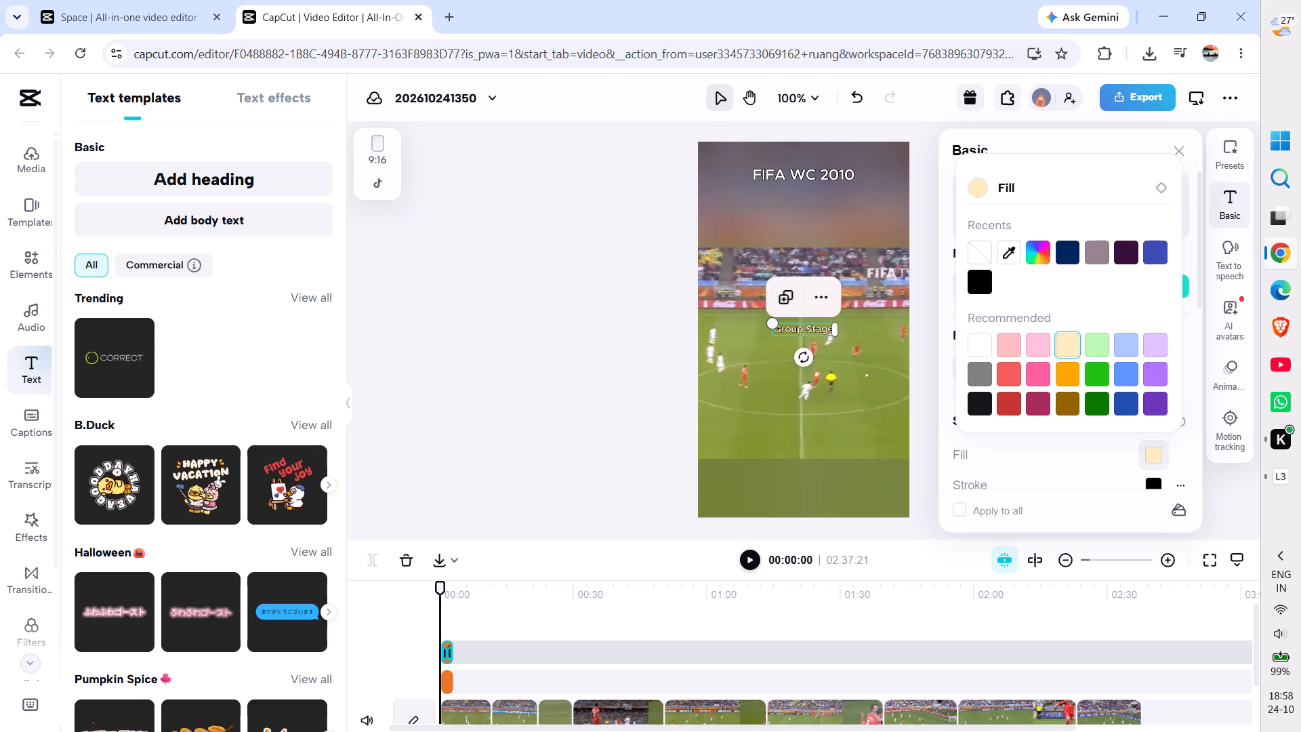
pyautogui.click(579, 345)
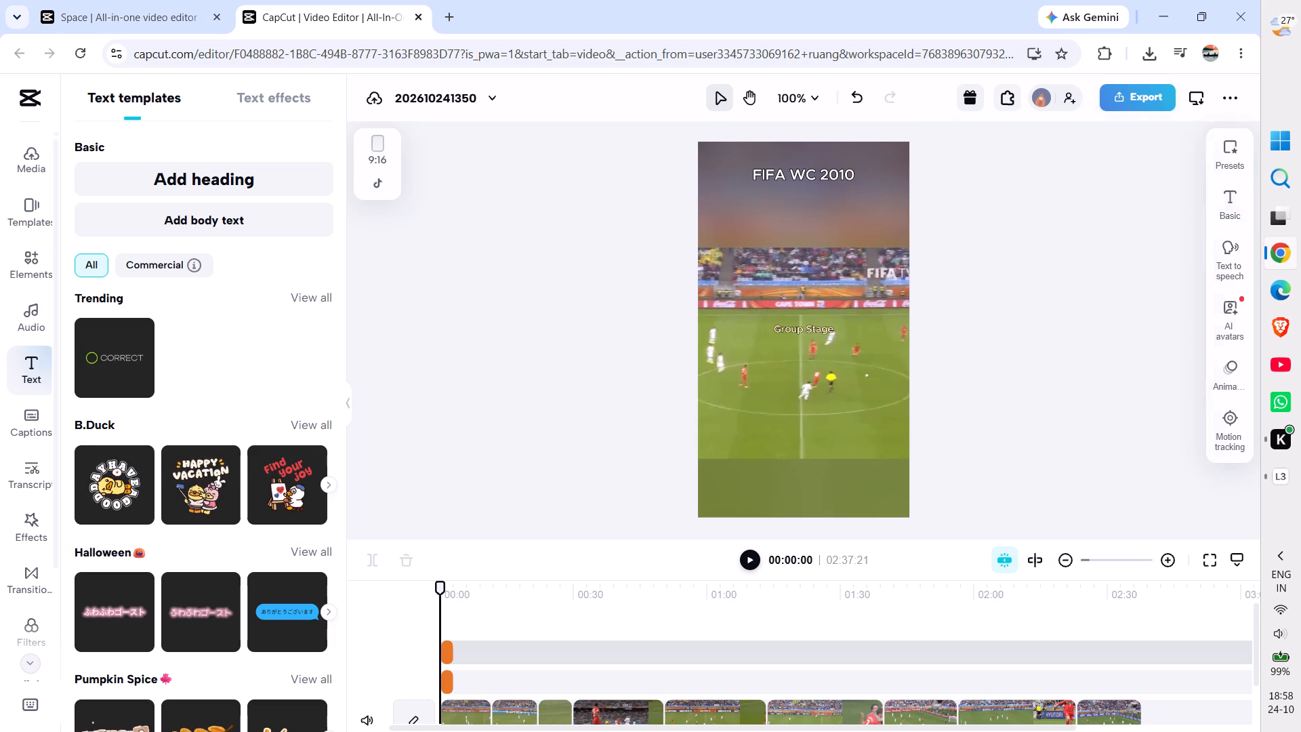
# Move the Group Stage heading up into the blurred band, below the FIFA WC 2010 heading.
pyautogui.click(793, 329)
pyautogui.moveTo(793, 329); pyautogui.dragTo(792, 313)
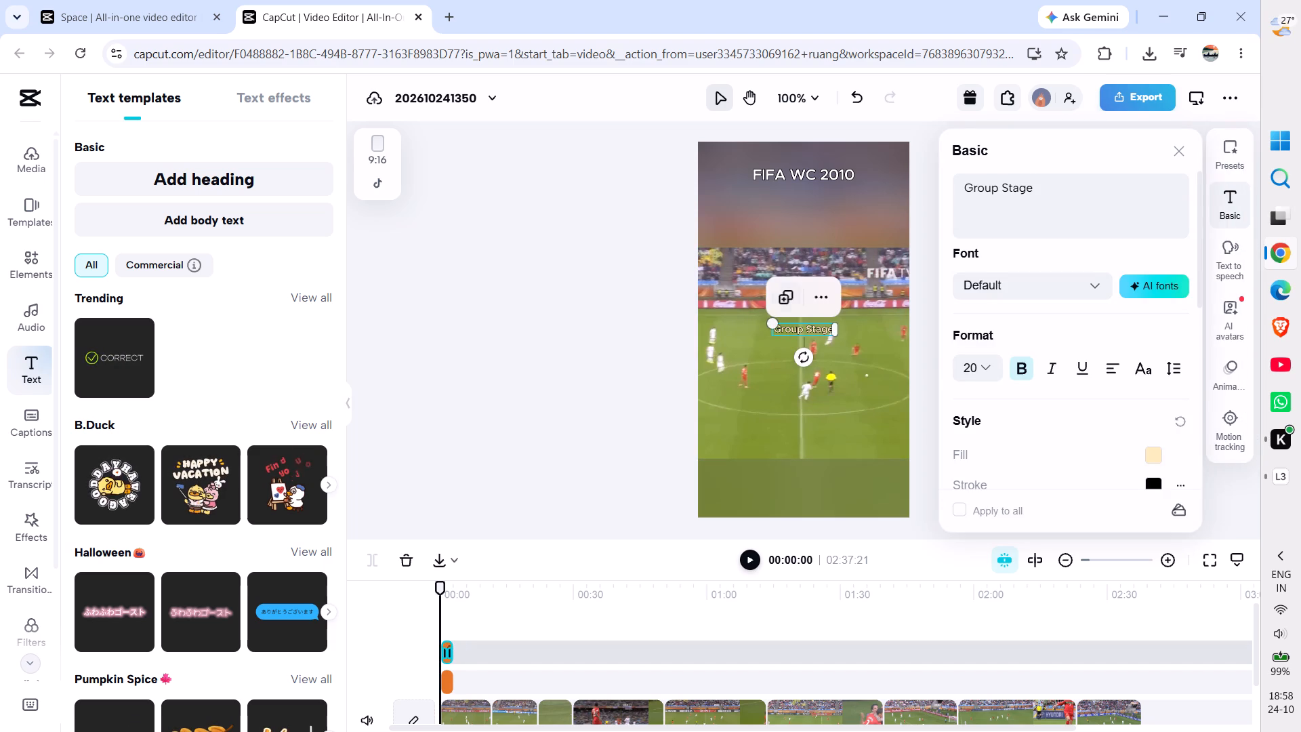
pyautogui.moveTo(792, 313); pyautogui.dragTo(791, 195)
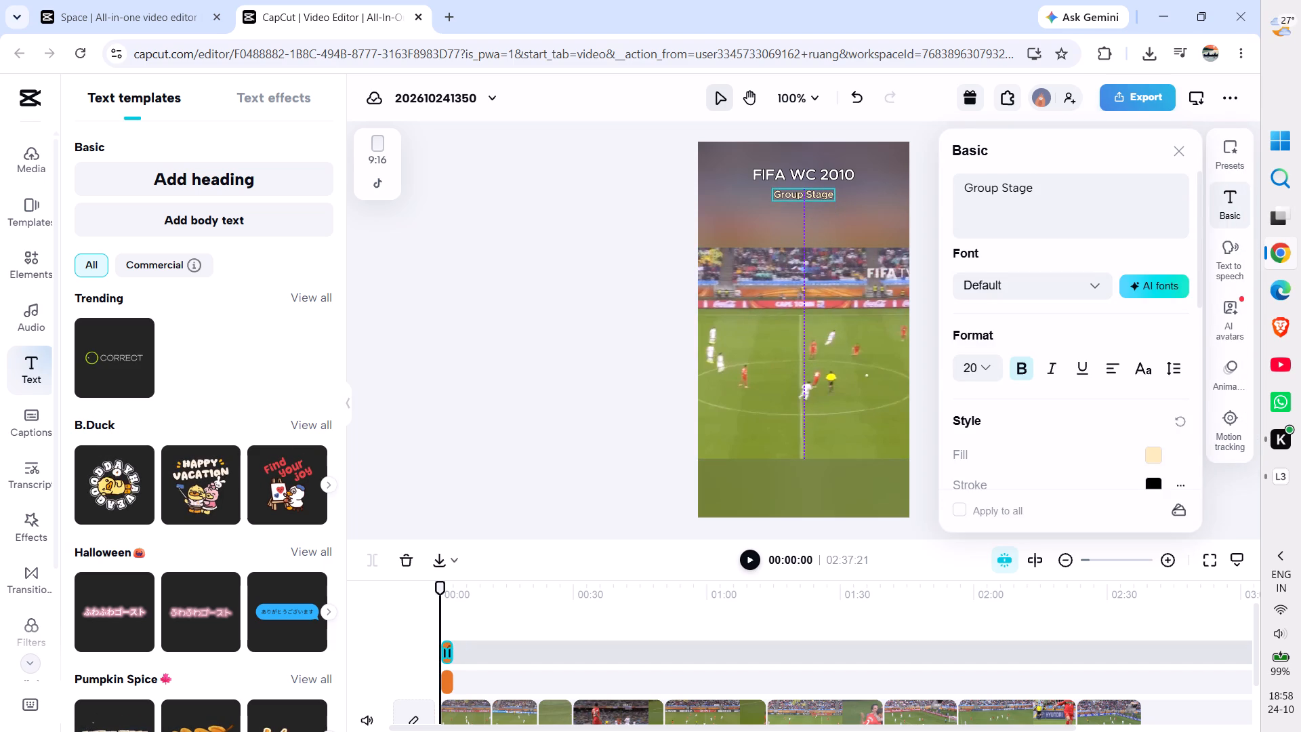
pyautogui.moveTo(791, 195); pyautogui.dragTo(787, 201)
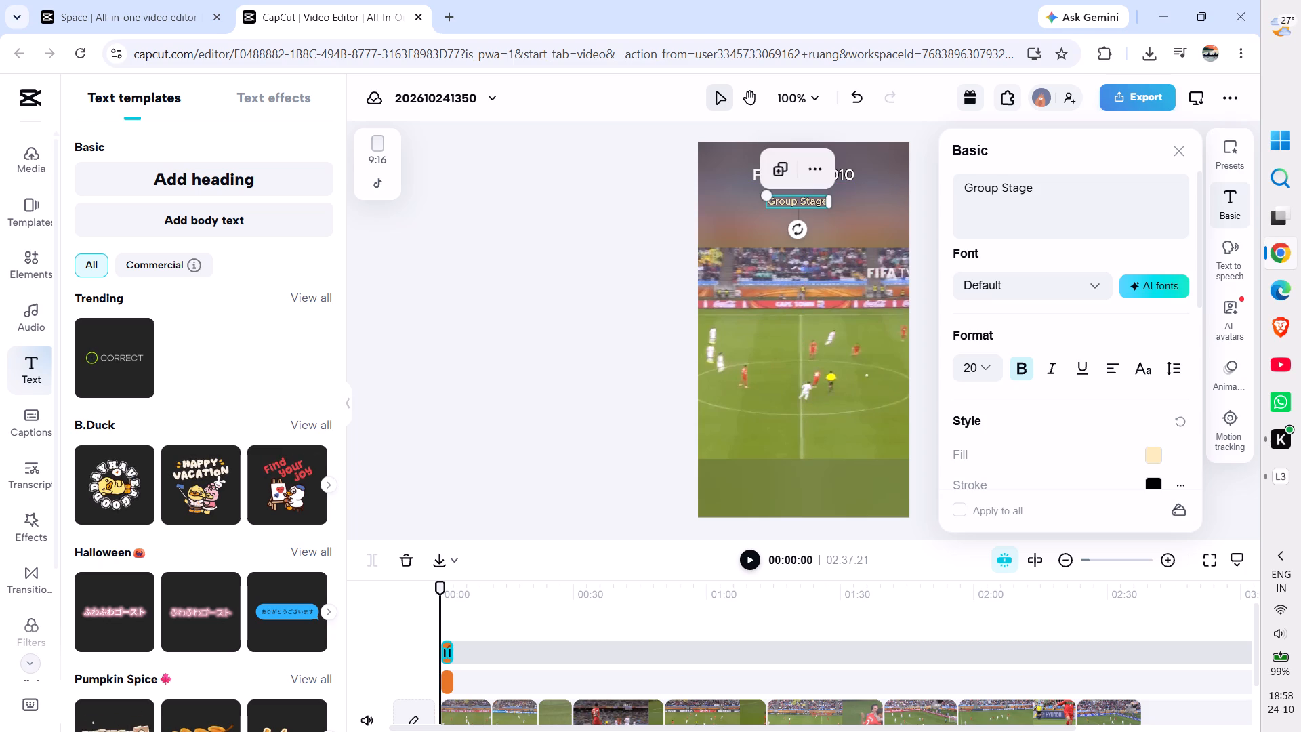
pyautogui.click(562, 280)
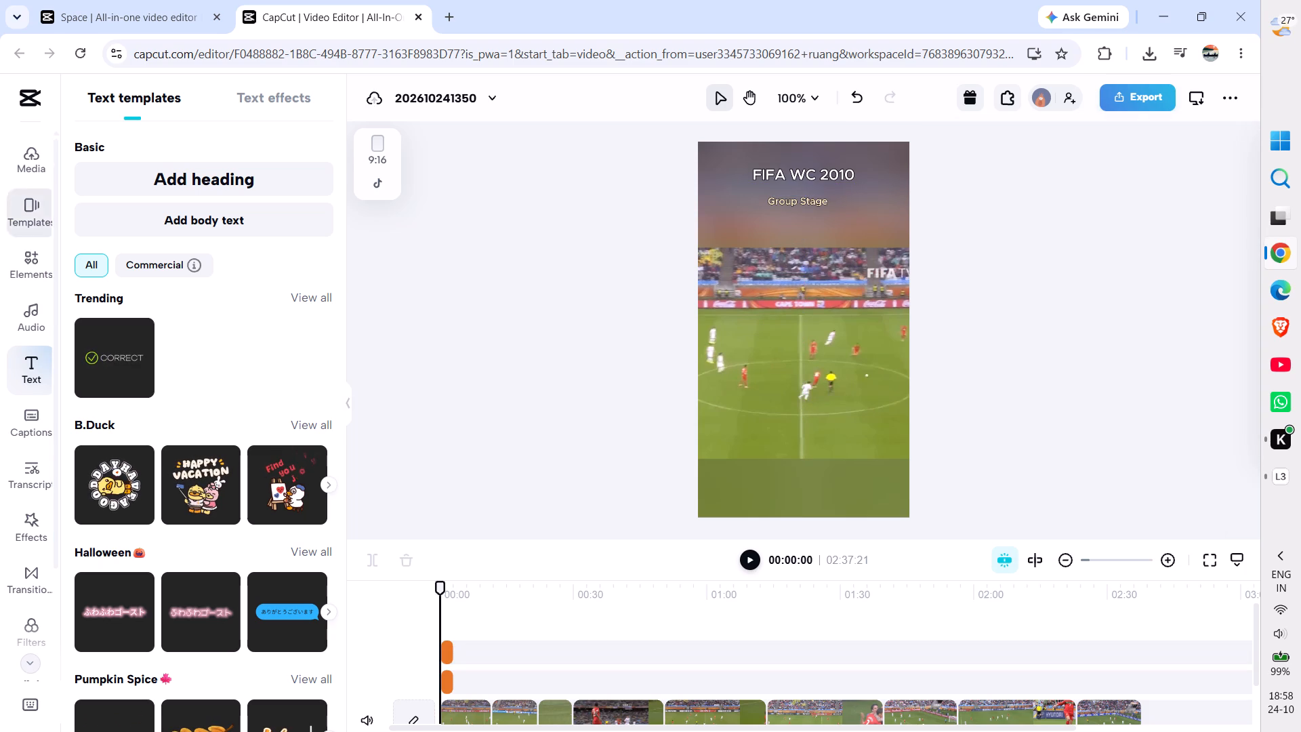
# Add the uploaded Korea DPR and Portugal crests to the start of the sequence as overlays.
pyautogui.click(38, 174)
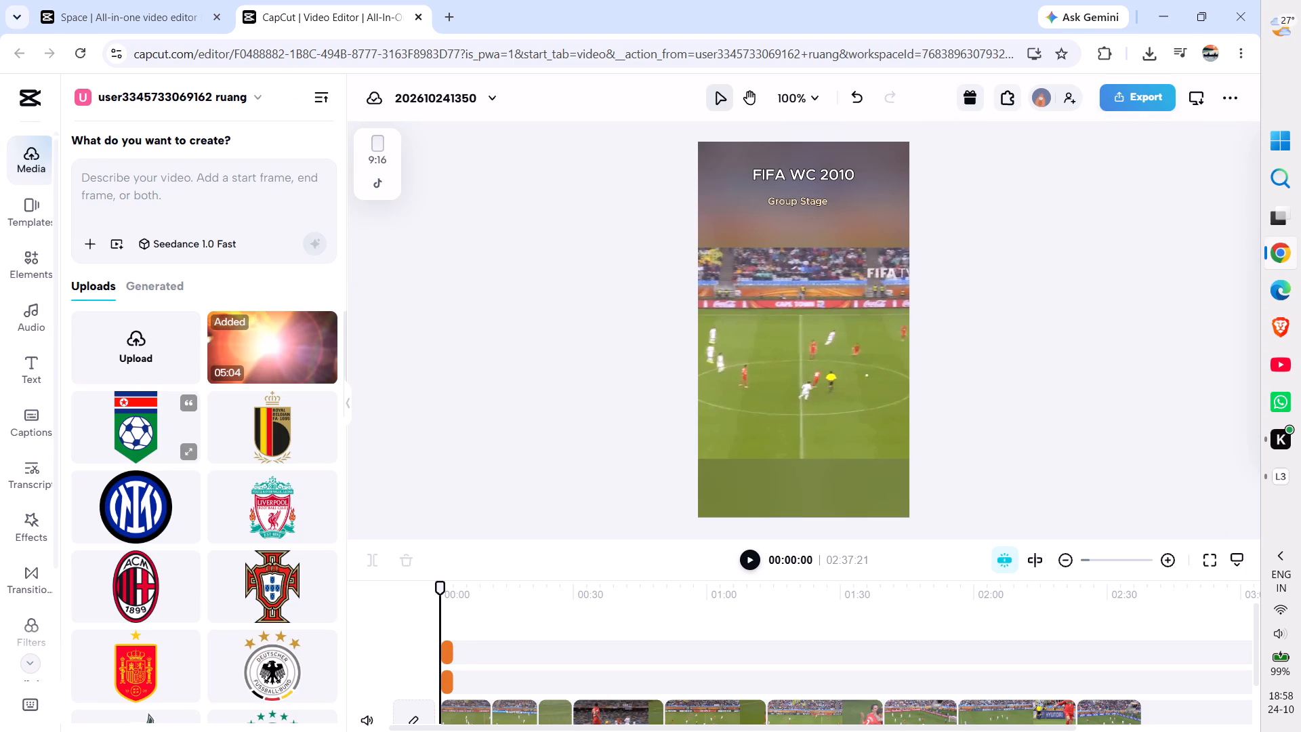
pyautogui.moveTo(142, 405); pyautogui.dragTo(775, 348)
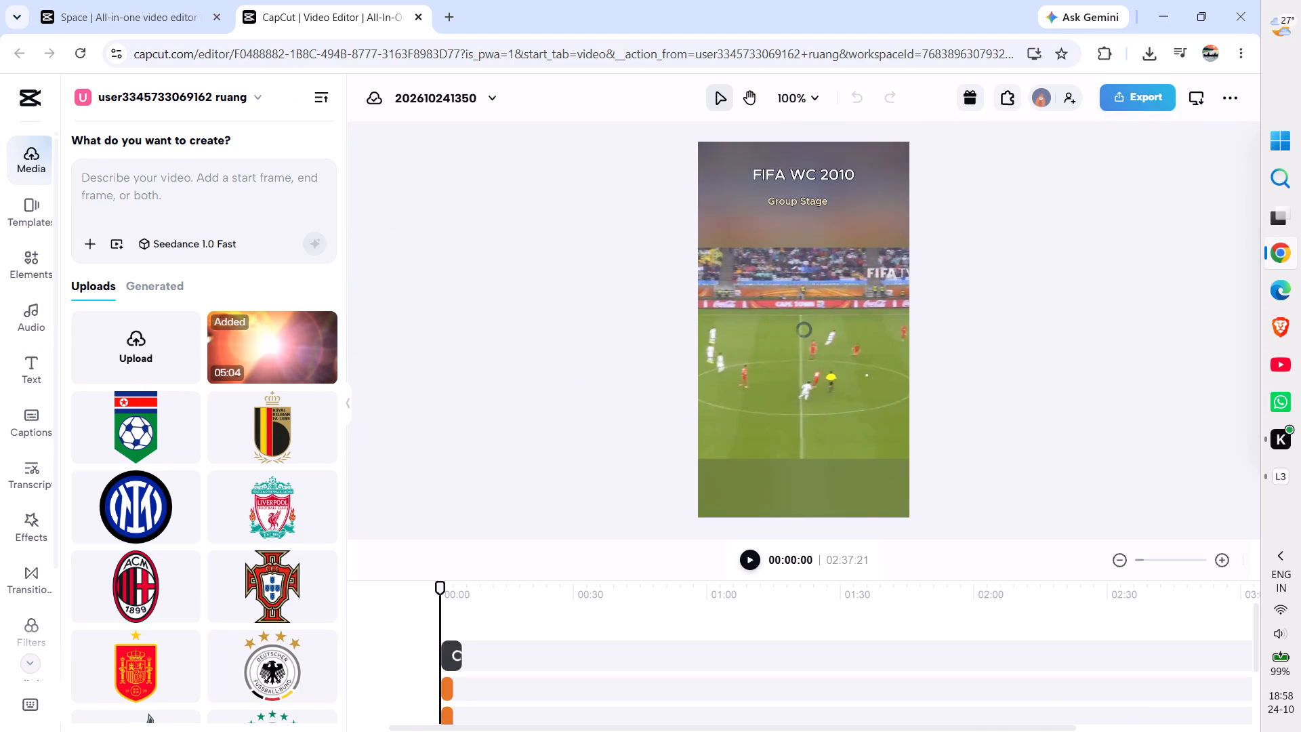
pyautogui.moveTo(267, 590); pyautogui.dragTo(444, 506)
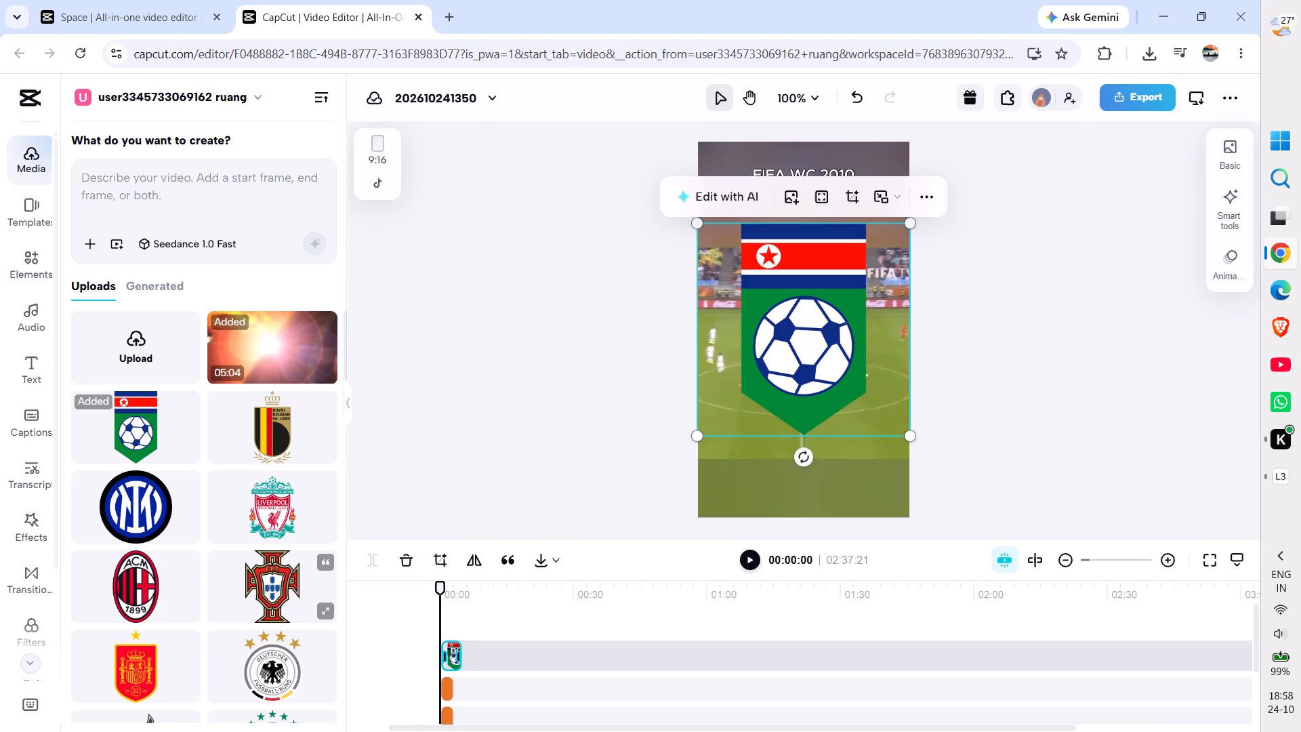
pyautogui.moveTo(444, 506); pyautogui.dragTo(797, 350)
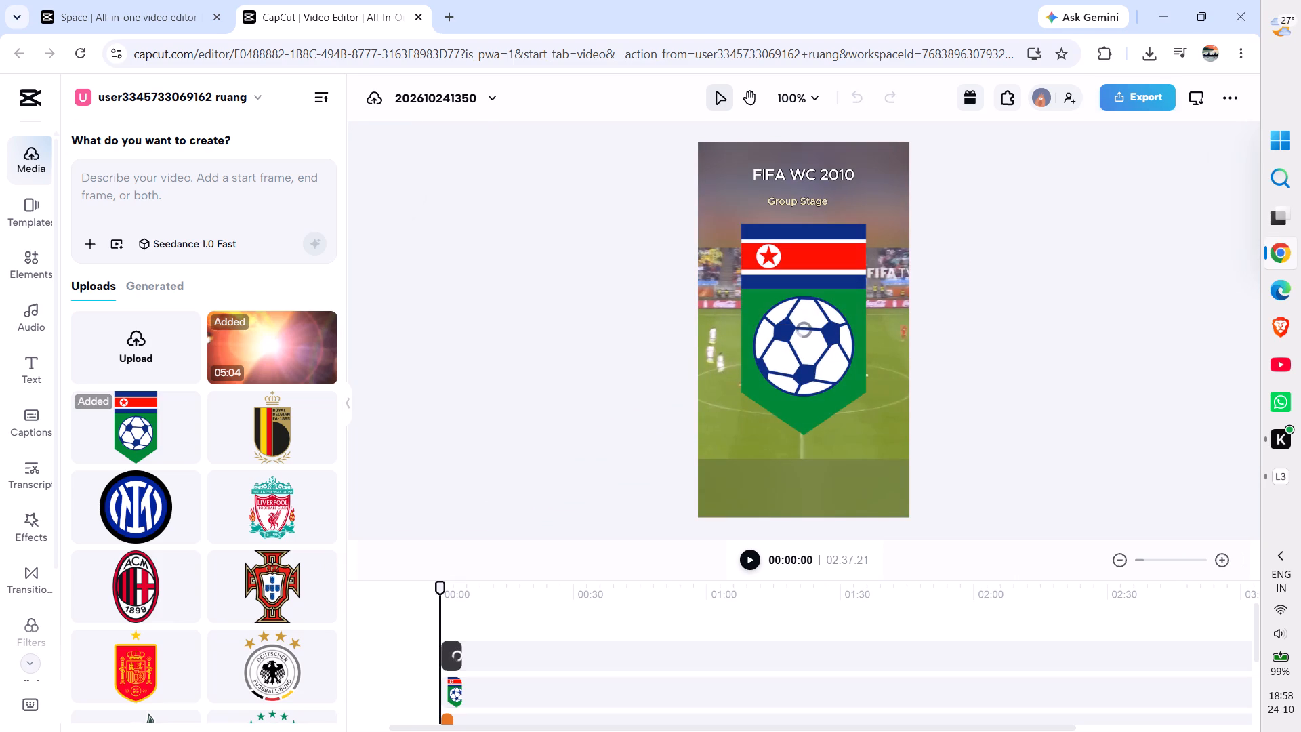
# Scale the Portugal crest to 15% and place it in the blurred band, left of the Group Stage heading.
pyautogui.hotkey('ctrl', '/')
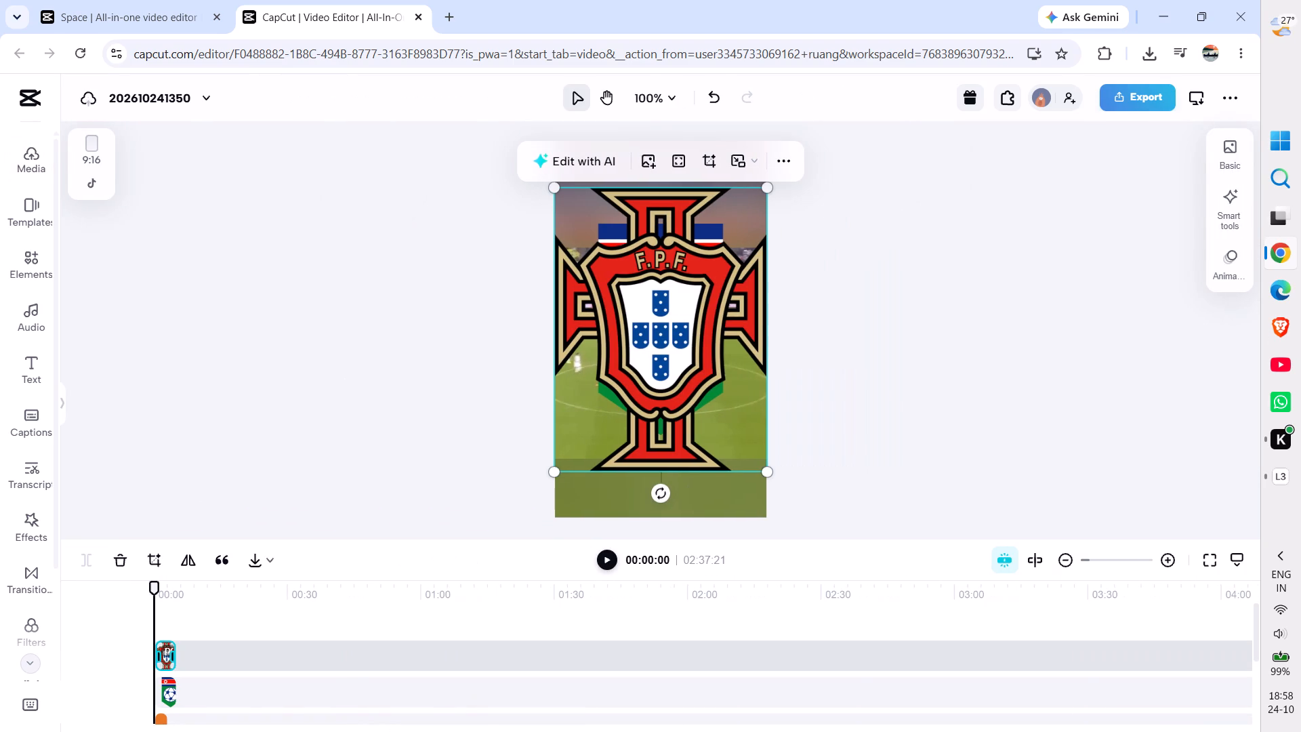
pyautogui.click(657, 323)
pyautogui.click(1230, 155)
pyautogui.scroll(-4, 1052, 396)
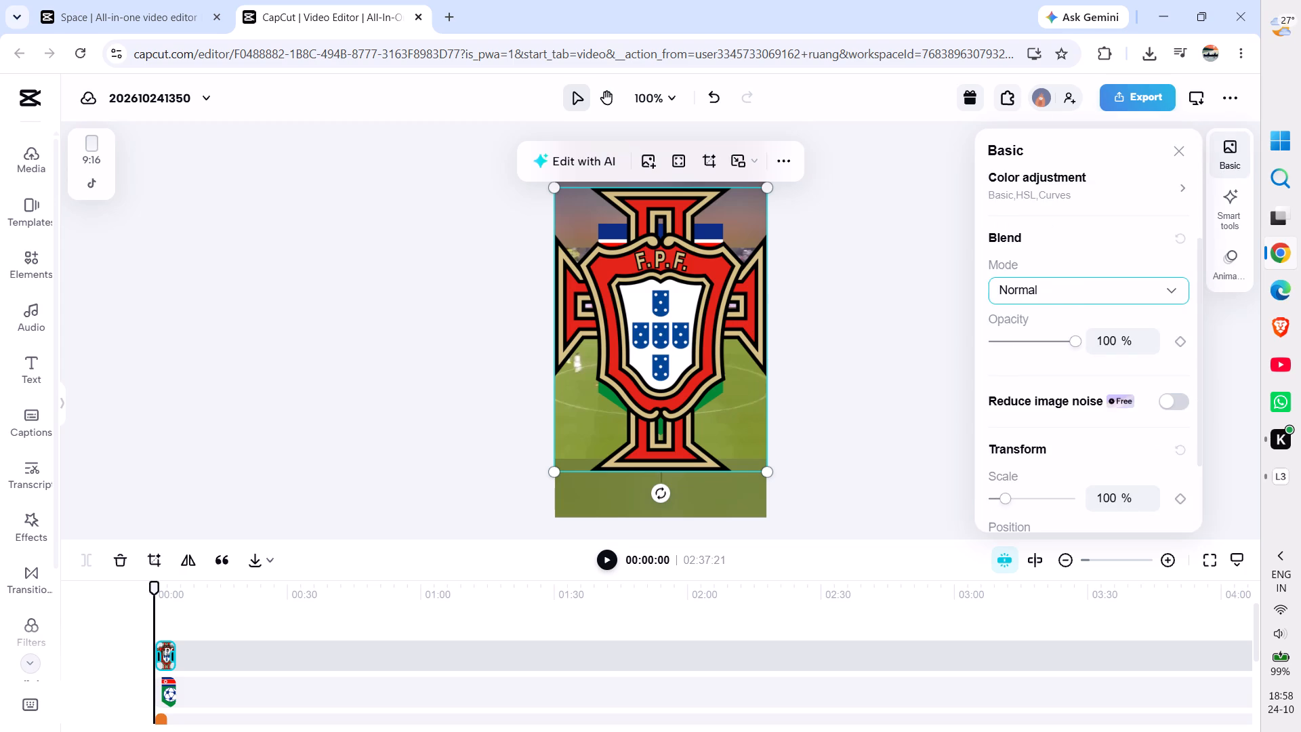
pyautogui.click(1114, 399)
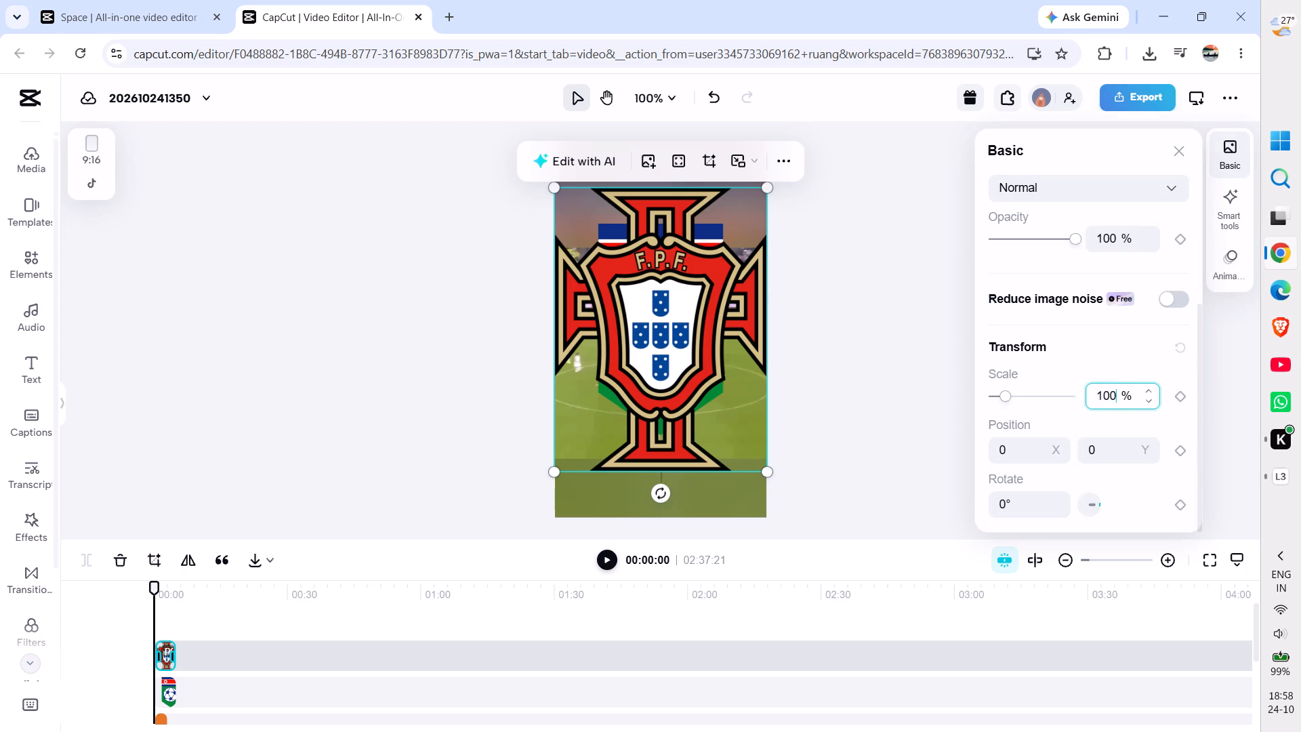
pyautogui.press('BackSpace')
pyautogui.press('BackSpace')
pyautogui.press('5')
pyautogui.press('Return')
pyautogui.moveTo(661, 348); pyautogui.dragTo(589, 237)
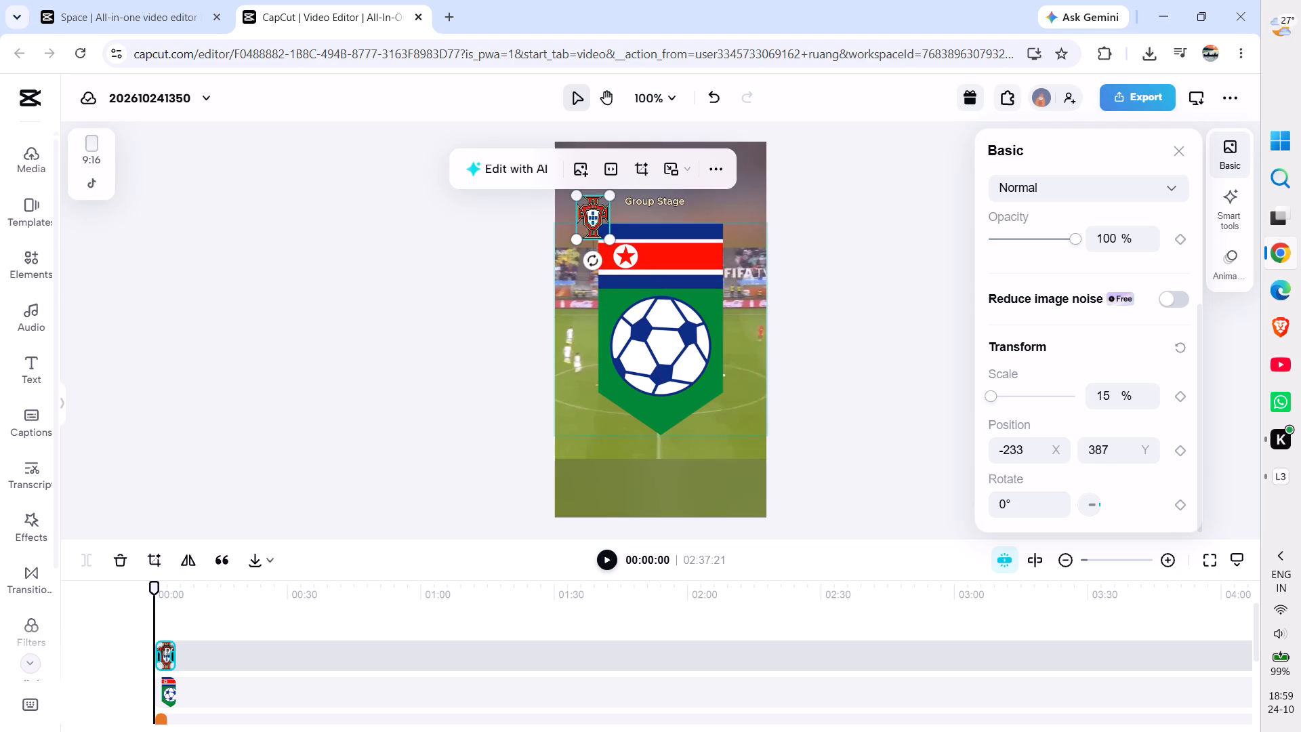
# Scale the Korea DPR crest to 18% and place it in the blurred band, right of the Group Stage heading.
pyautogui.click(692, 286)
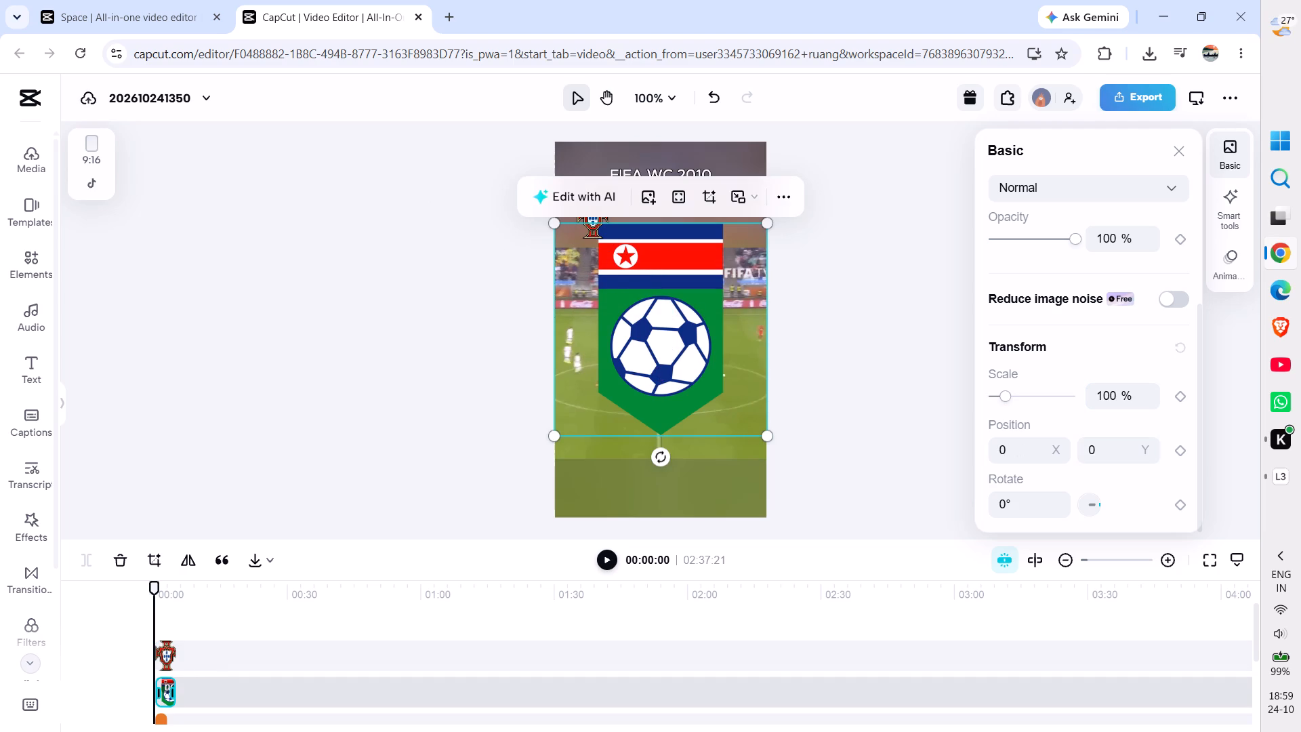
pyautogui.click(1111, 399)
pyautogui.press('BackSpace')
pyautogui.press('BackSpace')
pyautogui.press('BackSpace')
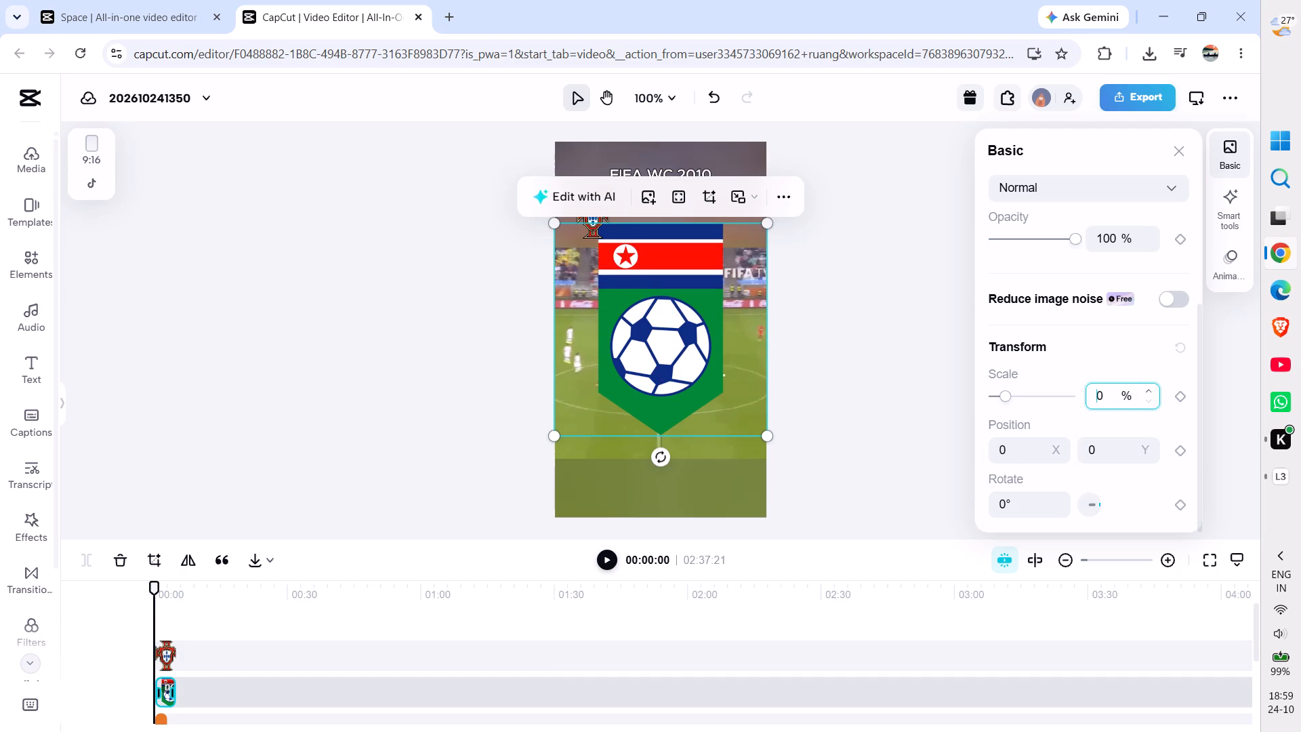
pyautogui.click(1110, 399)
pyautogui.press('BackSpace')
pyautogui.press('BackSpace')
pyautogui.press('BackSpace')
pyautogui.press('1')
pyautogui.press('8')
pyautogui.press('Return')
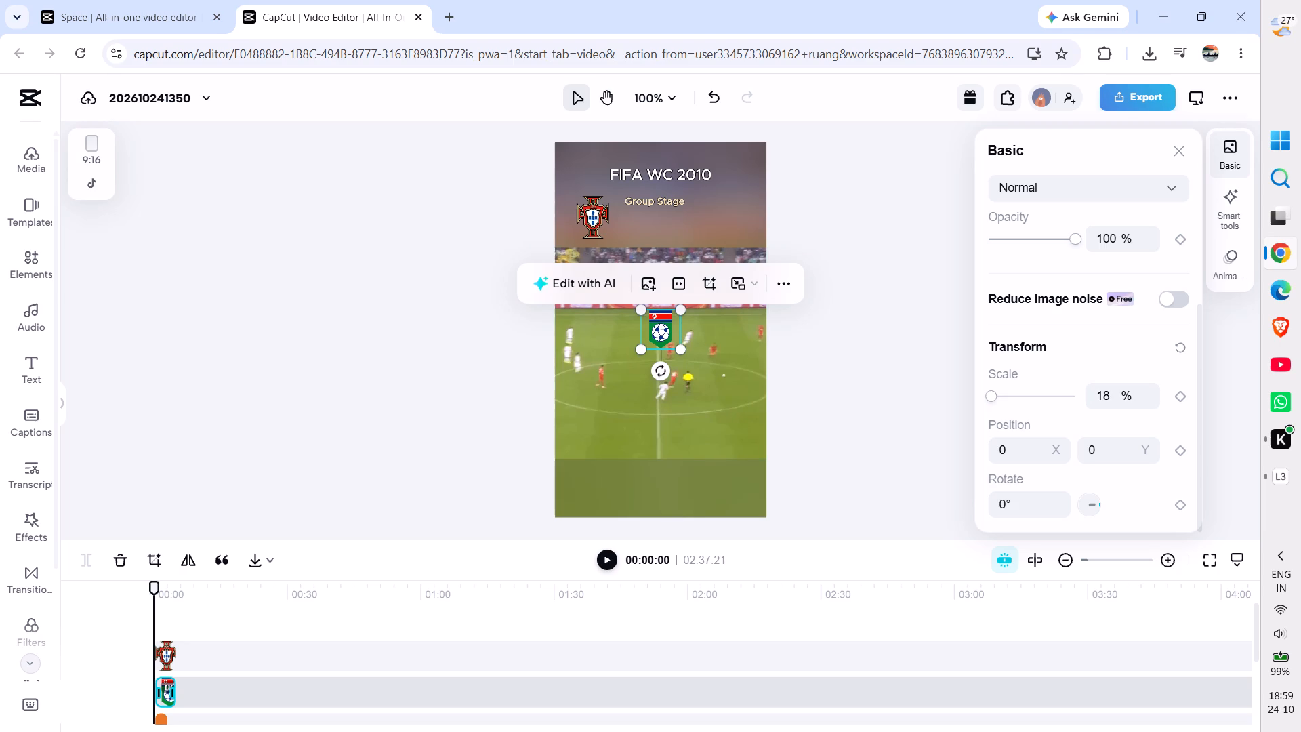
pyautogui.moveTo(660, 333); pyautogui.dragTo(730, 228)
pyautogui.click(325, 338)
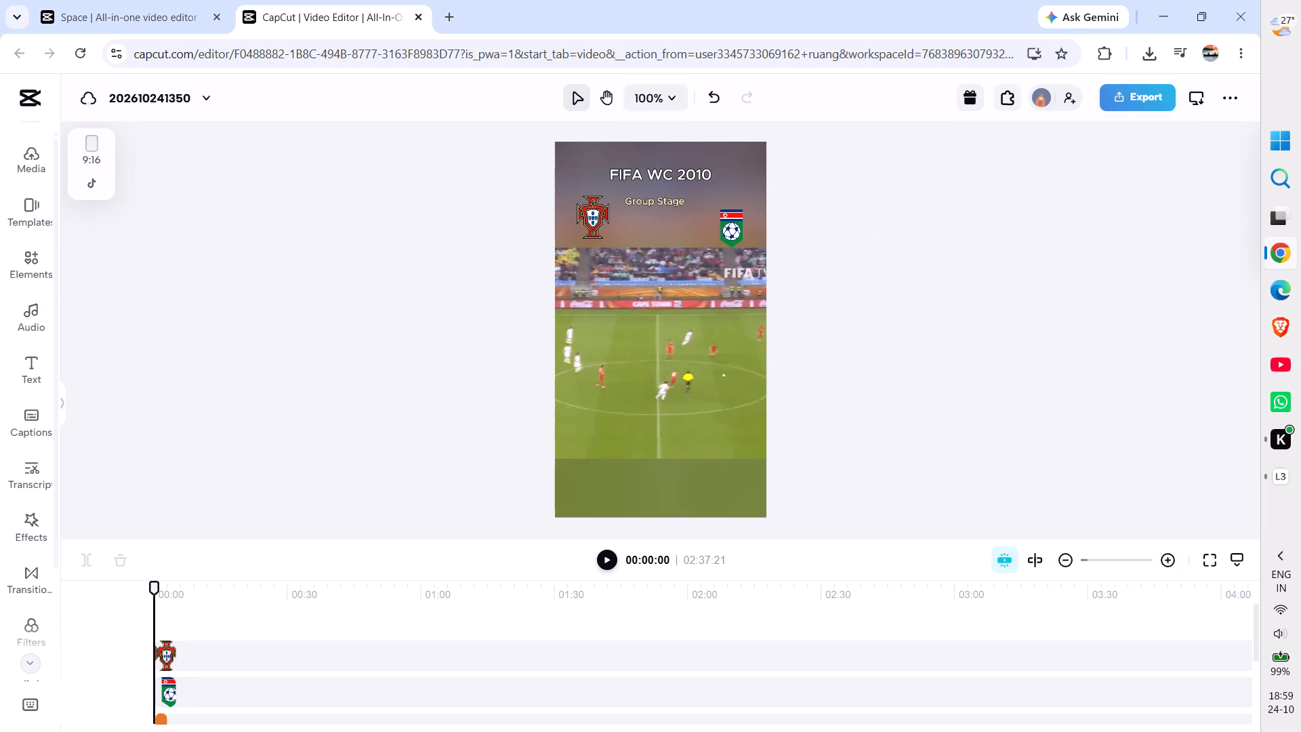
# Move the Portugal crest slightly outward and down so its base rests on the footage's top edge.
pyautogui.click(657, 94)
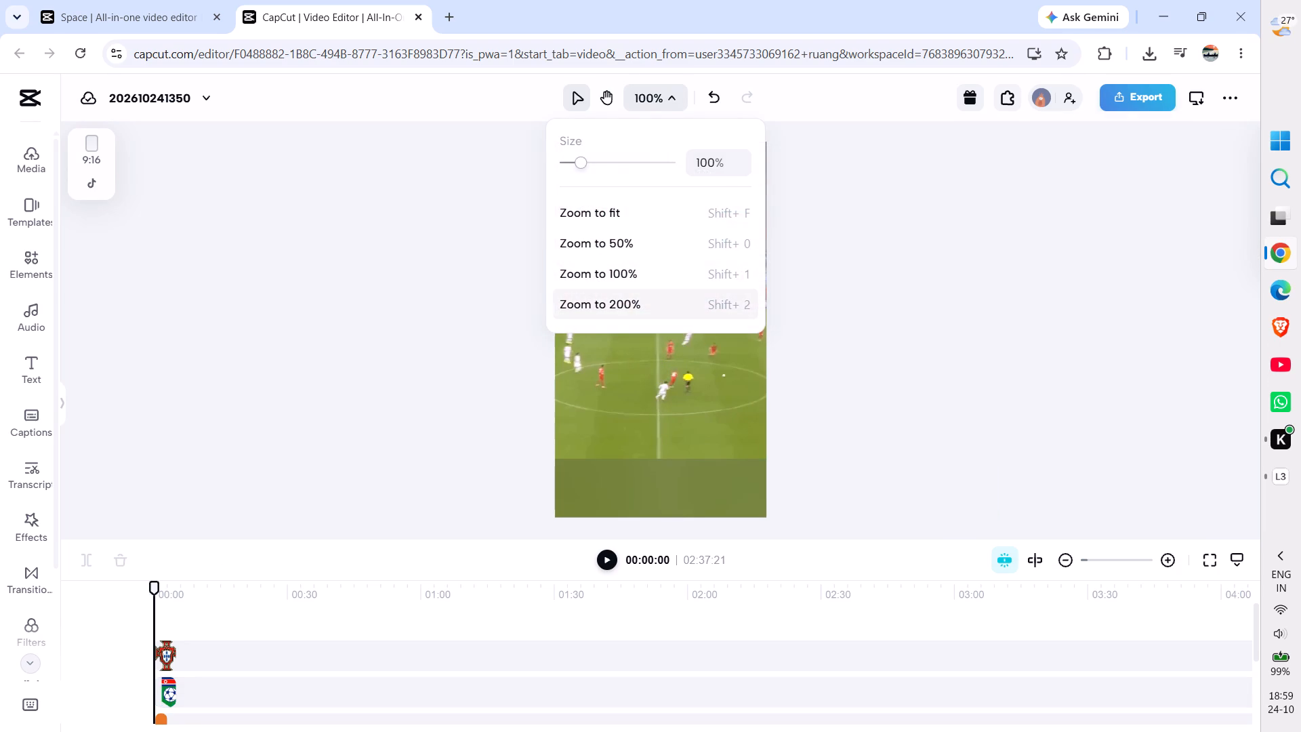
pyautogui.click(655, 312)
pyautogui.click(221, 371)
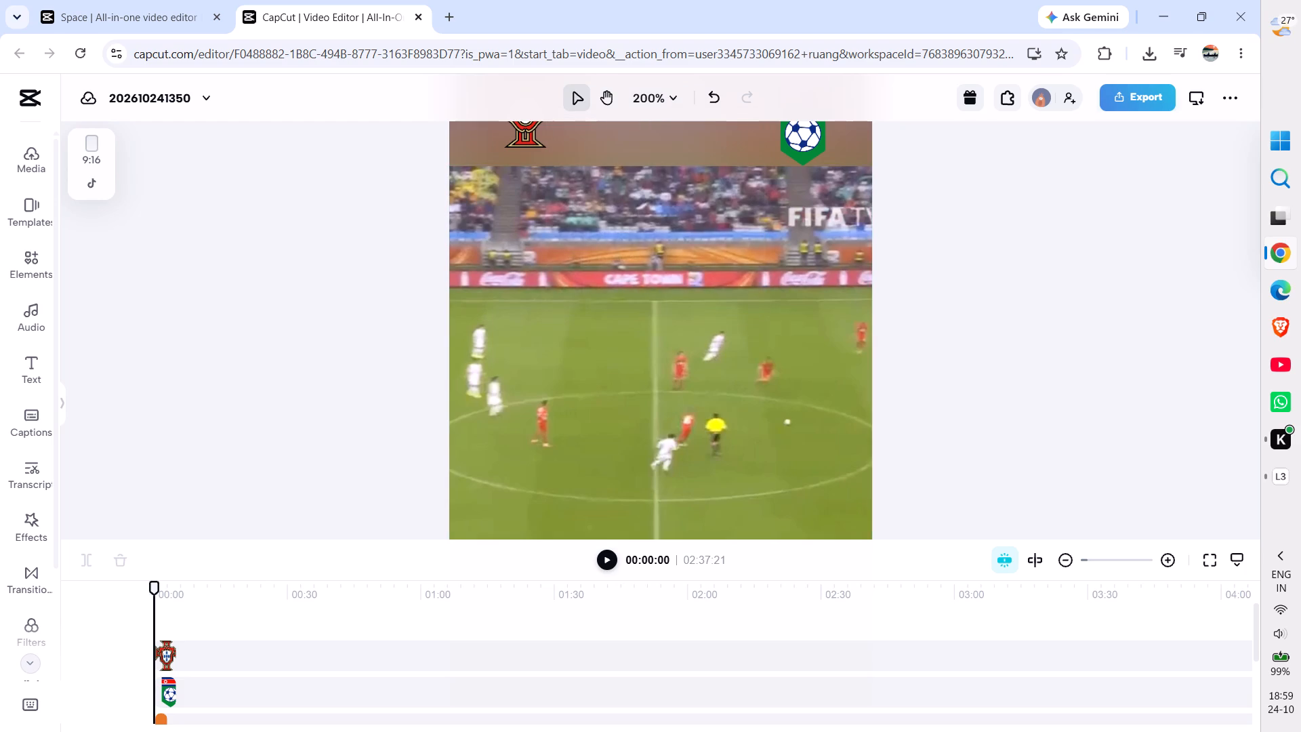
pyautogui.scroll(5, 314, 366)
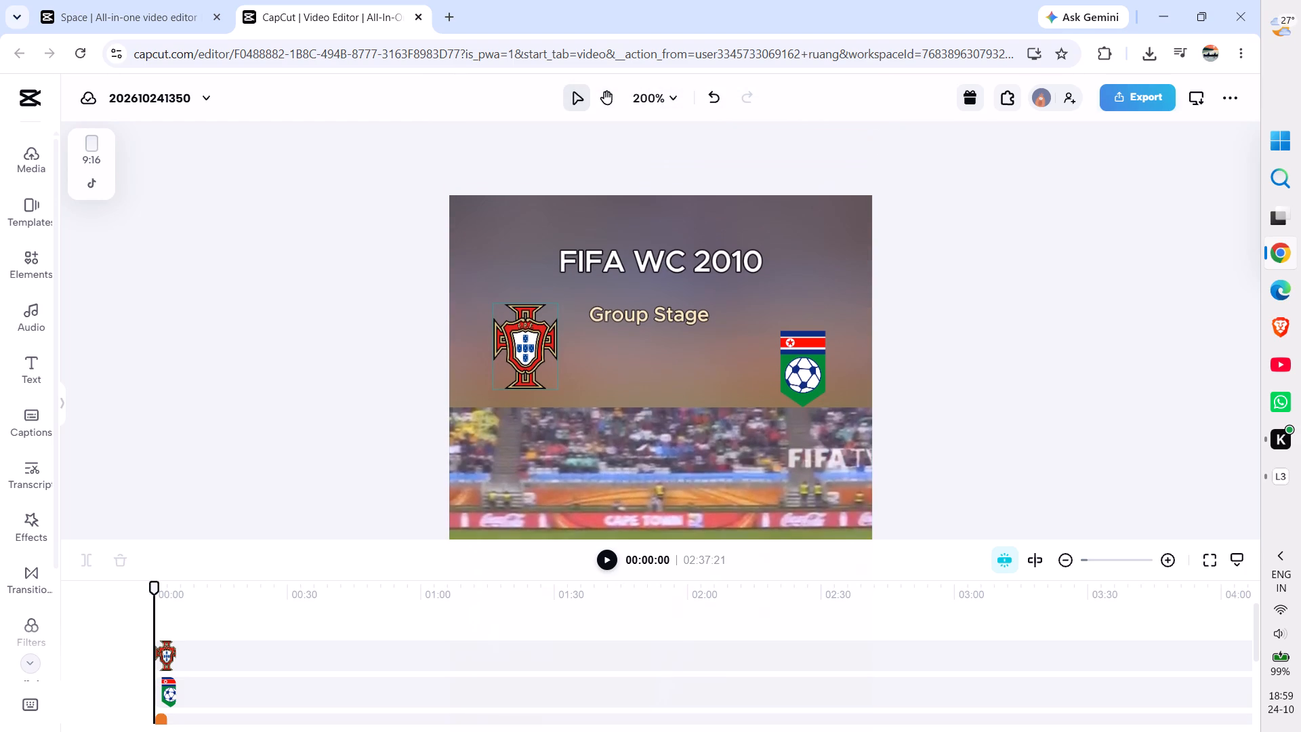
pyautogui.moveTo(522, 344); pyautogui.dragTo(514, 366)
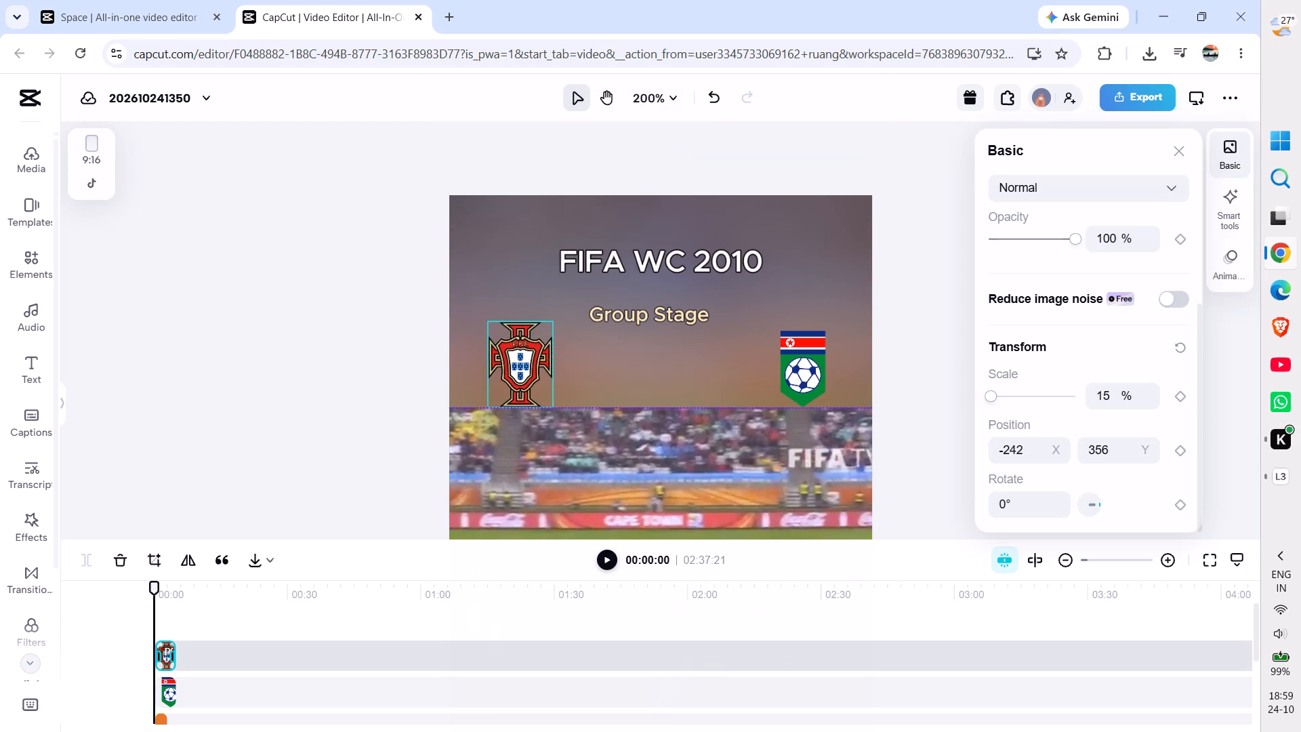
pyautogui.moveTo(514, 366); pyautogui.dragTo(509, 365)
pyautogui.click(307, 367)
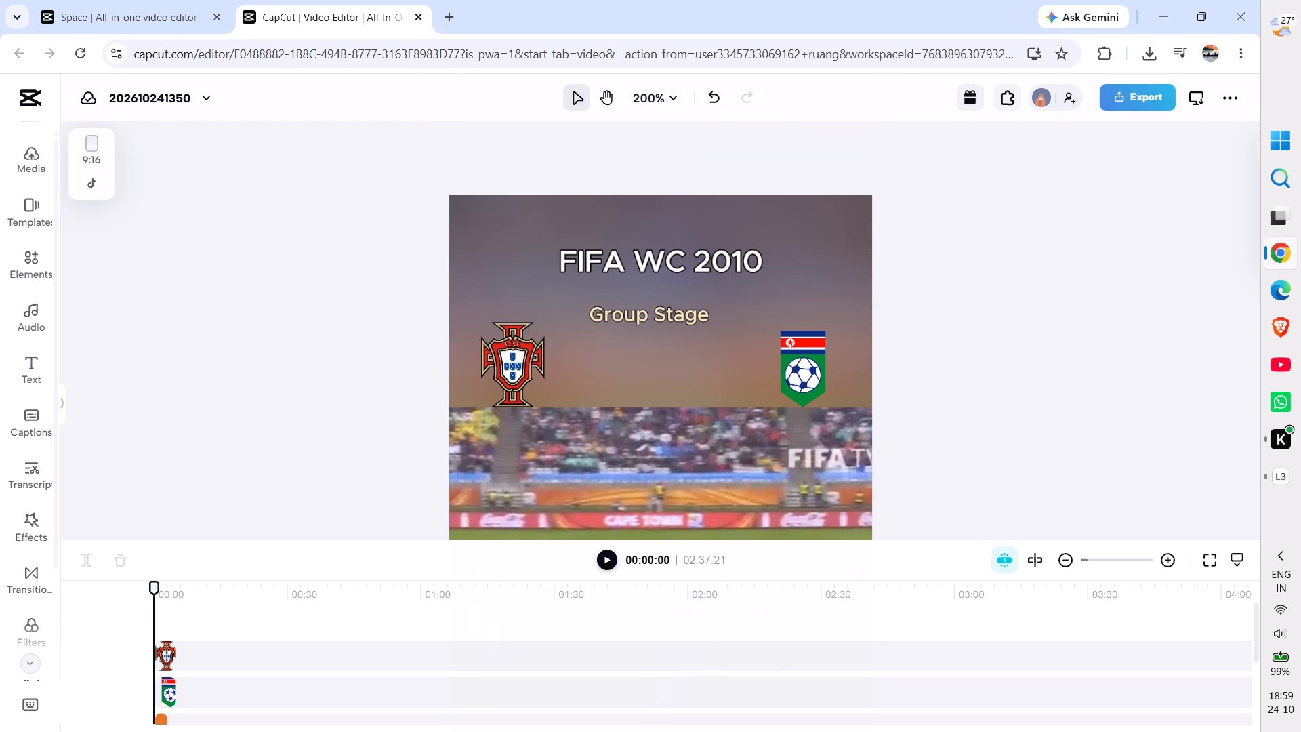
# Move the Group Stage heading up so it sits directly beneath the FIFA WC 2010 heading.
pyautogui.click(659, 314)
pyautogui.moveTo(659, 314); pyautogui.dragTo(663, 290)
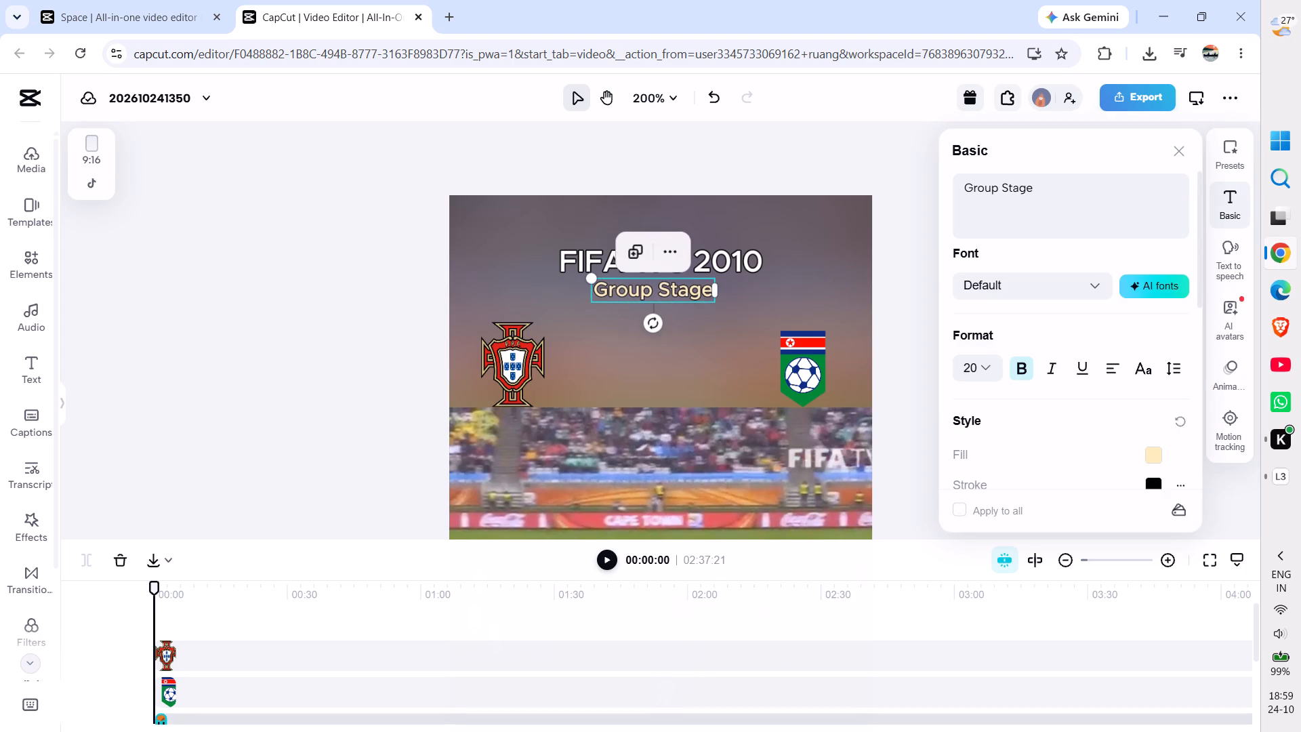
pyautogui.click(312, 331)
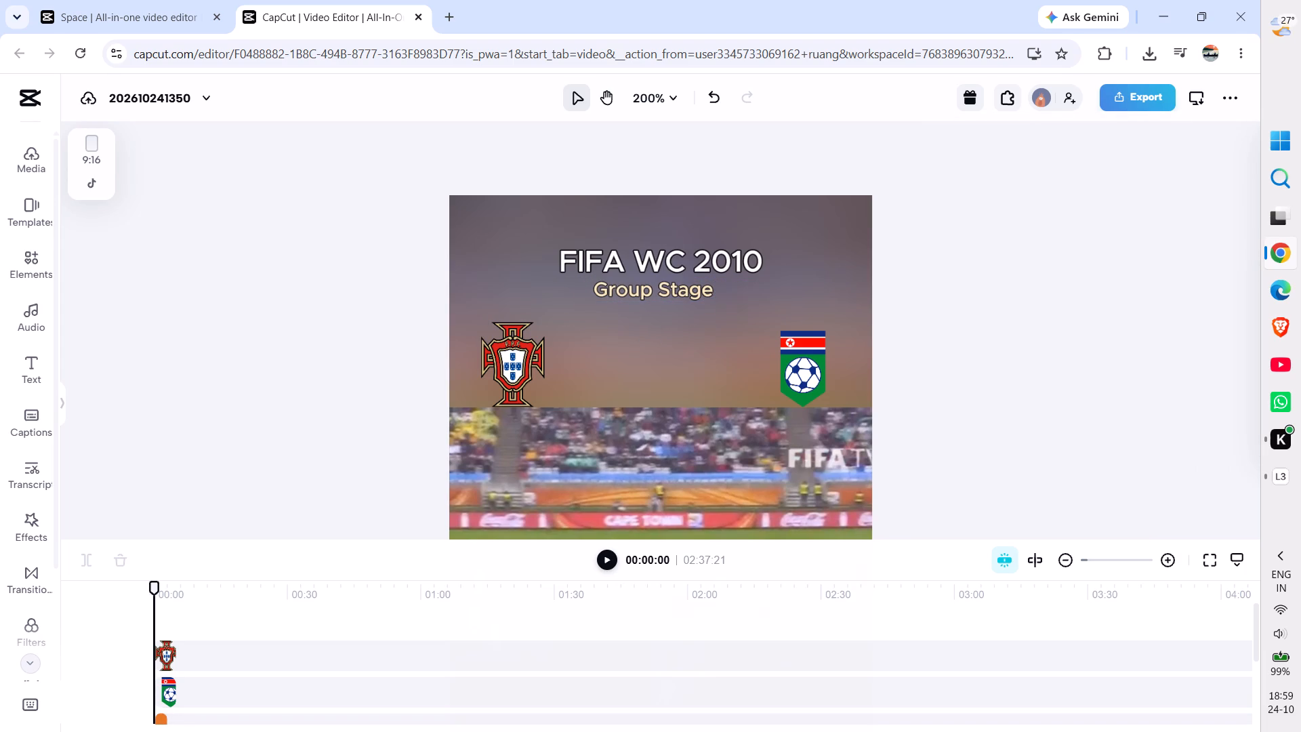
# Nudge the Korea DPR crest slightly outward, keeping its base on the footage's top edge opposite the Portugal crest.
pyautogui.click(792, 344)
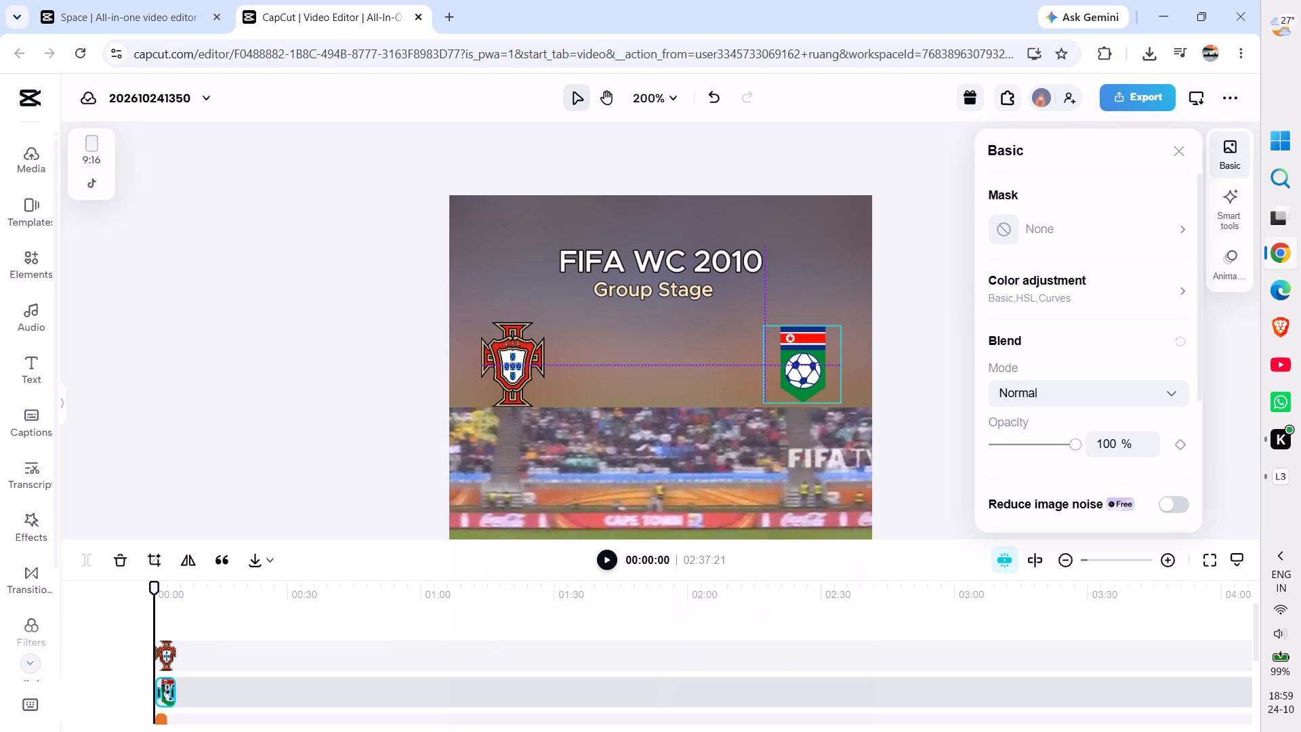
pyautogui.click(798, 342)
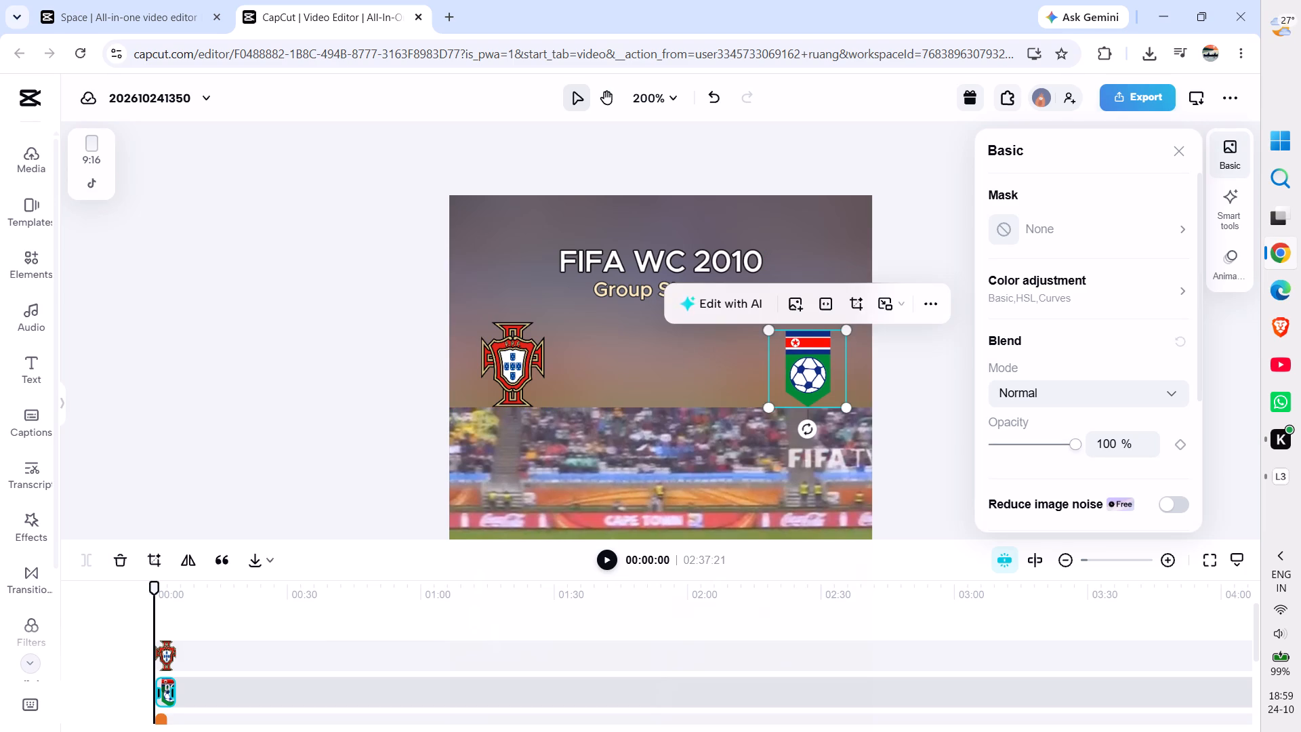
# Add a heading reading 0 - 0 and place it in the blurred band between the two team crests.
pyautogui.click(337, 311)
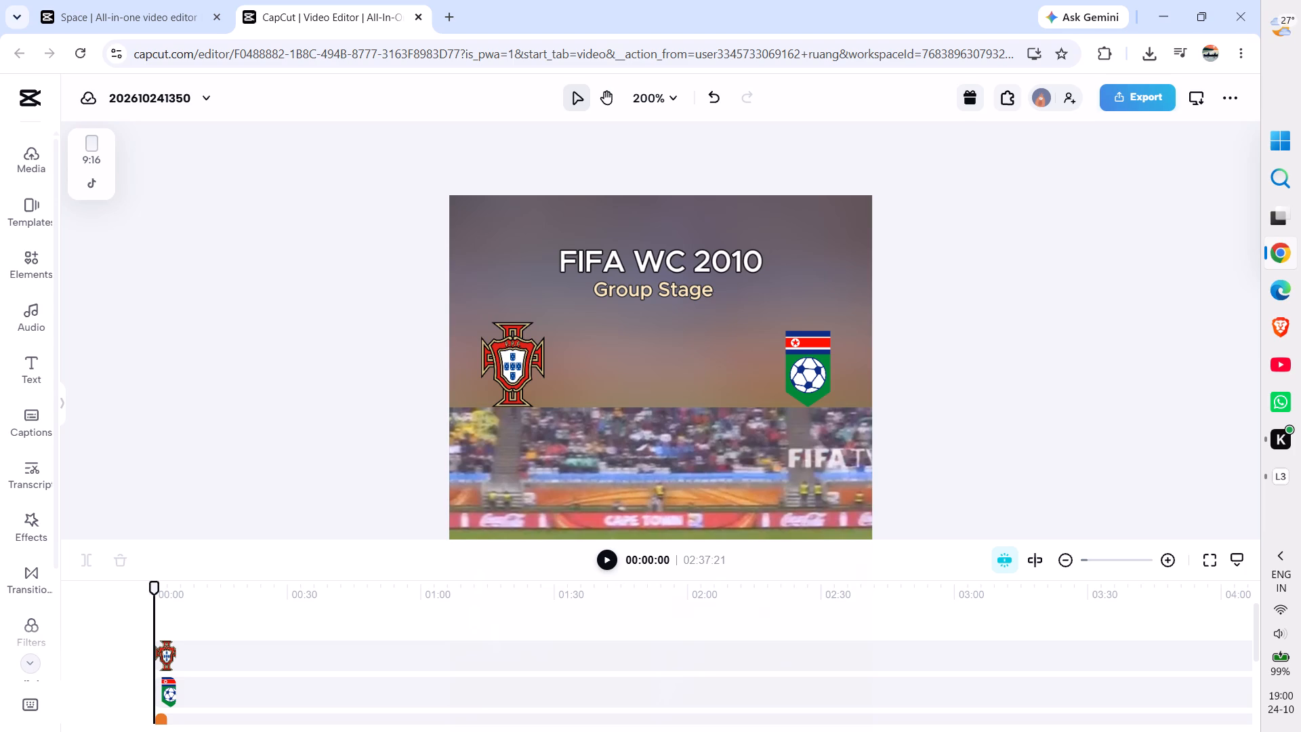
pyautogui.click(28, 352)
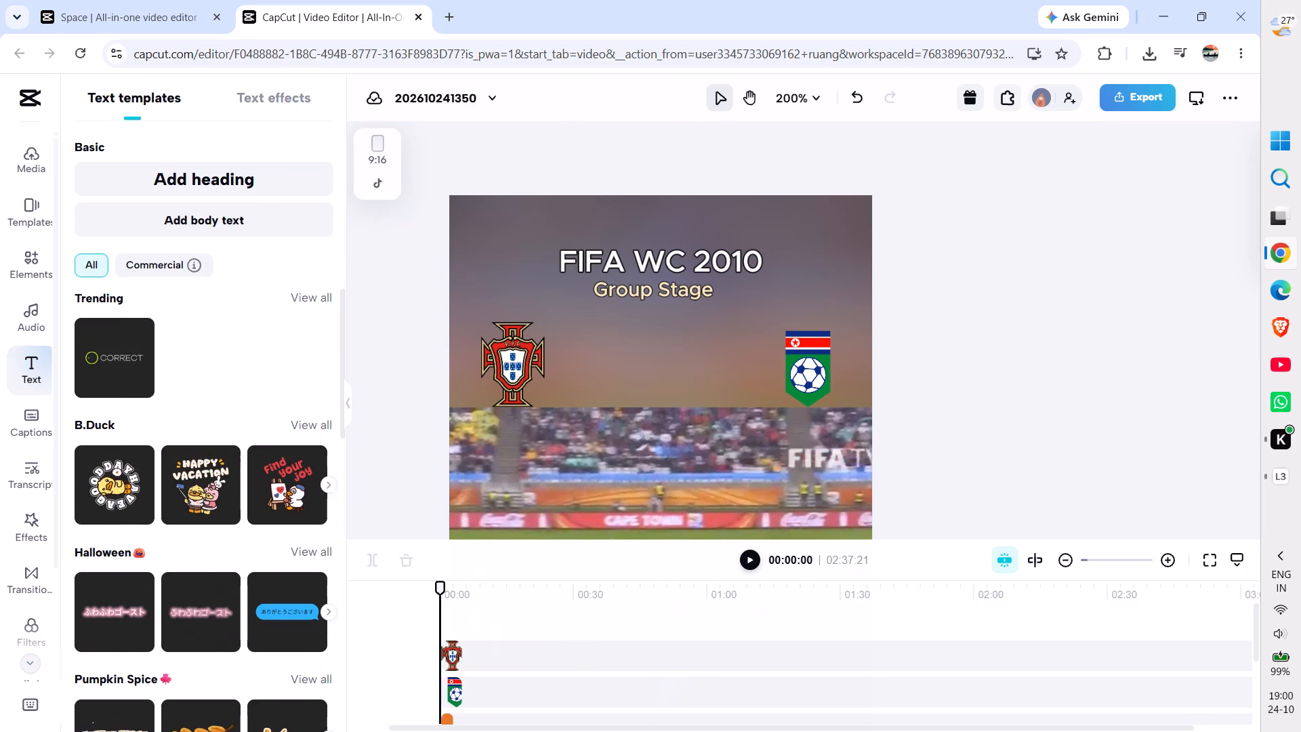
pyautogui.click(209, 178)
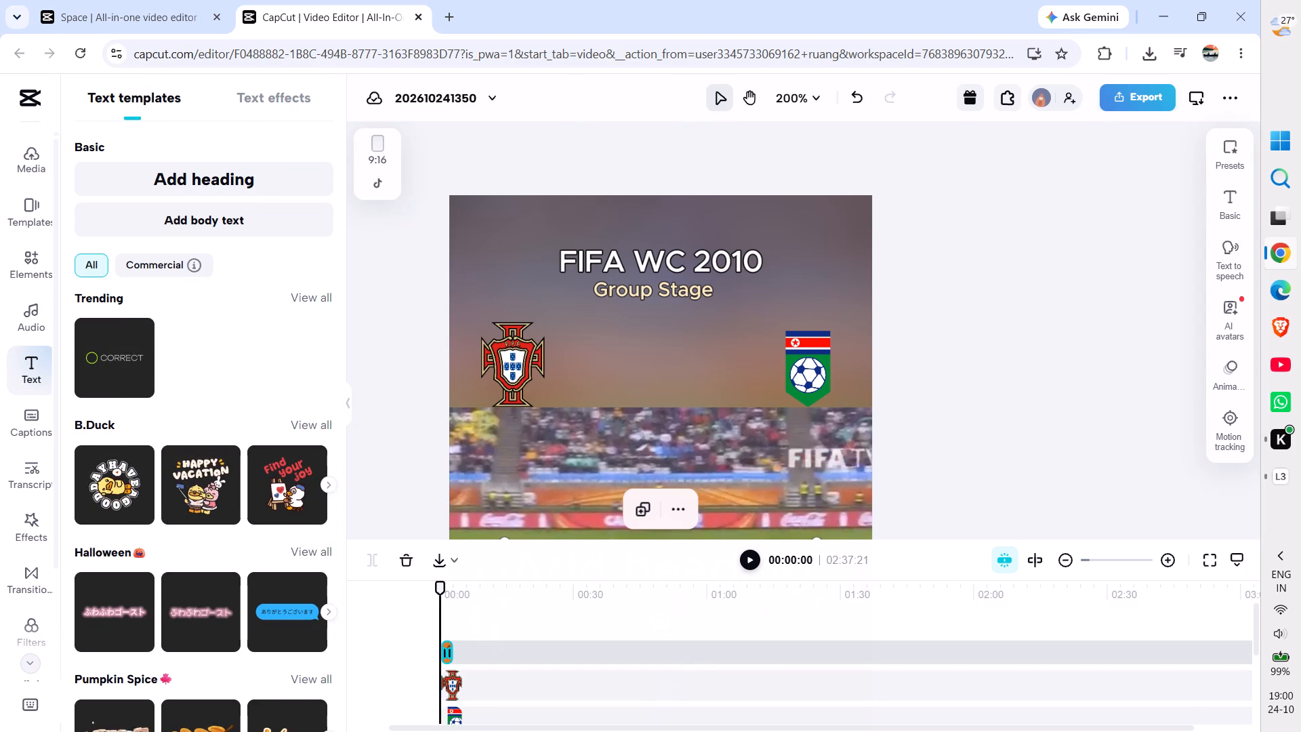
pyautogui.click(1225, 207)
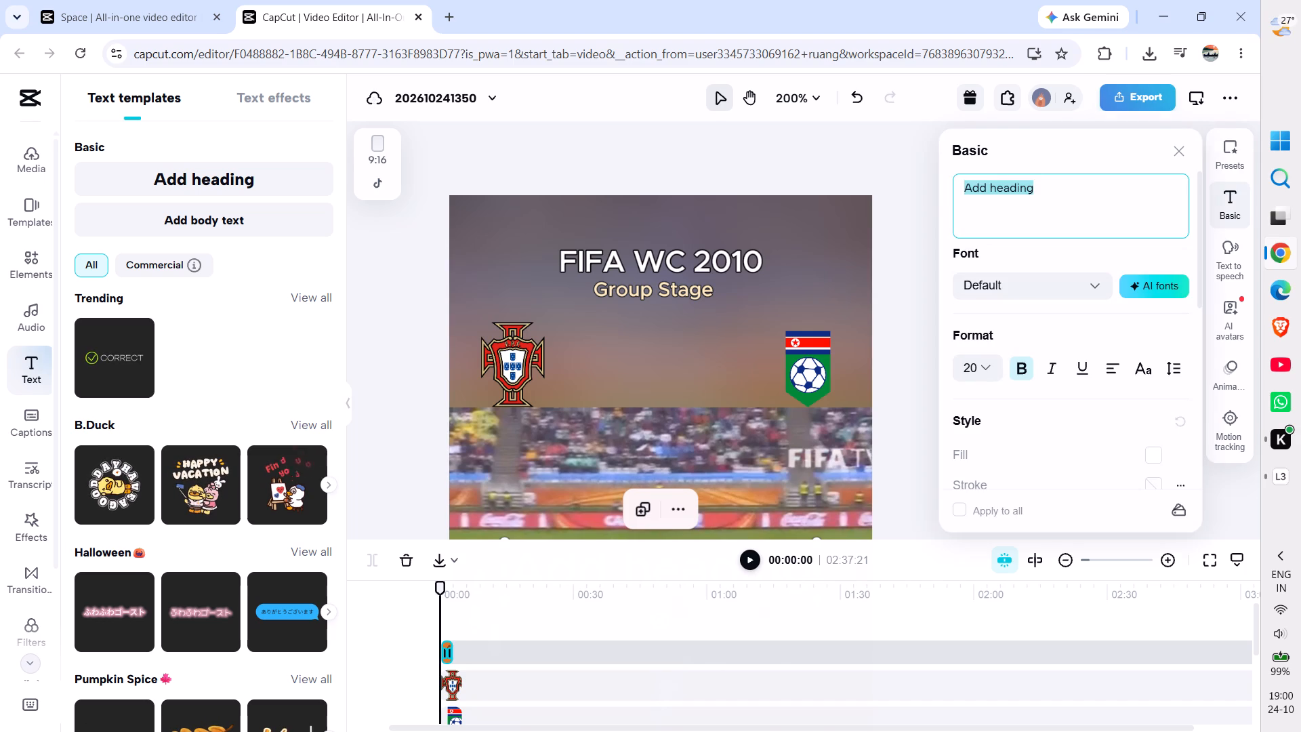
pyautogui.click(1091, 187)
pyautogui.press('BackSpace')
pyautogui.press('BackSpace')
pyautogui.press('BackSpace')
pyautogui.press('BackSpace')
pyautogui.press('BackSpace')
pyautogui.press('BackSpace')
pyautogui.press('BackSpace')
pyautogui.press('BackSpace')
pyautogui.press('BackSpace')
pyautogui.press('BackSpace')
pyautogui.press('BackSpace')
pyautogui.press('BackSpace')
pyautogui.press('BackSpace')
pyautogui.press('BackSpace')
pyautogui.press('BackSpace')
pyautogui.press('BackSpace')
pyautogui.press('BackSpace')
pyautogui.press('BackSpace')
pyautogui.press('BackSpace')
pyautogui.press('BackSpace')
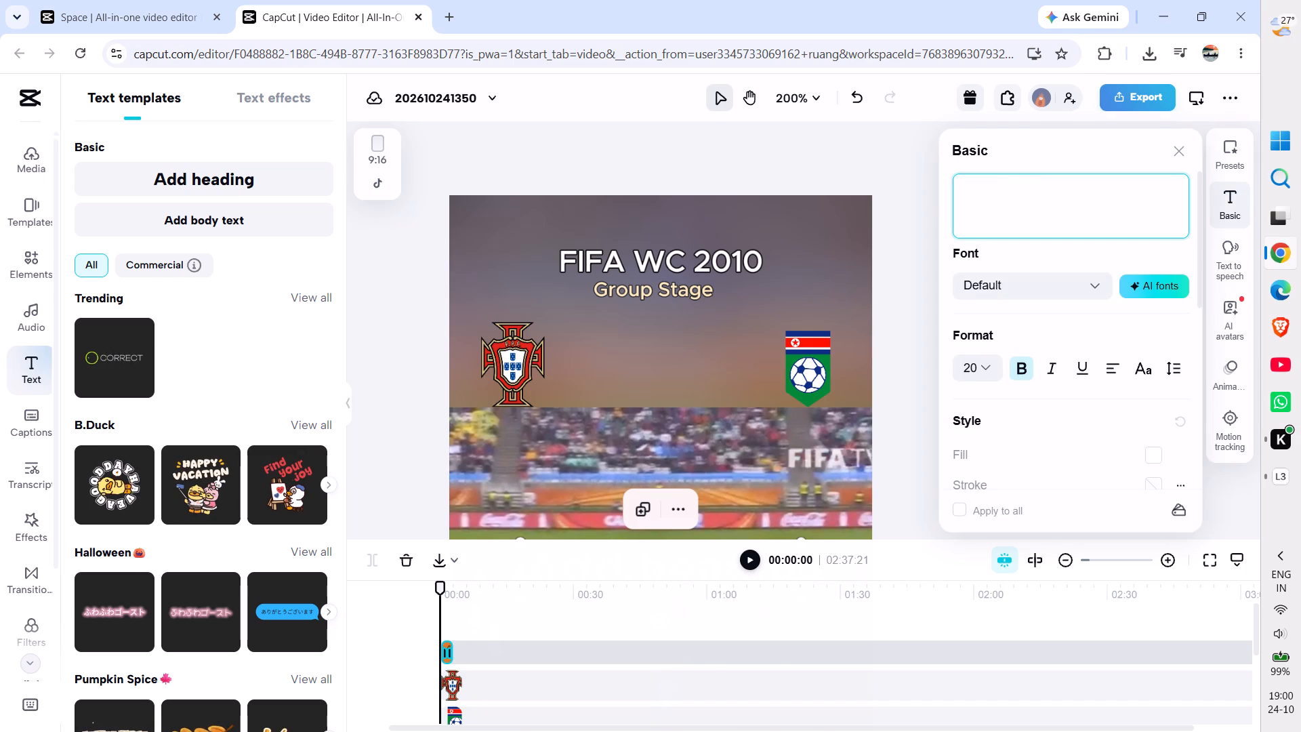
pyautogui.write('0 - 0')
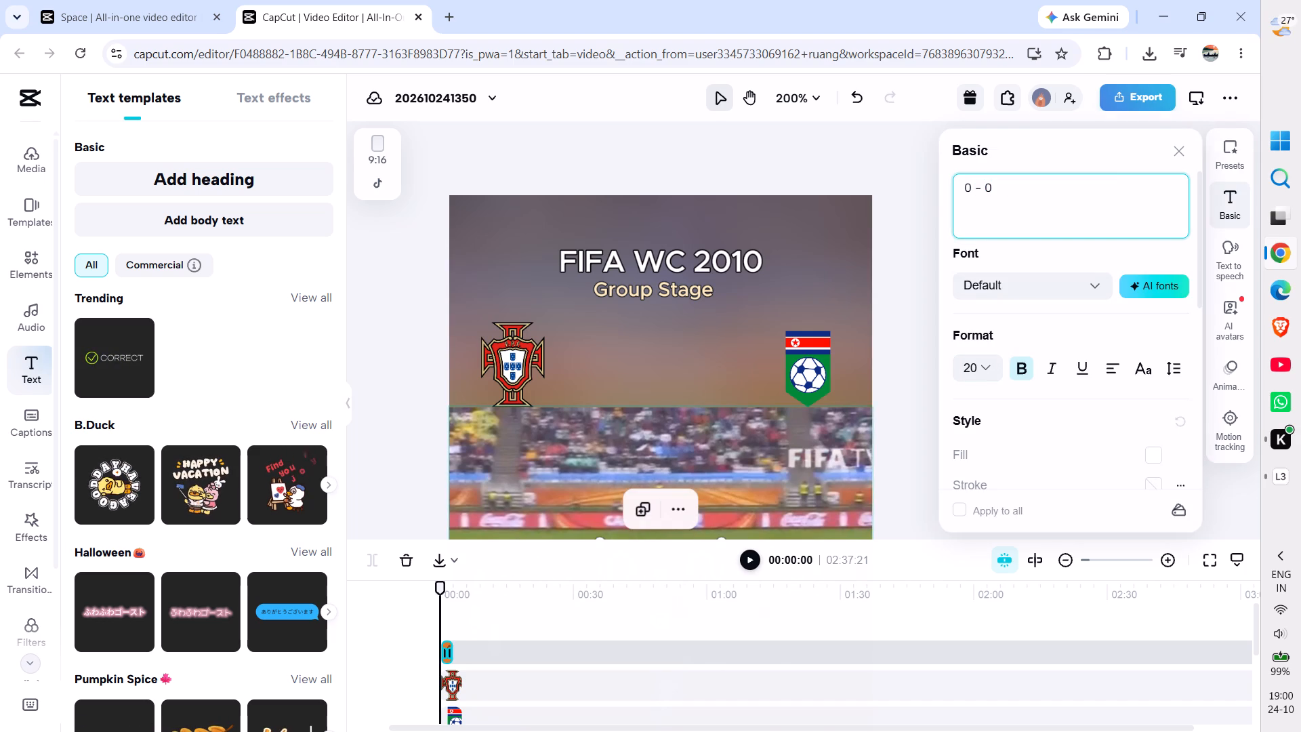
pyautogui.scroll(-1, 746, 468)
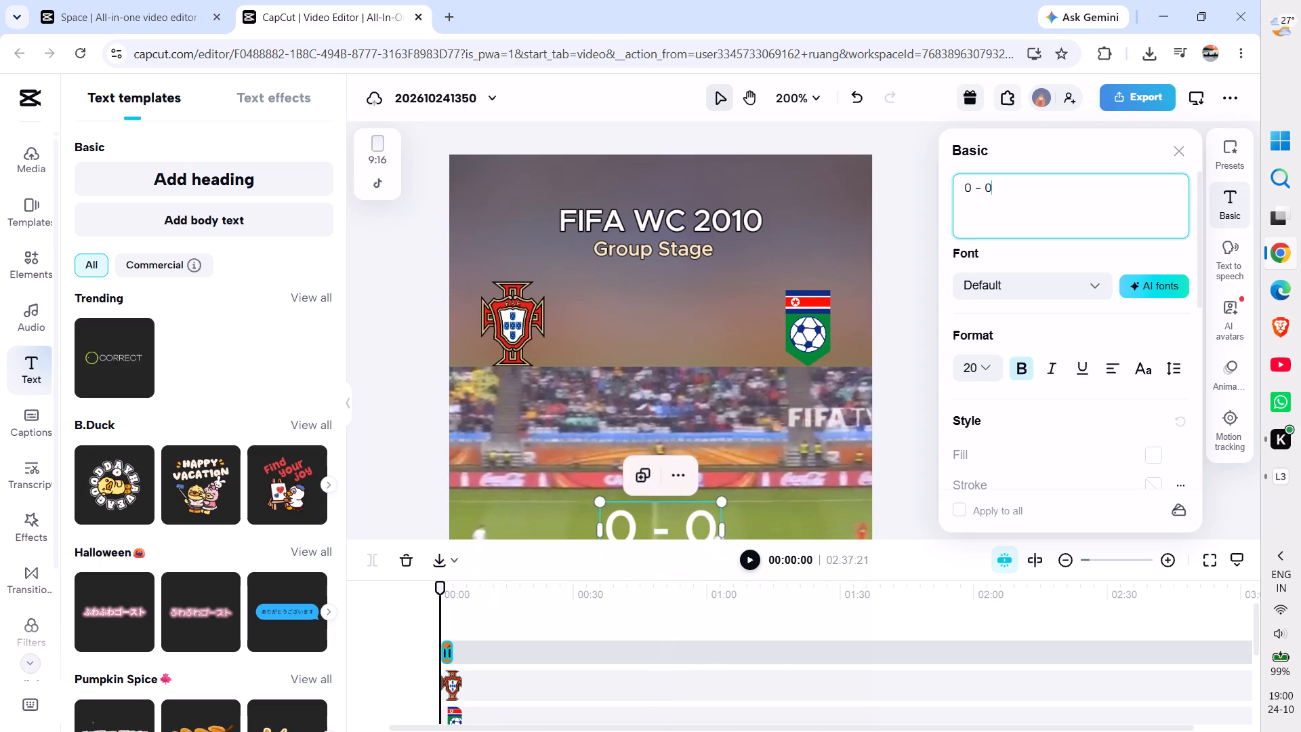
pyautogui.moveTo(693, 515); pyautogui.dragTo(680, 300)
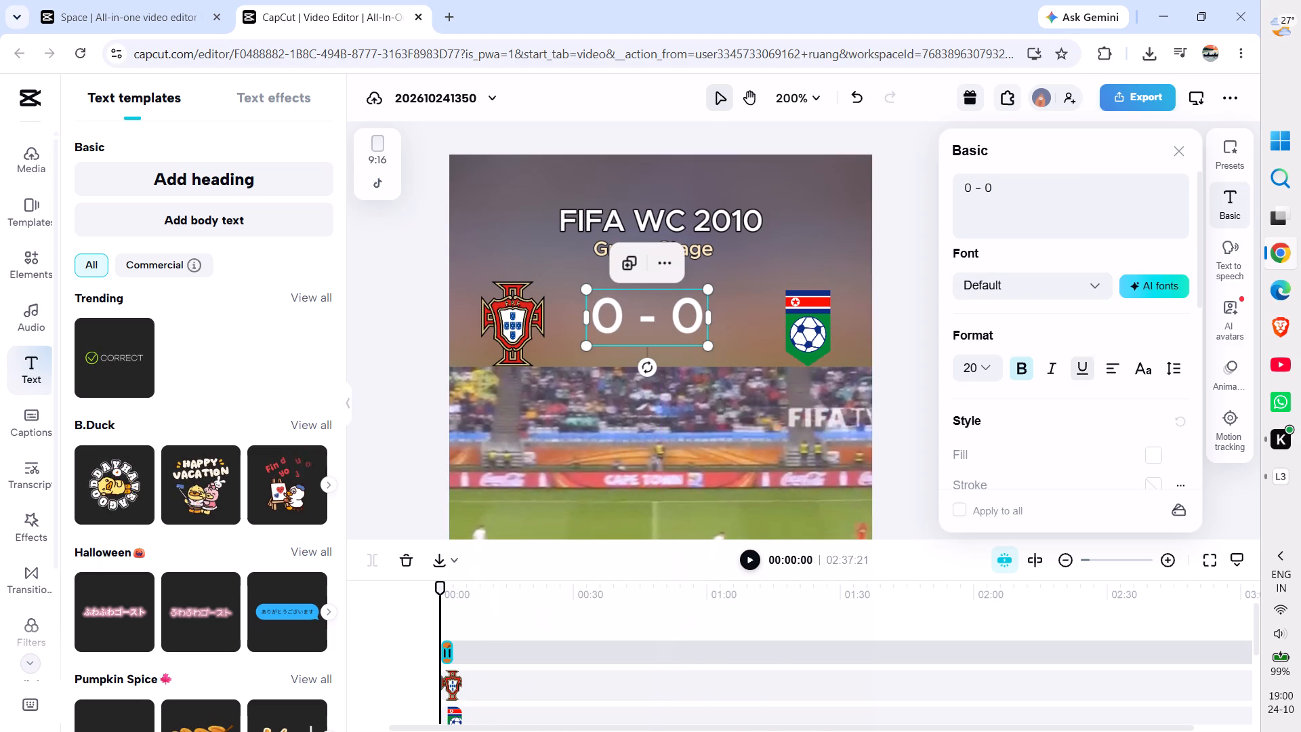
# Apply the white text preset with a black outline to the 0 - 0 score.
pyautogui.click(1226, 166)
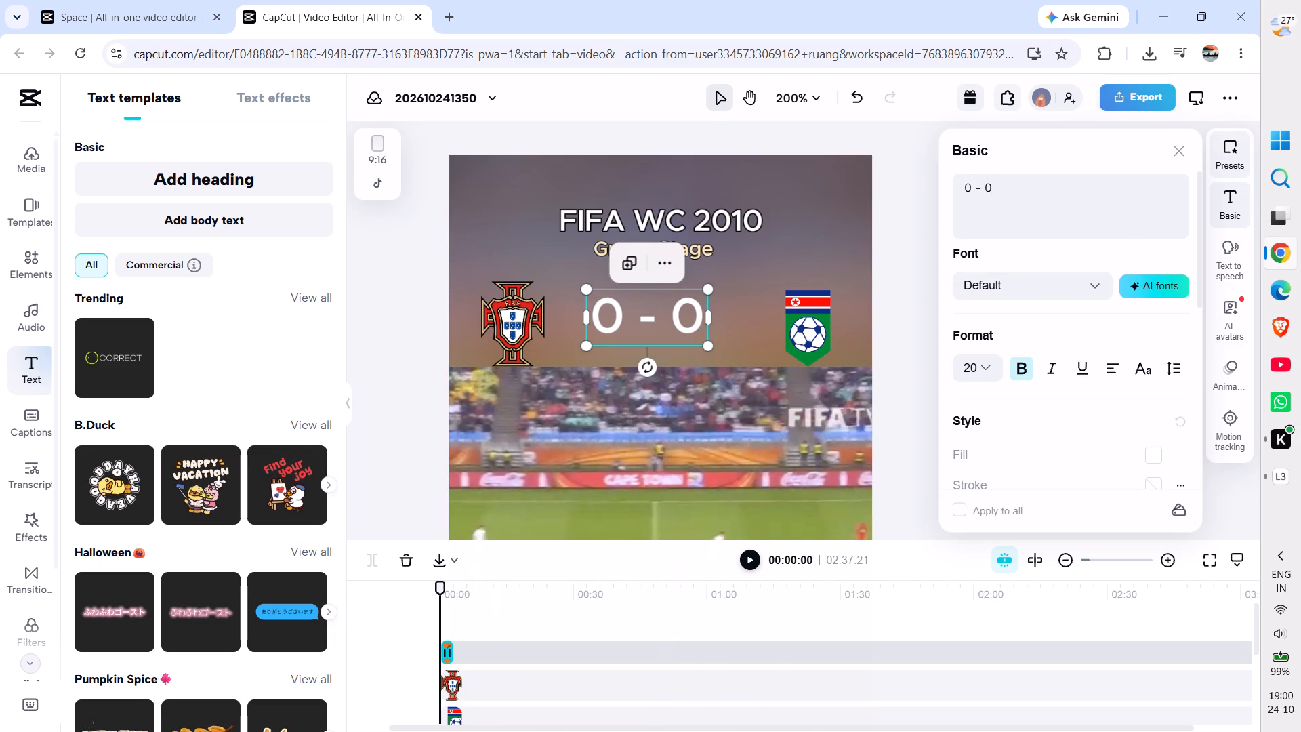
pyautogui.click(1006, 279)
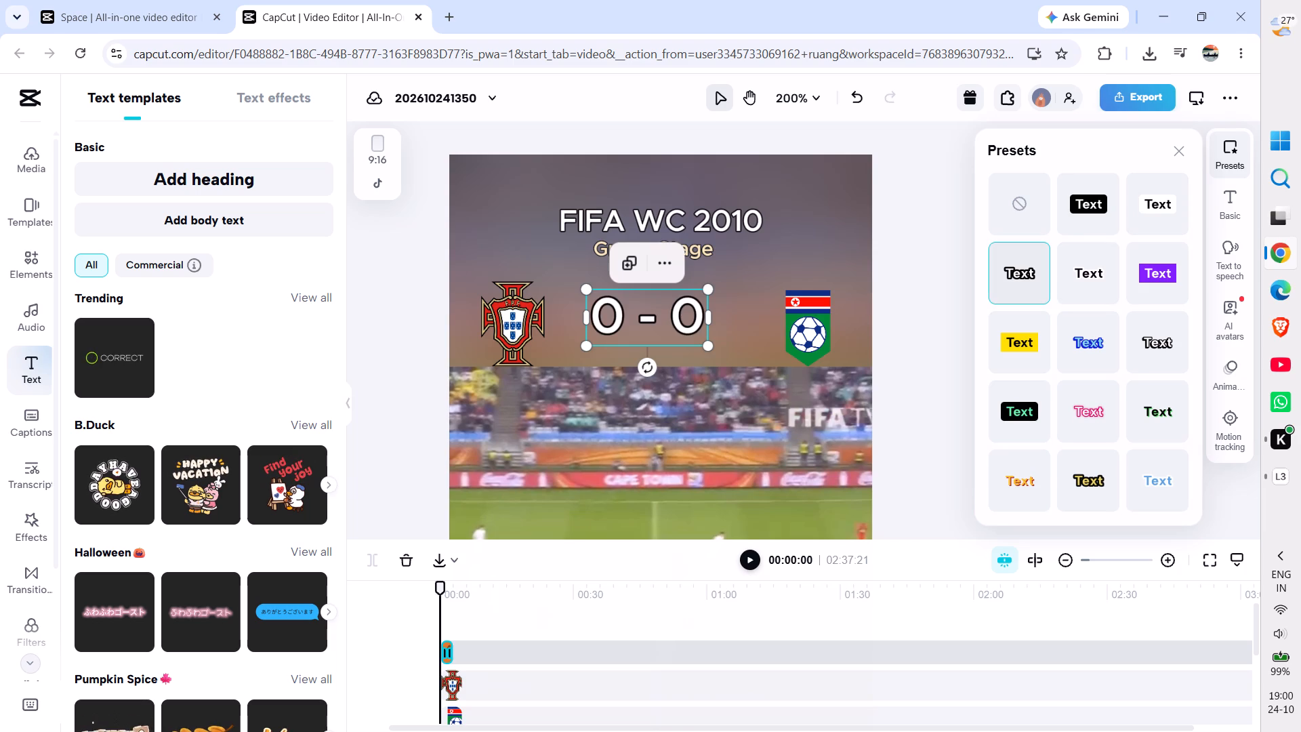
pyautogui.click(928, 274)
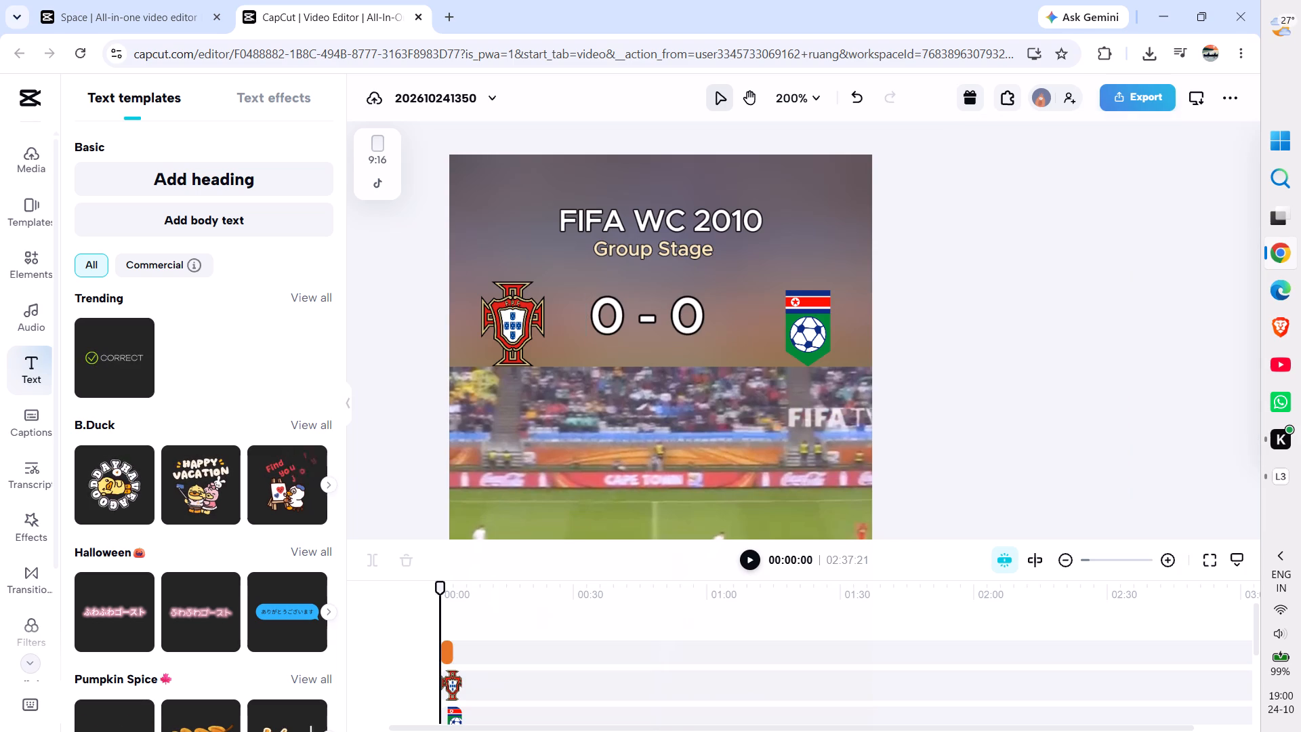
# Scale the 0 - 0 score text to 120%.
pyautogui.click(660, 329)
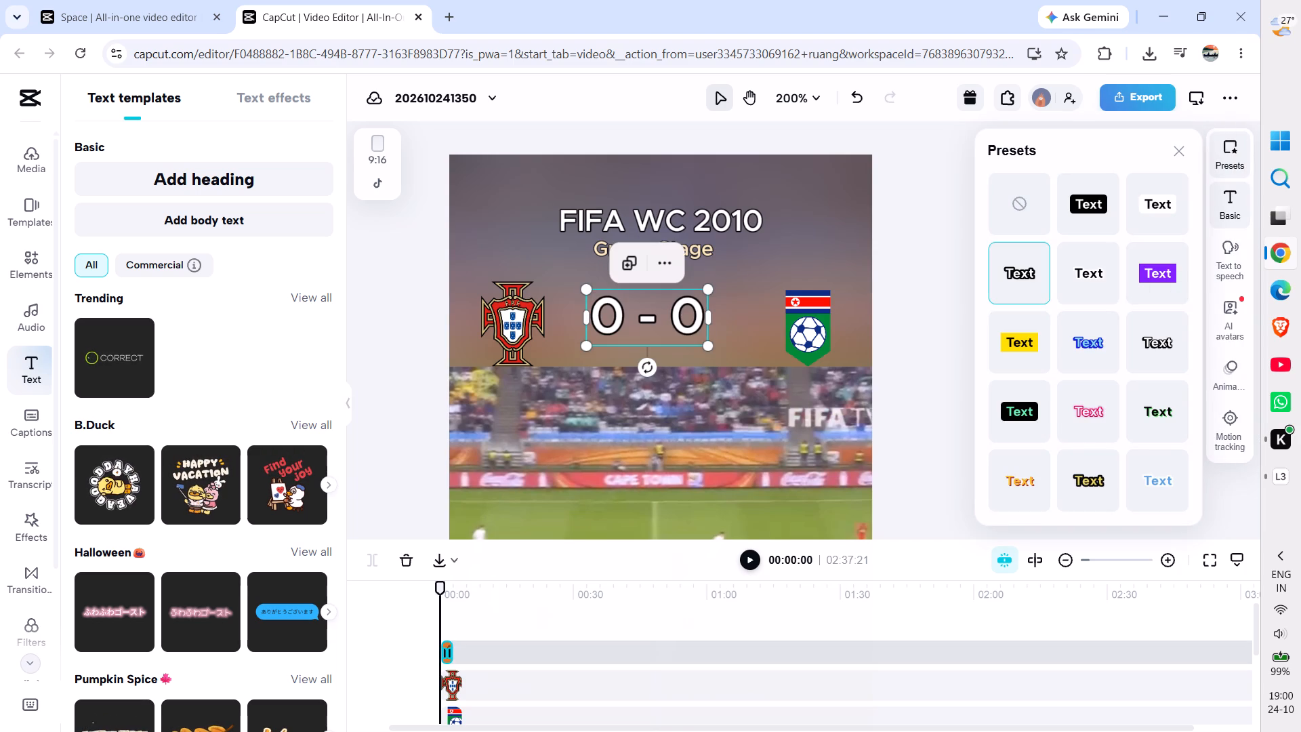
pyautogui.click(1222, 220)
pyautogui.scroll(-4, 1096, 415)
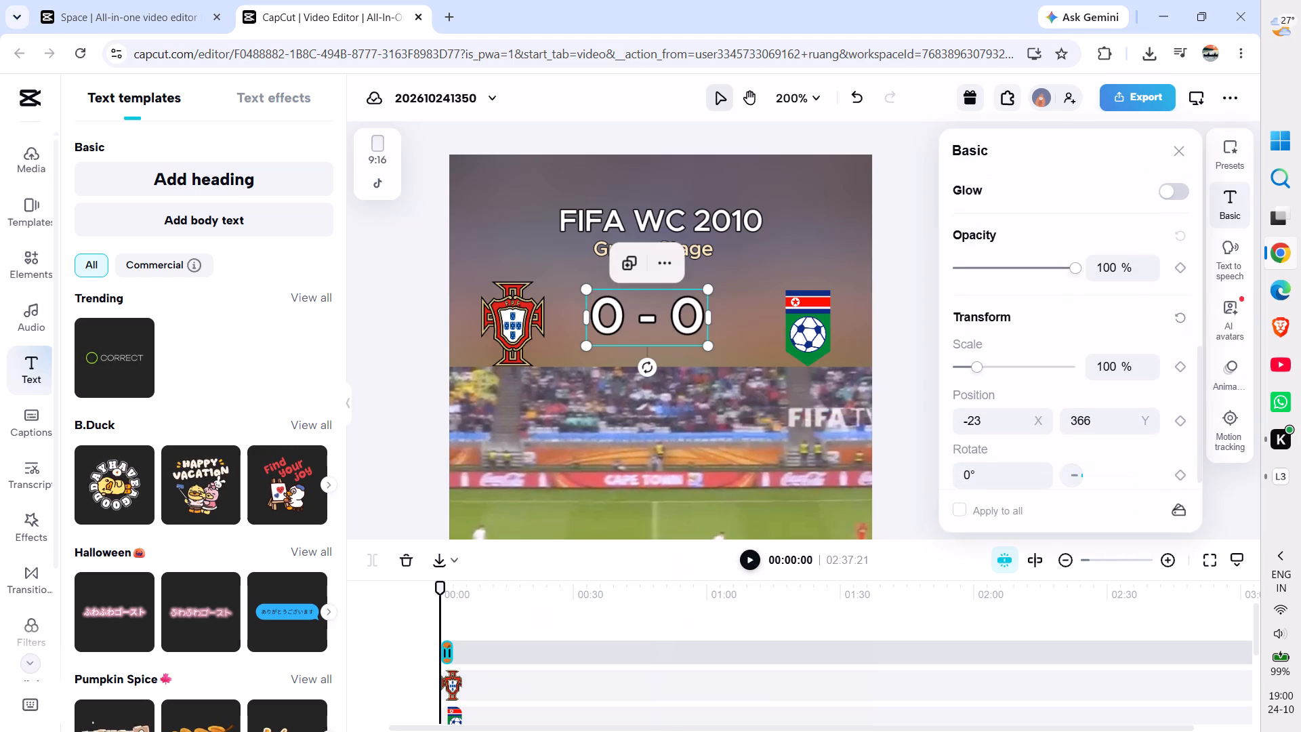
pyautogui.click(1104, 369)
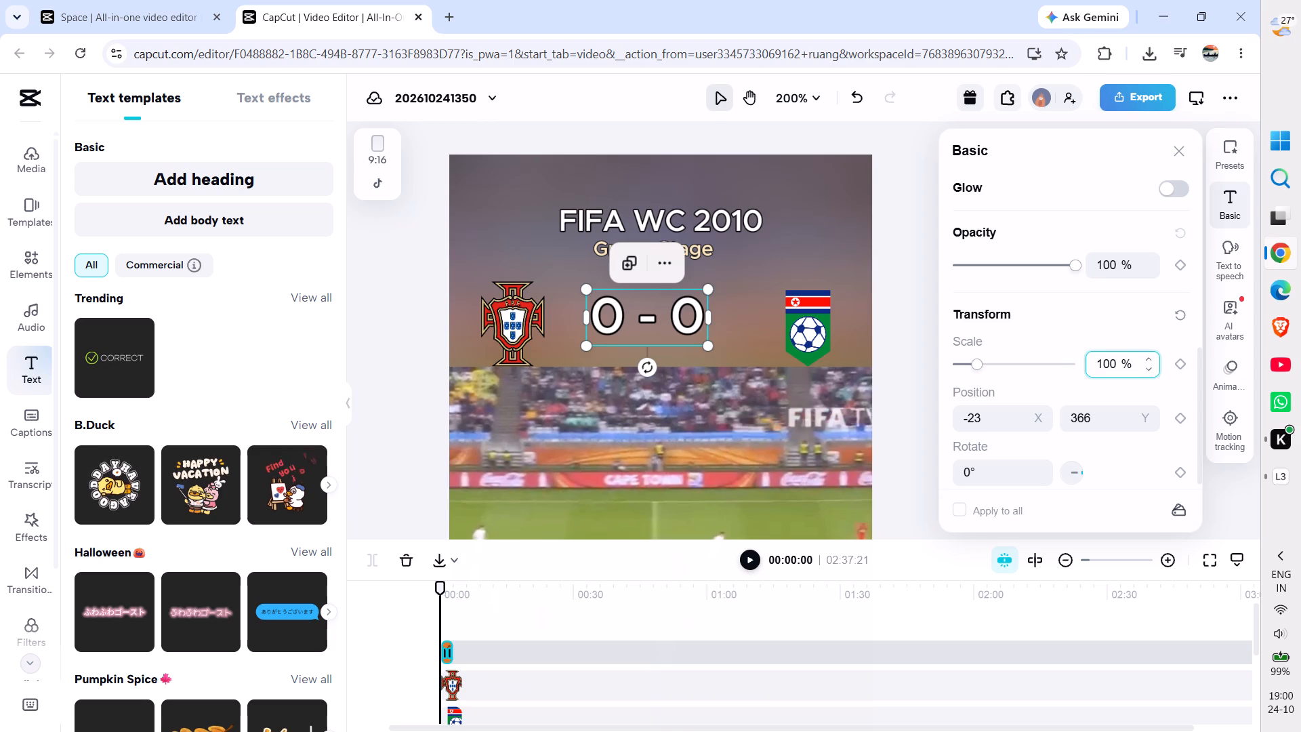
pyautogui.click(1110, 369)
pyautogui.press('BackSpace')
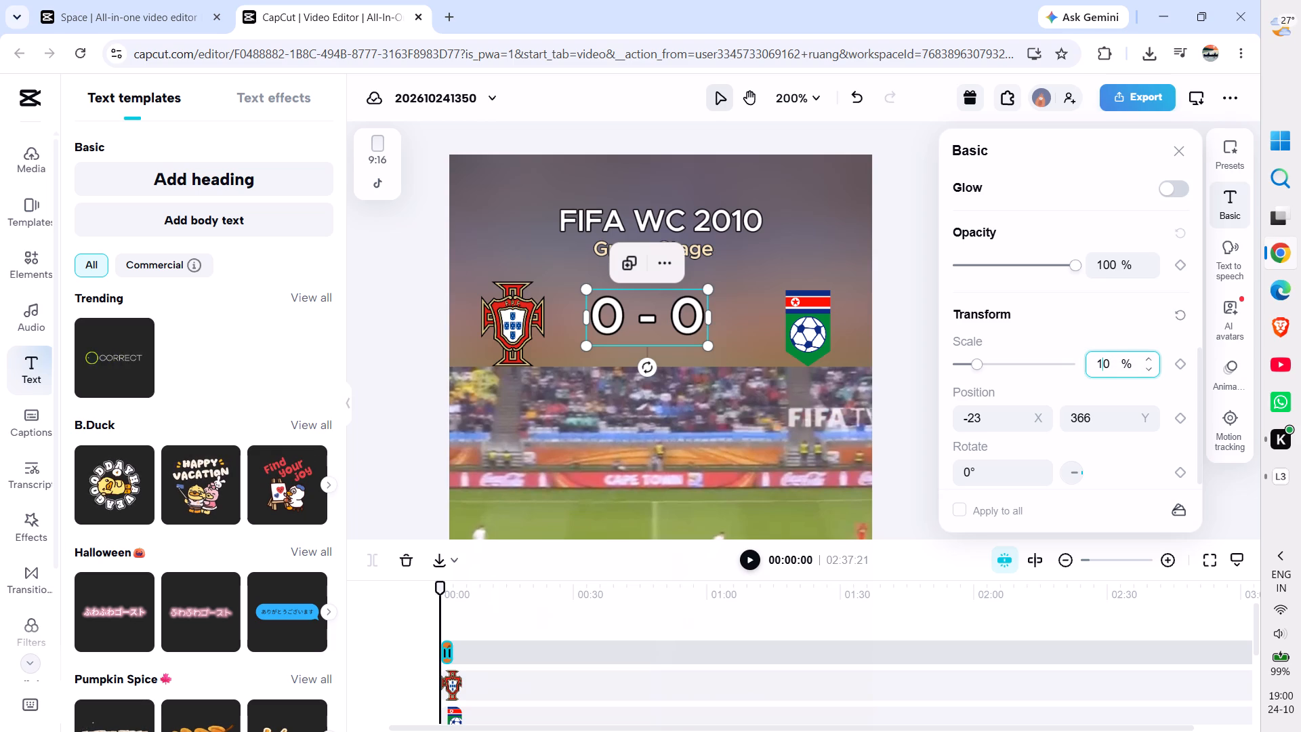
pyautogui.press('2')
pyautogui.press('Return')
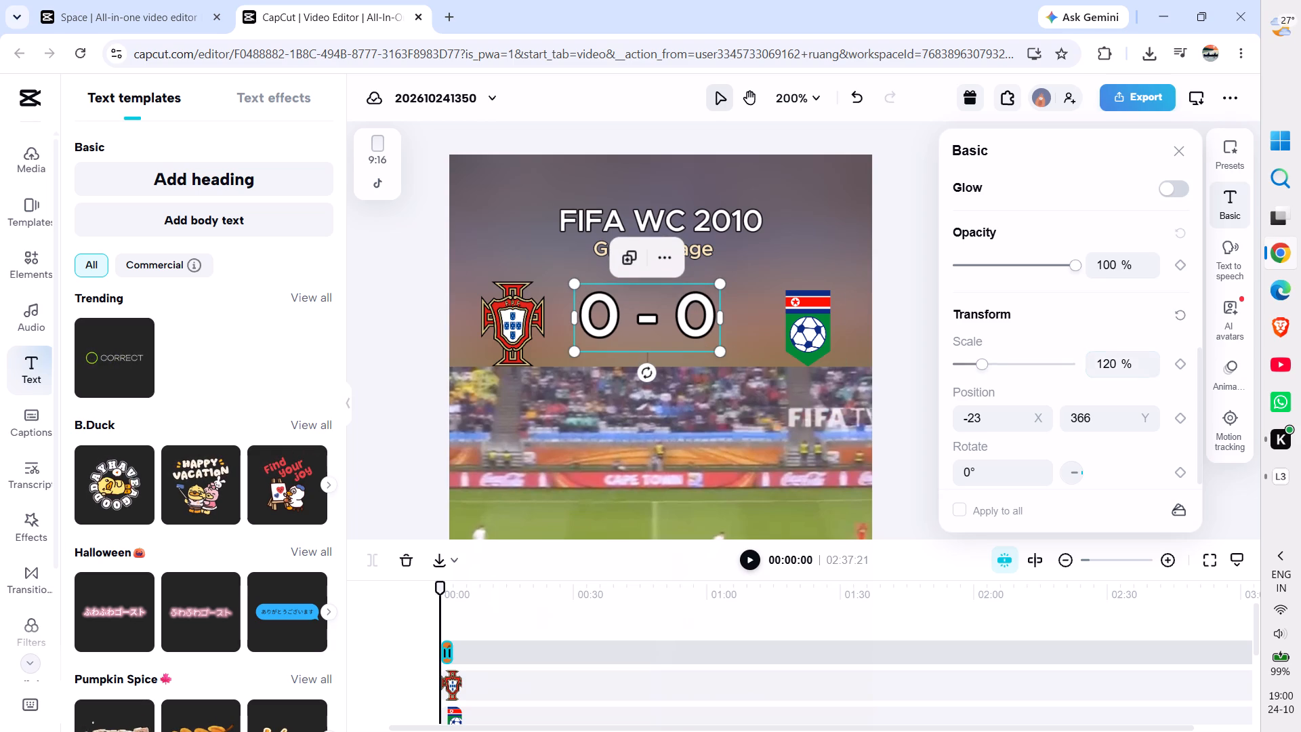
# Move the 0 - 0 score to about X 6, Y 348, level with the crests and near the frame's centre line.
pyautogui.moveTo(661, 318); pyautogui.dragTo(670, 325)
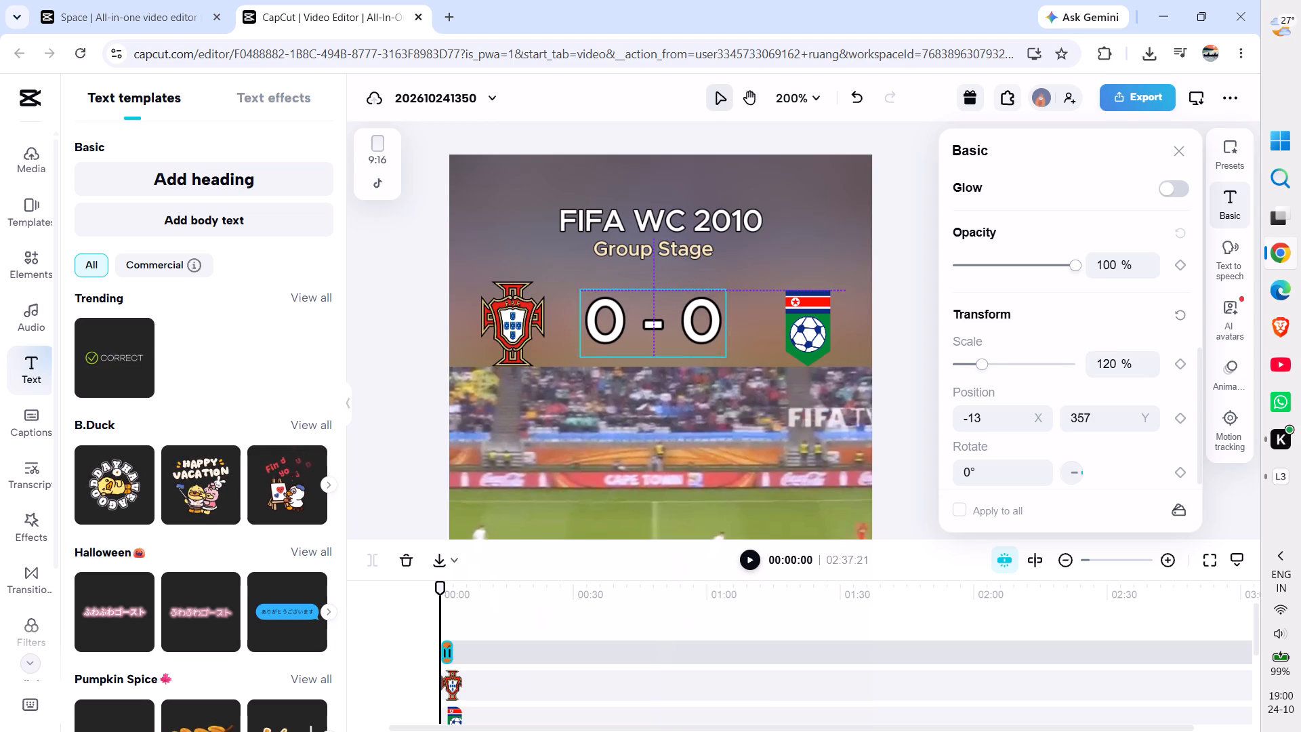
pyautogui.moveTo(670, 325); pyautogui.dragTo(674, 325)
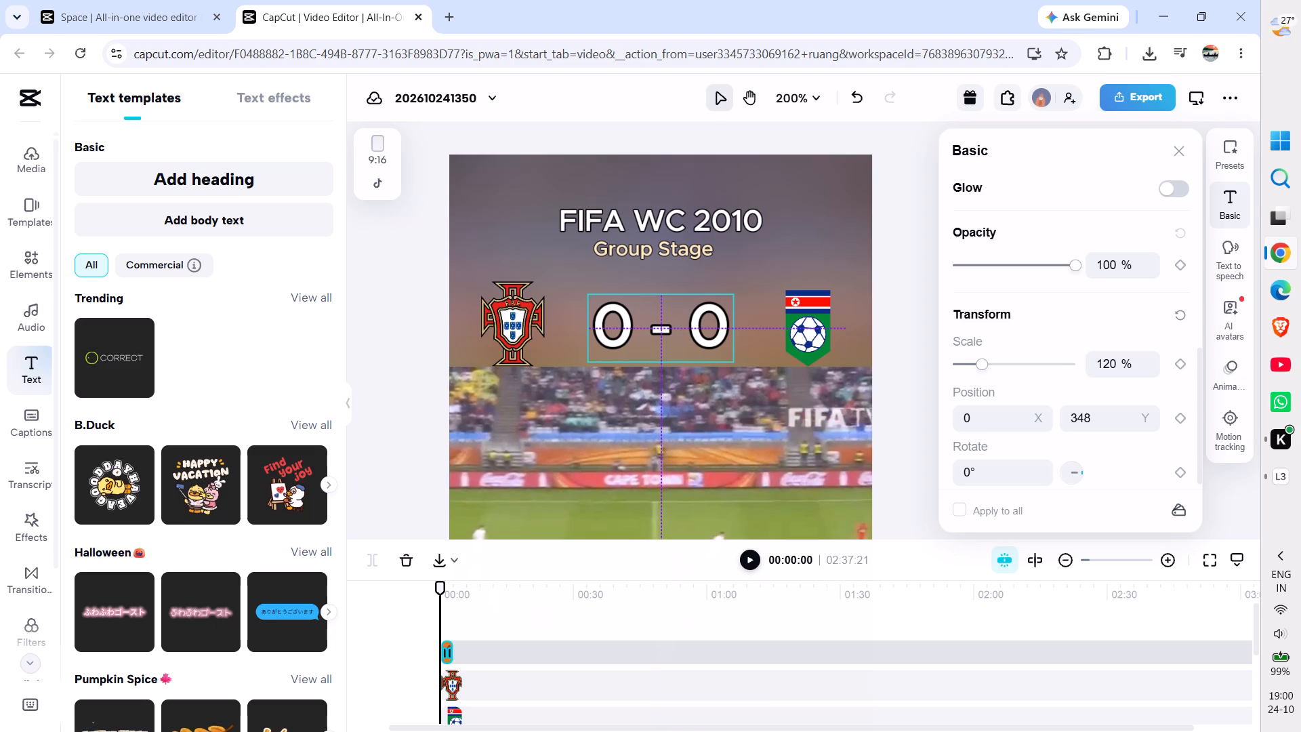
pyautogui.moveTo(674, 325); pyautogui.dragTo(680, 325)
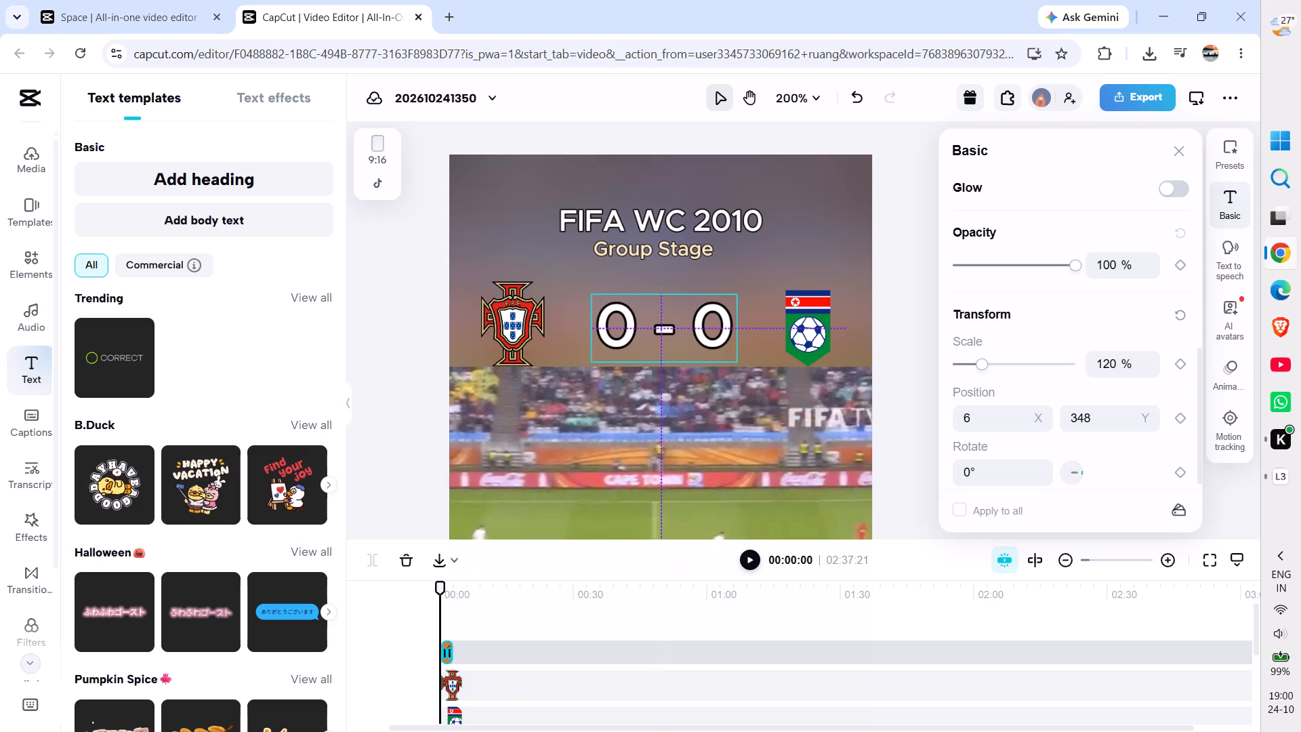
pyautogui.moveTo(680, 325); pyautogui.dragTo(680, 326)
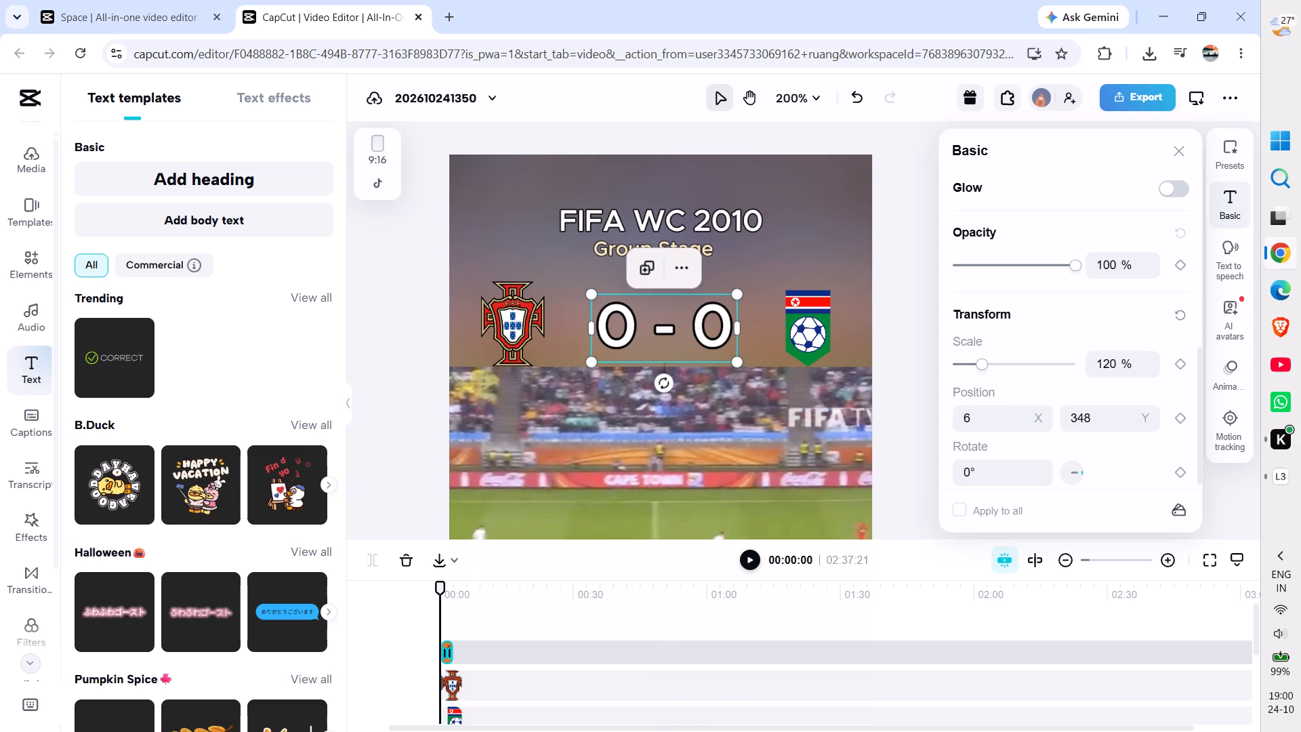
pyautogui.click(371, 350)
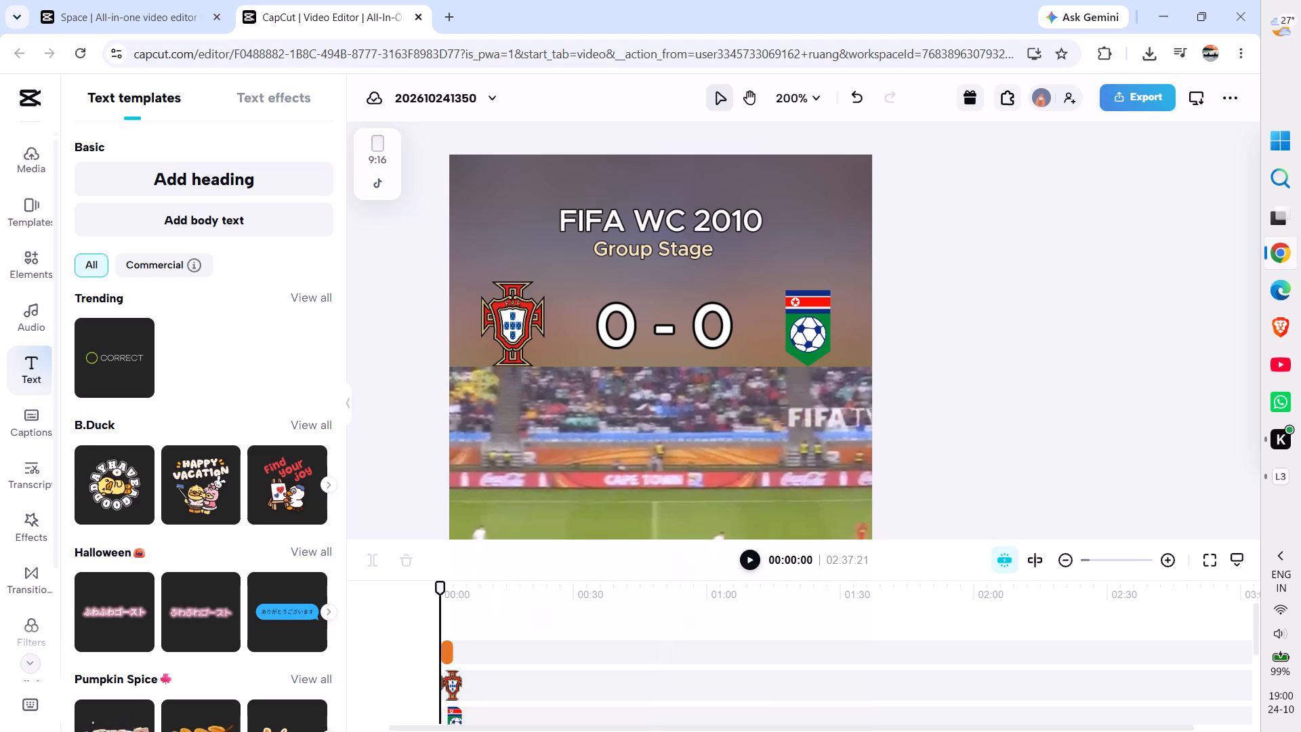
# Move the Group Stage and FIFA WC 2010 headings slightly down, closer to the score, keeping them stacked.
pyautogui.moveTo(648, 247); pyautogui.dragTo(648, 259)
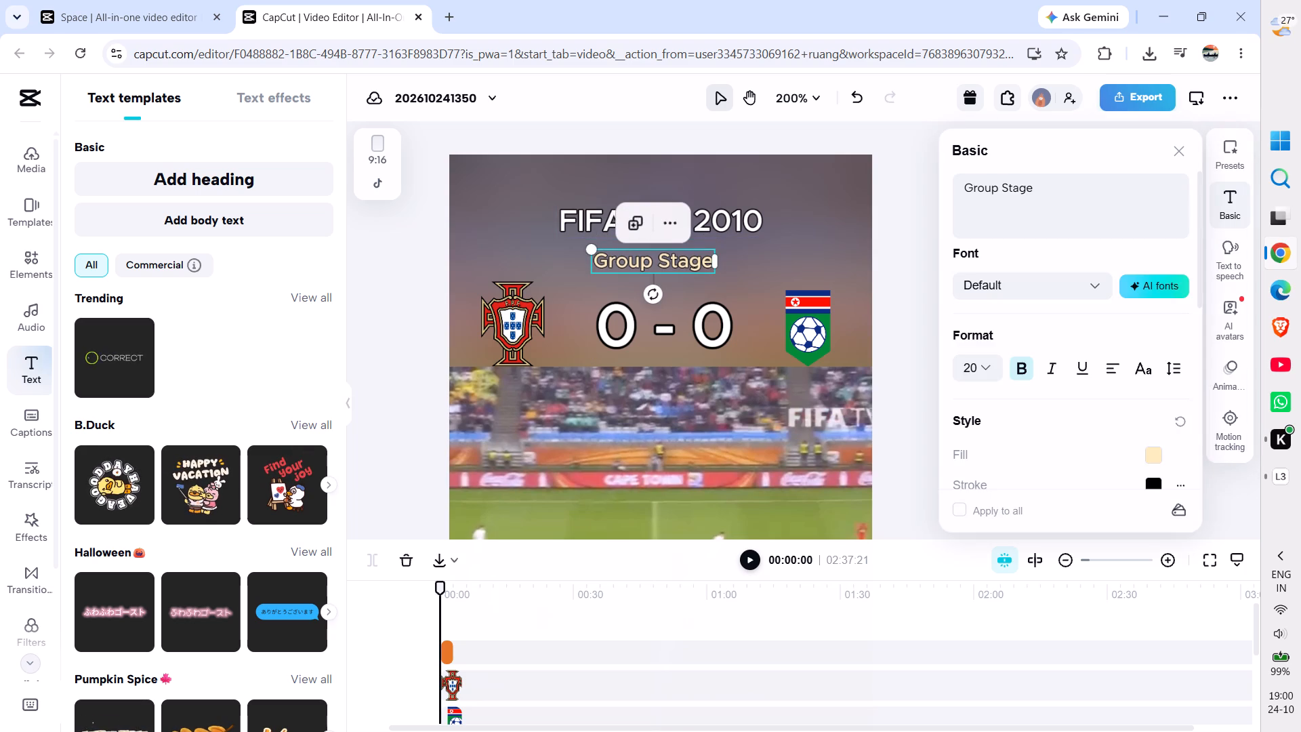
pyautogui.click(579, 218)
pyautogui.moveTo(633, 223); pyautogui.dragTo(635, 234)
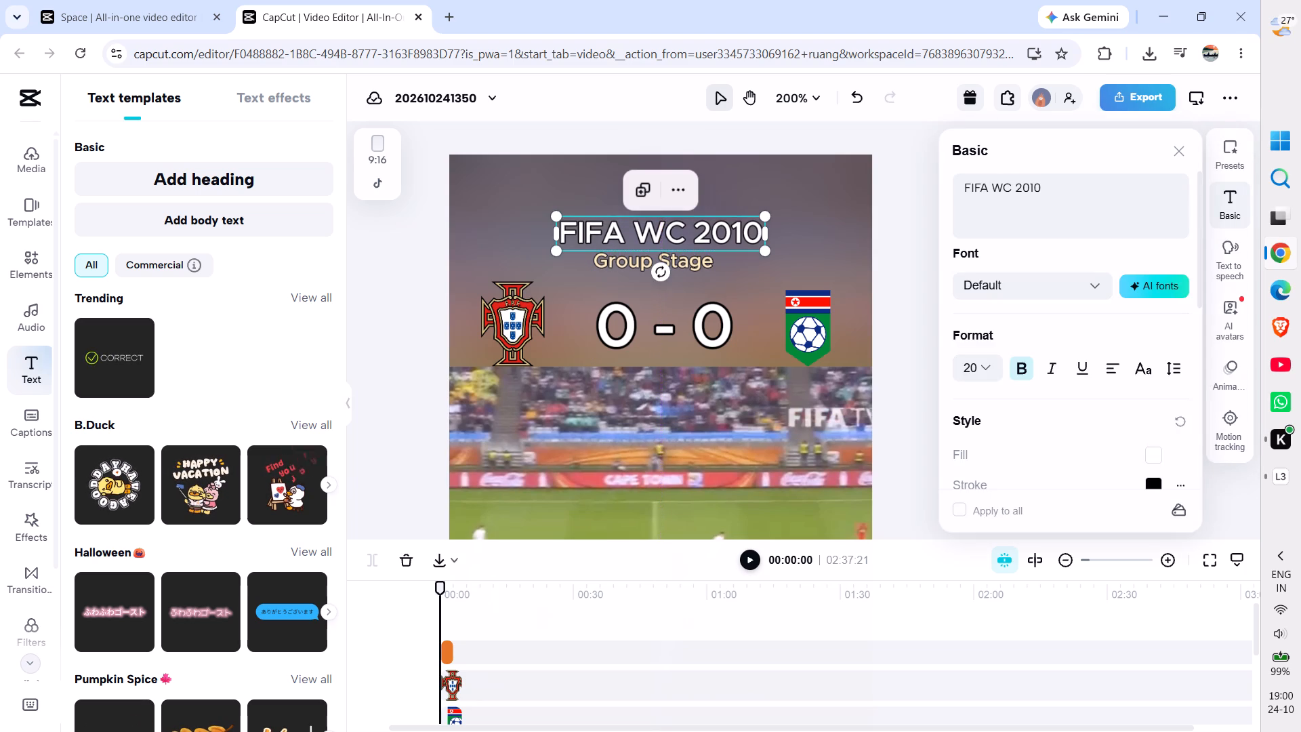
pyautogui.click(397, 270)
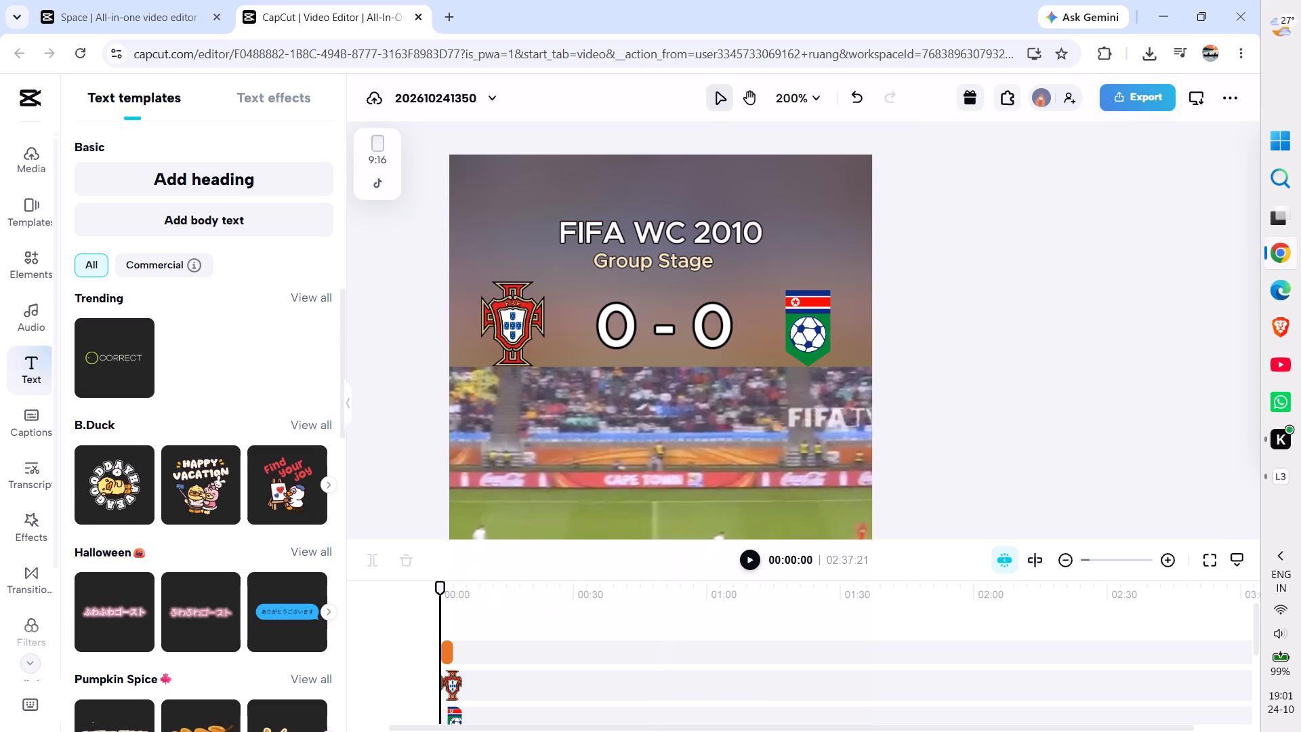
# Extend the FIFA WC 2010 title clip on the timeline to the end of the footage.
pyautogui.hotkey('ctrl', '/')
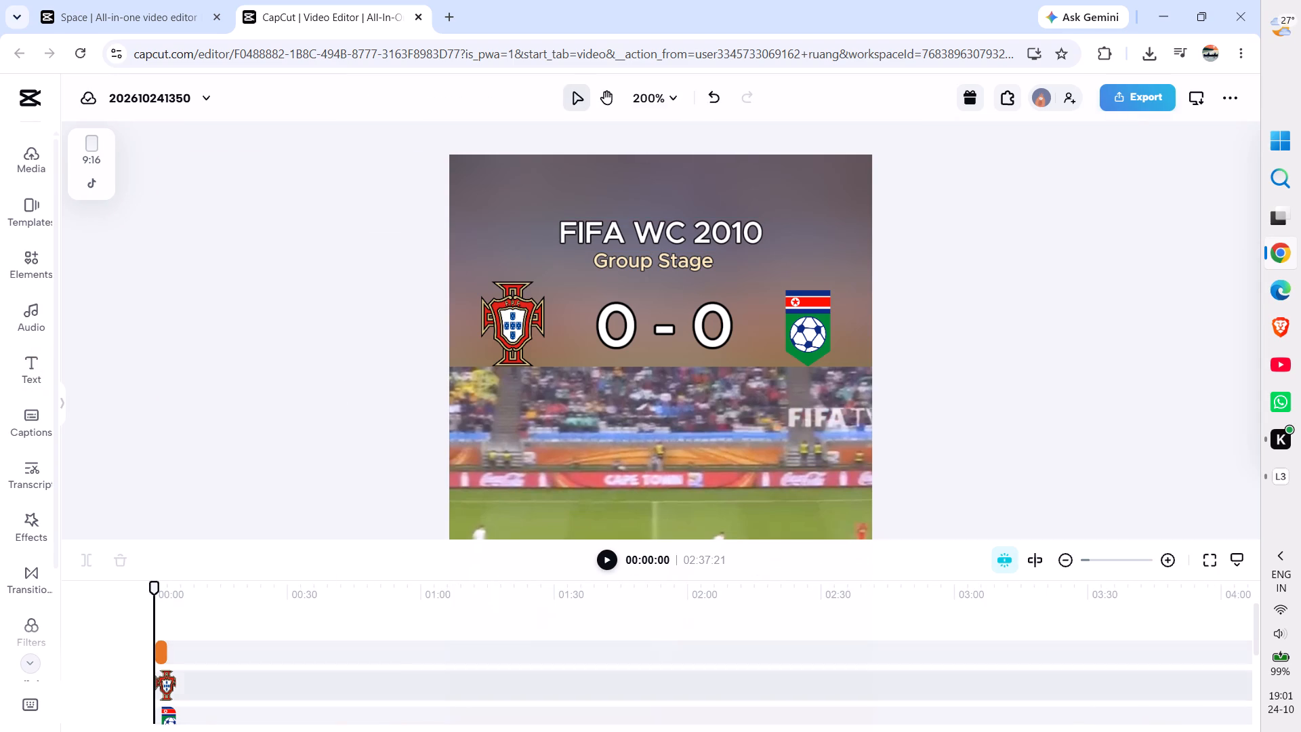
pyautogui.scroll(-2, 259, 668)
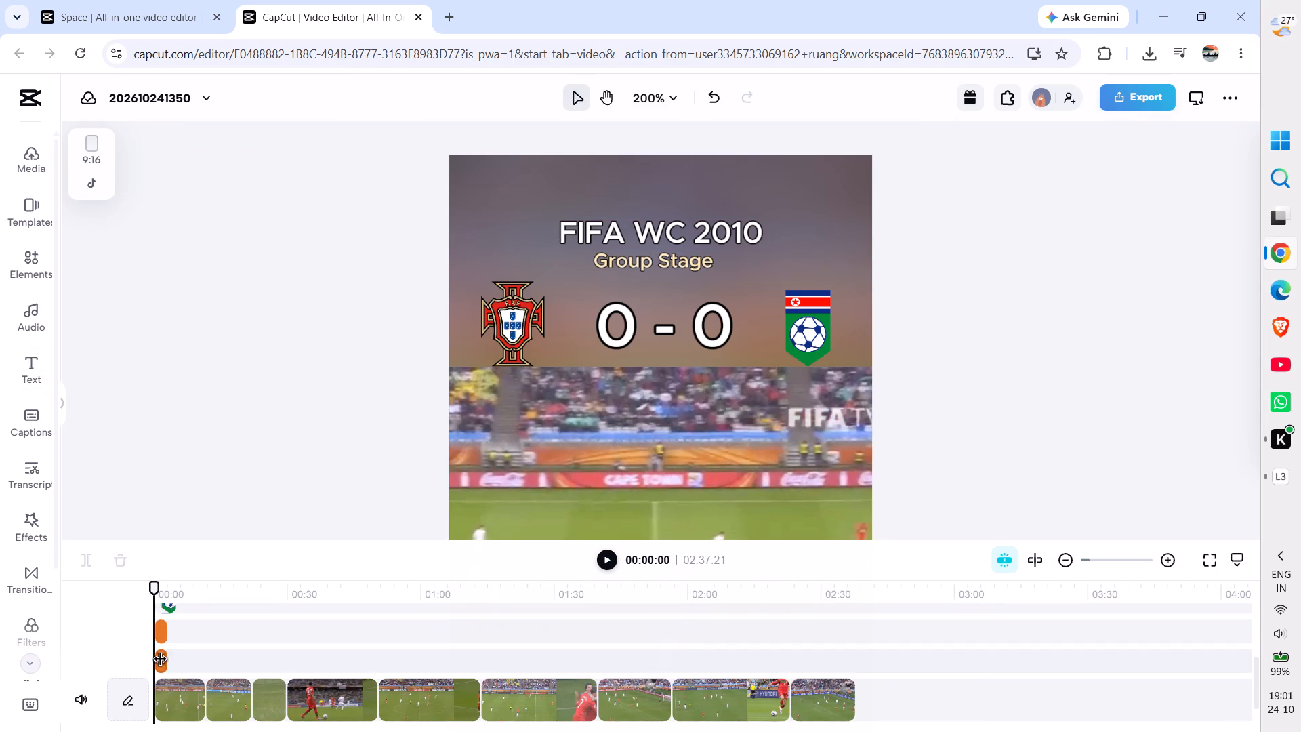
pyautogui.click(159, 659)
pyautogui.moveTo(165, 662); pyautogui.dragTo(213, 659)
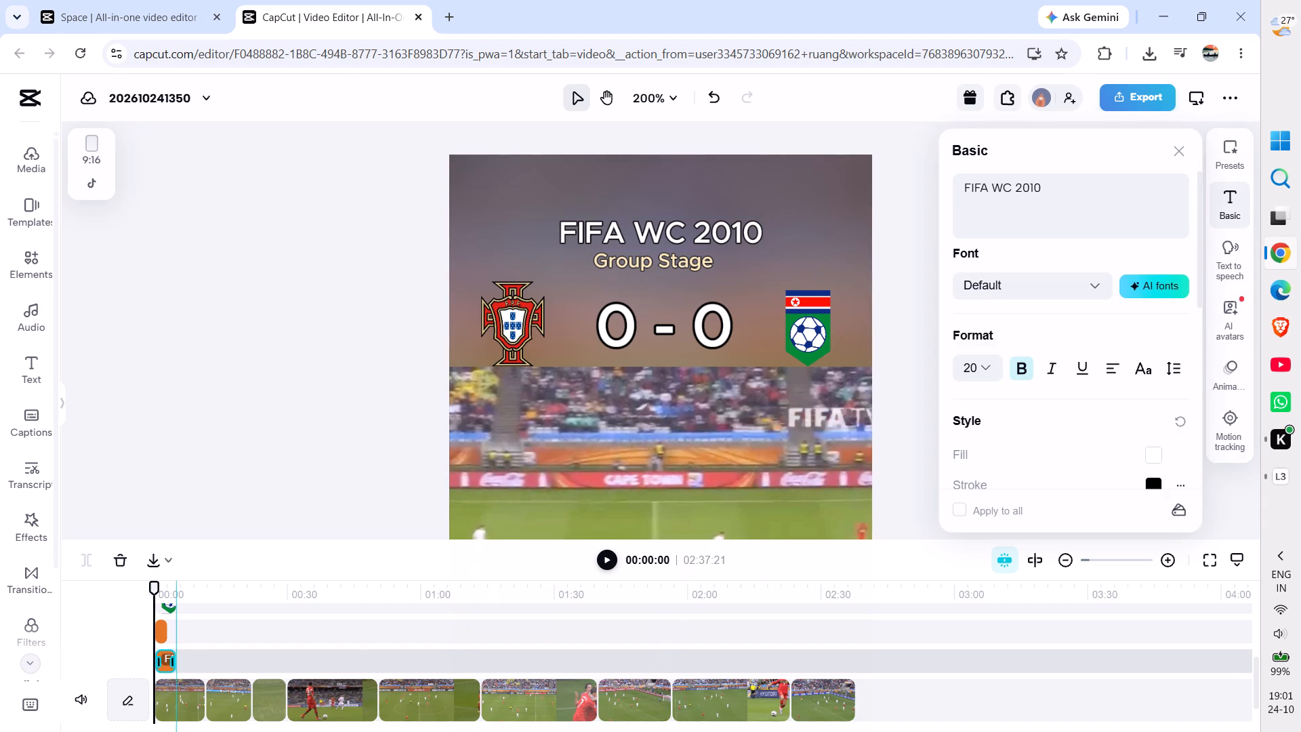
pyautogui.moveTo(213, 659); pyautogui.dragTo(854, 655)
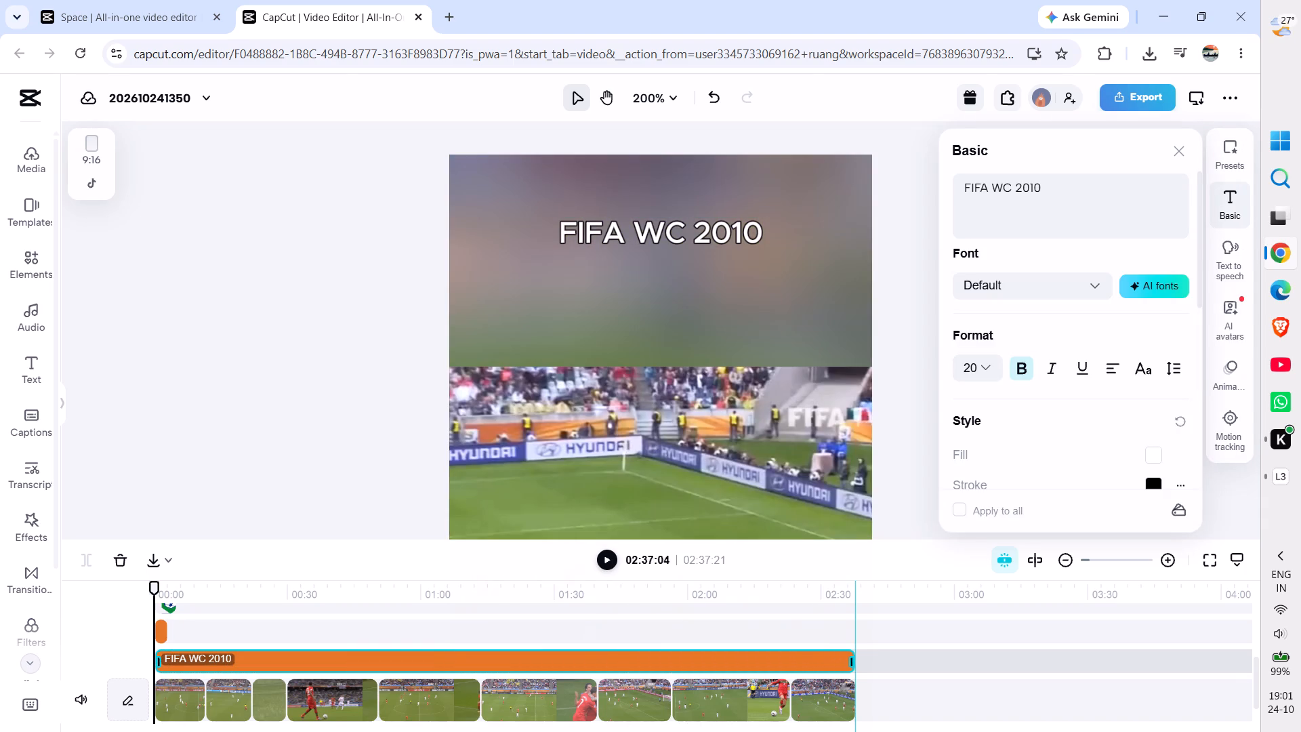
pyautogui.moveTo(854, 655); pyautogui.dragTo(854, 656)
# Extend the Group Stage title clip on the timeline to the end of the footage.
pyautogui.scroll(1, 665, 641)
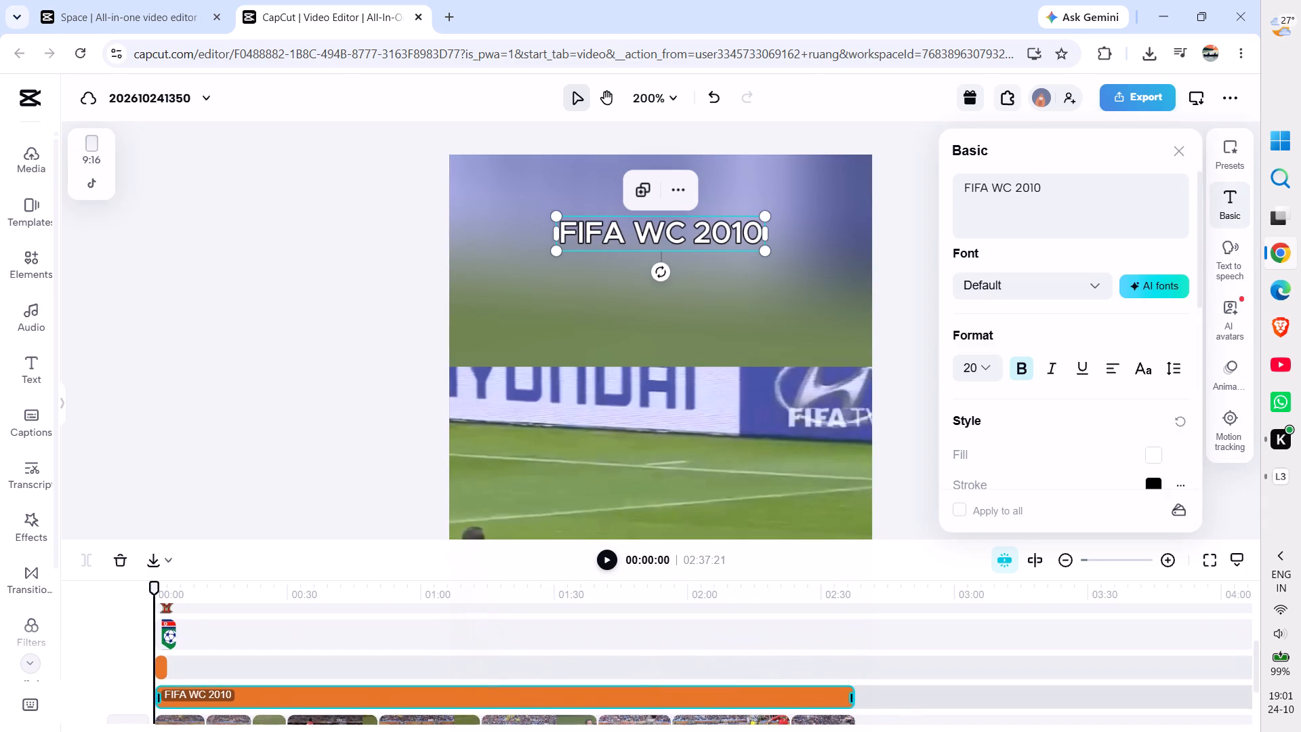
pyautogui.scroll(1, 665, 641)
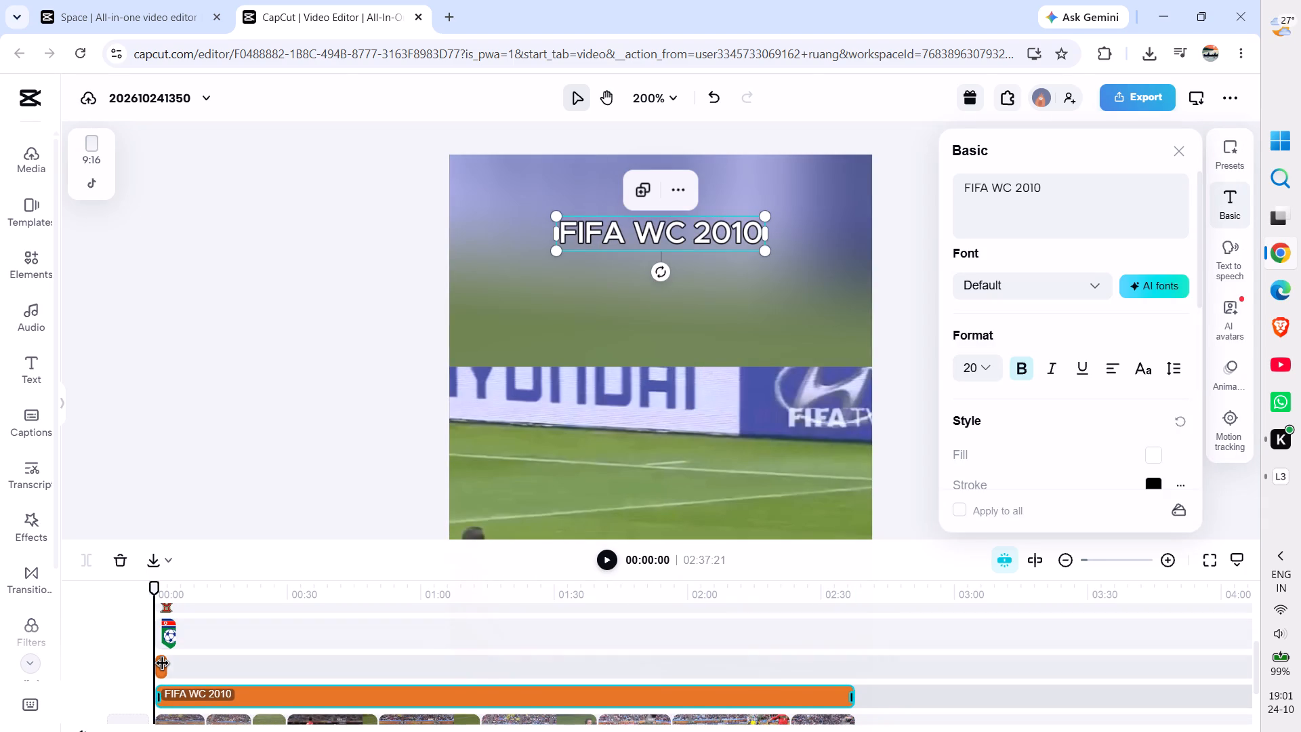
pyautogui.click(163, 665)
pyautogui.moveTo(166, 665); pyautogui.dragTo(189, 665)
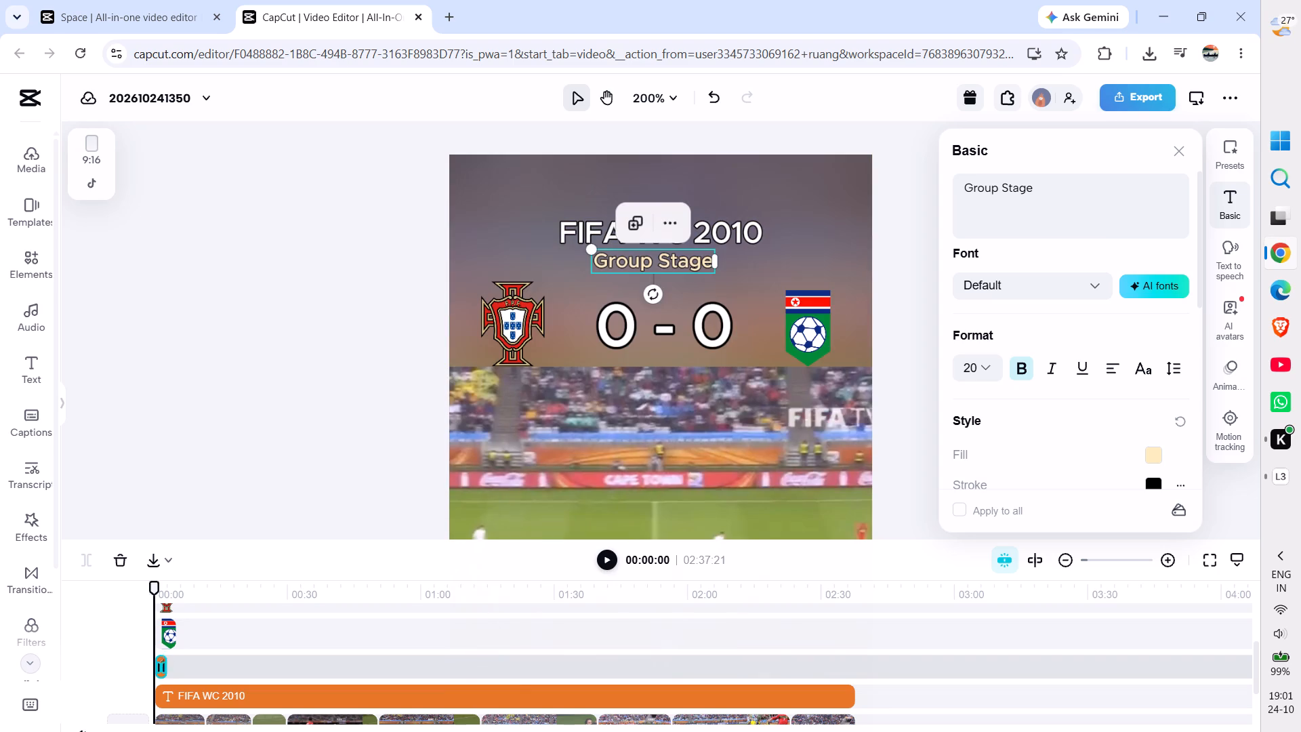
pyautogui.moveTo(189, 665); pyautogui.dragTo(850, 671)
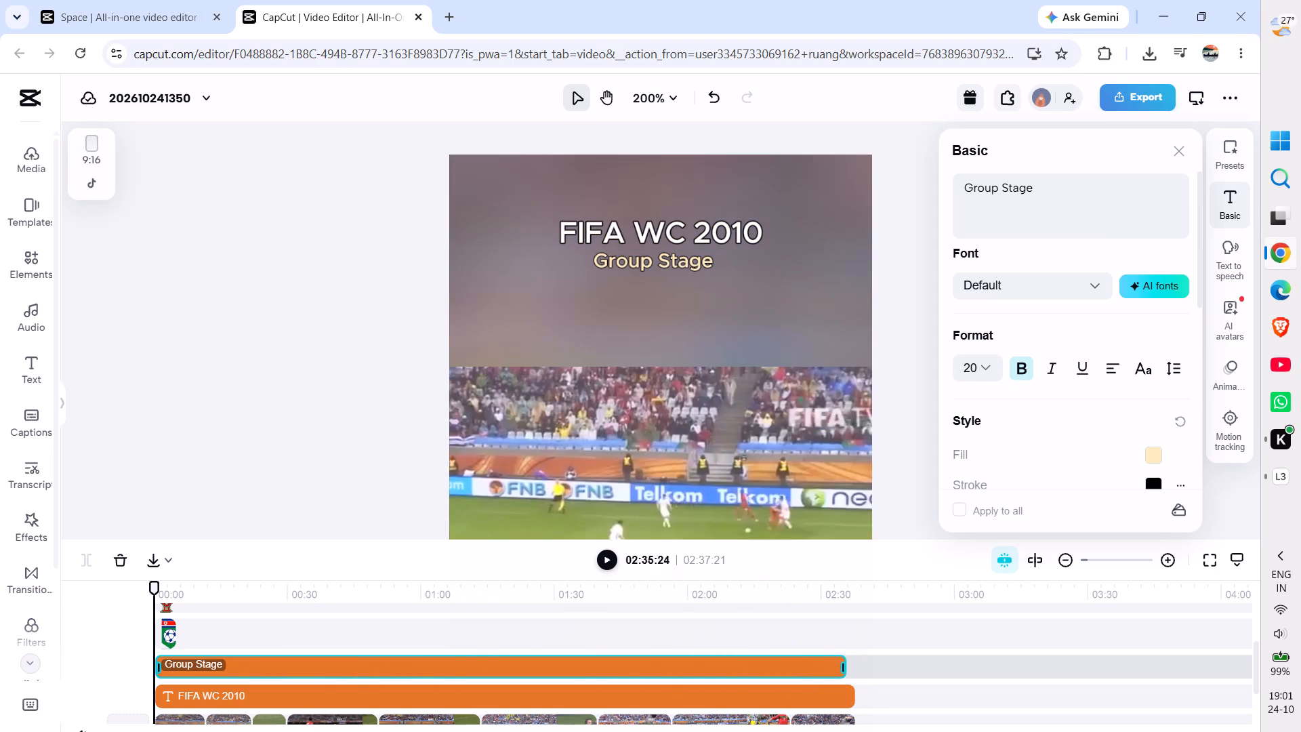
pyautogui.moveTo(850, 671); pyautogui.dragTo(856, 671)
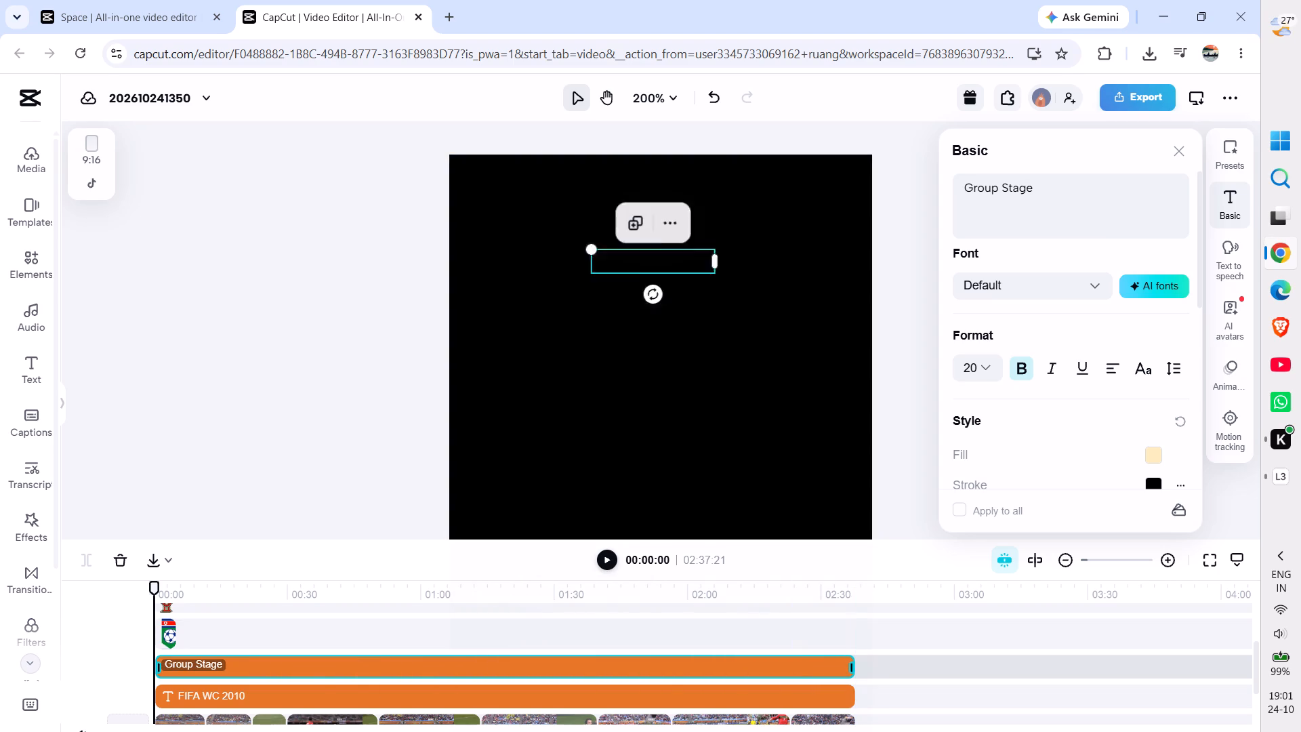
# Extend the North Korea crest clip on the timeline to the end of the footage.
pyautogui.scroll(1, 547, 622)
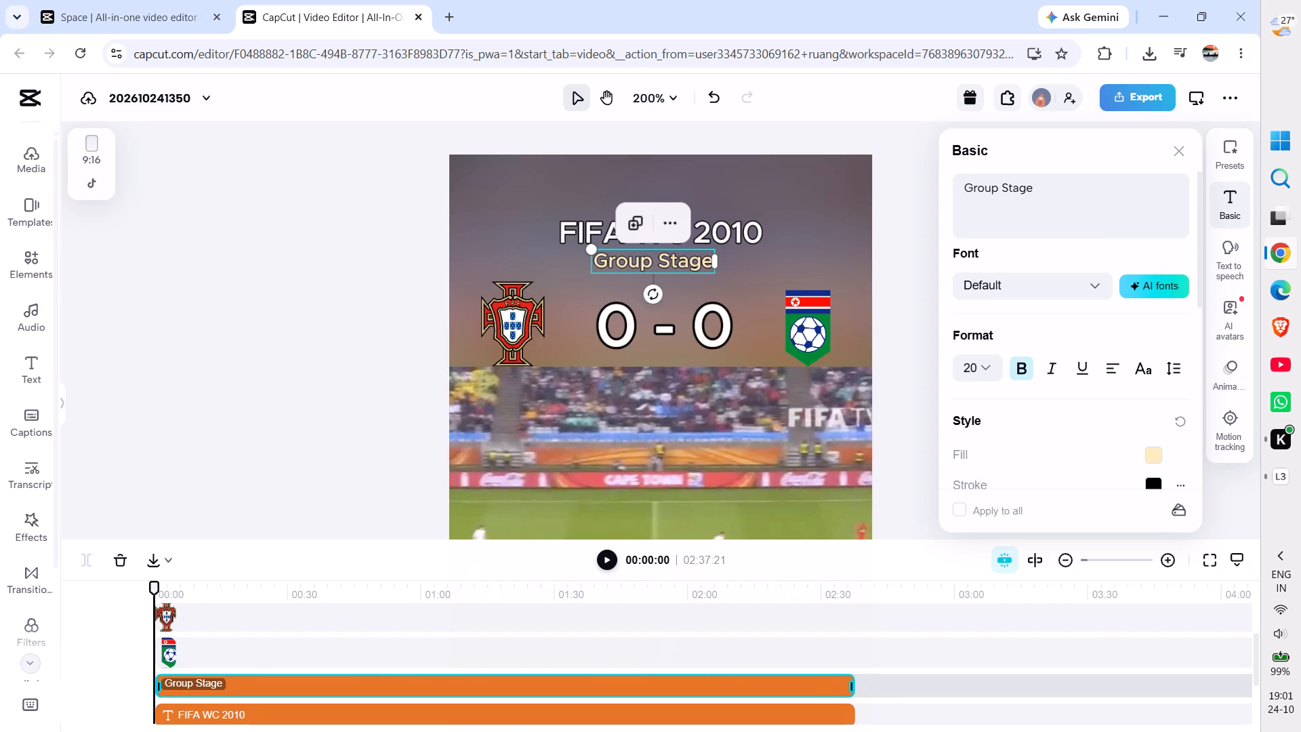
pyautogui.click(171, 653)
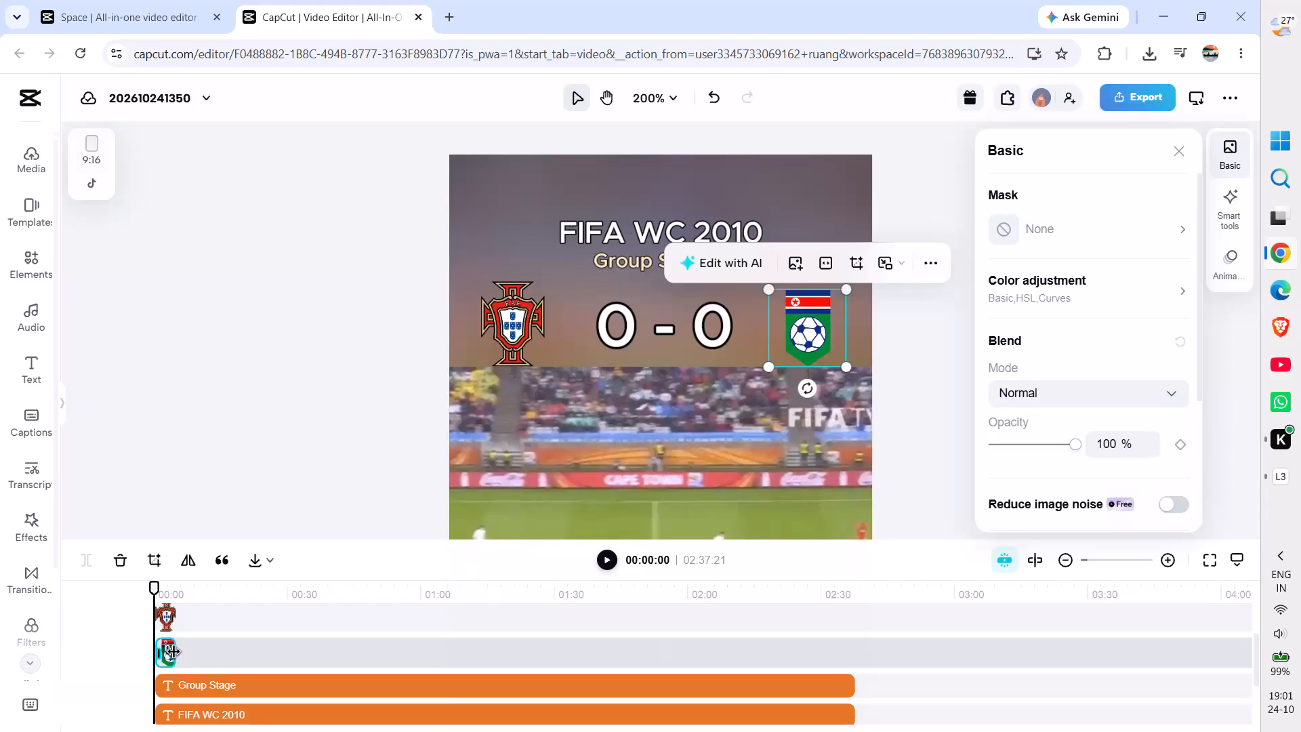
pyautogui.moveTo(174, 653); pyautogui.dragTo(840, 666)
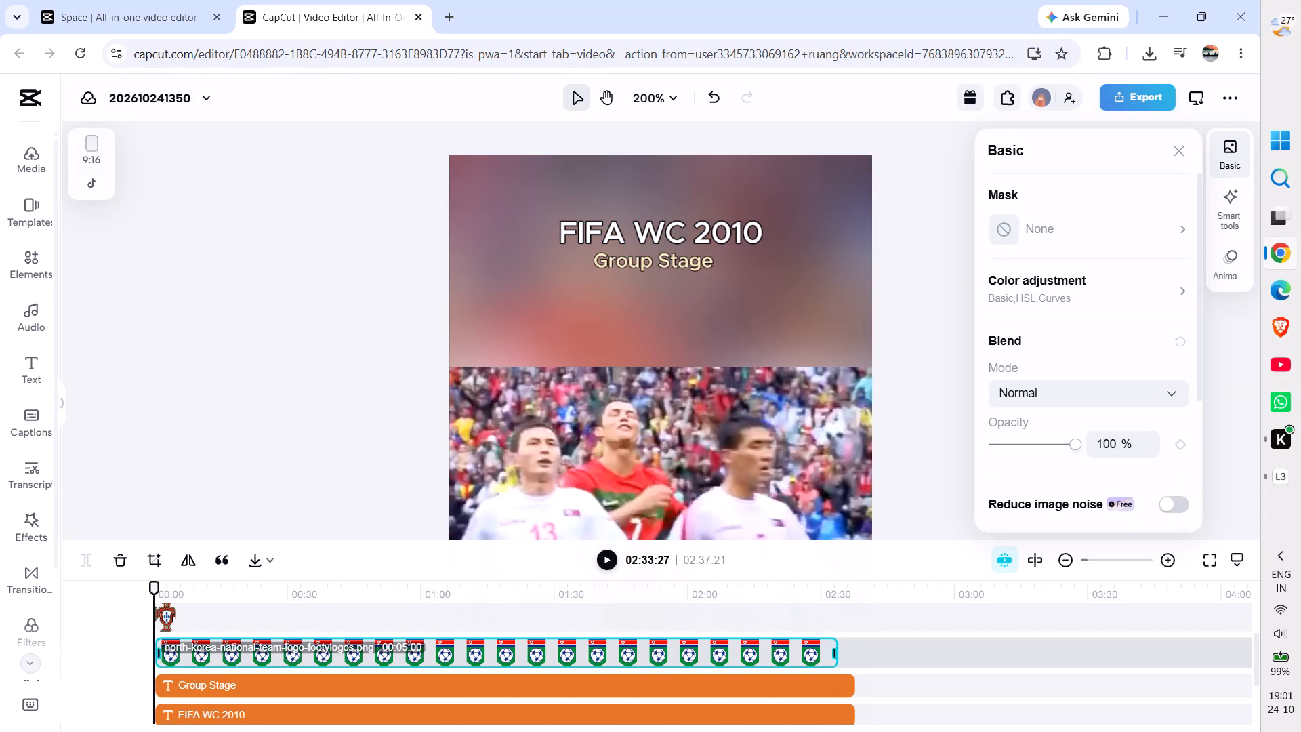
pyautogui.moveTo(840, 666); pyautogui.dragTo(853, 665)
# Extend the Portugal crest clip on the timeline to the end of the footage.
pyautogui.scroll(1, 665, 640)
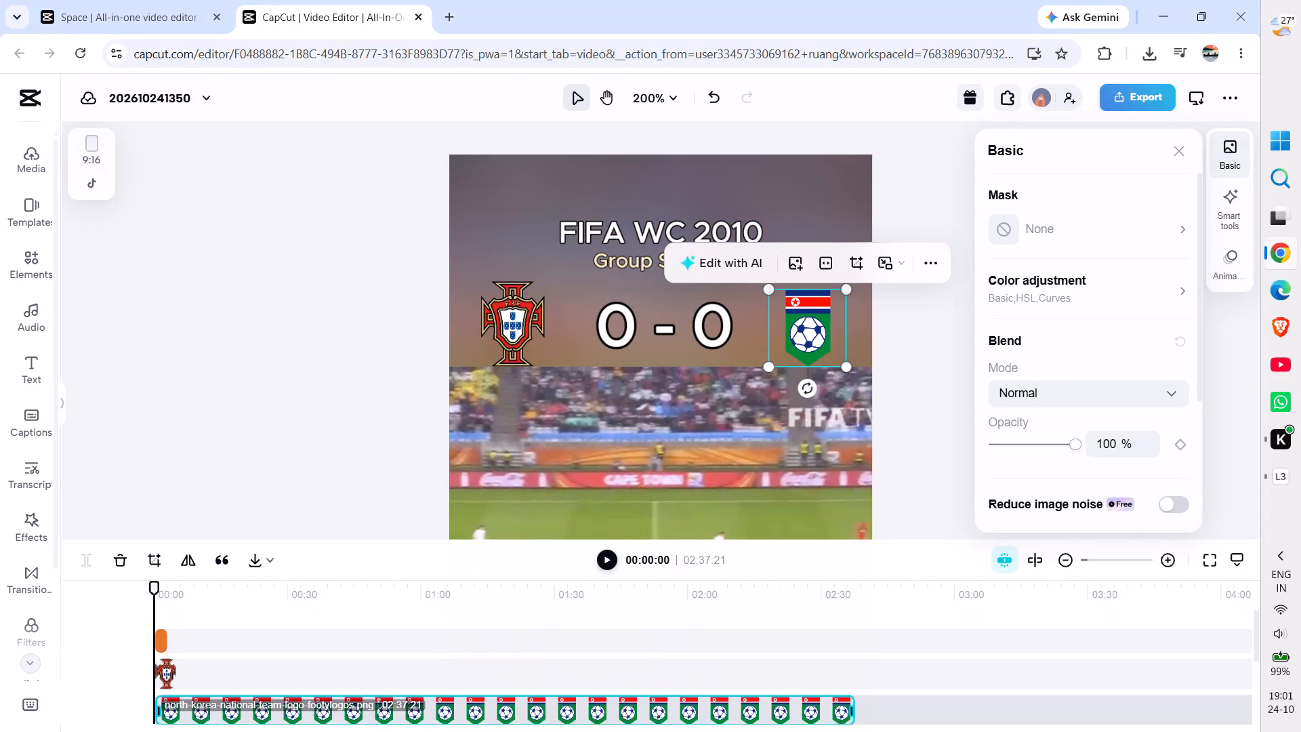
pyautogui.scroll(1, 665, 640)
pyautogui.click(165, 680)
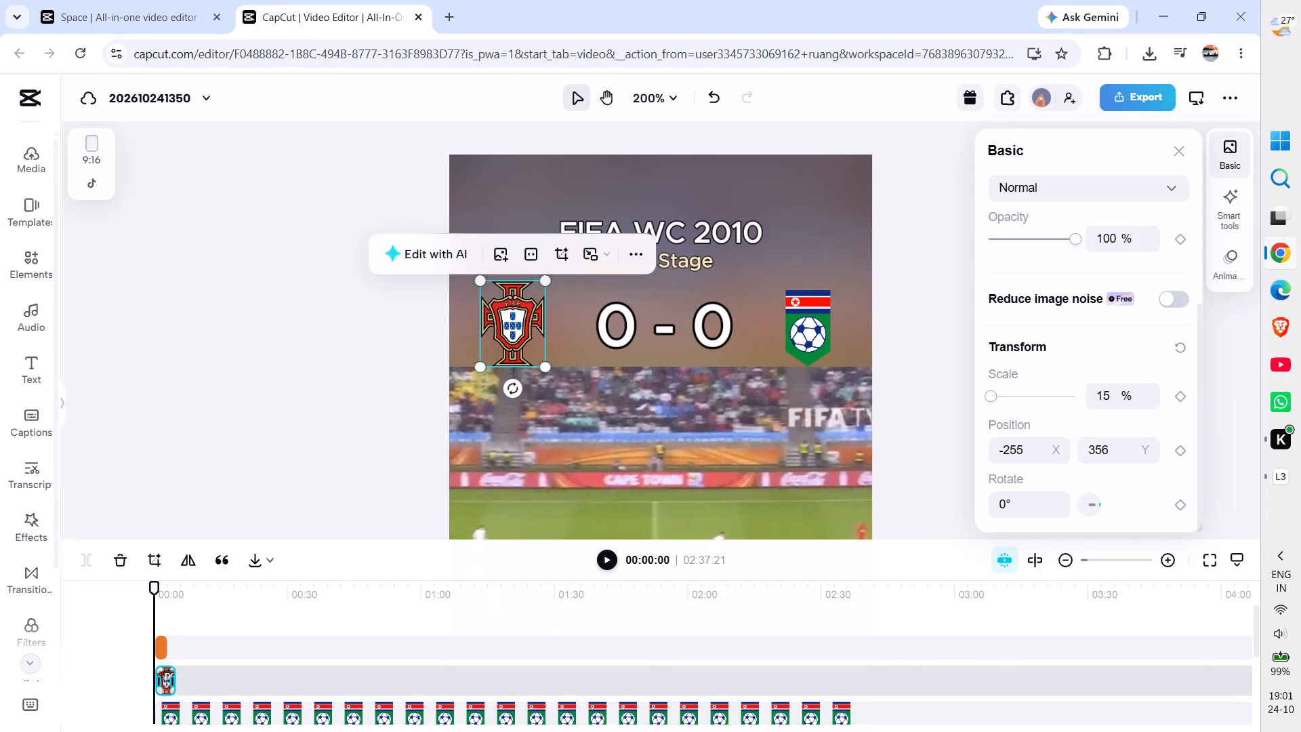
pyautogui.moveTo(171, 679); pyautogui.dragTo(775, 679)
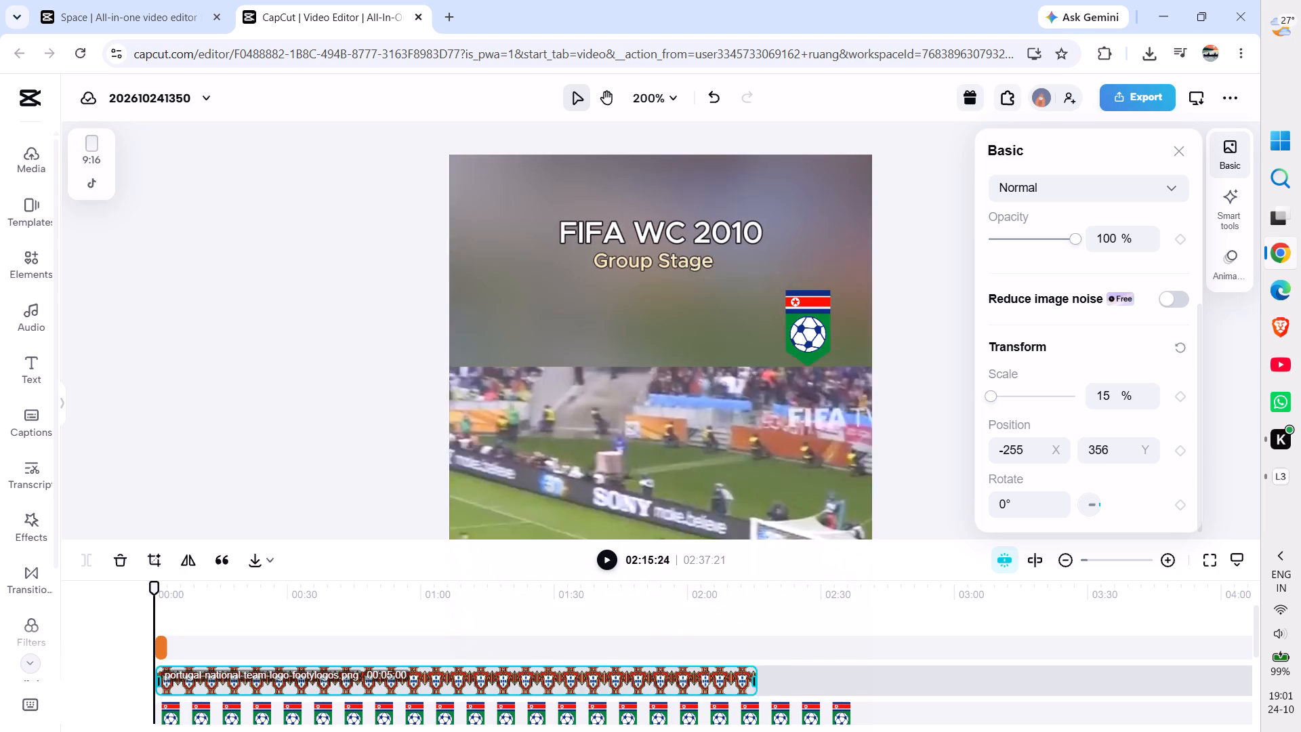
pyautogui.moveTo(775, 679); pyautogui.dragTo(849, 682)
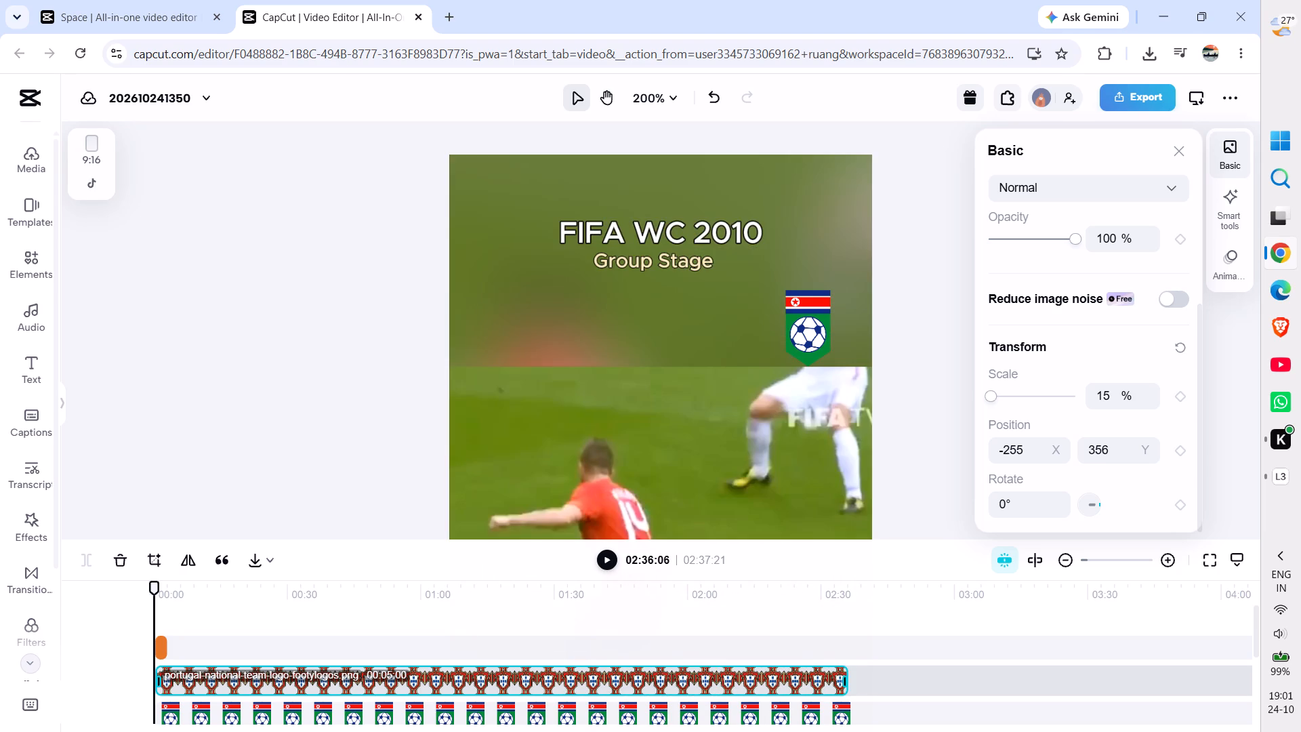
pyautogui.moveTo(849, 682); pyautogui.dragTo(854, 681)
# Extend the 0 - 0 score clip on the timeline to the end of the footage and deselect it.
pyautogui.scroll(1, 648, 674)
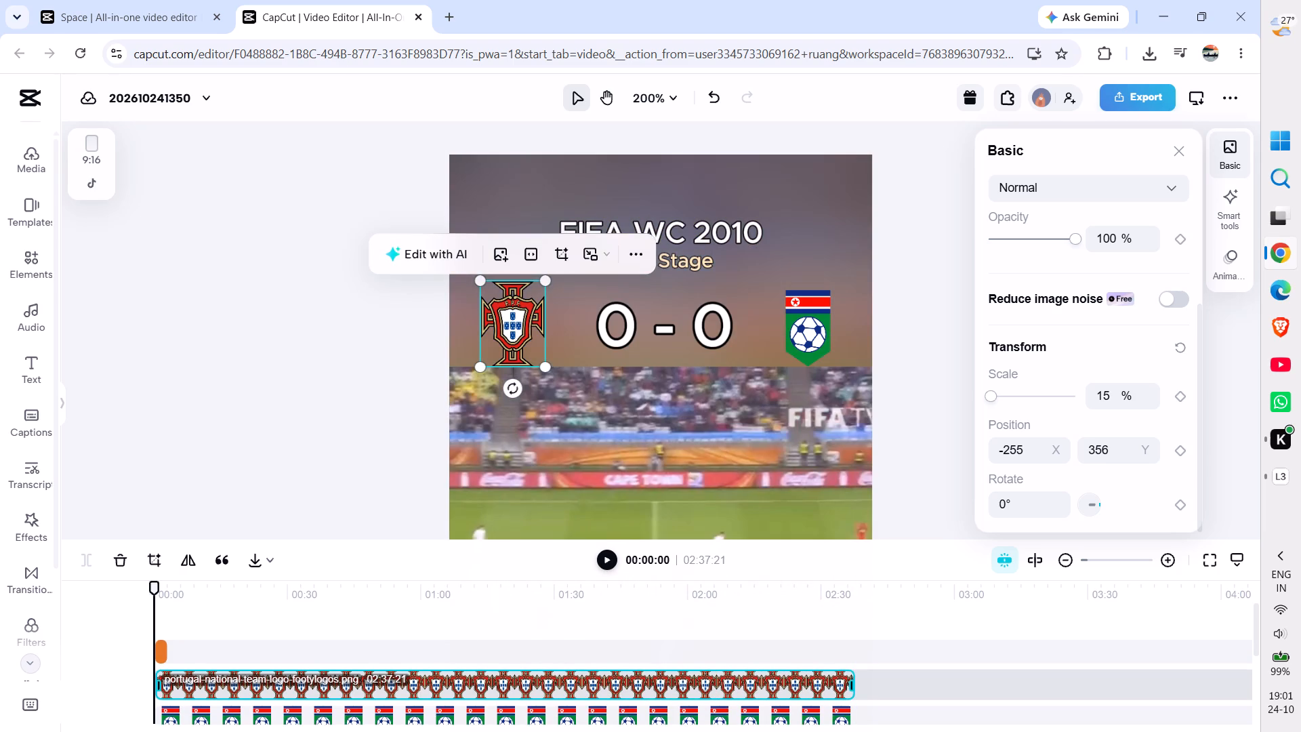
pyautogui.click(162, 652)
pyautogui.moveTo(165, 652); pyautogui.dragTo(692, 660)
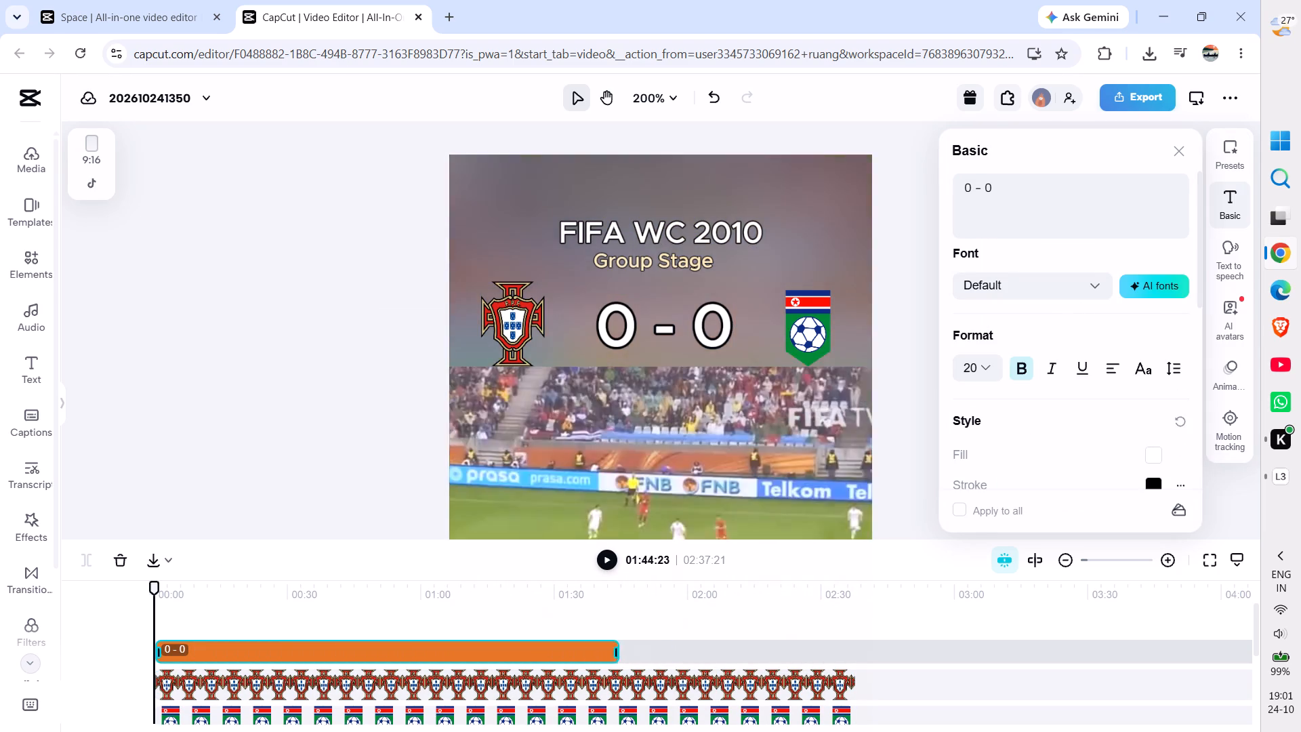
pyautogui.moveTo(692, 660); pyautogui.dragTo(848, 669)
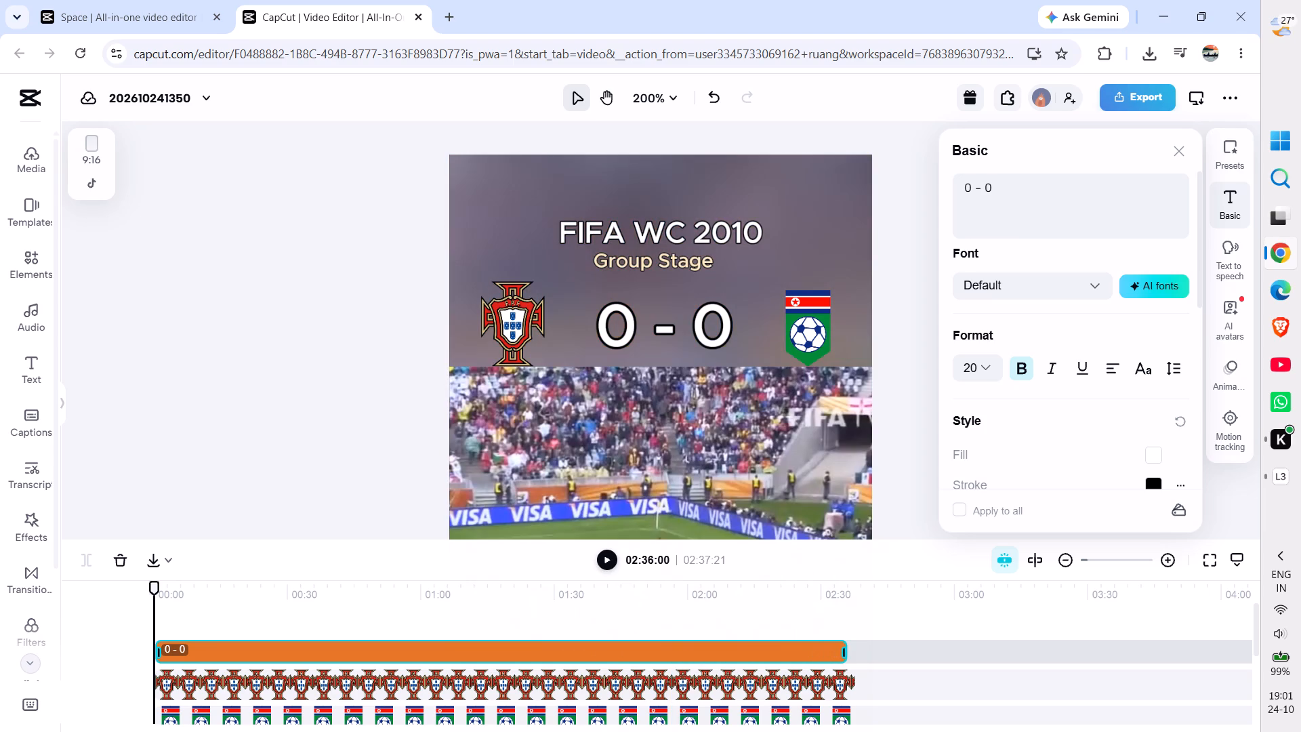
pyautogui.moveTo(848, 669); pyautogui.dragTo(900, 672)
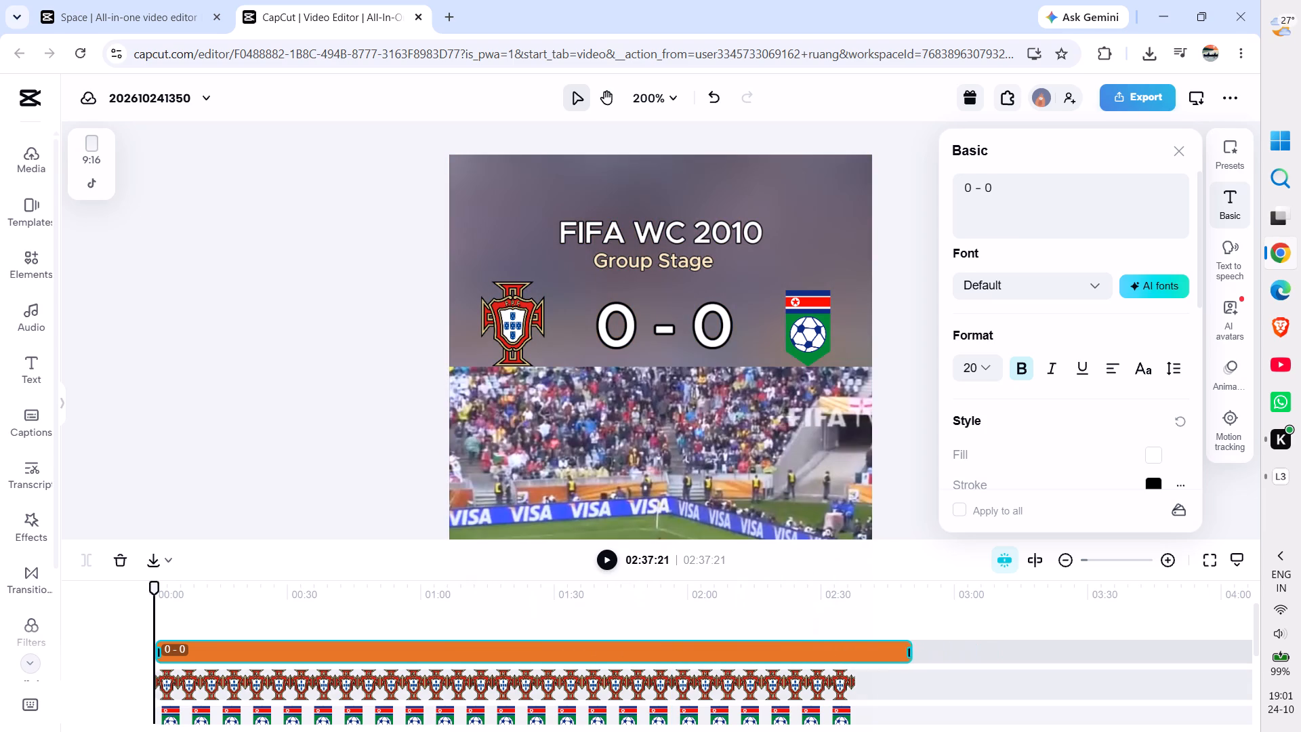
pyautogui.moveTo(900, 672); pyautogui.dragTo(855, 672)
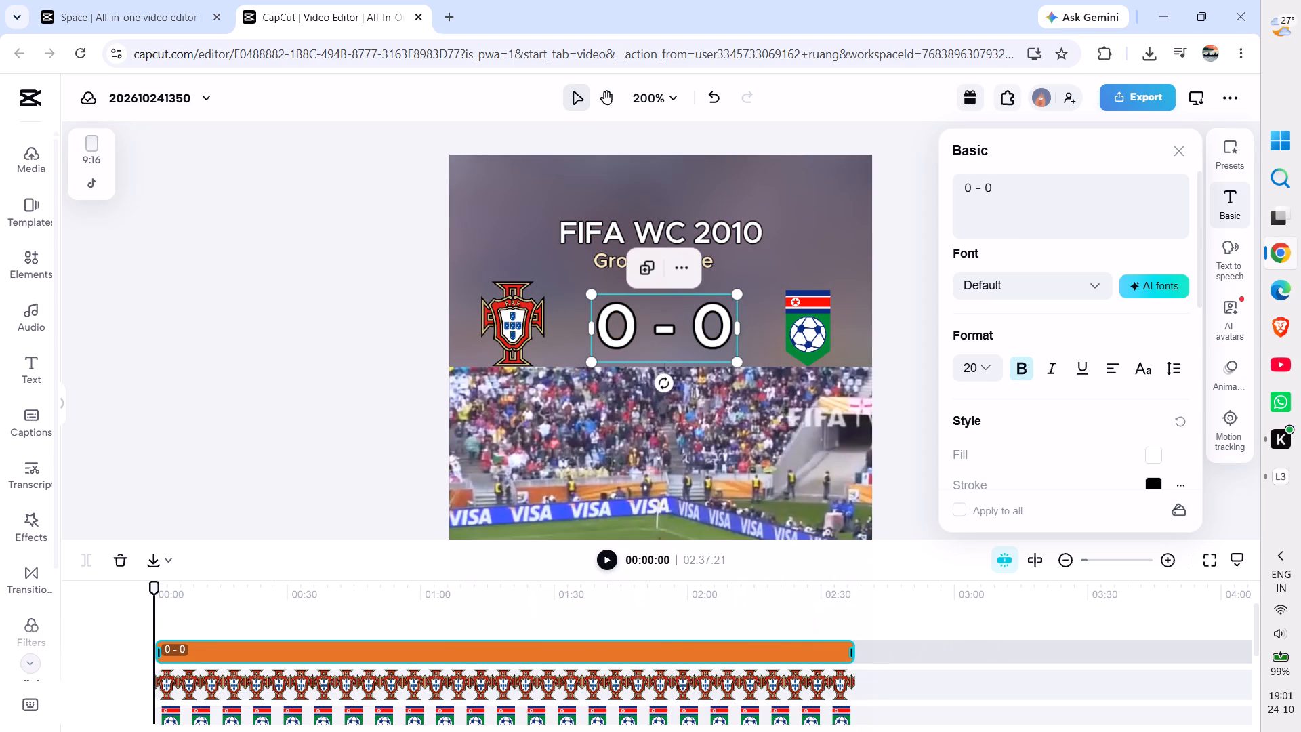
pyautogui.scroll(1, 577, 631)
pyautogui.click(288, 426)
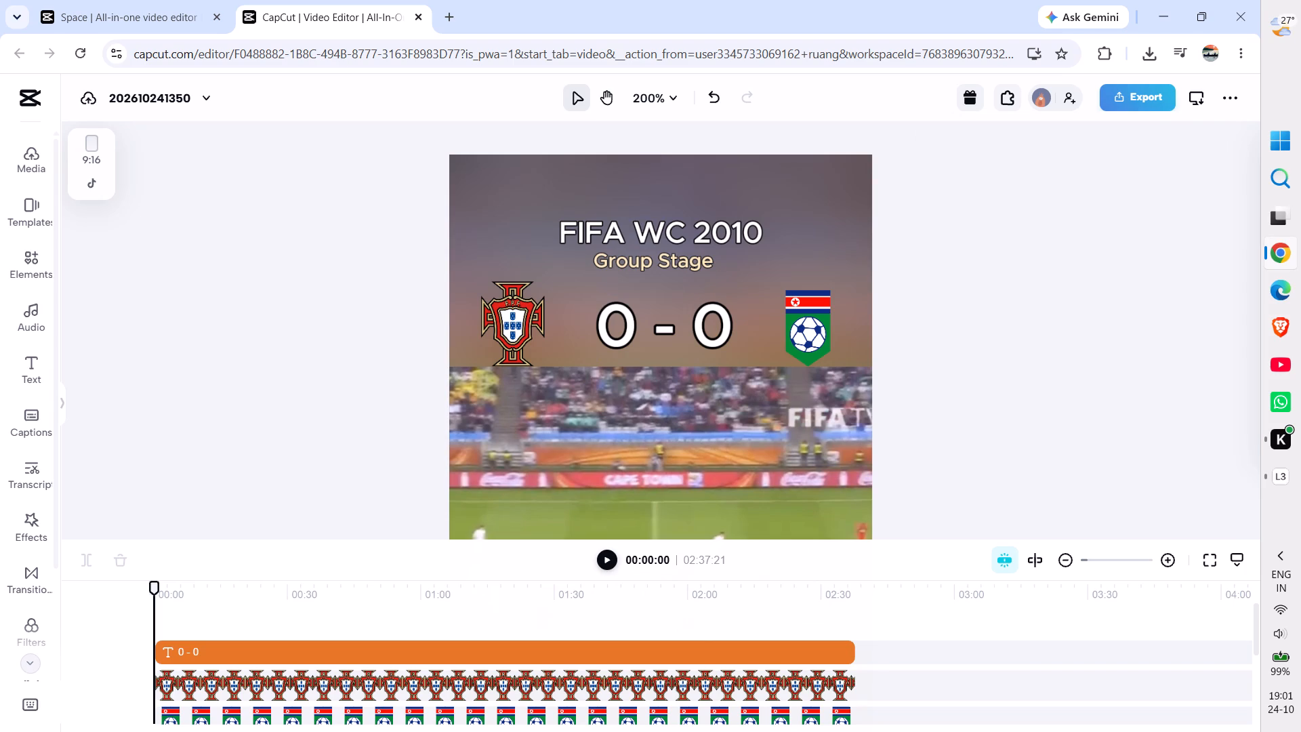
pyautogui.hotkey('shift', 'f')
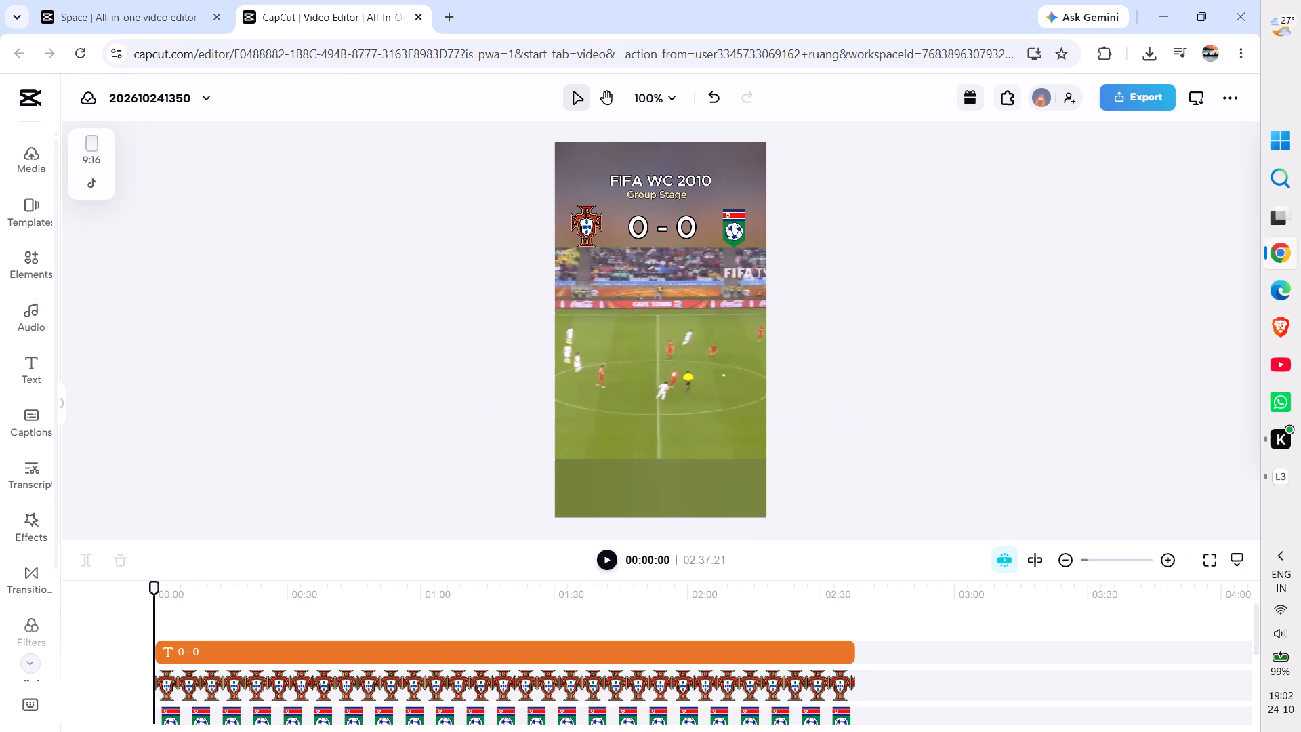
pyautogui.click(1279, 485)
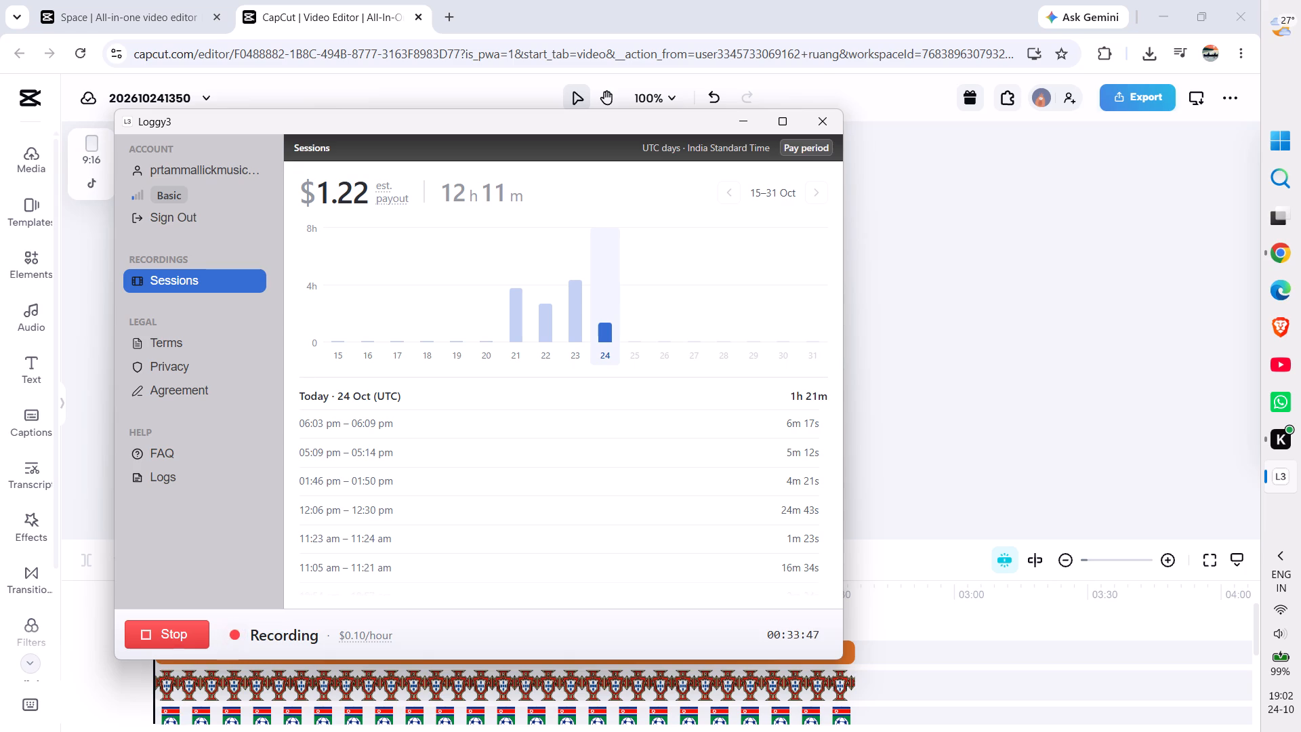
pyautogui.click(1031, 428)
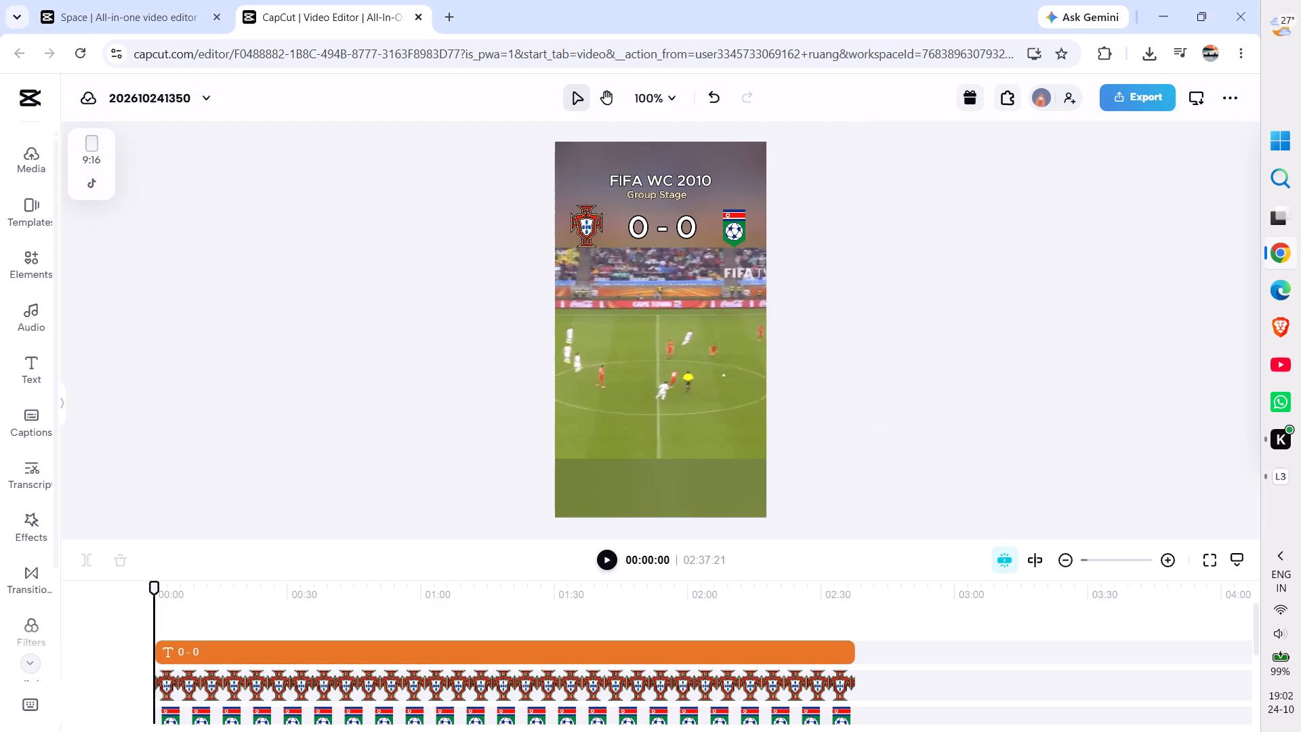
# Play the footage up to the first goal and split the 0 - 0 score clip at 00:17:22.
pyautogui.hotkey('ctrl', '=')
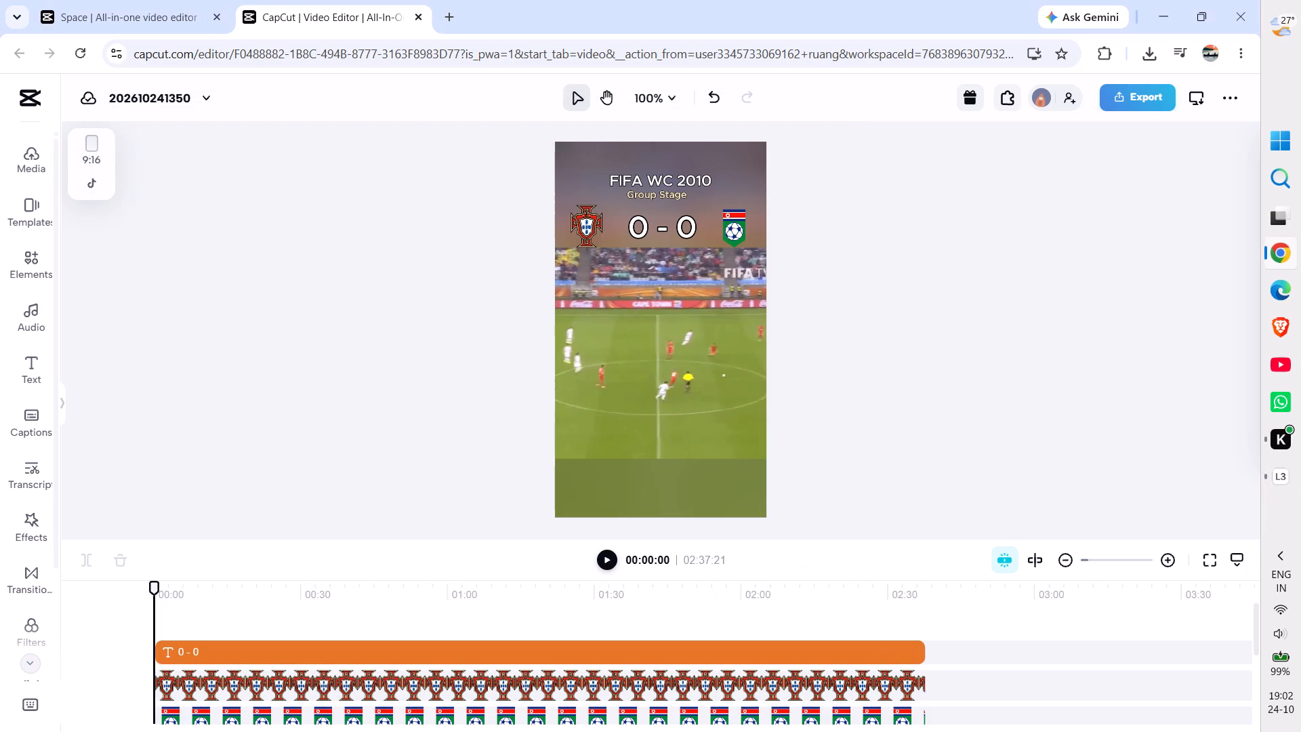
pyautogui.hotkey('ctrl', '=')
pyautogui.hotkey('ctrl', '=')
pyautogui.hotkey('ctrl', '=')
pyautogui.hotkey('ctrl', '=')
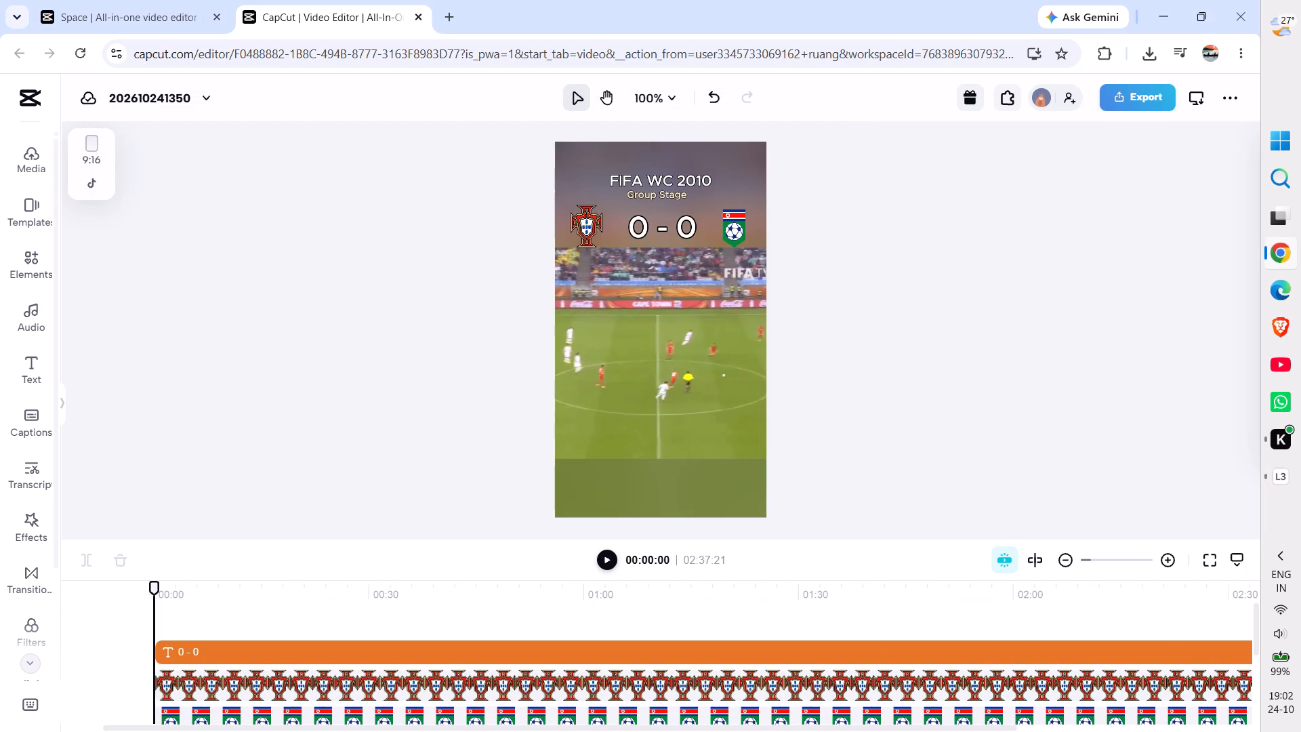
pyautogui.press('space')
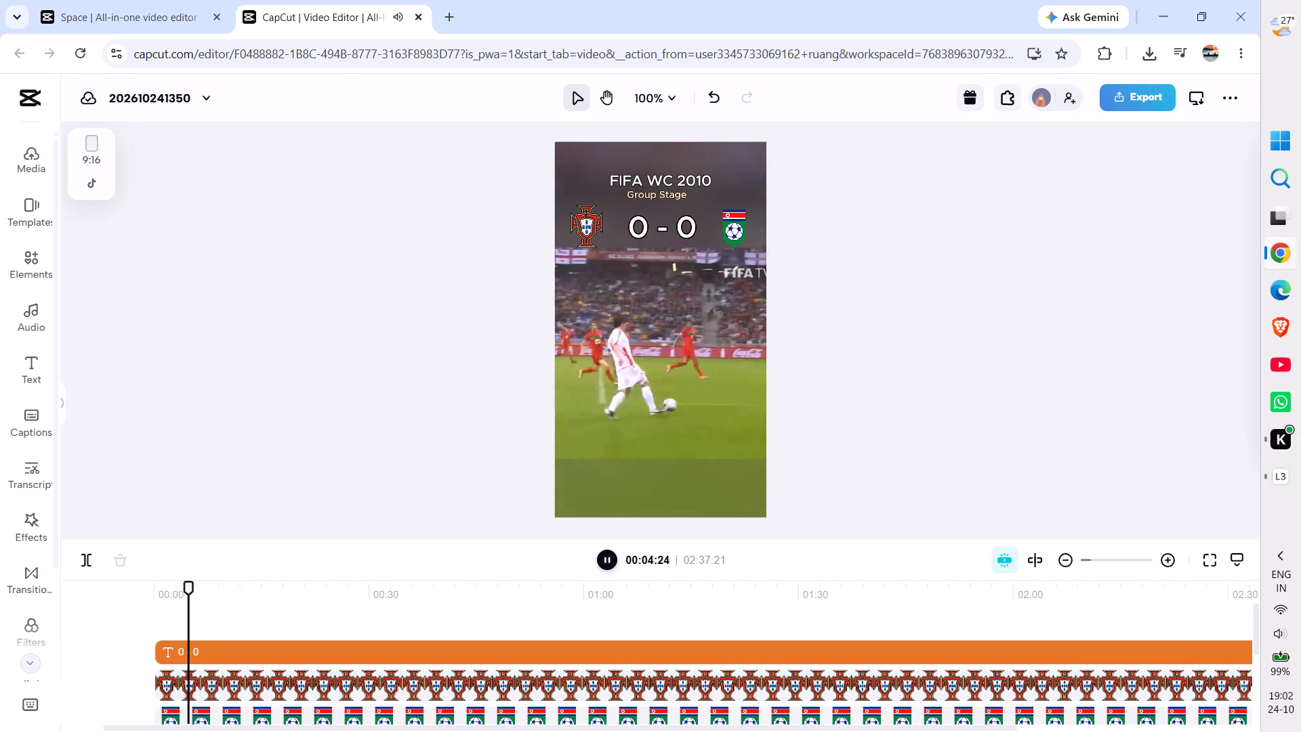
pyautogui.press('space')
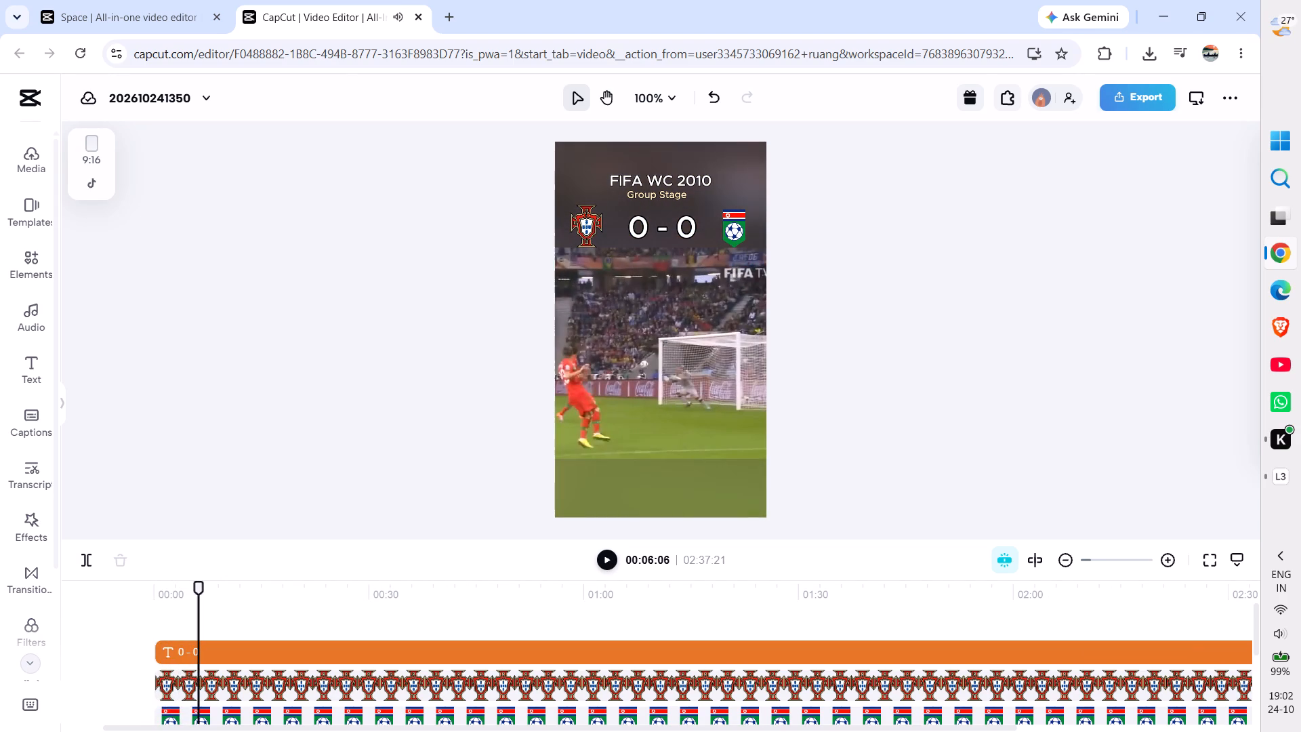
pyautogui.scroll(1, 948, 665)
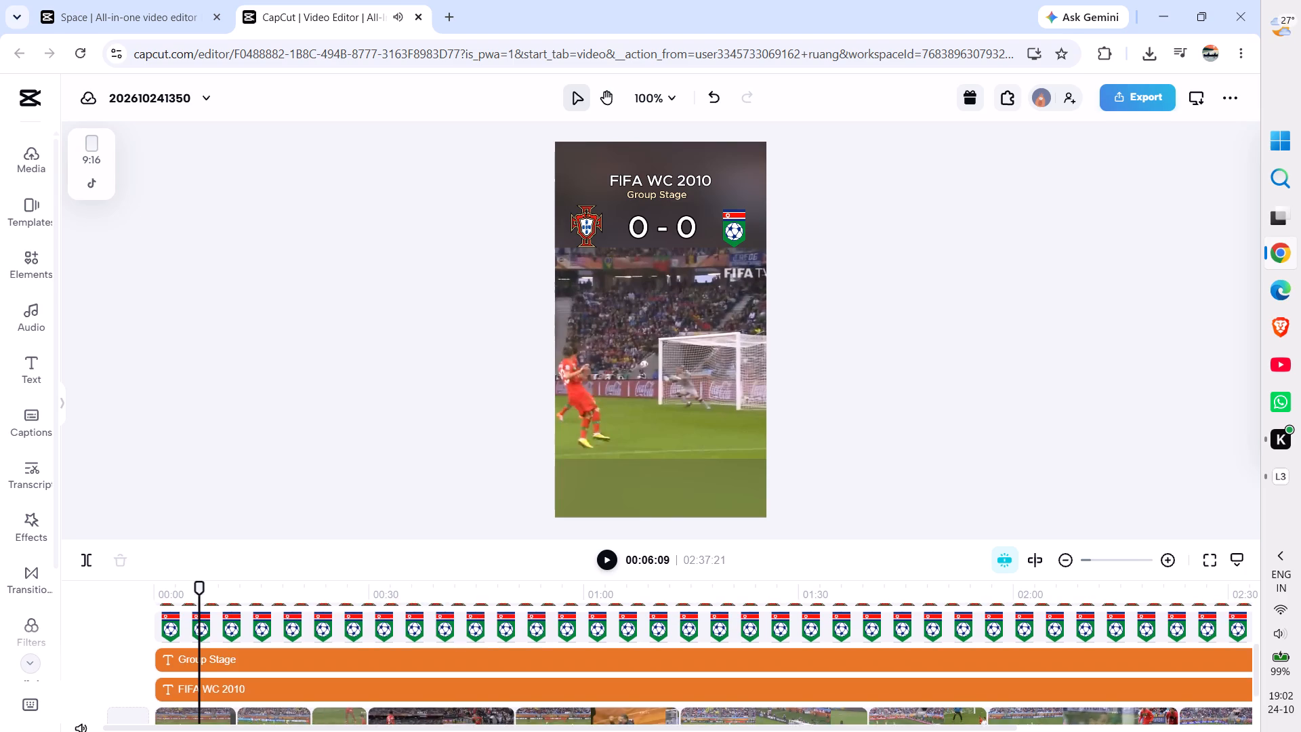
pyautogui.scroll(1, 948, 665)
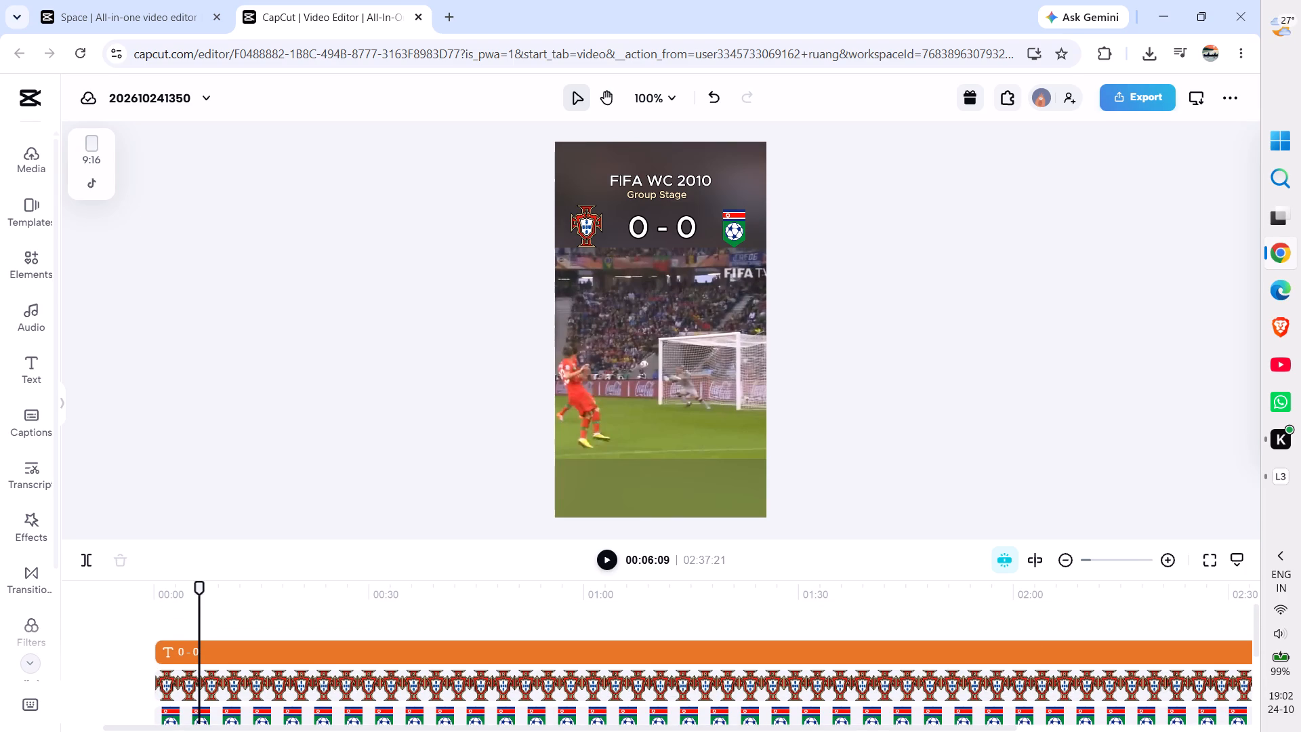
pyautogui.press('space')
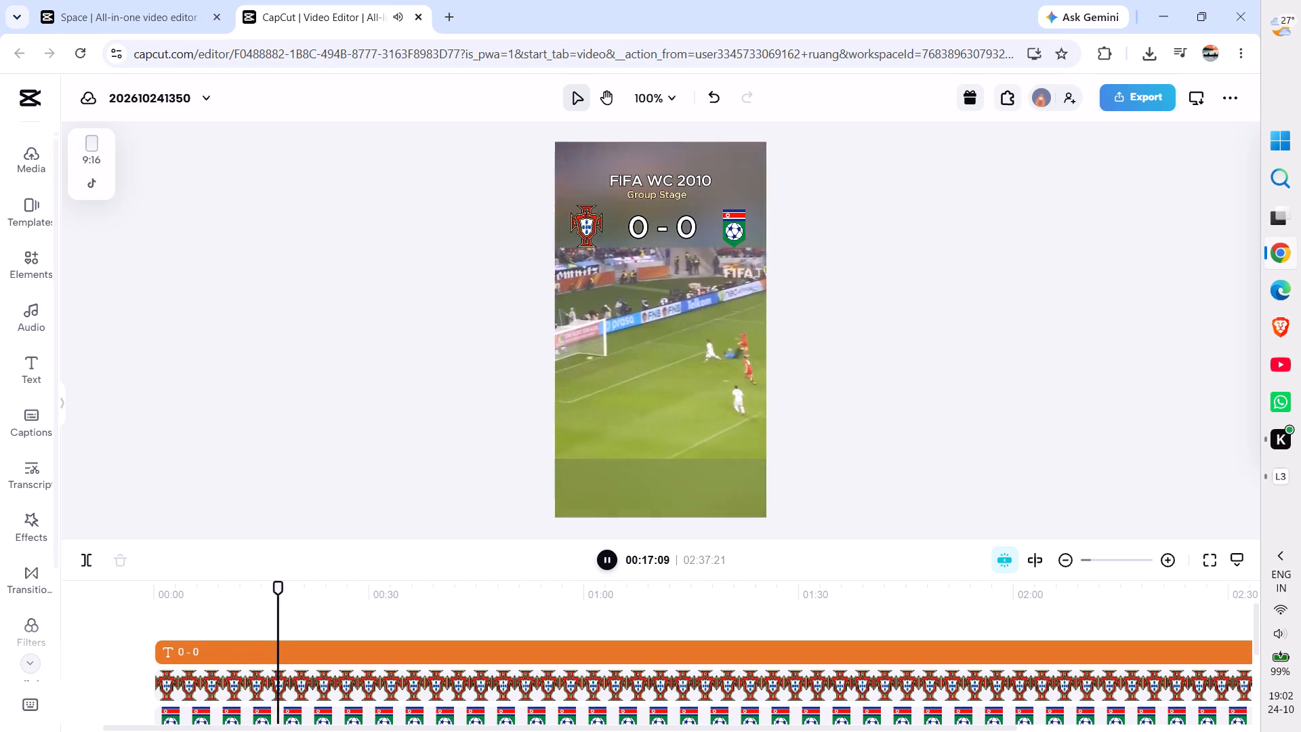
pyautogui.press('space')
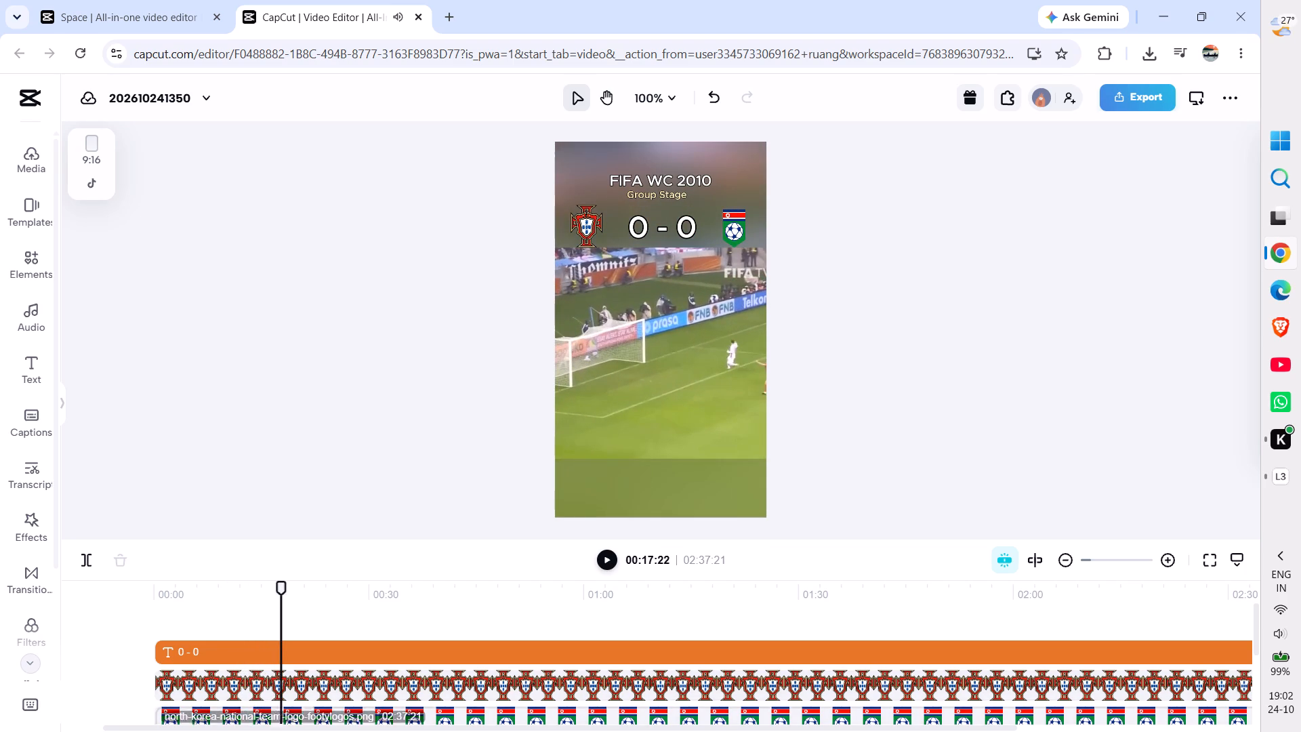
pyautogui.click(278, 647)
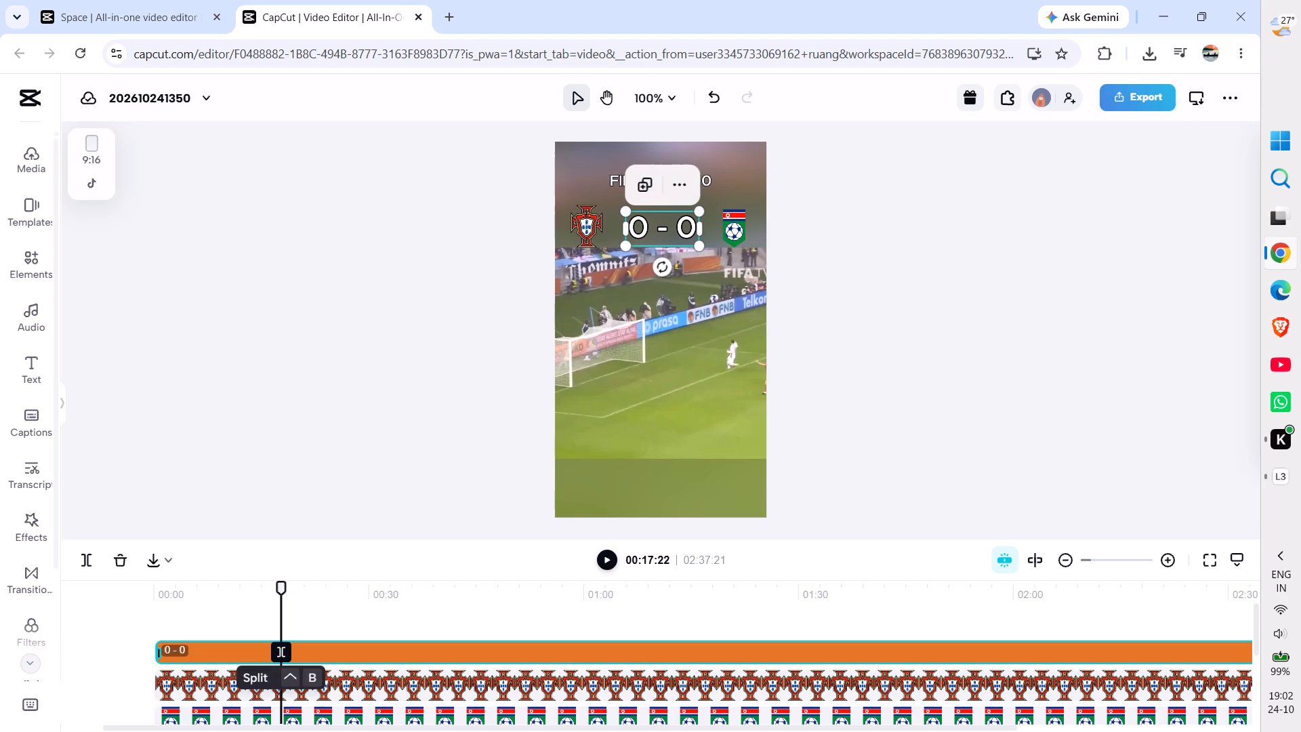
# Change the text of the score clip after the split to 1 - 0.
pyautogui.click(331, 647)
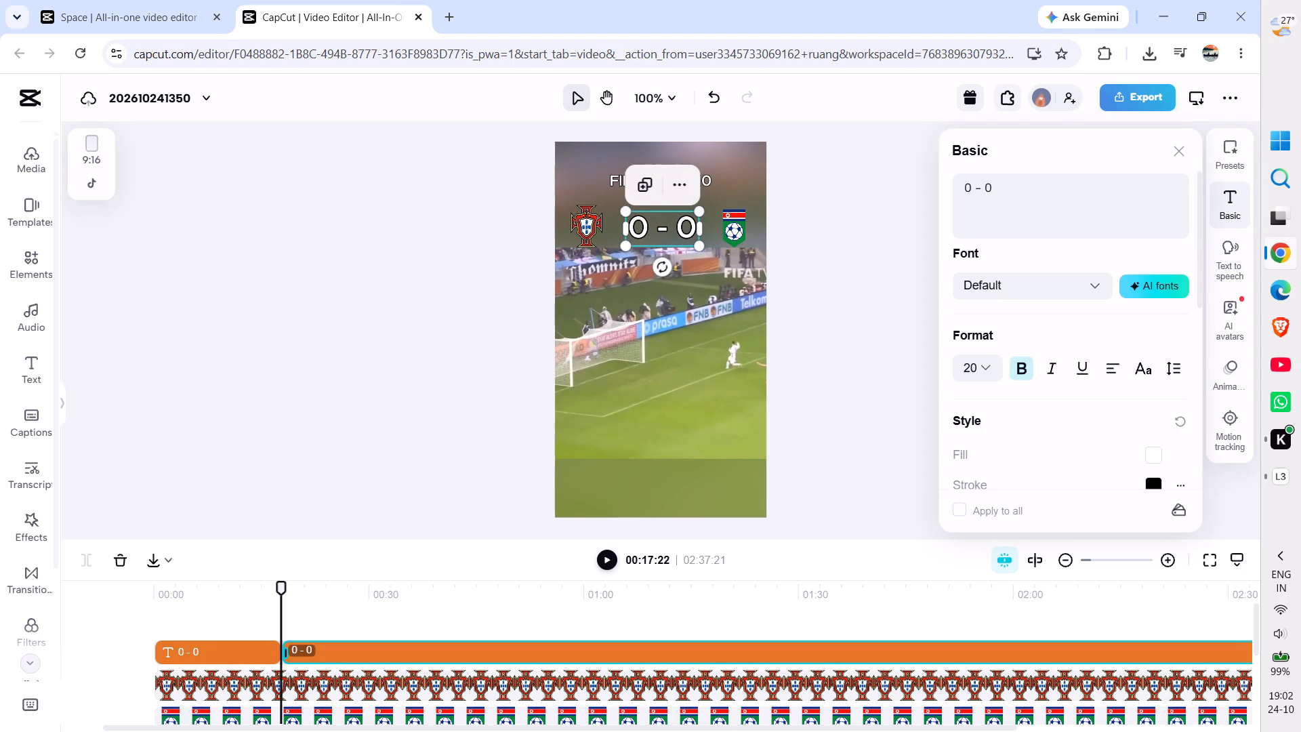
pyautogui.click(972, 194)
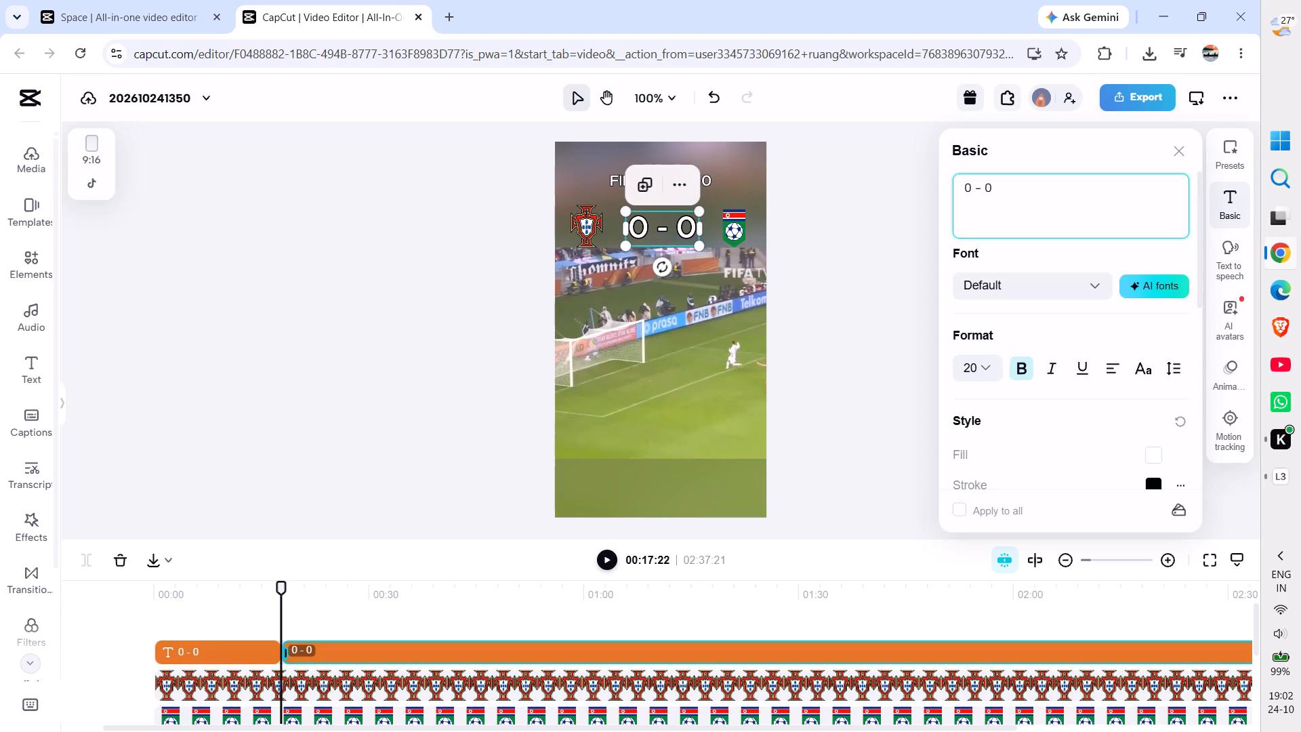
pyautogui.press('BackSpace')
pyautogui.press('1')
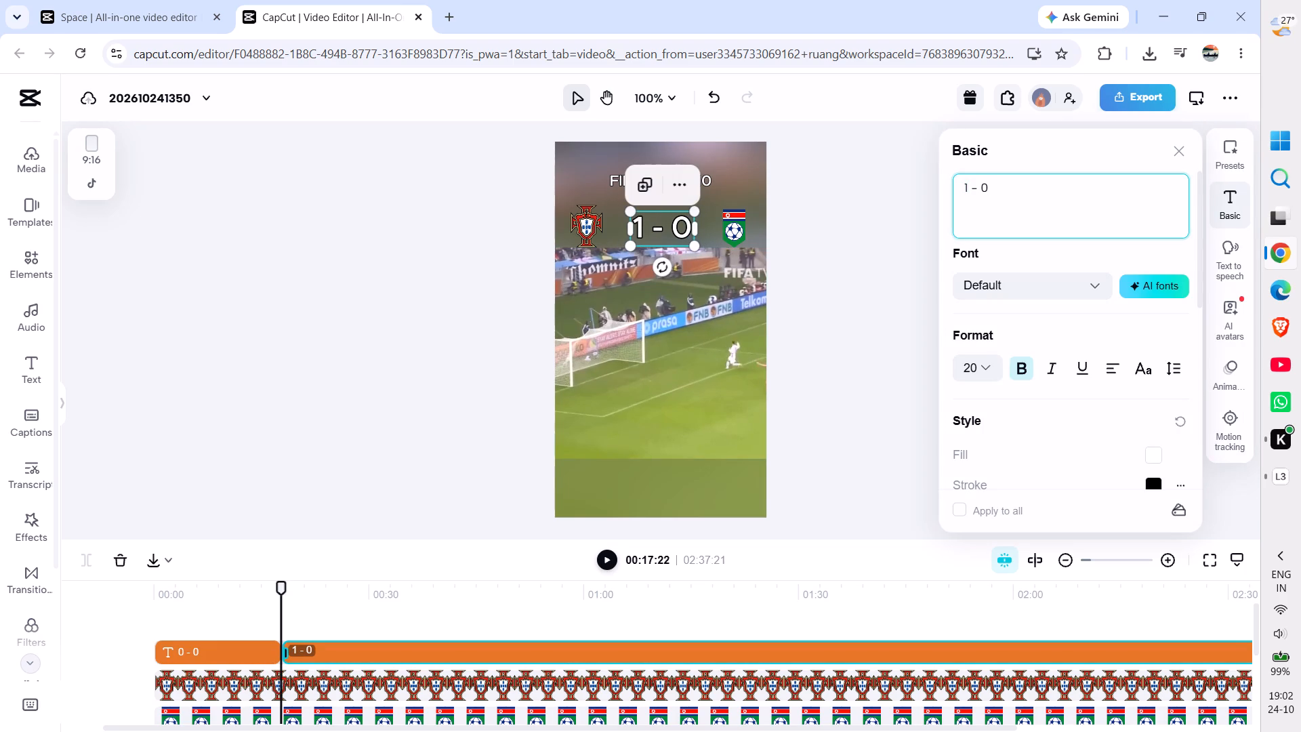
pyautogui.click(822, 224)
# Play the footage up to the second goal and split the 1 - 0 score clip at 00:38:18.
pyautogui.press('space')
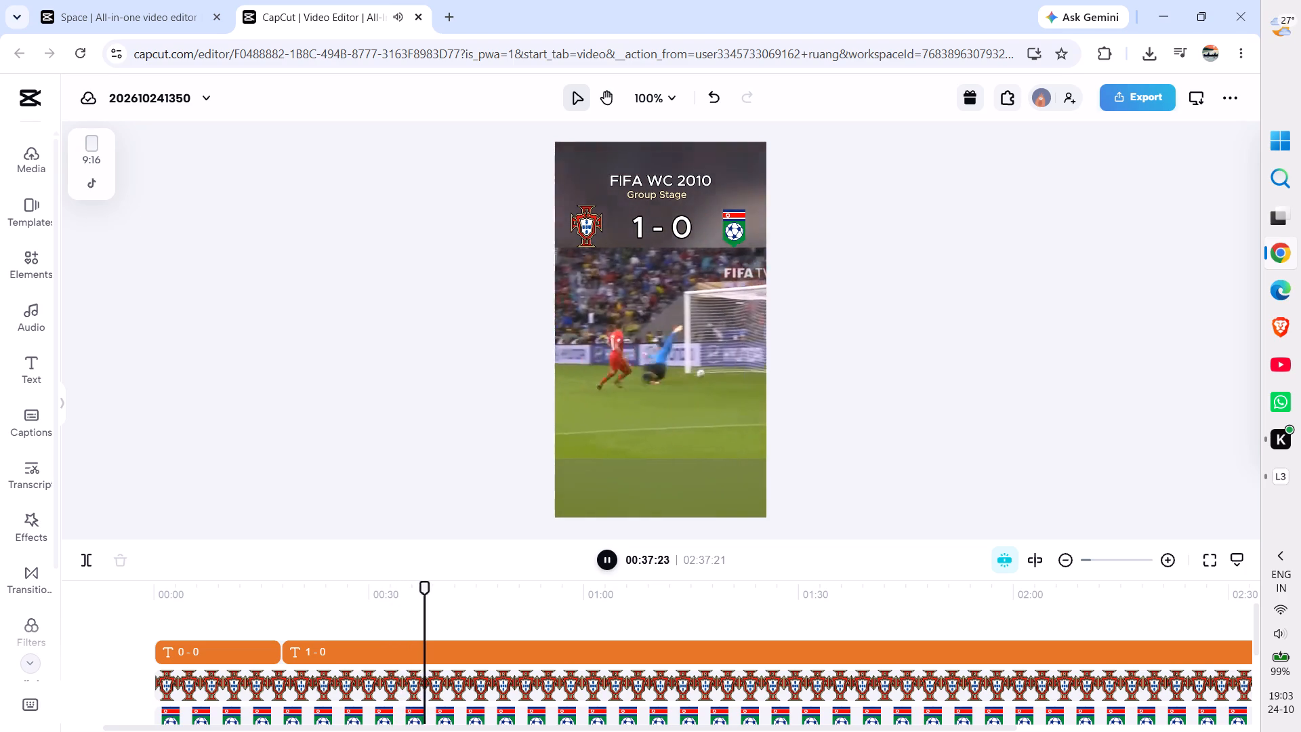
pyautogui.press('space')
pyautogui.press('space')
pyautogui.press('space')
pyautogui.press('space')
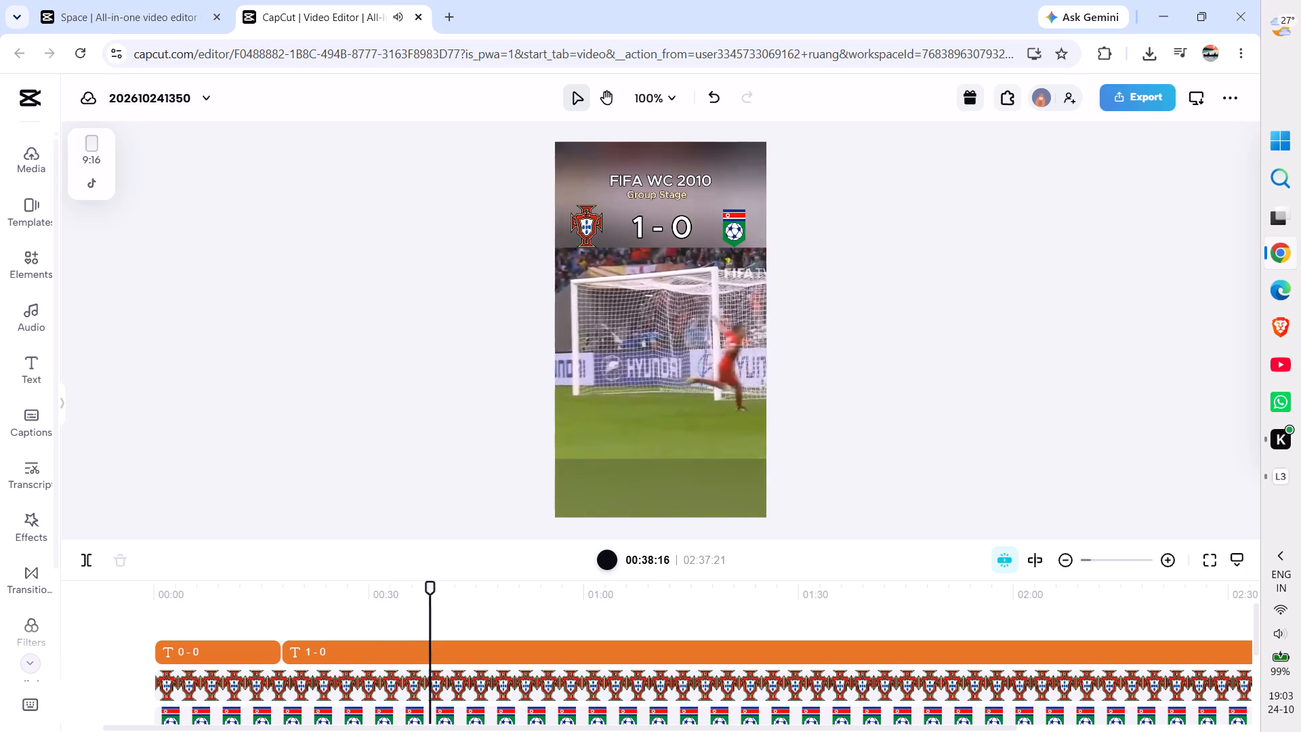
pyautogui.press('space')
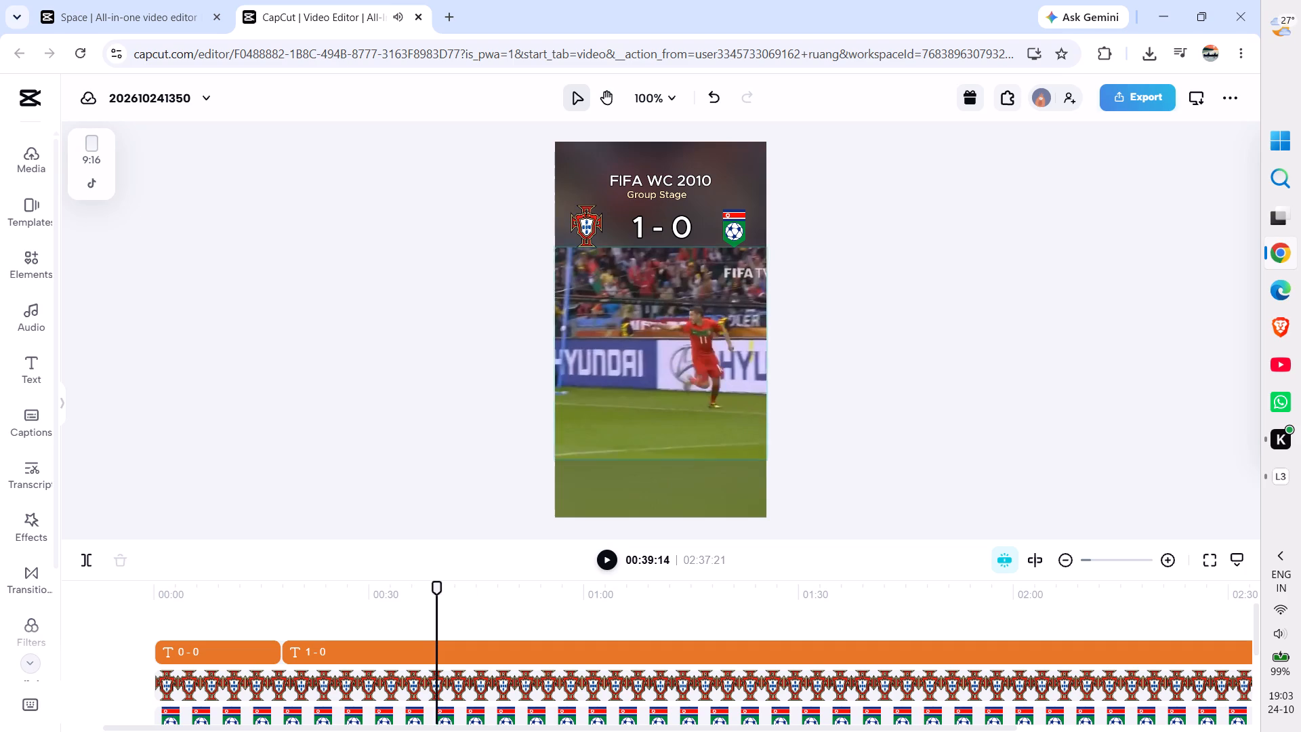
pyautogui.moveTo(438, 585); pyautogui.dragTo(431, 587)
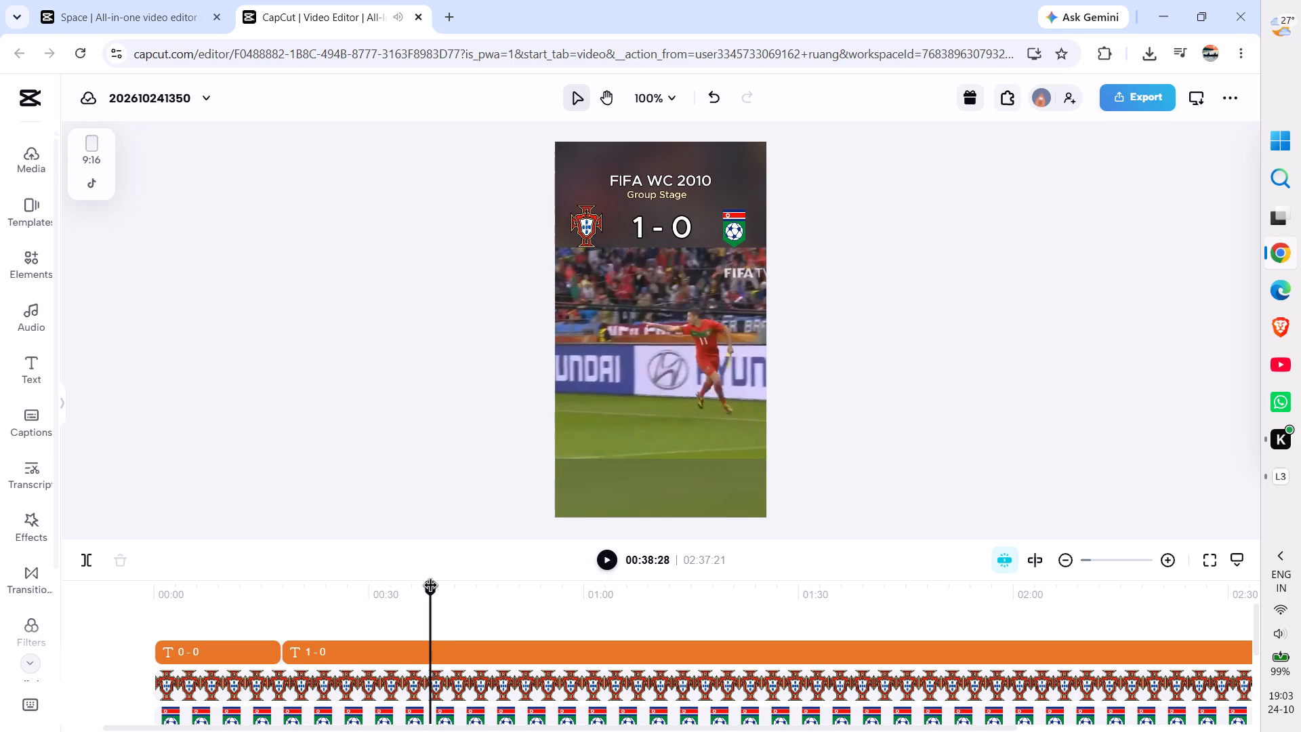
pyautogui.moveTo(431, 587); pyautogui.dragTo(429, 587)
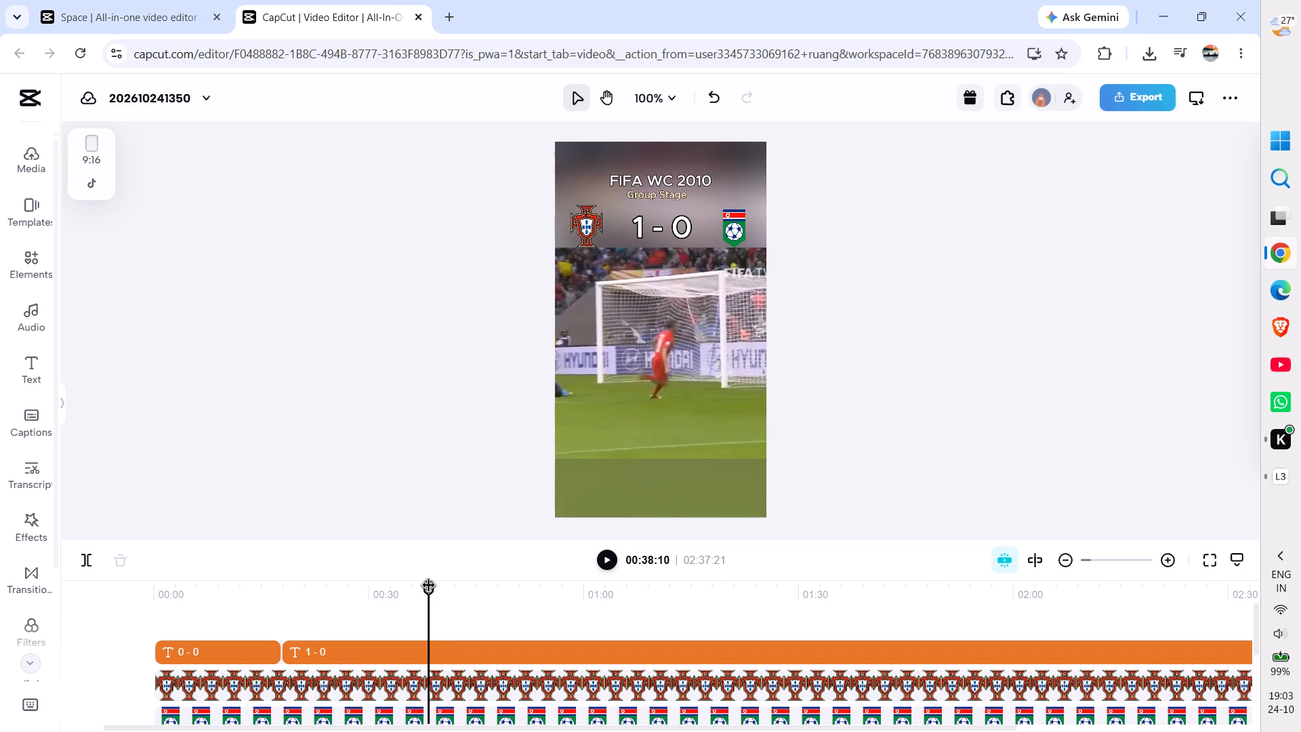
pyautogui.press('space')
pyautogui.press('space')
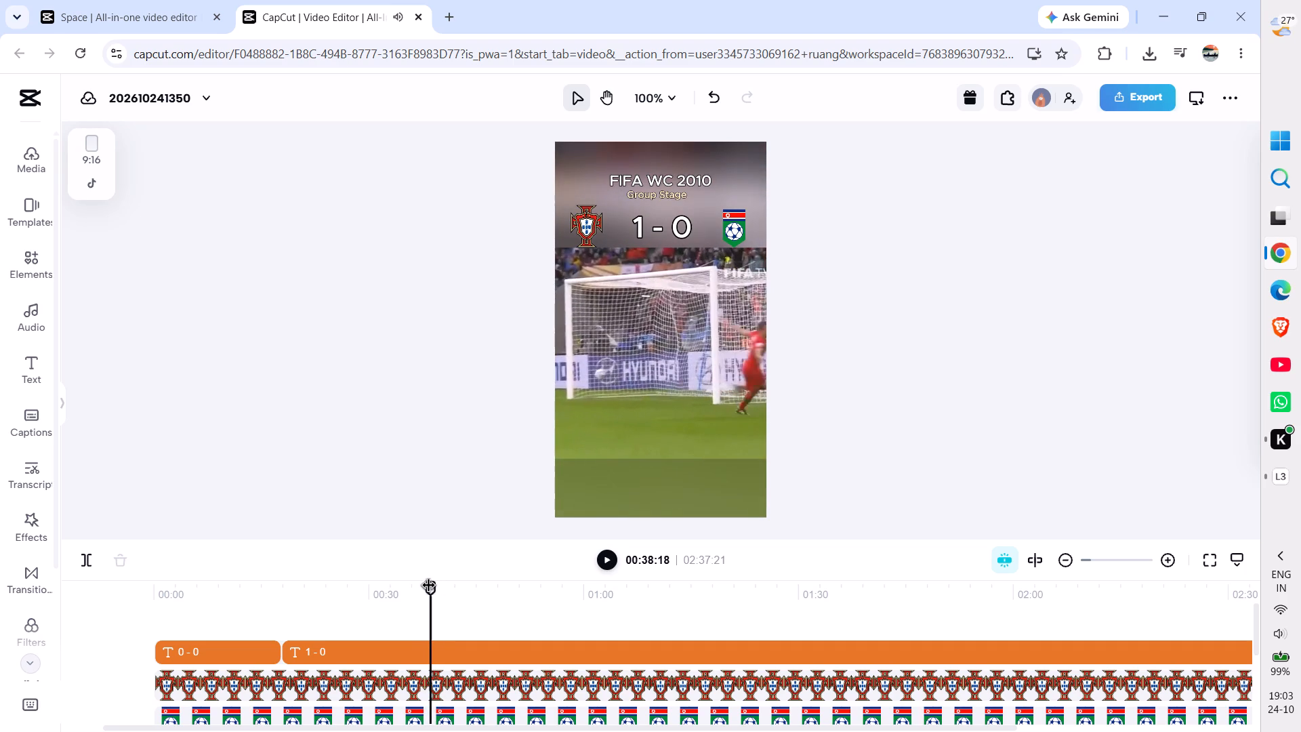
pyautogui.click(429, 658)
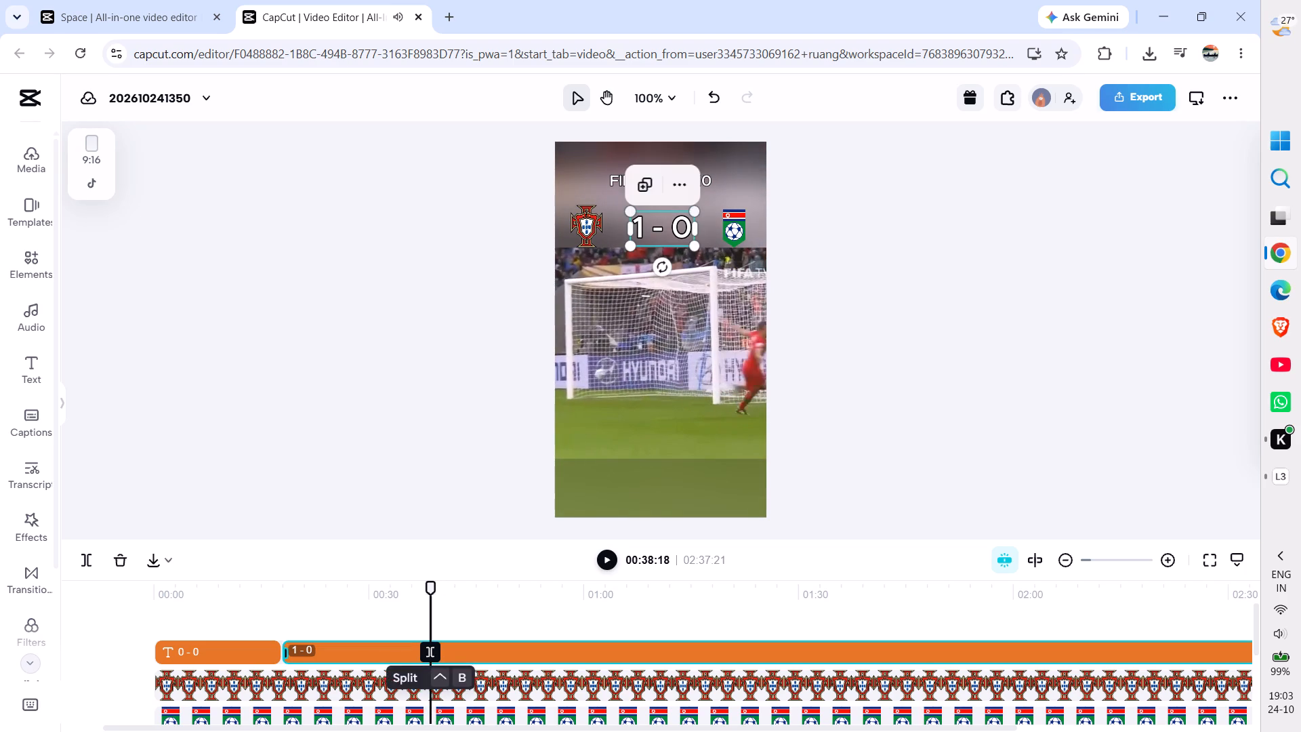
# Change the text of the score clip after the split to 2 - 0 and deselect it.
pyautogui.click(467, 656)
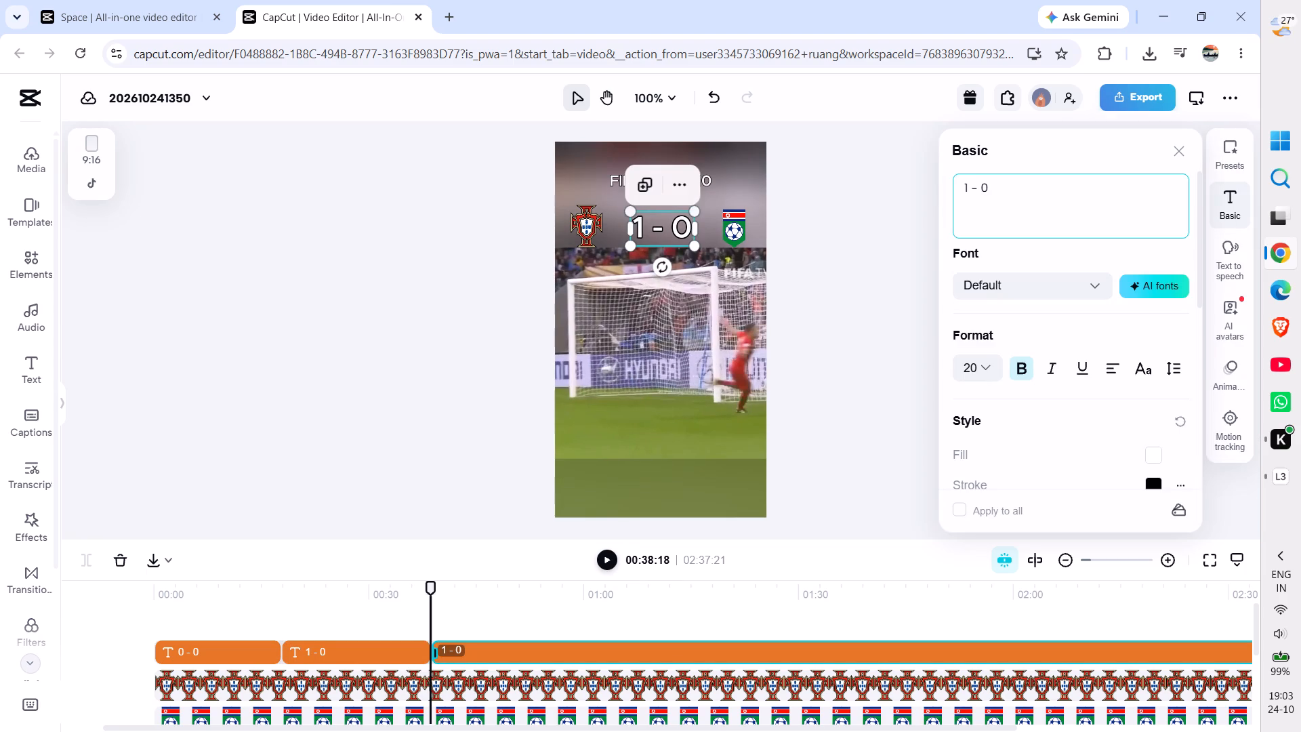
pyautogui.click(970, 192)
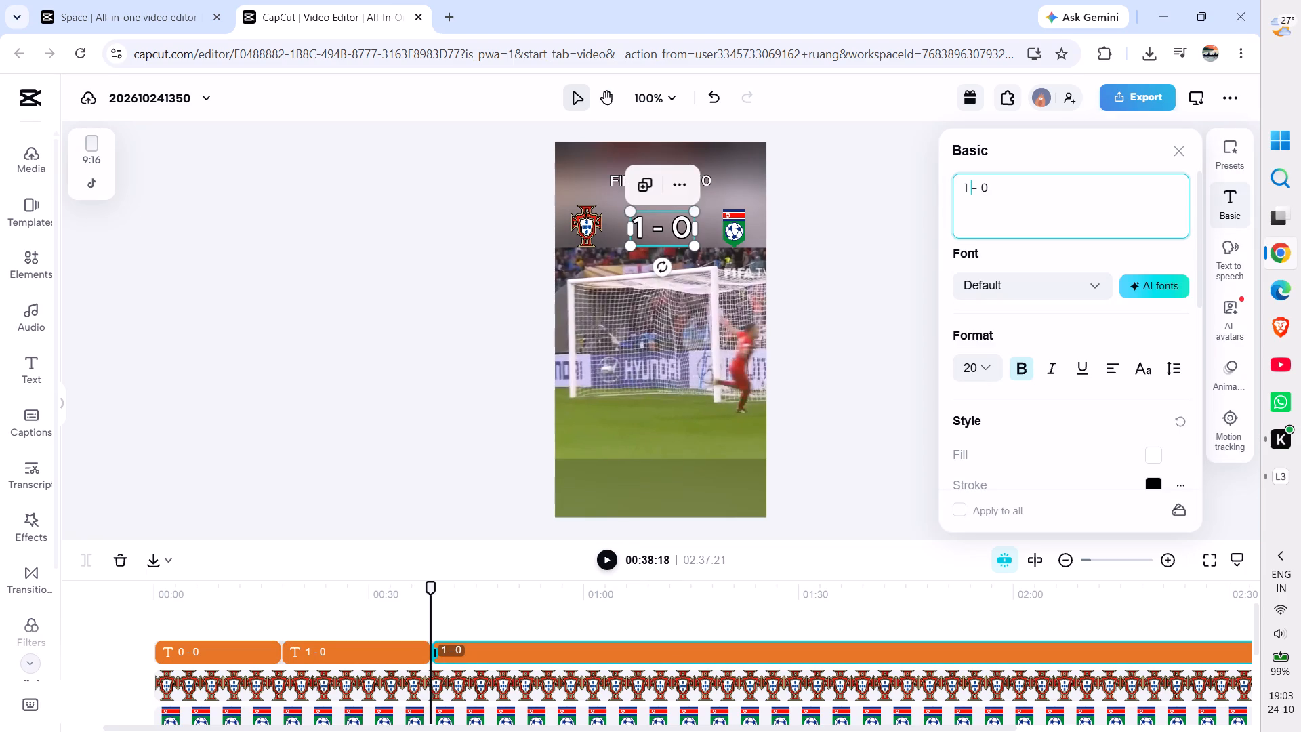
pyautogui.click(966, 188)
pyautogui.press('BackSpace')
pyautogui.press('2')
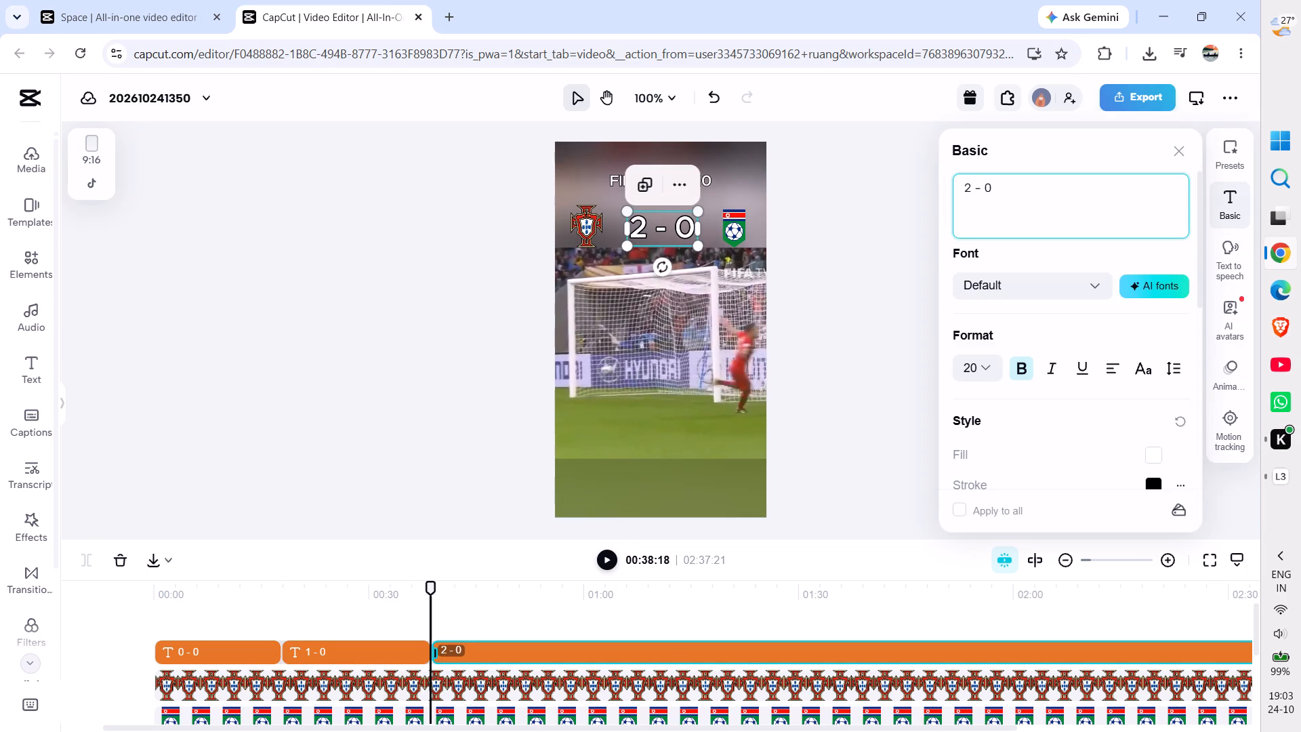
pyautogui.click(862, 270)
# Play the footage up to the third goal and split the 2 - 0 score clip at 00:59:21.
pyautogui.press('space')
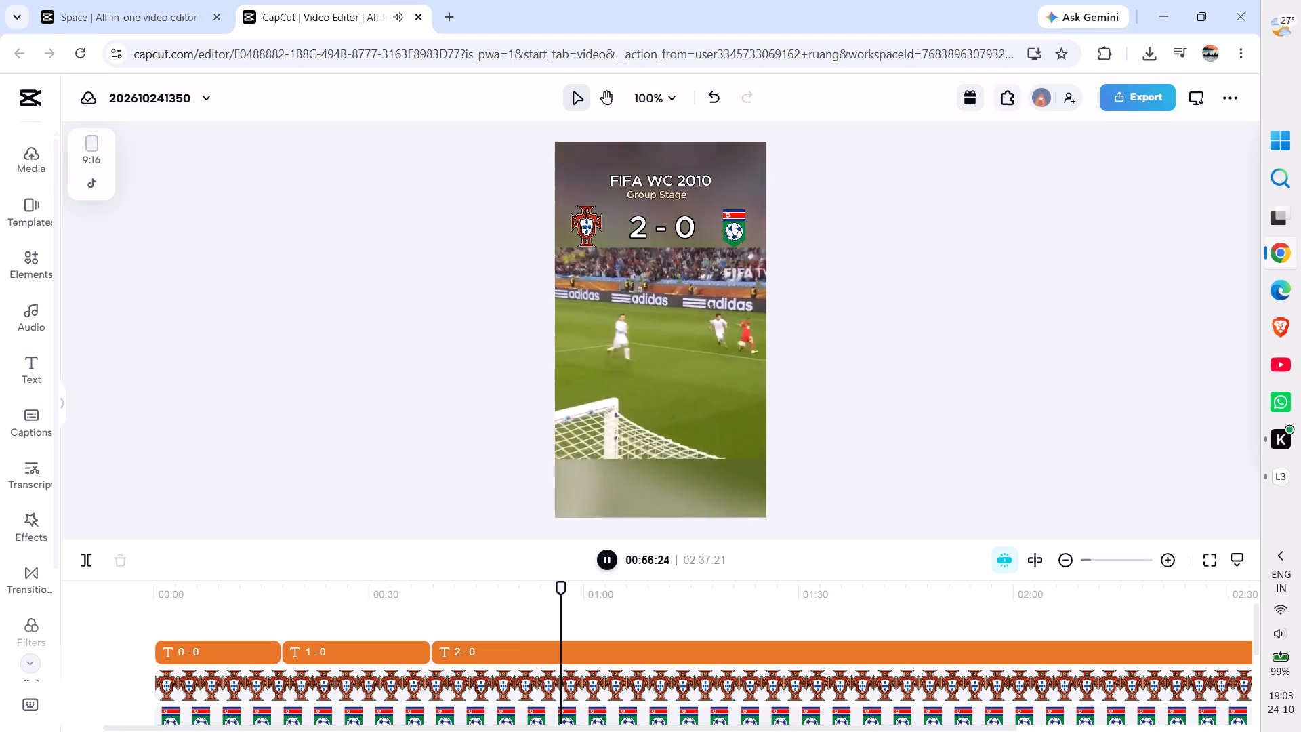
pyautogui.press('space')
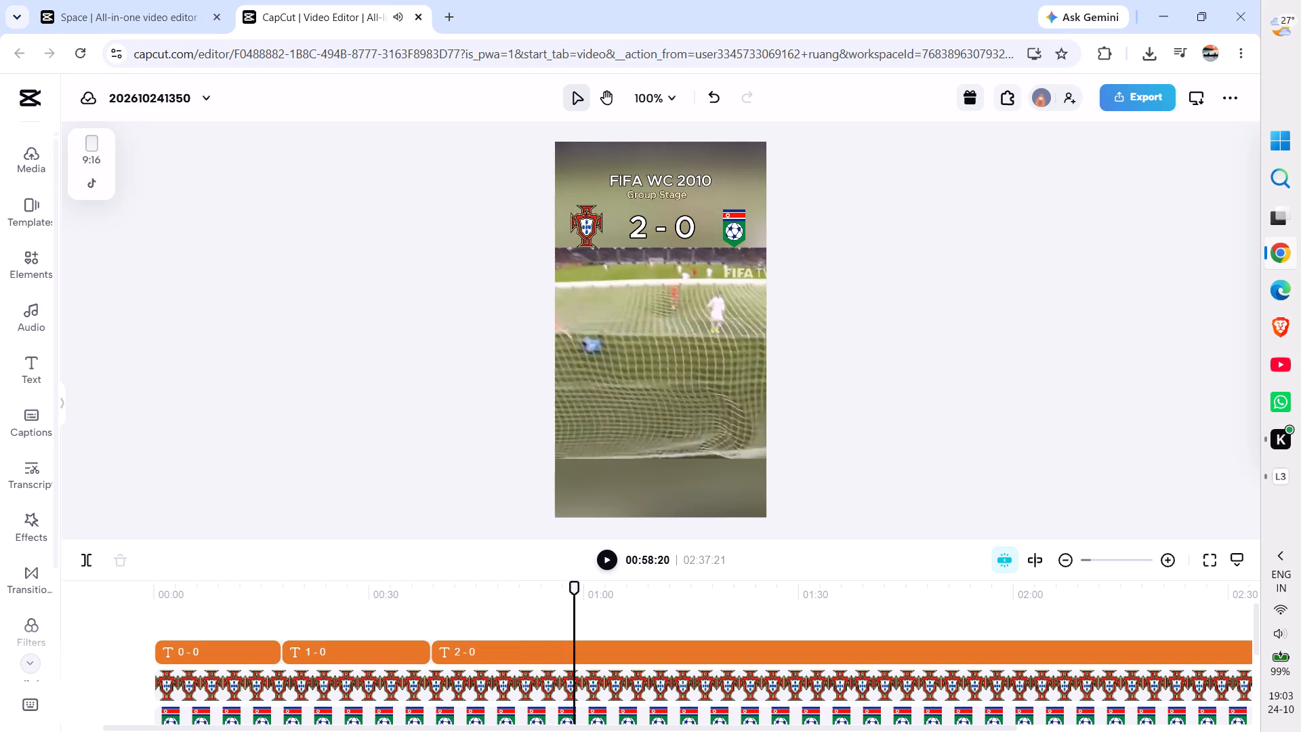
pyautogui.press('space')
pyautogui.press('space')
pyautogui.press('space')
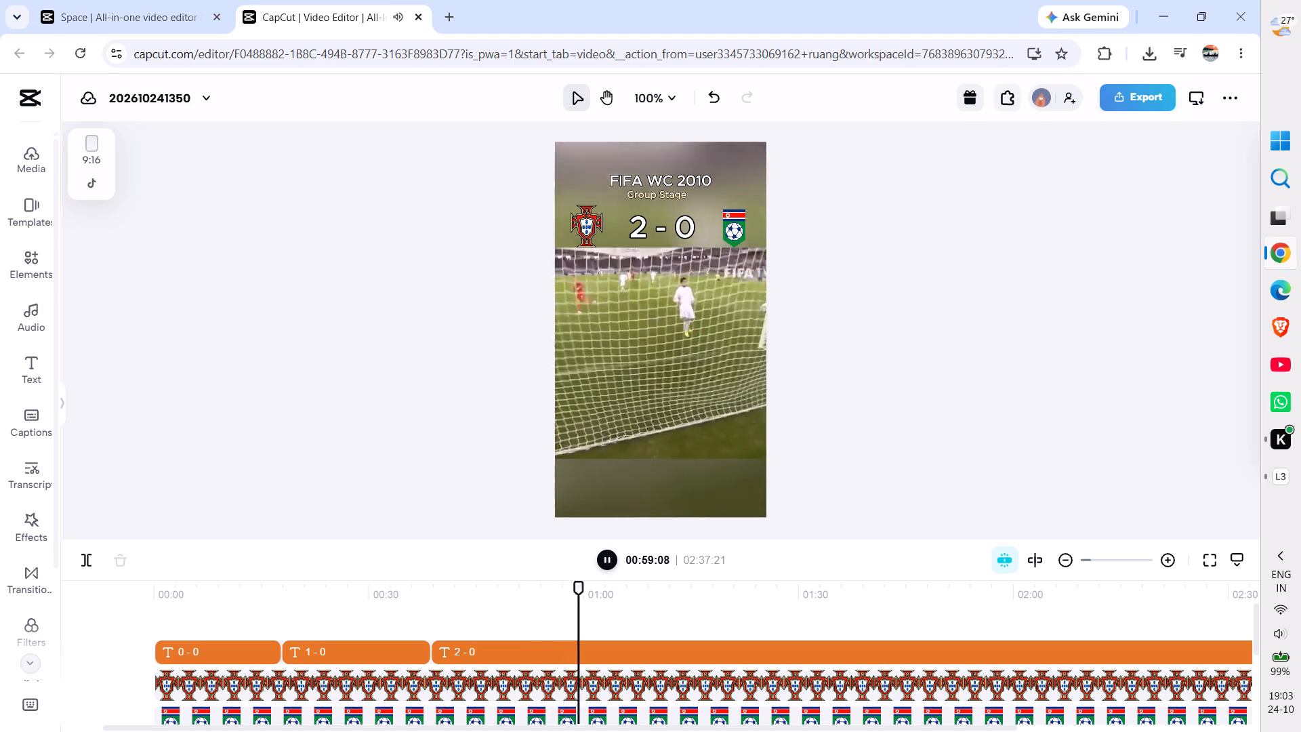
pyautogui.press('space')
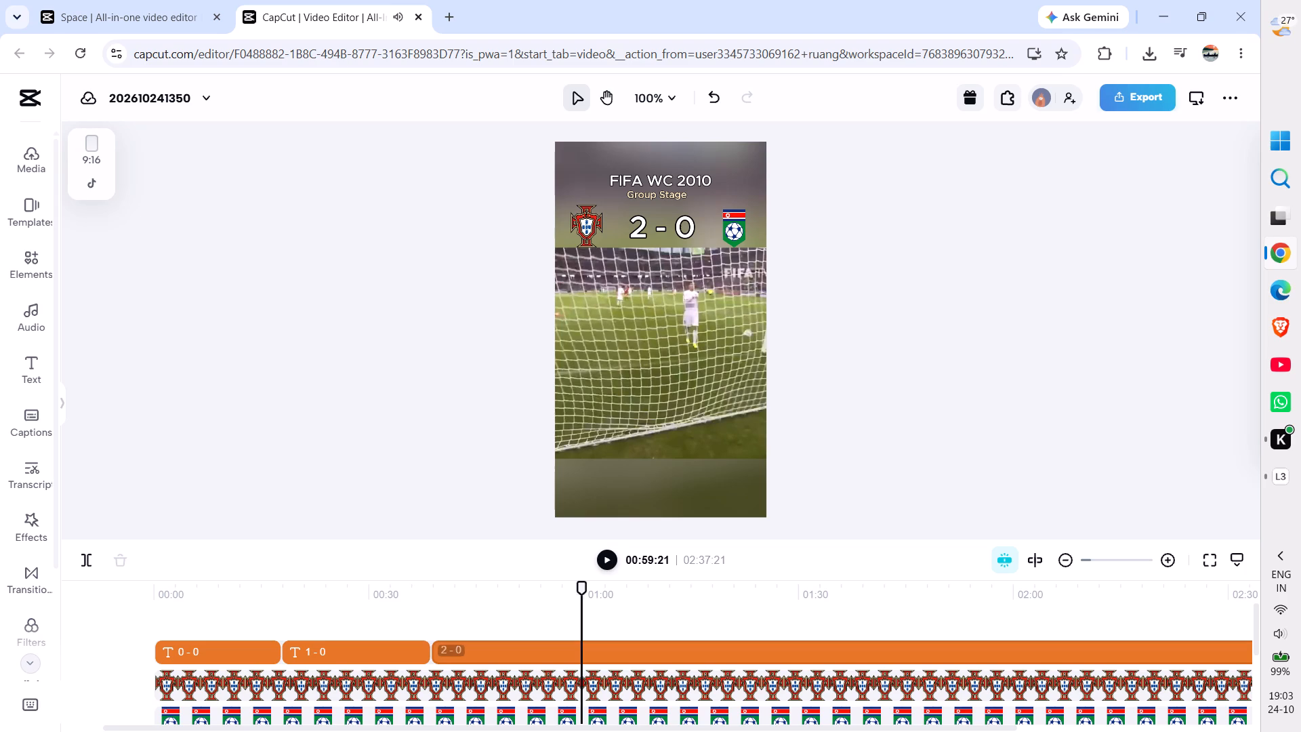
pyautogui.click(579, 647)
# Change the text of the score clip after the split to 3 - 0 and deselect it.
pyautogui.click(621, 655)
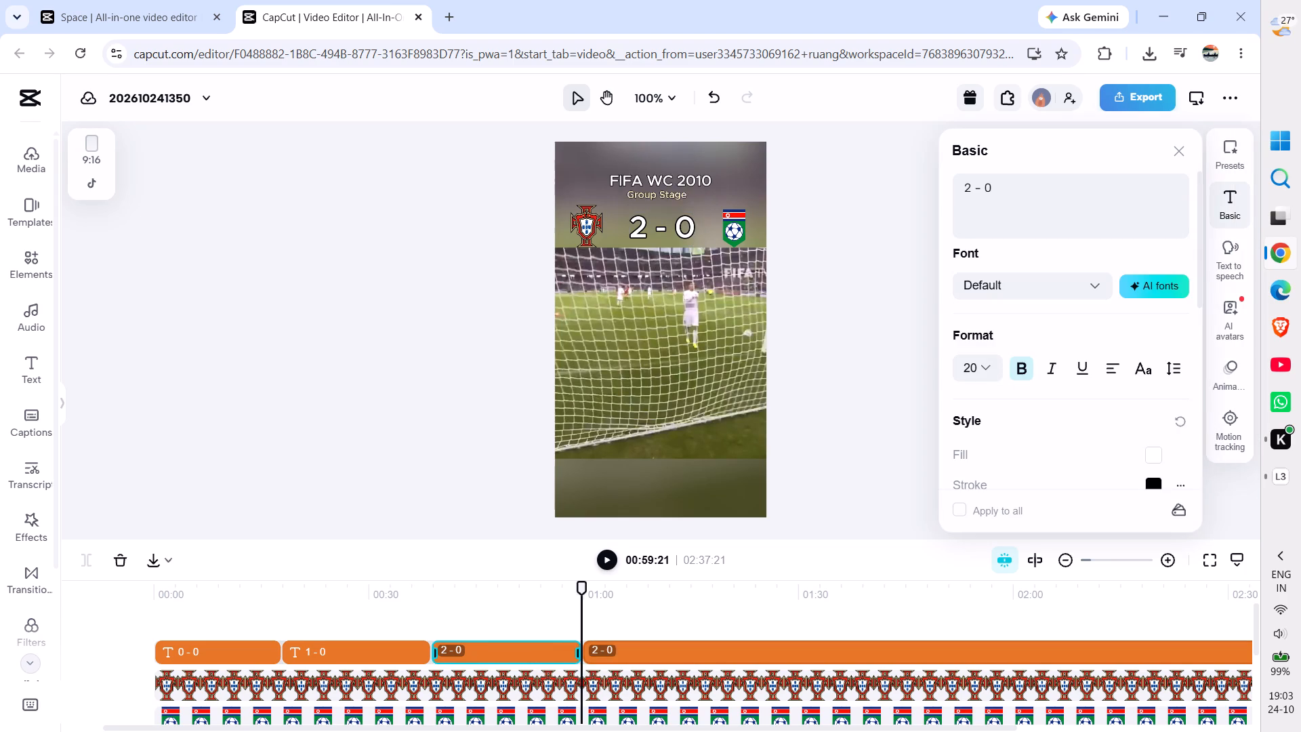
pyautogui.click(972, 192)
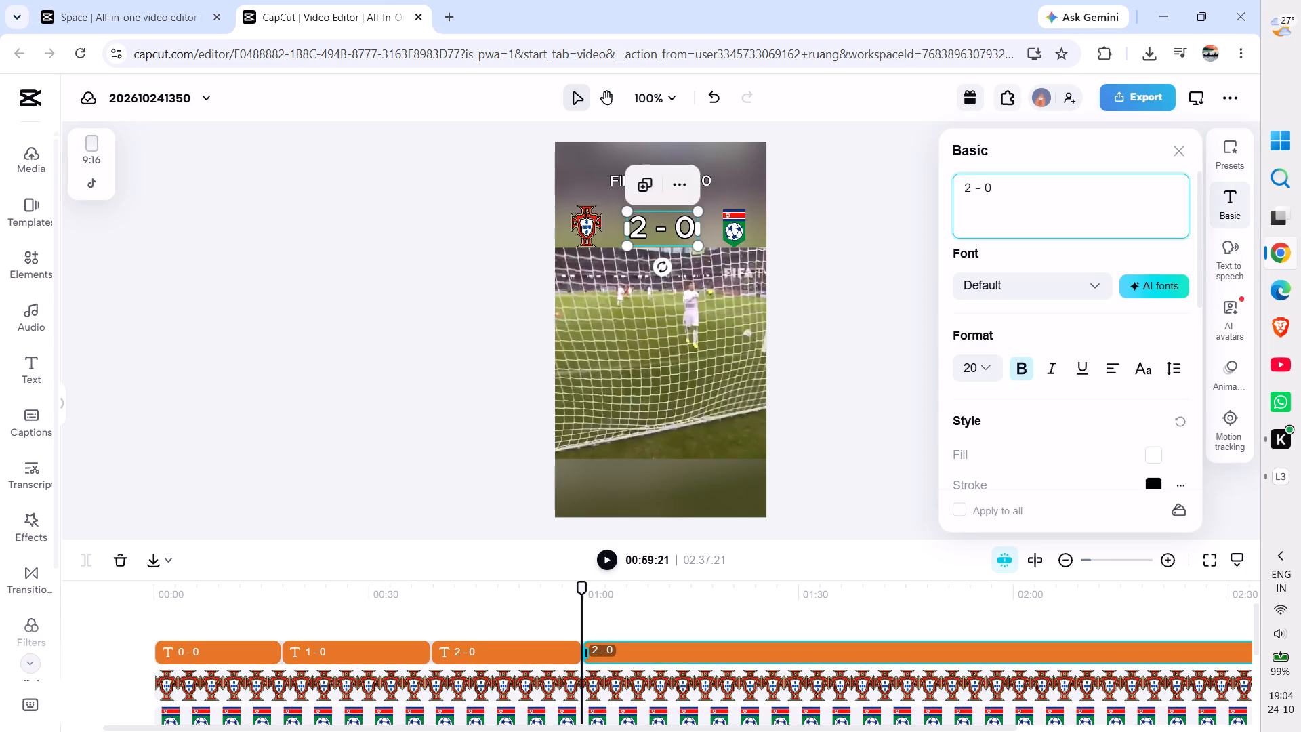
pyautogui.press('BackSpace')
pyautogui.press('3')
pyautogui.click(865, 258)
# Play the footage up to the fourth goal and split the 3 - 0 score clip at 01:24:15.
pyautogui.press('space')
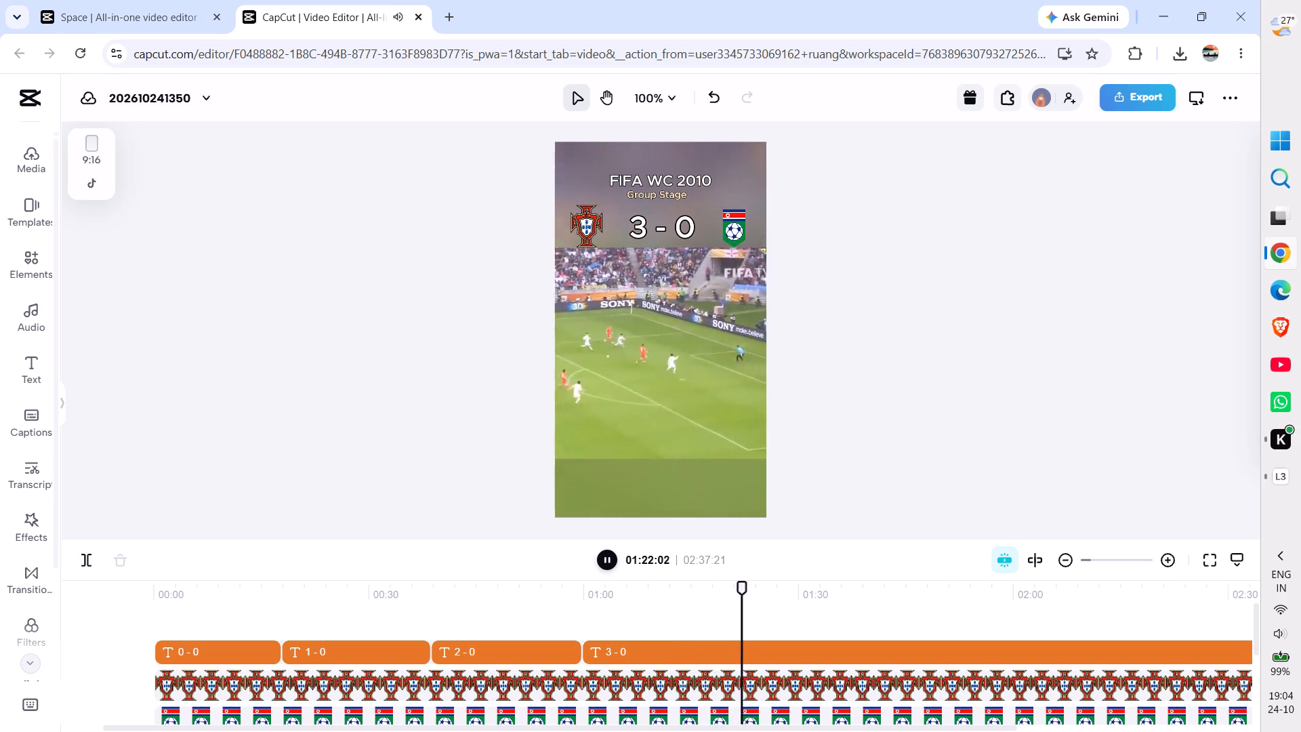
pyautogui.press('space')
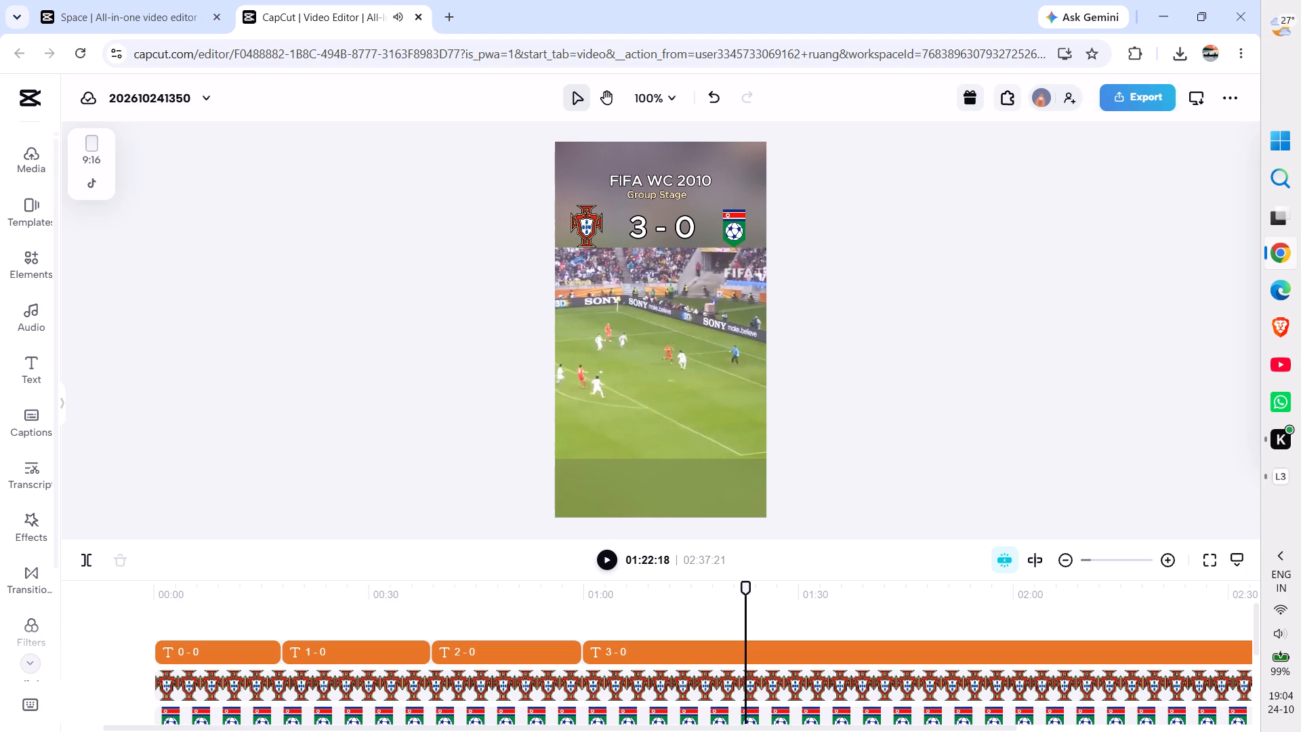
pyautogui.press('space')
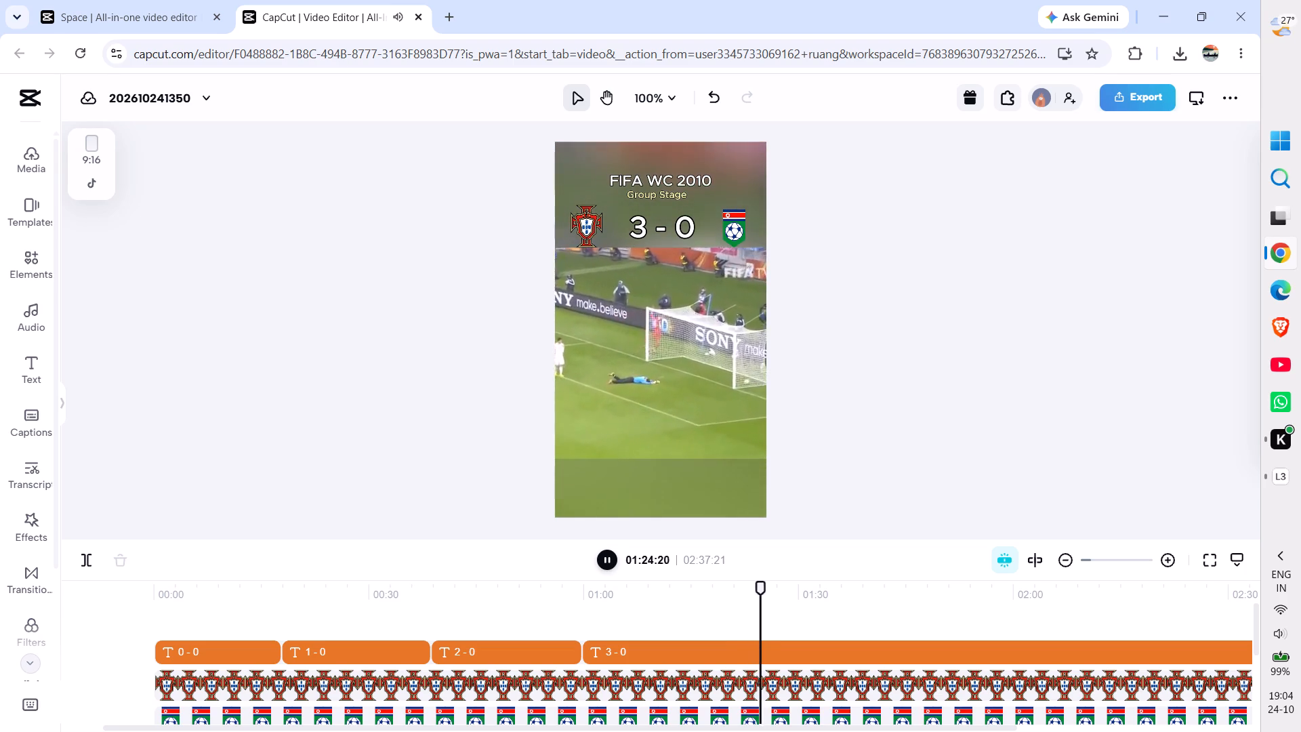
pyautogui.press('space')
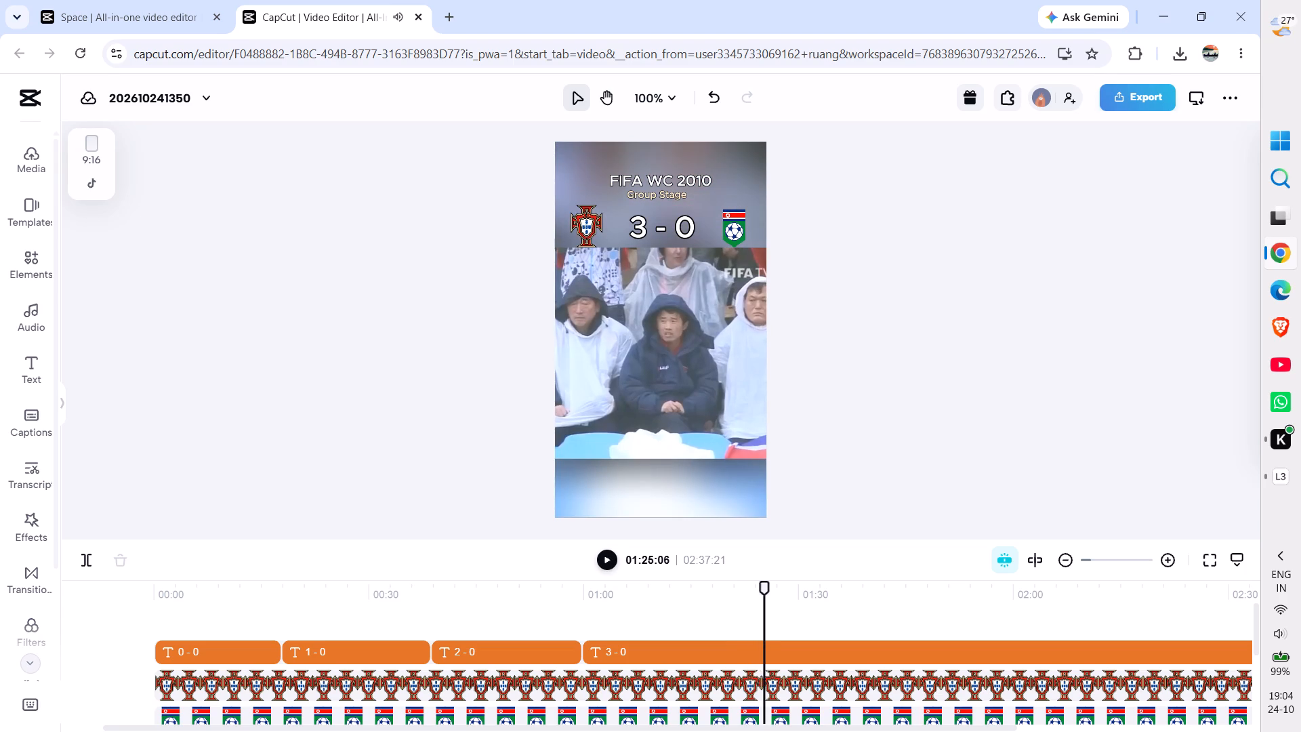
pyautogui.moveTo(759, 587); pyautogui.dragTo(755, 588)
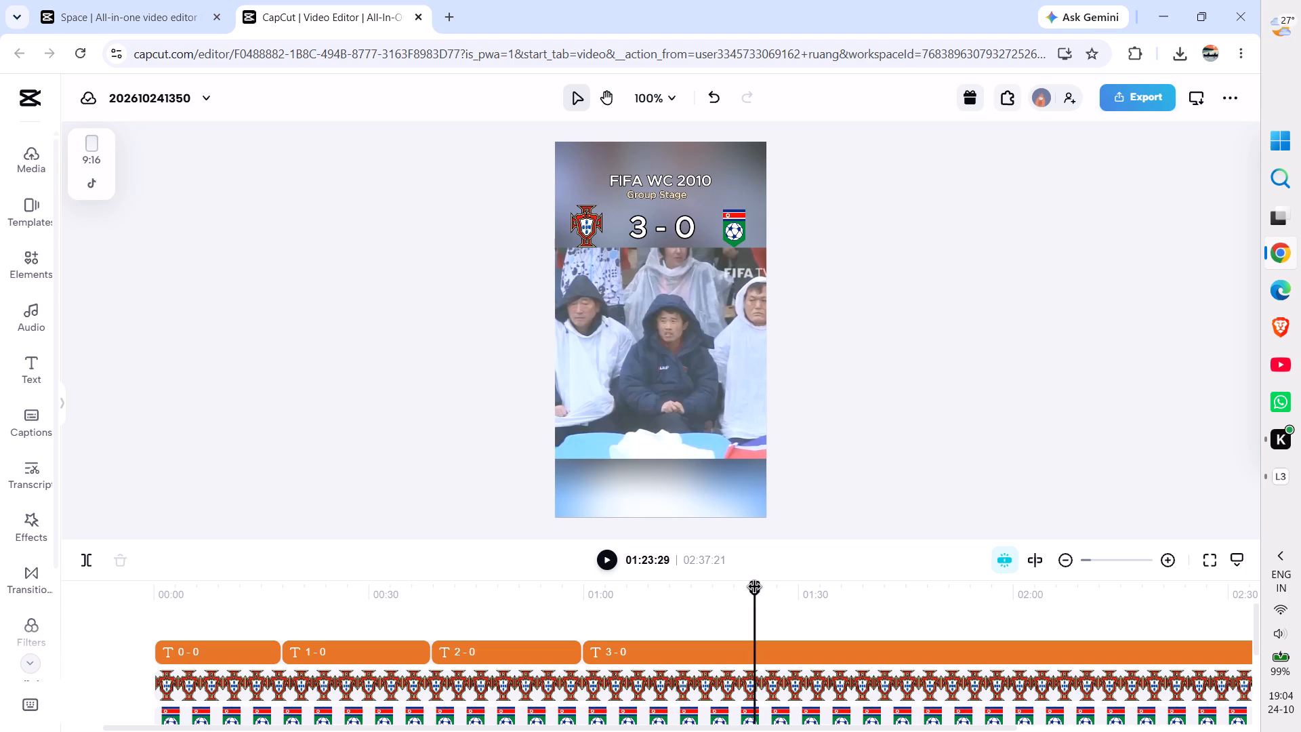
pyautogui.moveTo(755, 588); pyautogui.dragTo(751, 588)
pyautogui.press('space')
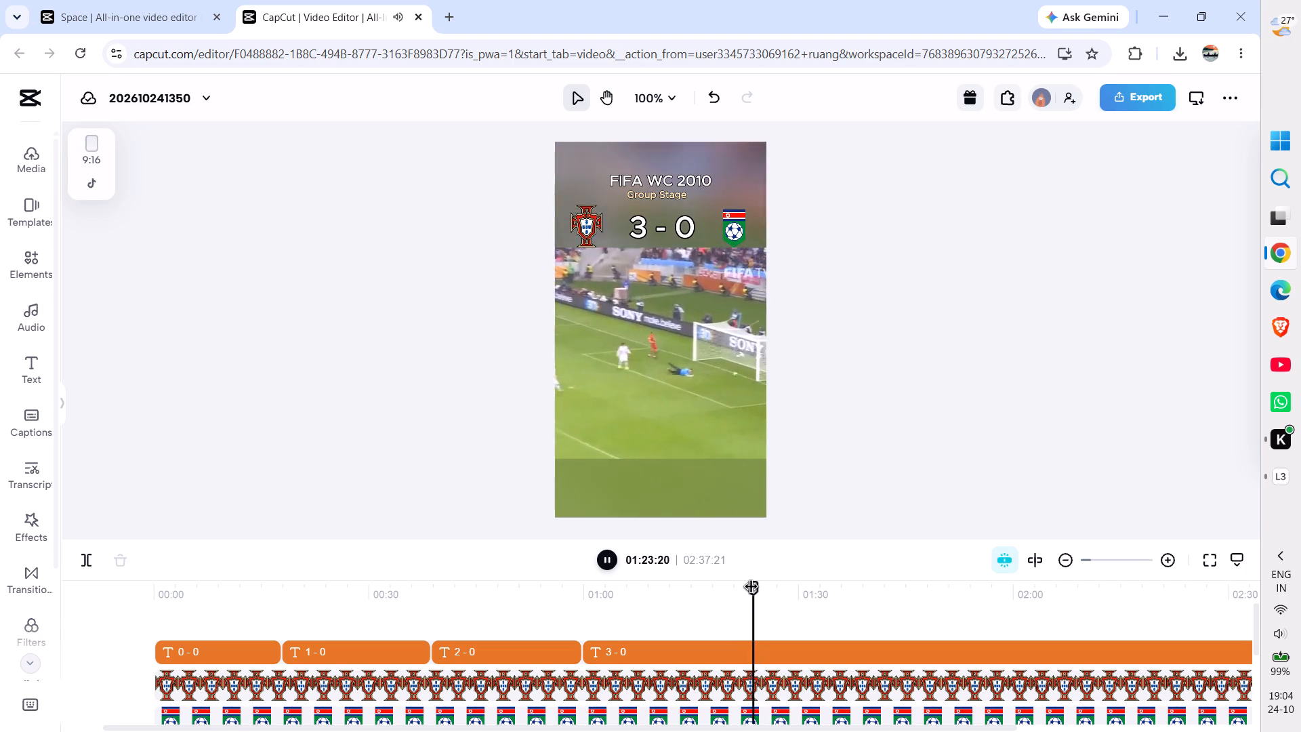
pyautogui.press('space')
pyautogui.press('space')
pyautogui.press('space')
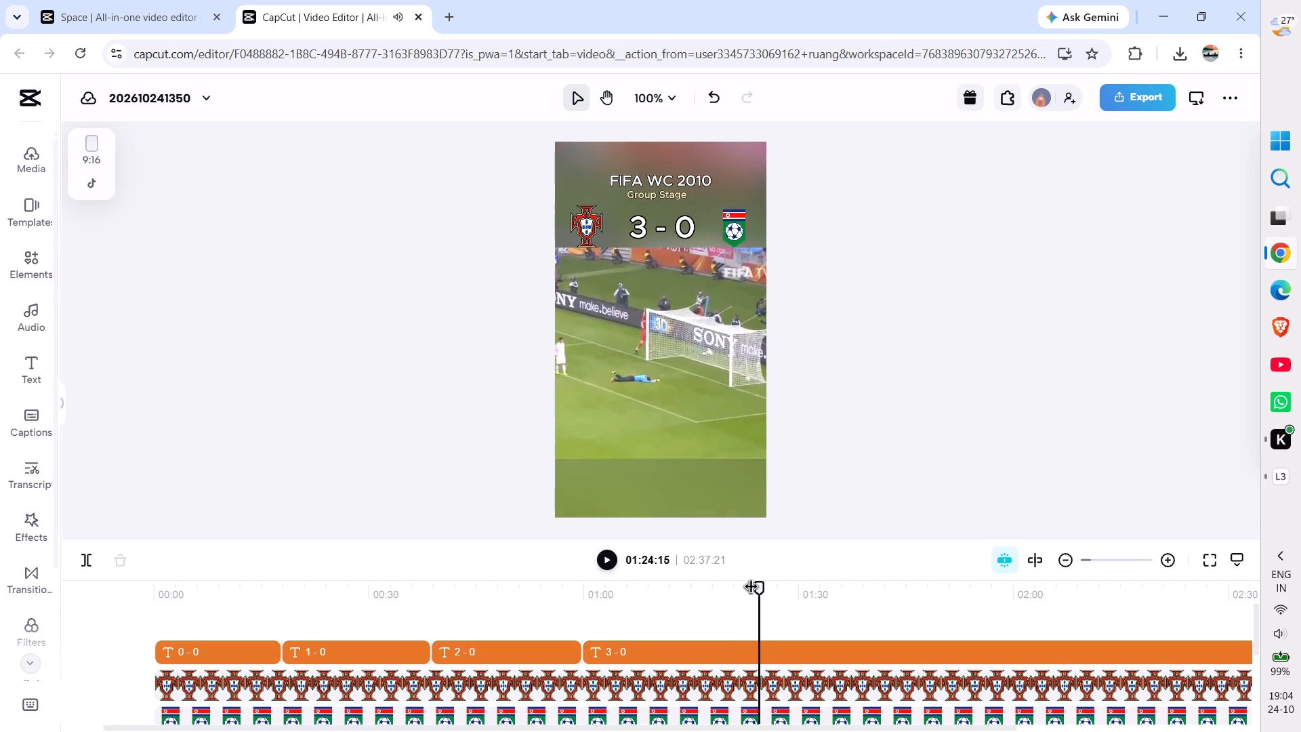
pyautogui.click(764, 651)
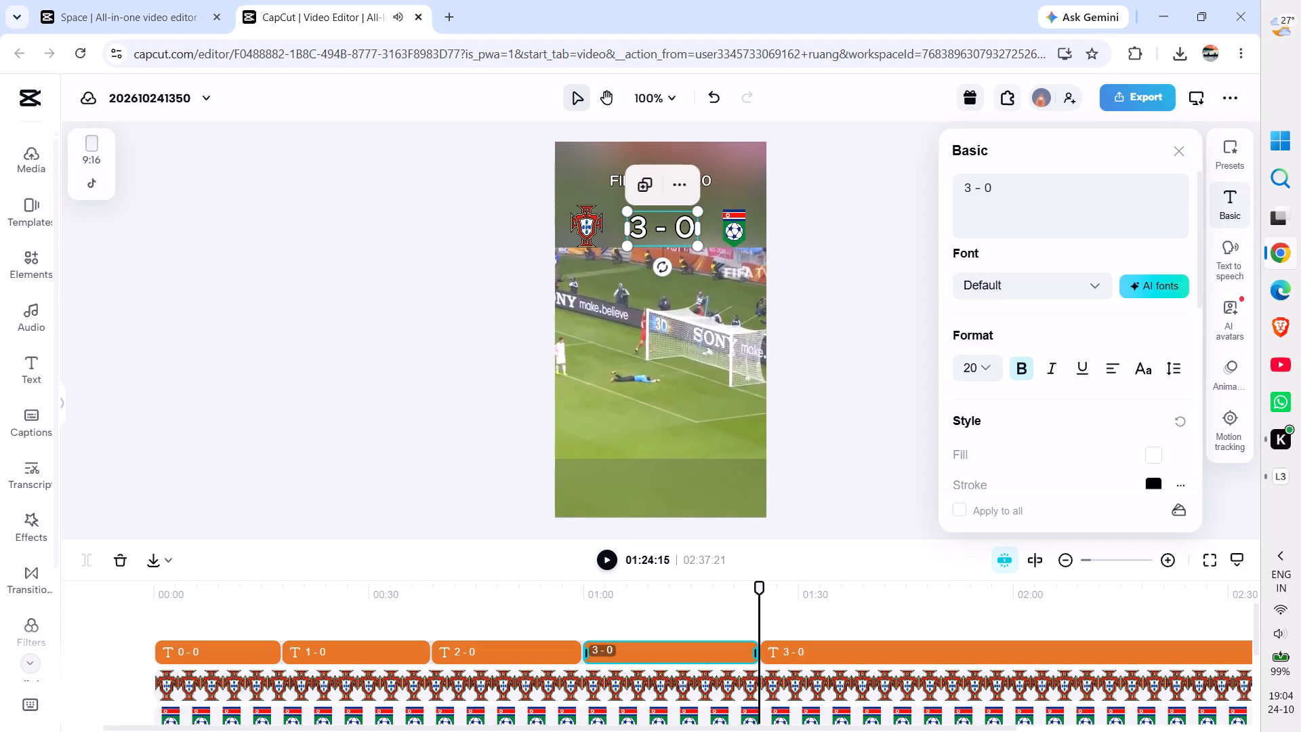
# Change the text of the score clip after the split to 4 - 0 and deselect it.
pyautogui.click(785, 651)
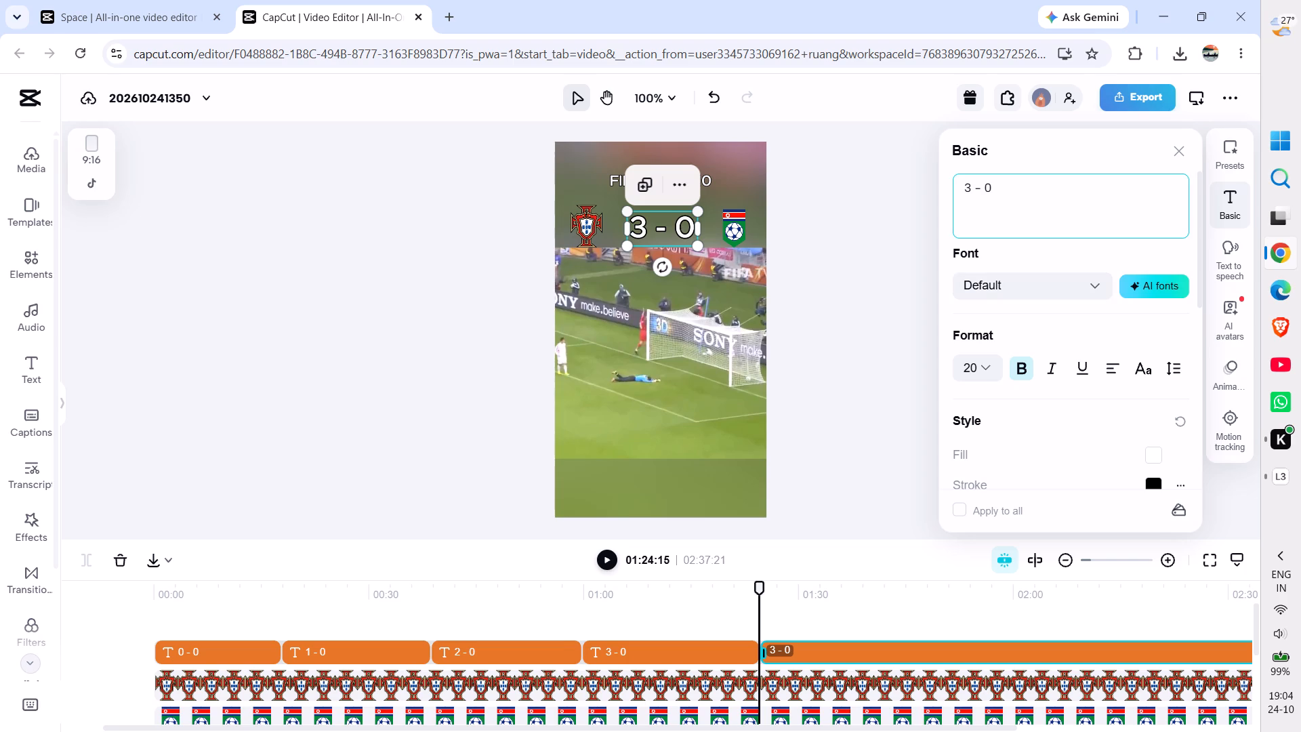
pyautogui.click(970, 192)
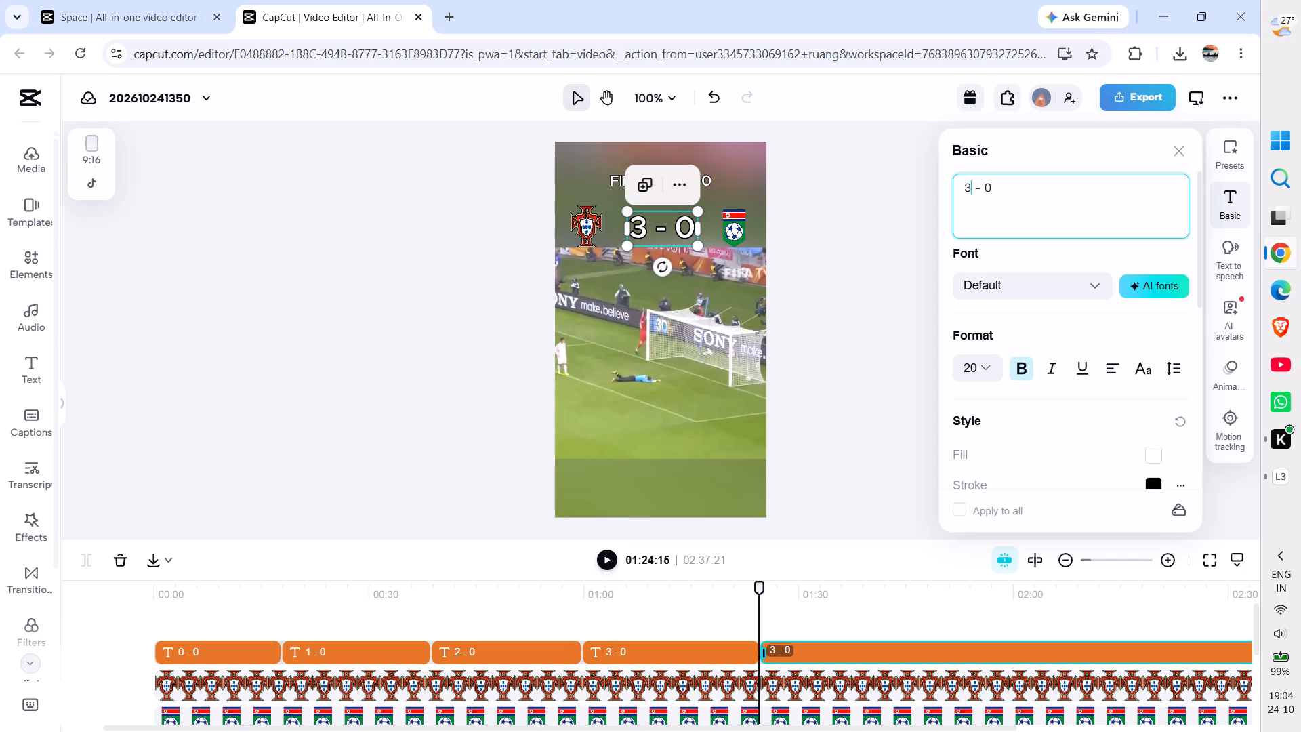
pyautogui.press('BackSpace')
pyautogui.press('4')
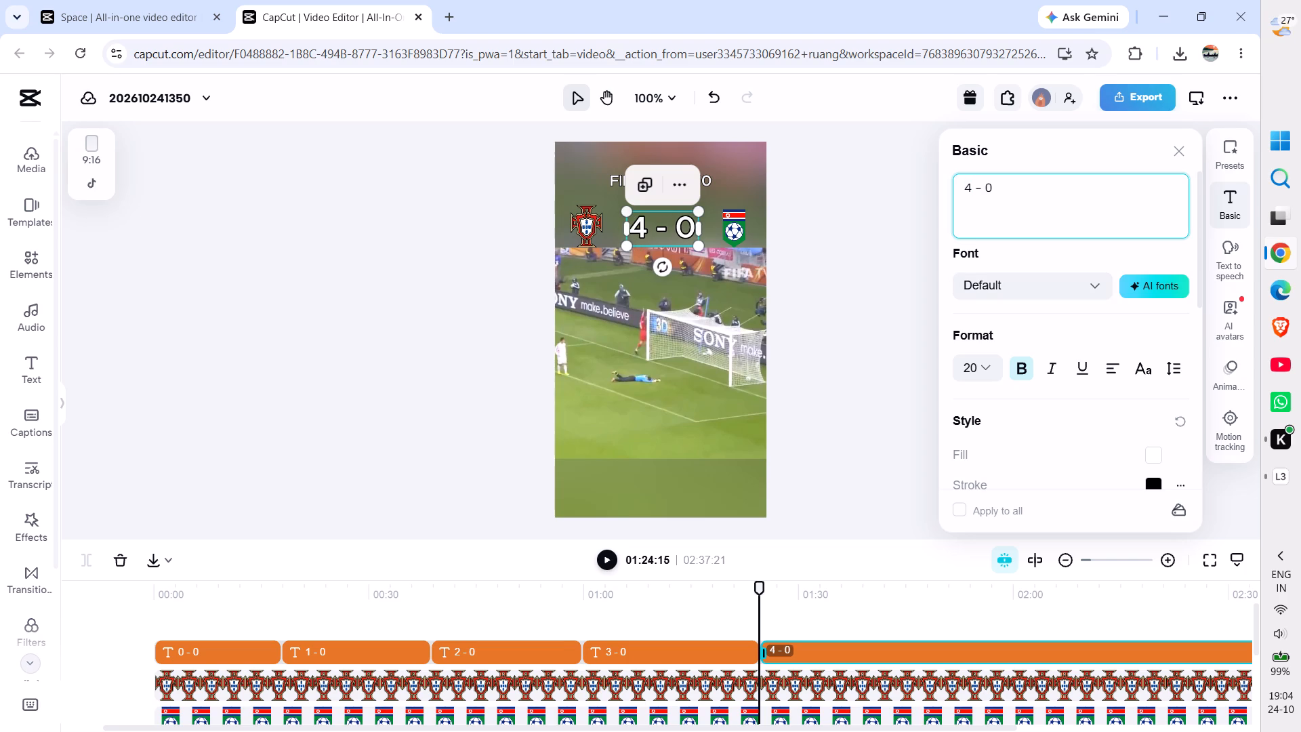
pyautogui.click(864, 184)
# Play the footage up to the fifth goal and split the 4 - 0 score clip at 01:42:22.
pyautogui.press('space')
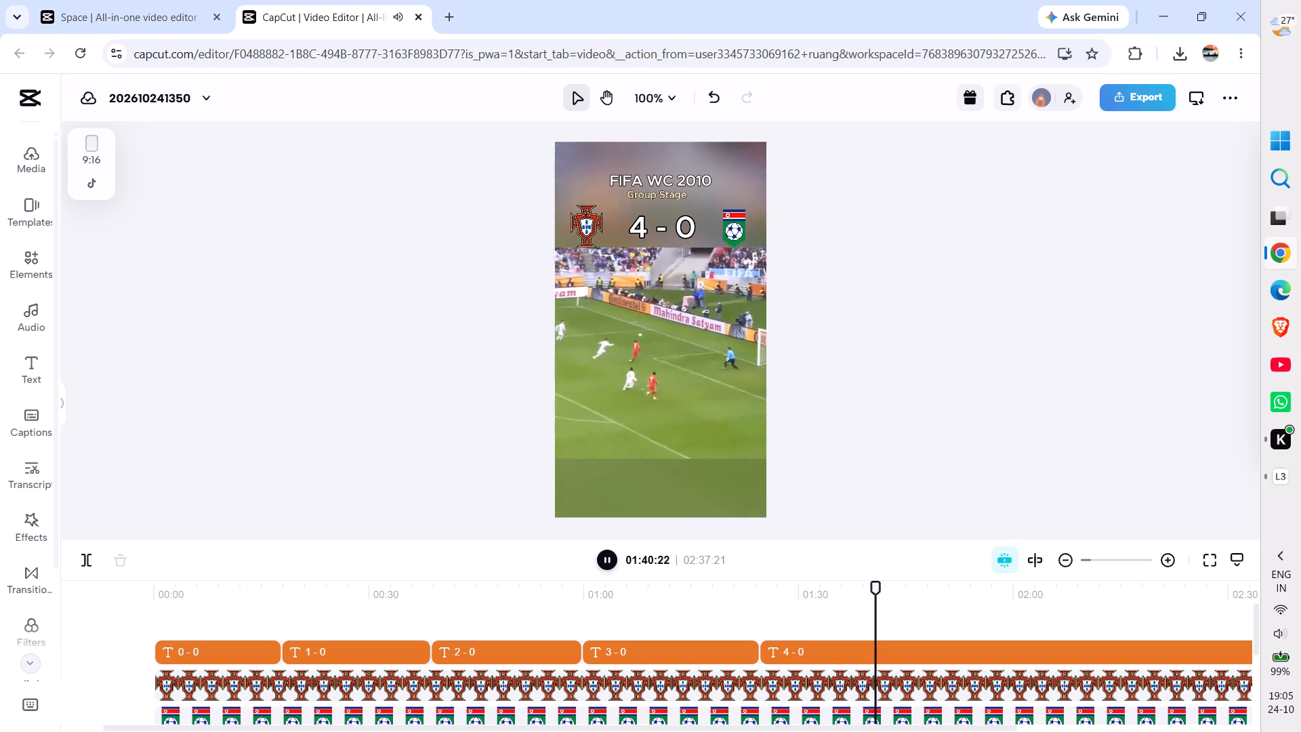
pyautogui.press('space')
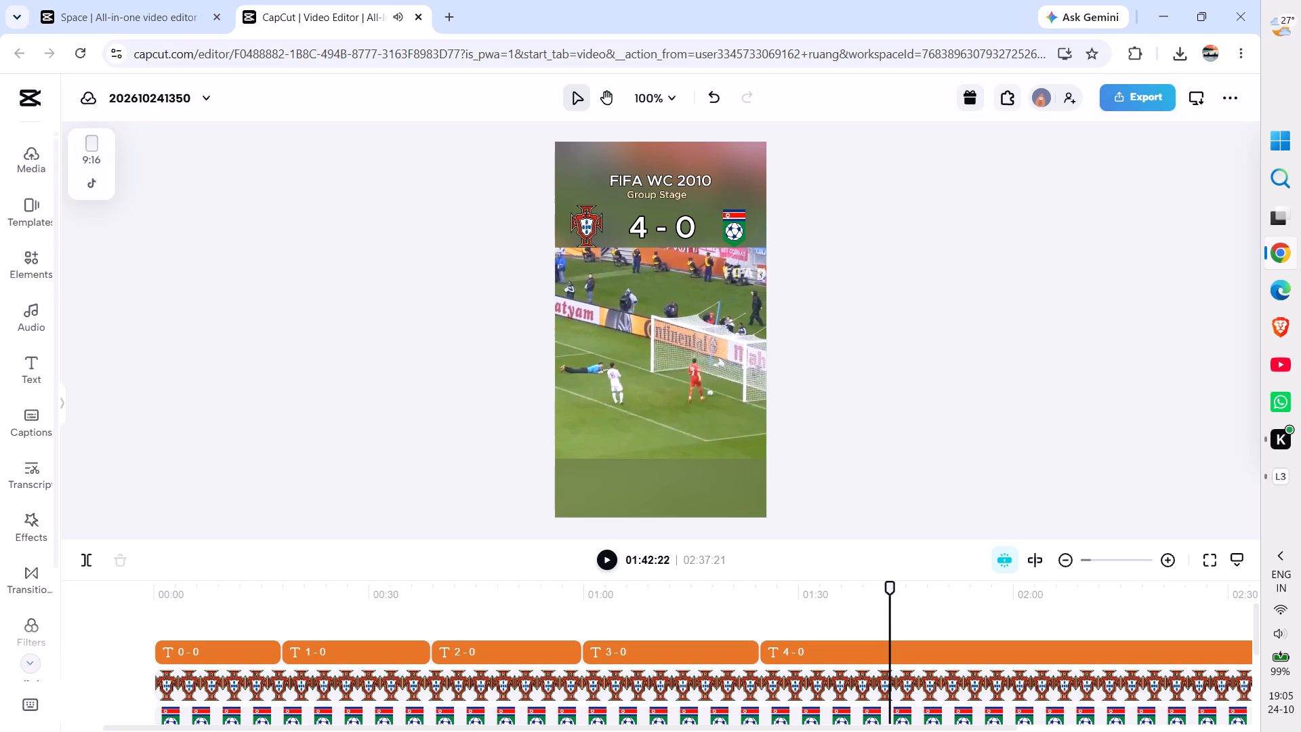
pyautogui.click(890, 649)
# Change the text of the score clip after the split to 5 - 0 and deselect it.
pyautogui.click(915, 653)
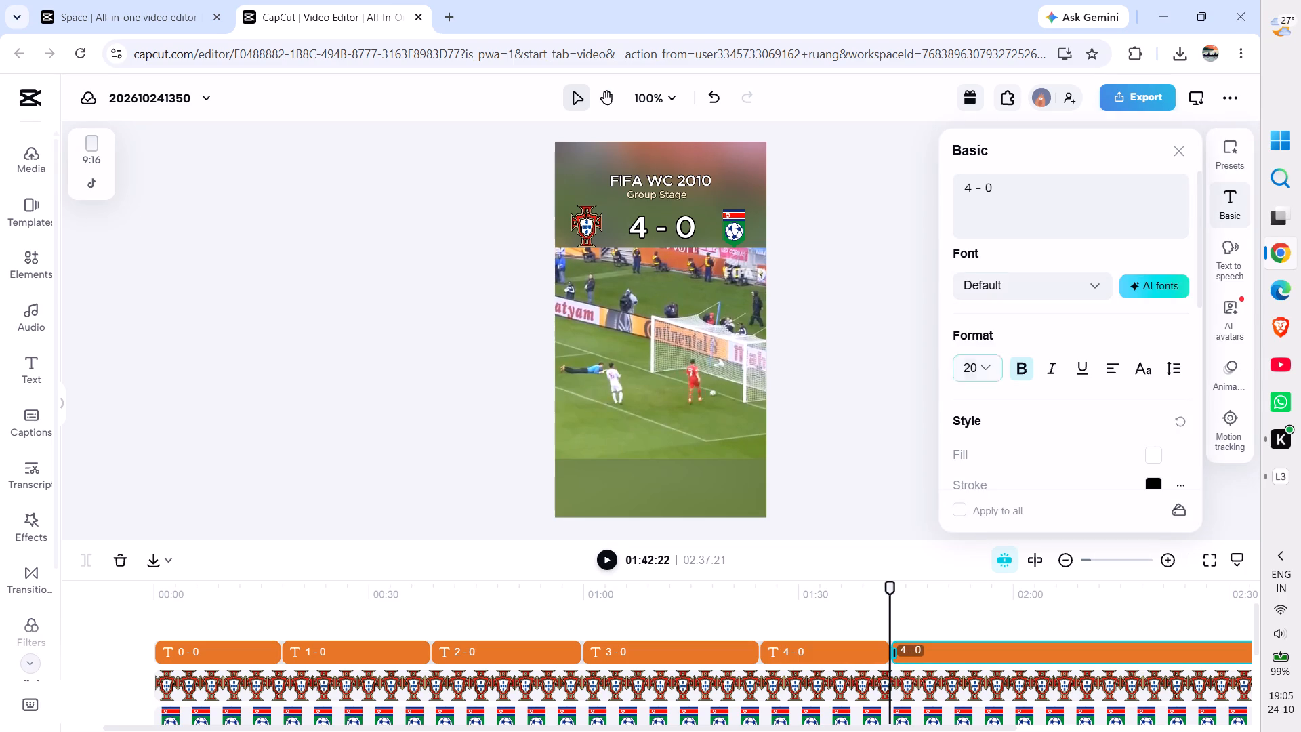
pyautogui.click(972, 197)
pyautogui.press('BackSpace')
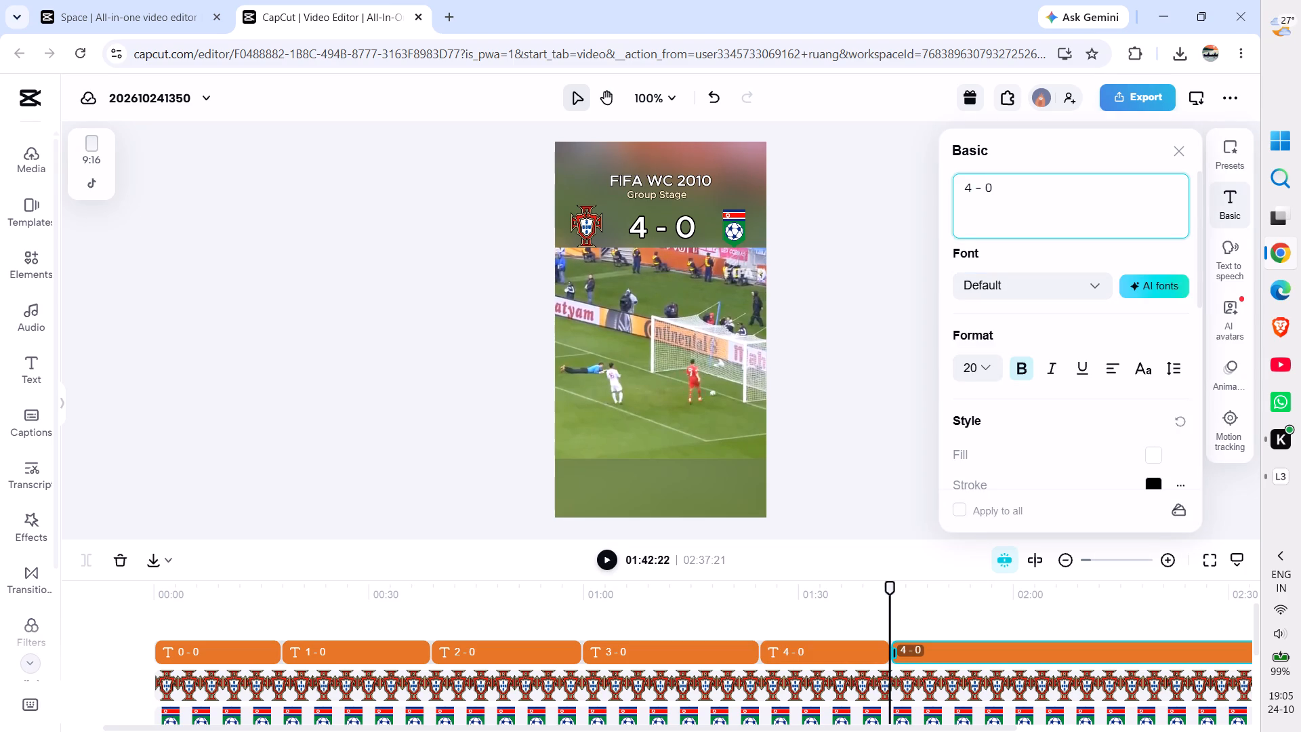
pyautogui.press('5')
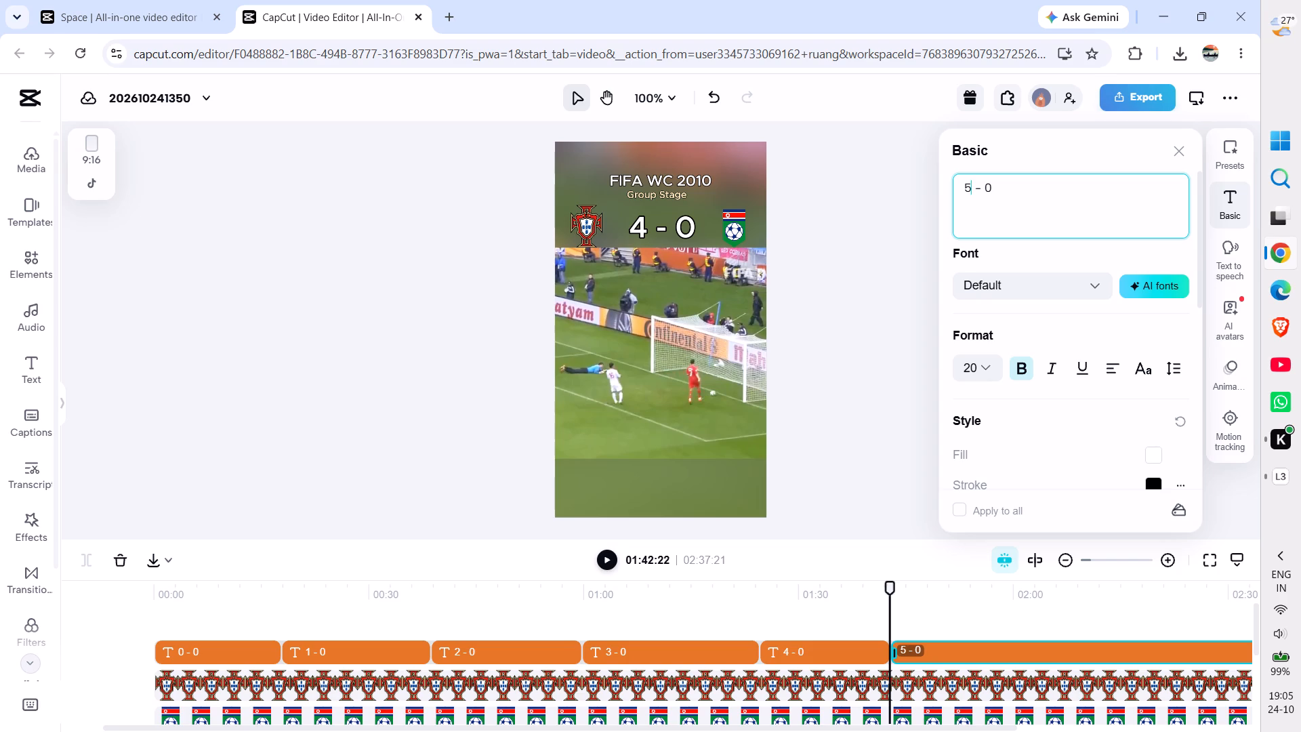
pyautogui.click(875, 199)
# Play the footage up to the sixth goal and split the 5 - 0 score clip at 02:04:05.
pyautogui.press('space')
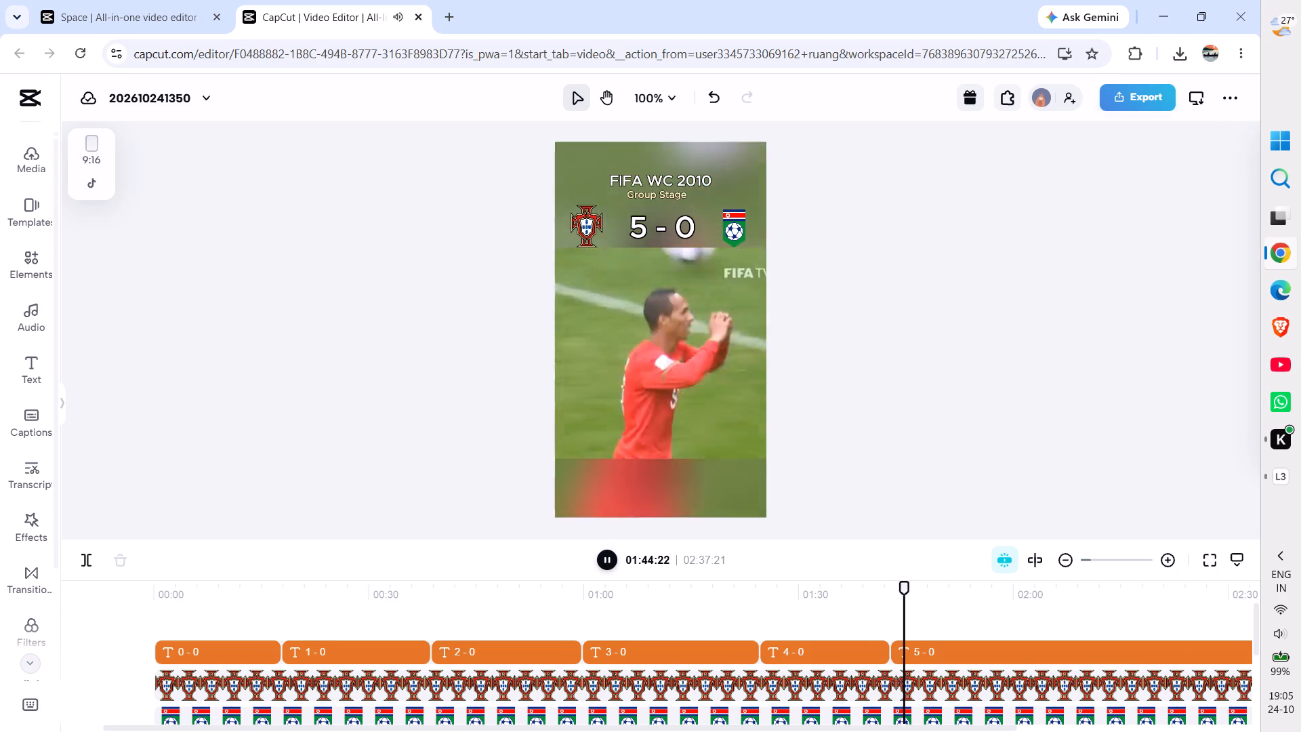
pyautogui.press('space')
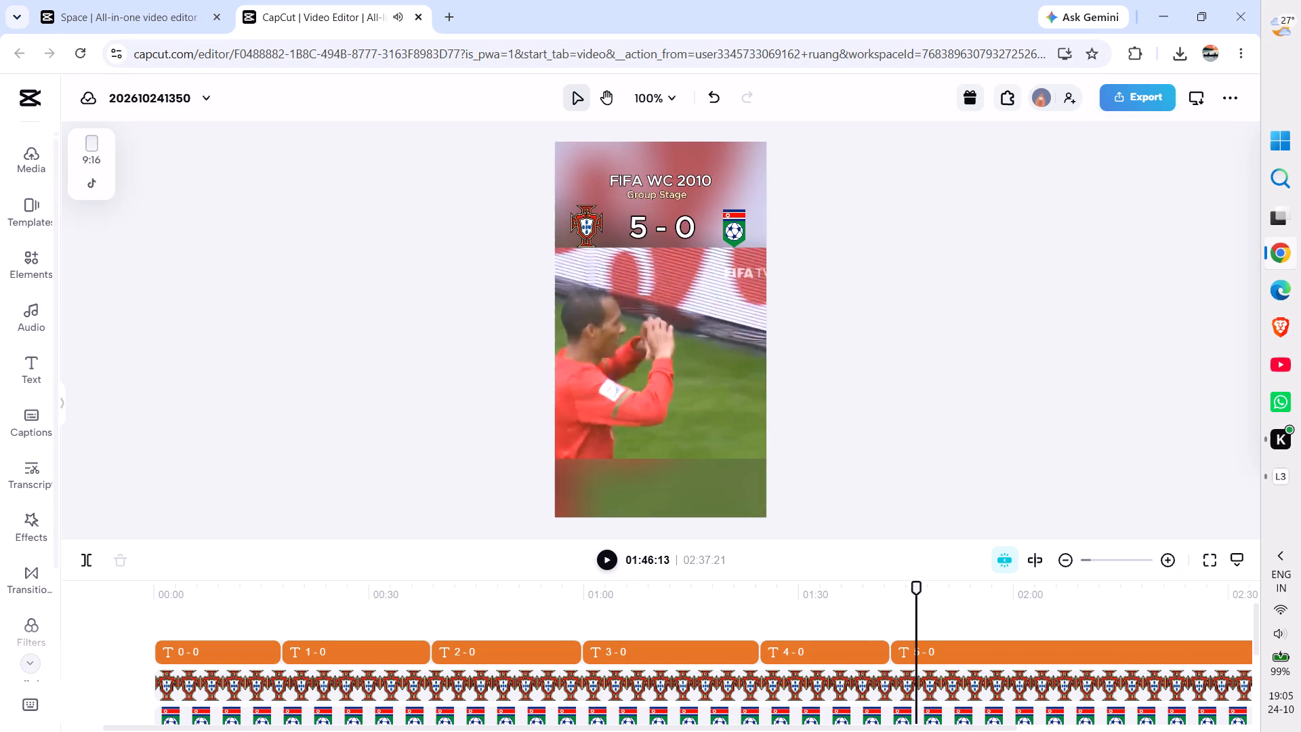
pyautogui.hscroll(-5, 887, 613)
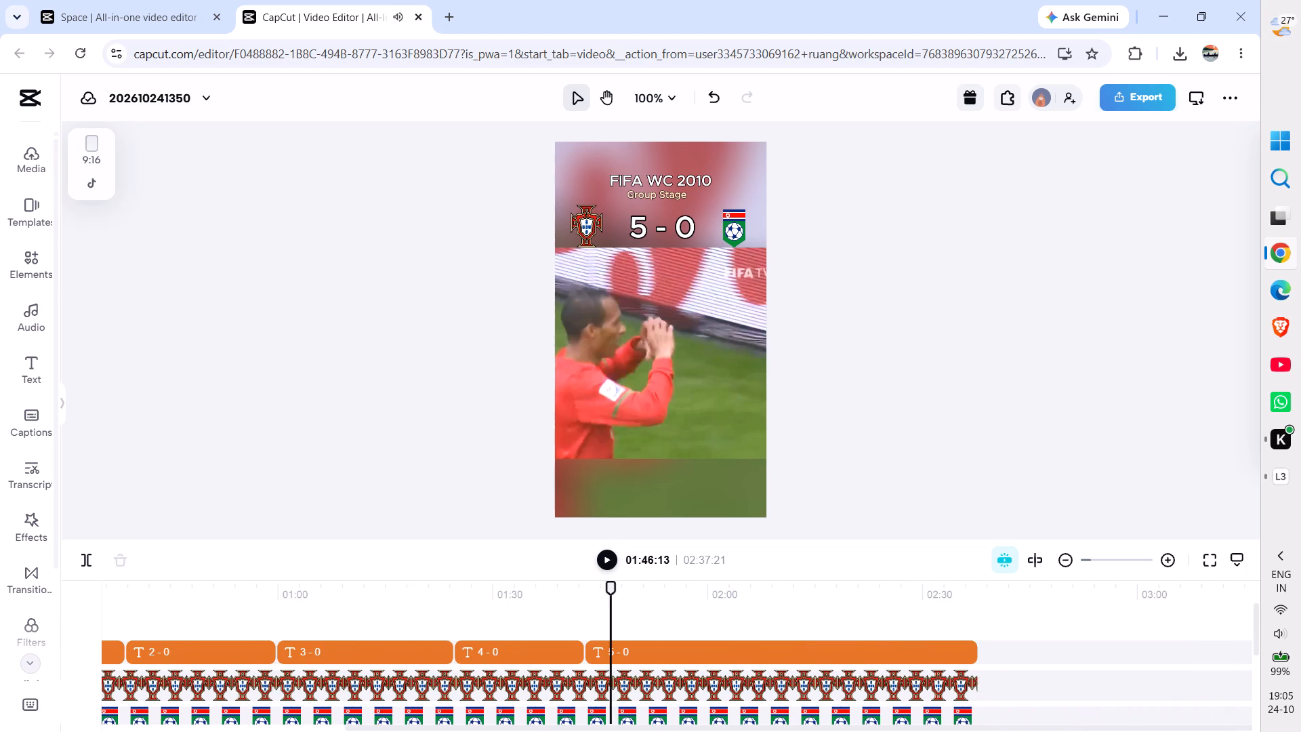
pyautogui.press('space')
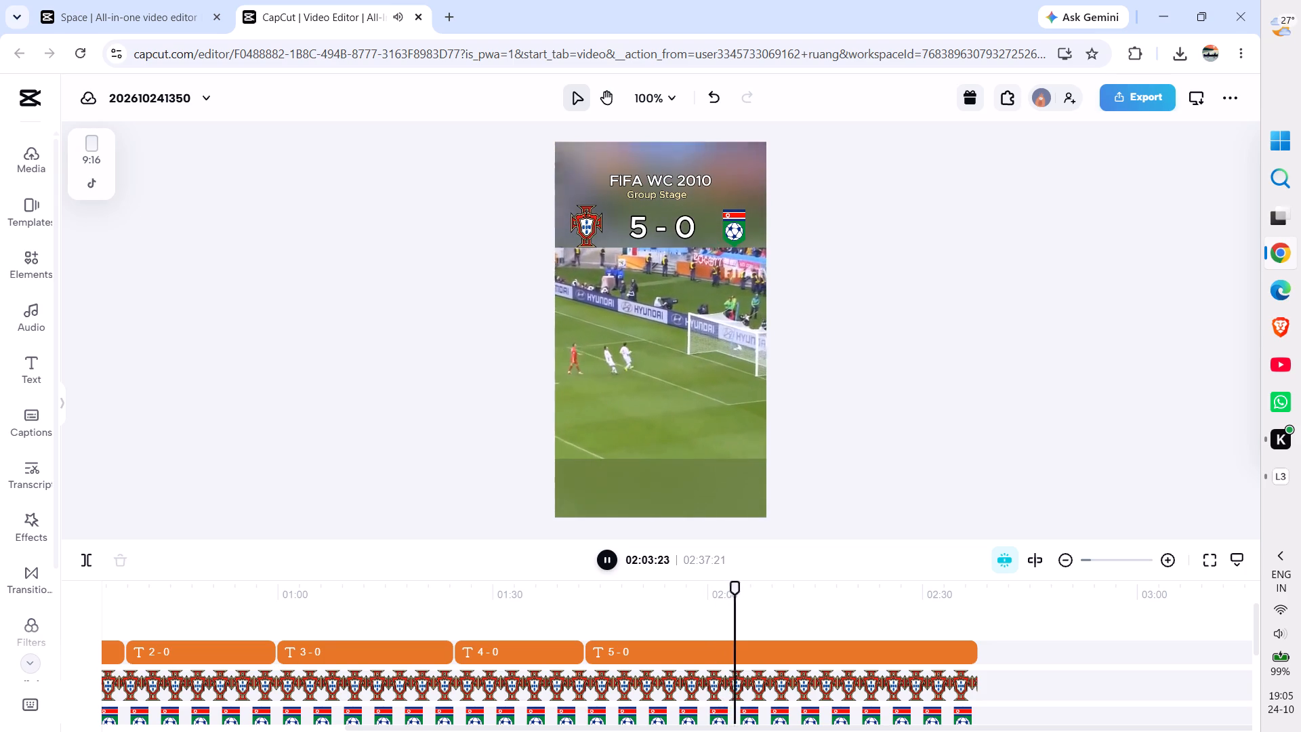
pyautogui.press('space')
pyautogui.press('space')
pyautogui.press('space')
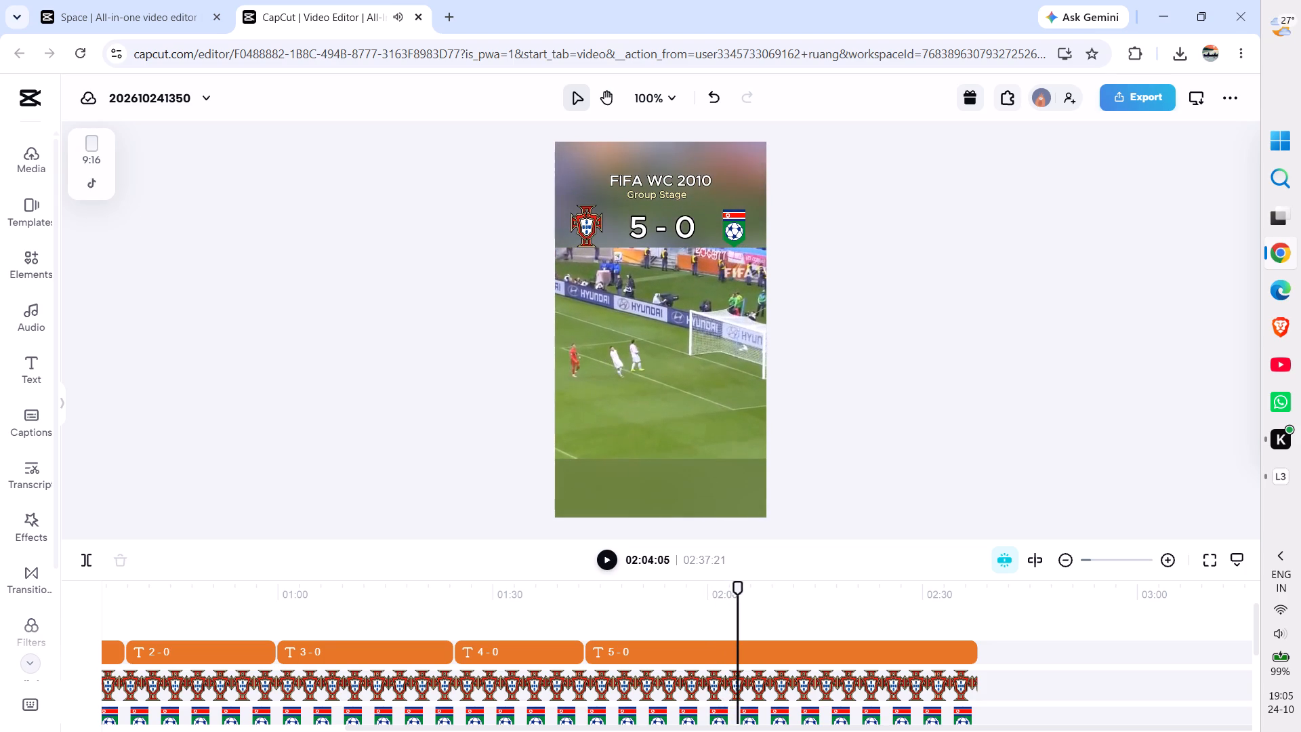
pyautogui.click(736, 645)
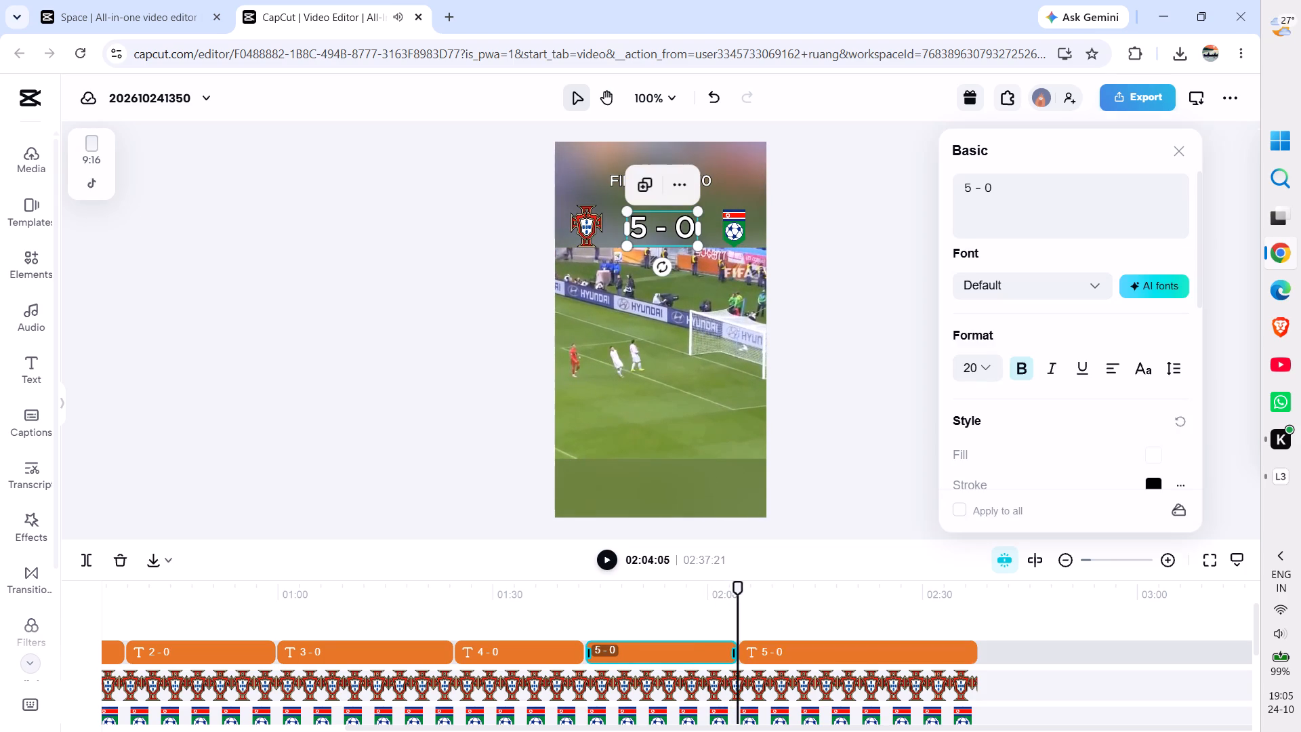
# Change the text of the score clip after the split to 6 - 0 and deselect it.
pyautogui.click(777, 645)
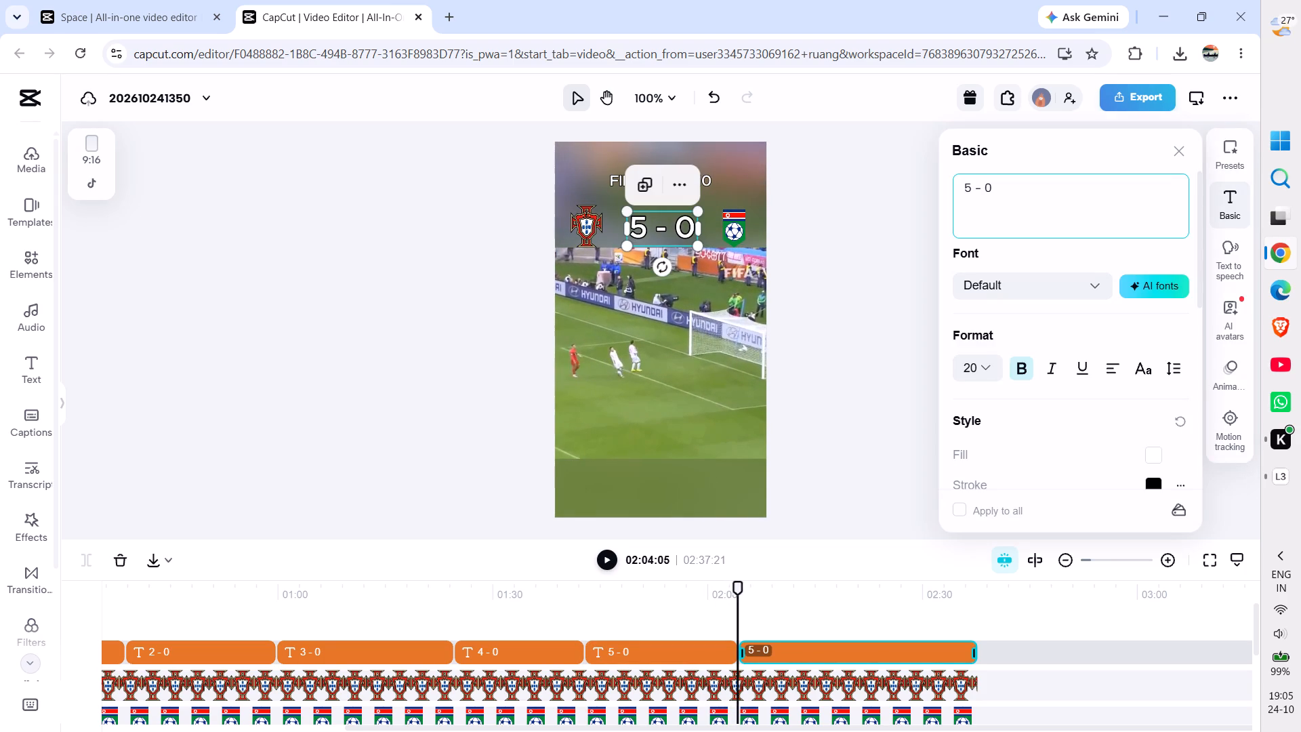
pyautogui.click(969, 186)
pyautogui.press('BackSpace')
pyautogui.press('6')
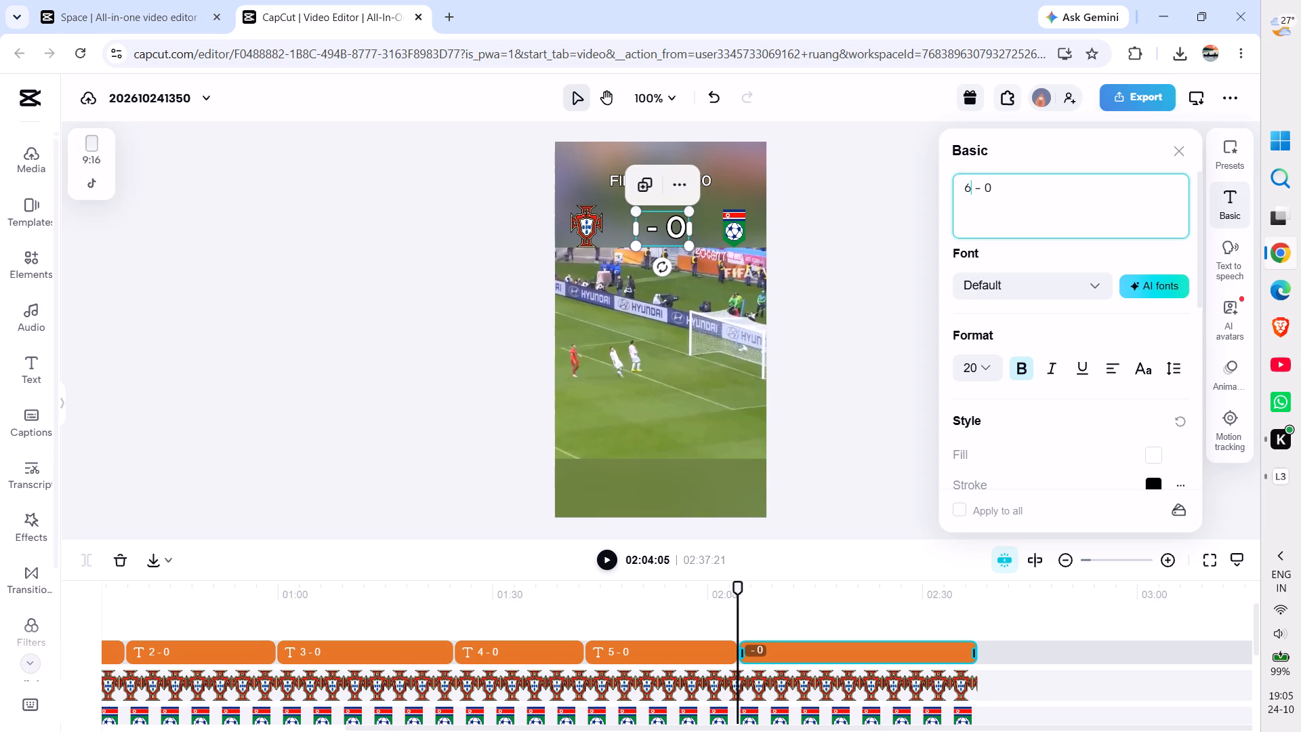
pyautogui.click(884, 260)
# Play the footage up to the seventh goal and split the 6 - 0 score clip at 02:27:25.
pyautogui.press('space')
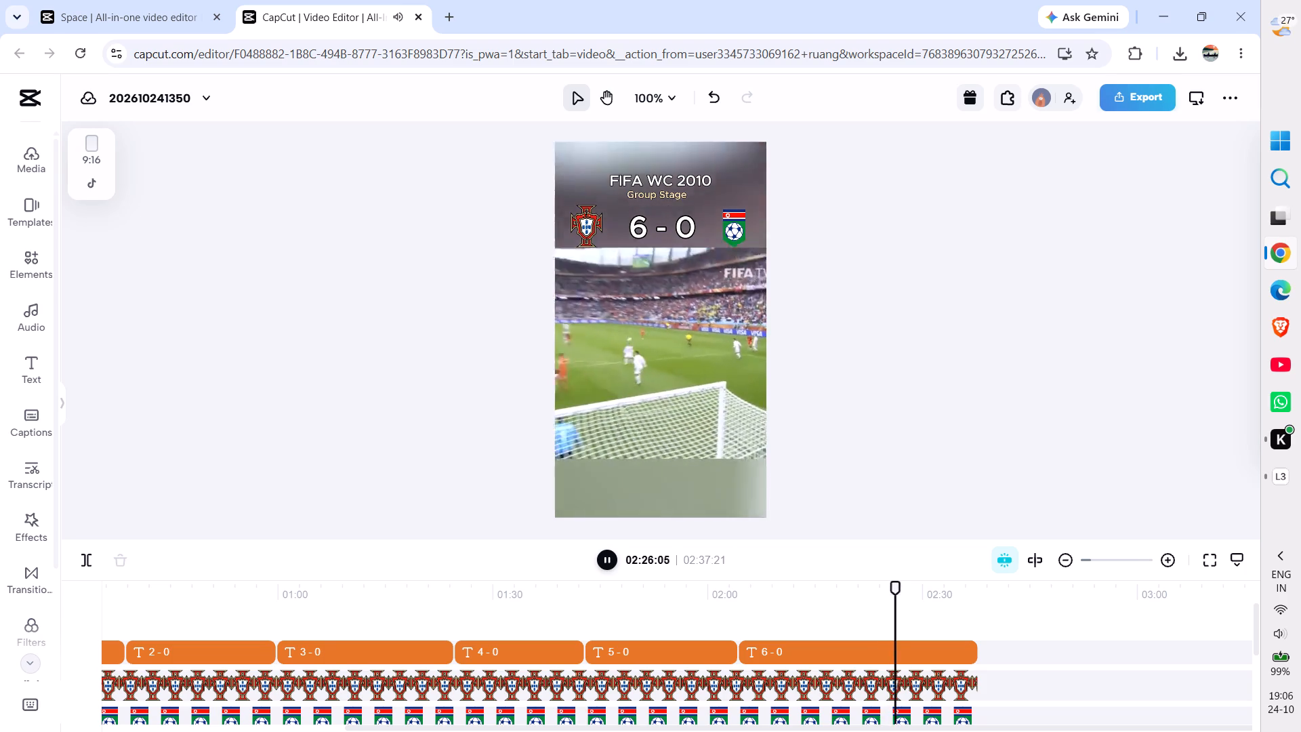
pyautogui.press('space')
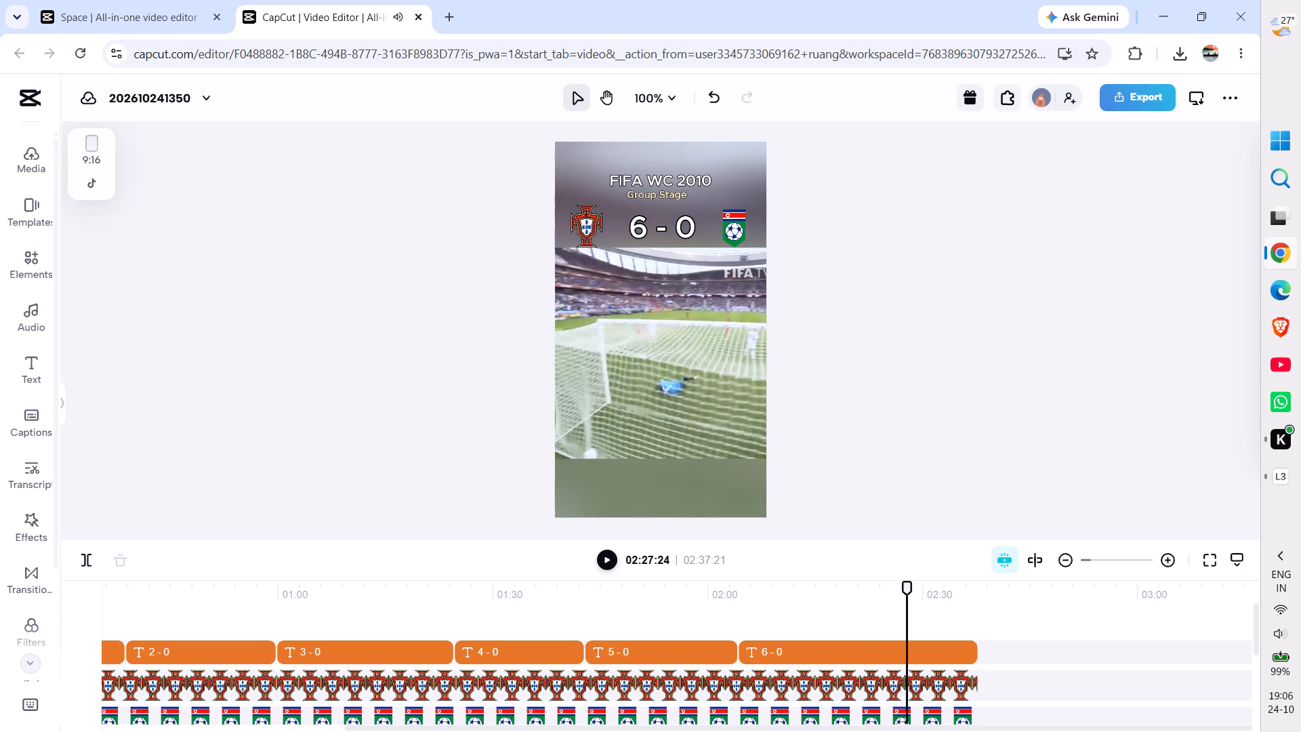
pyautogui.click(908, 647)
# Change the text of the score clip after the split to 7 - 0 and deselect it.
pyautogui.click(935, 653)
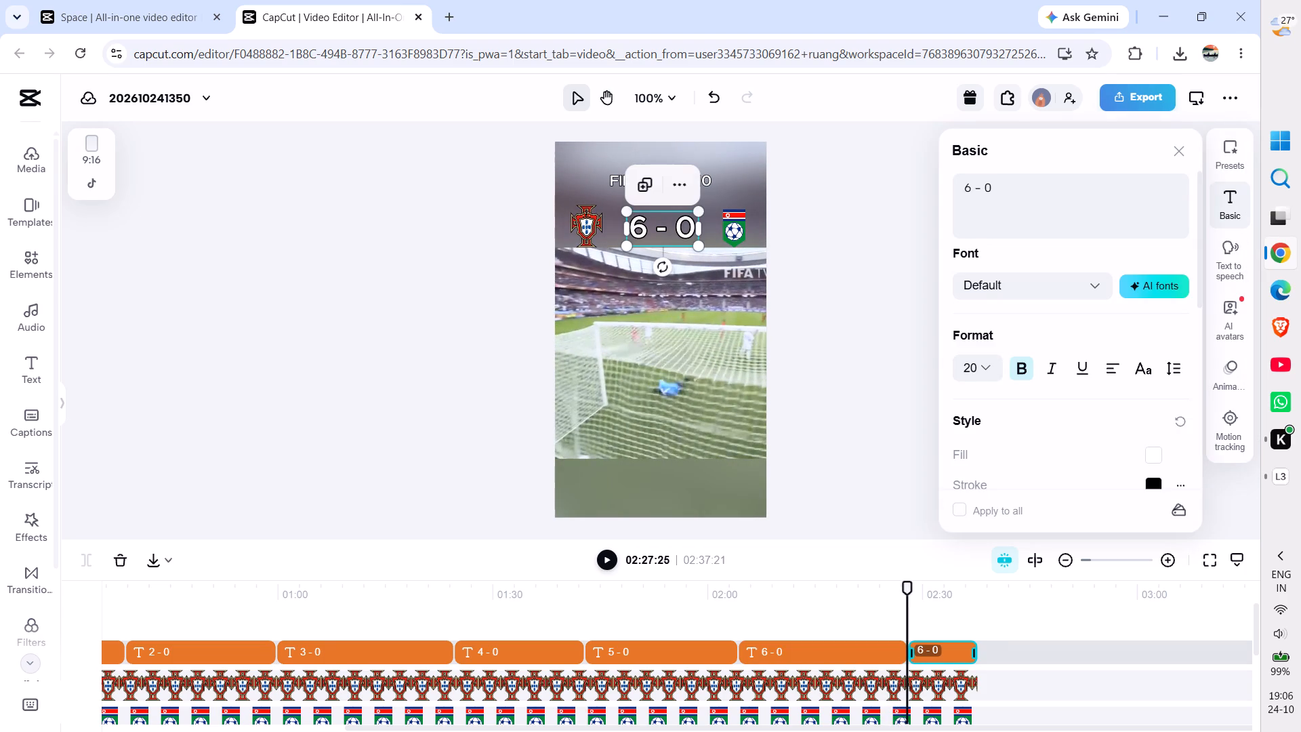
pyautogui.click(970, 196)
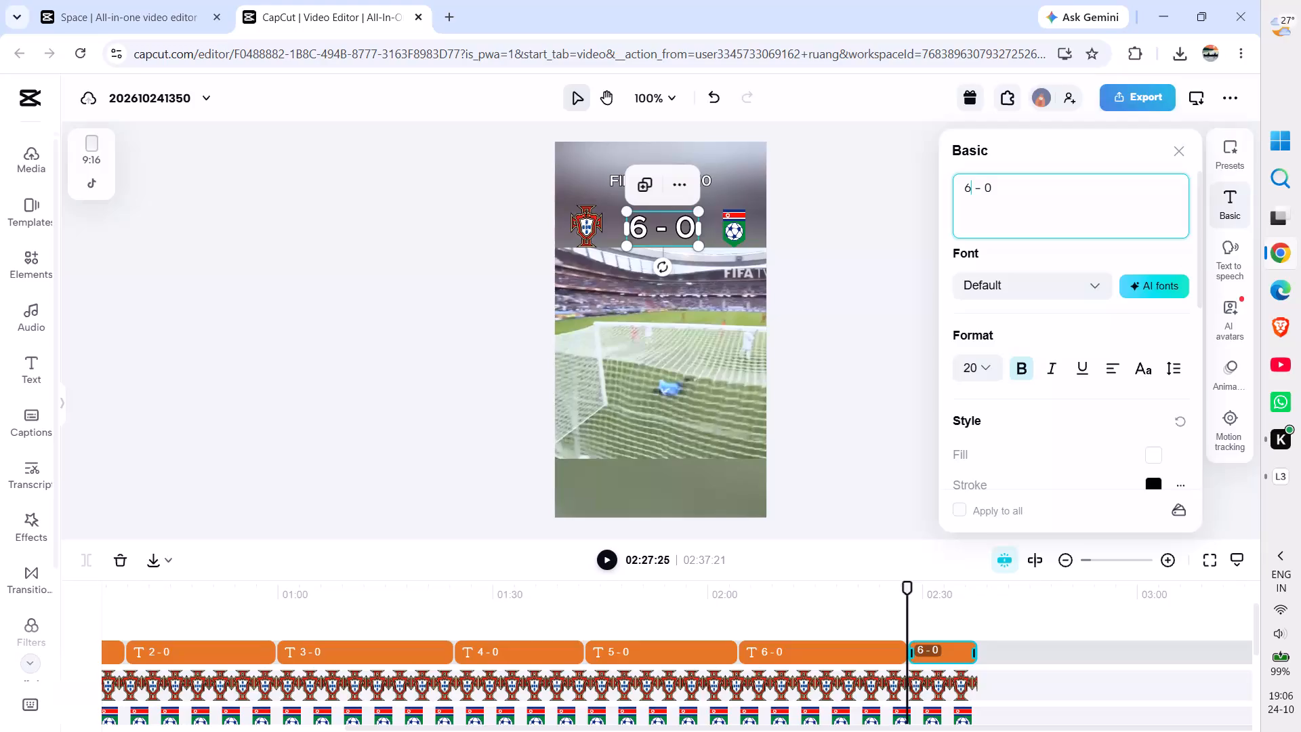
pyautogui.press('BackSpace')
pyautogui.press('7')
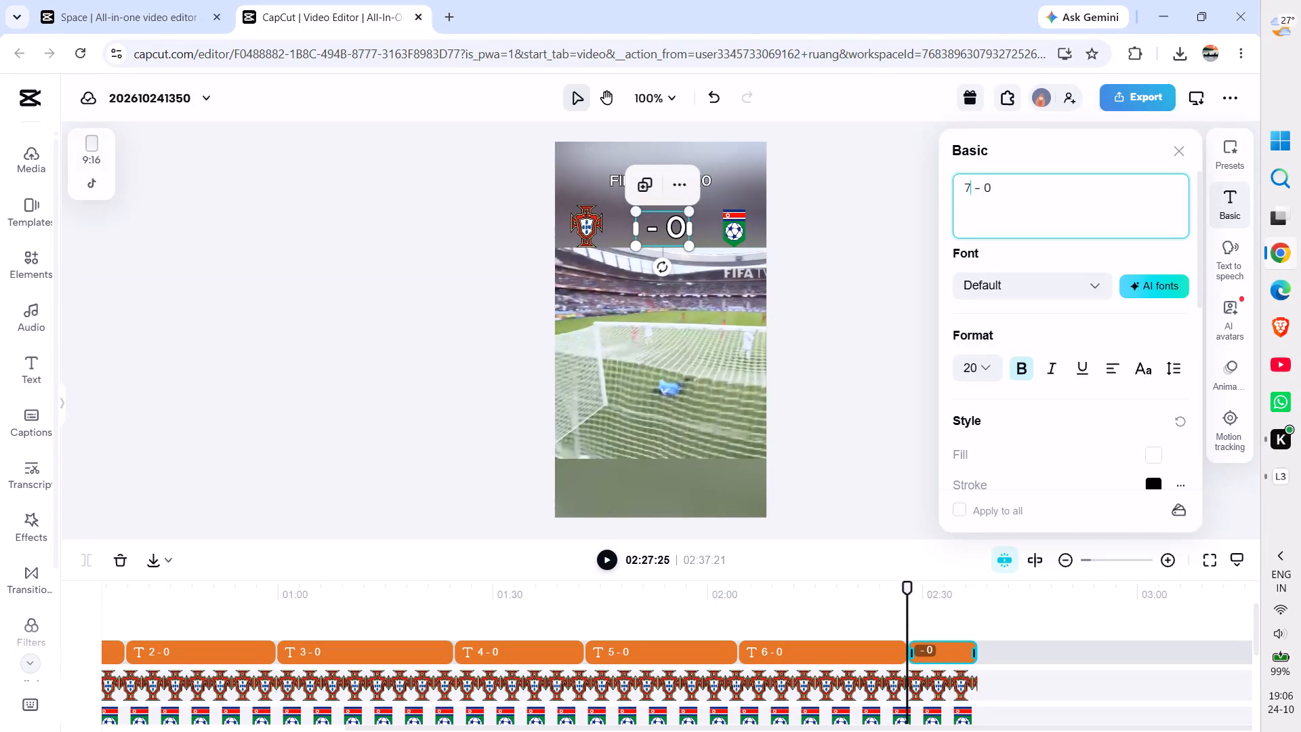
pyautogui.click(861, 249)
# Play the remaining footage through to the end of the video to check the final score overlay.
pyautogui.press('space')
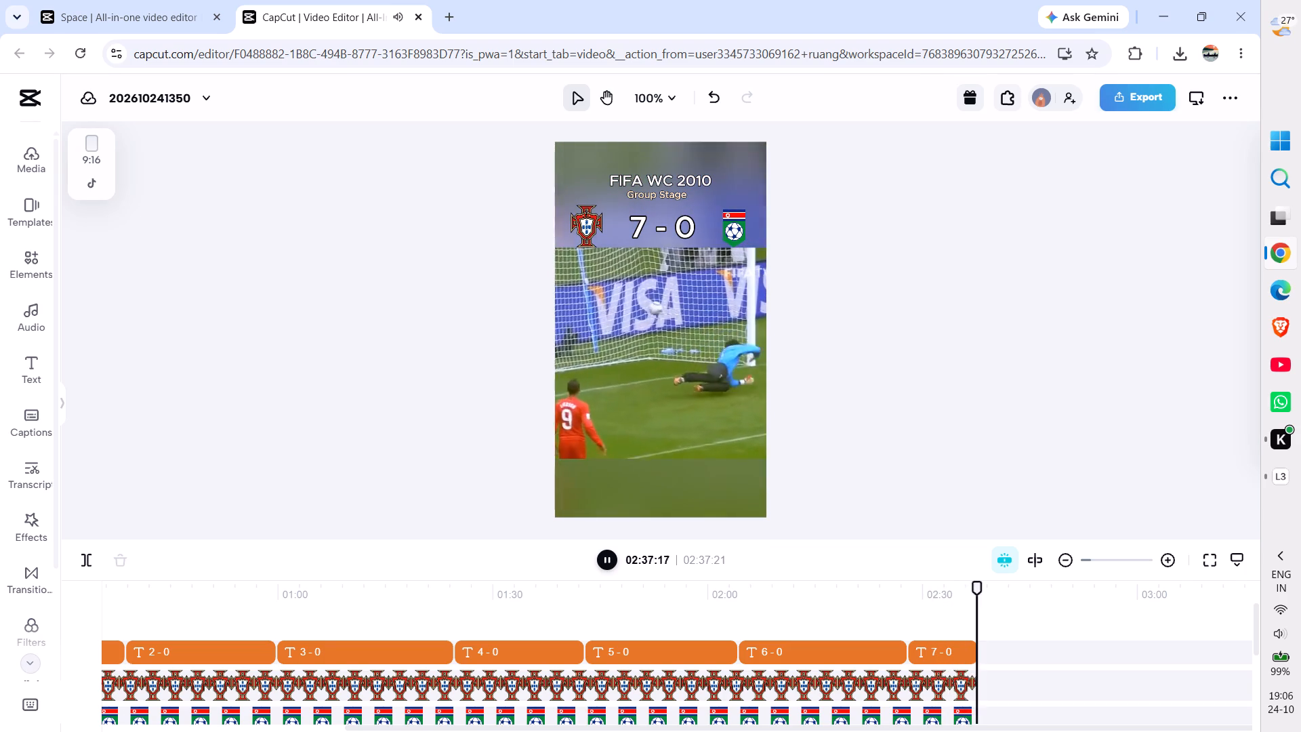
pyautogui.press('space')
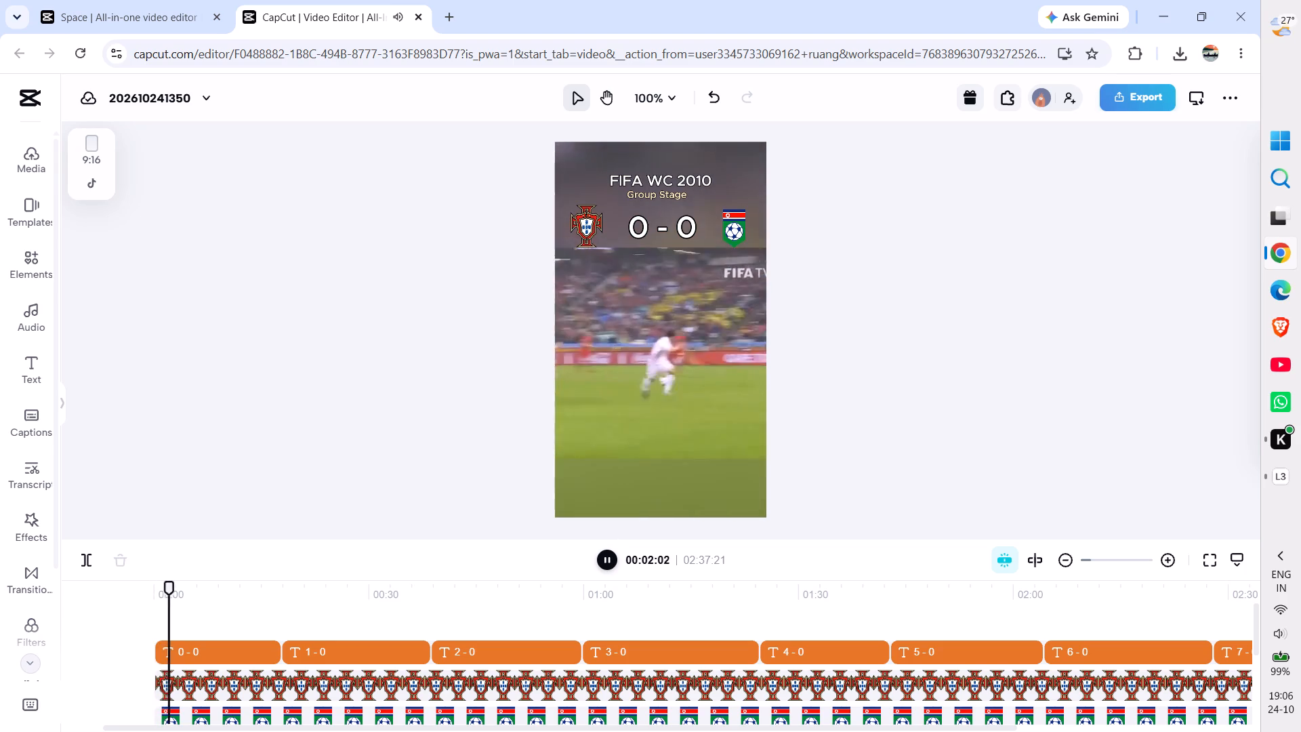
pyautogui.press('space')
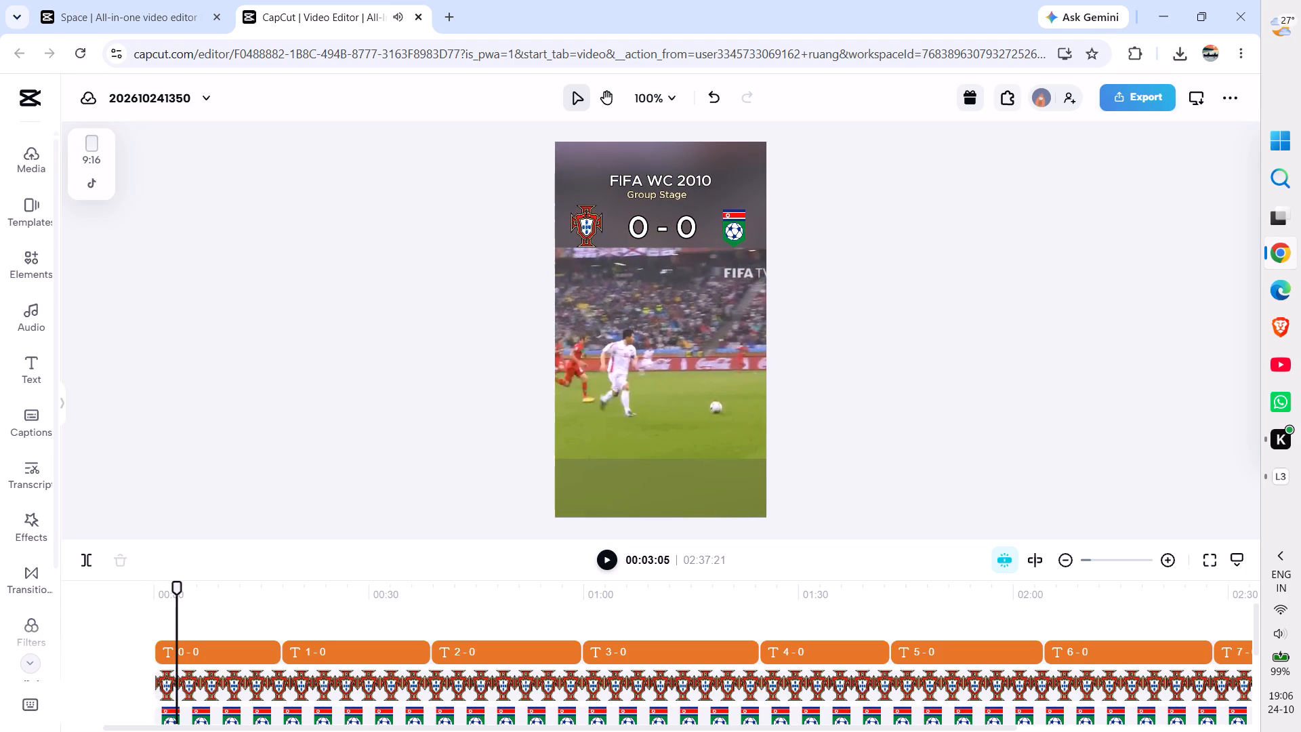
# Search Google in a new tab for "fifa world cup 2010 portugal vs north korea" and expand the AI answer to read the goalscorers.
pyautogui.click(447, 11)
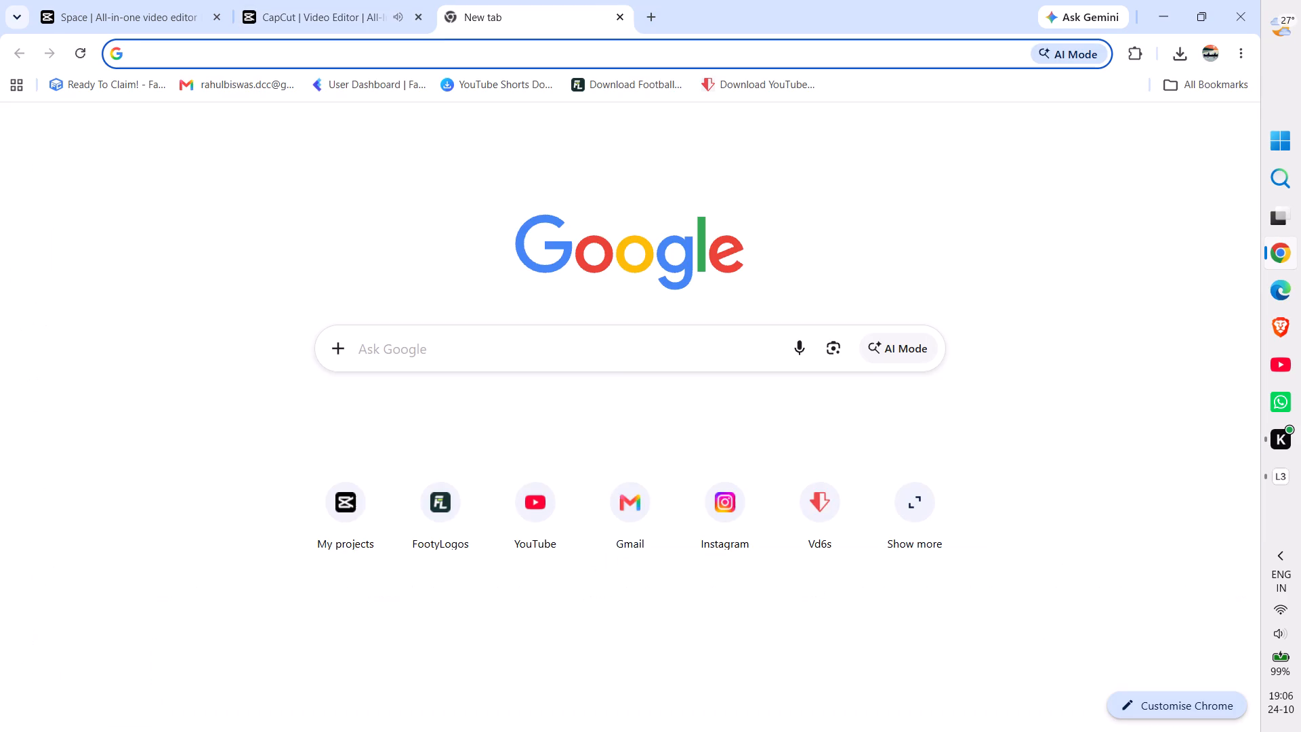
pyautogui.click(492, 333)
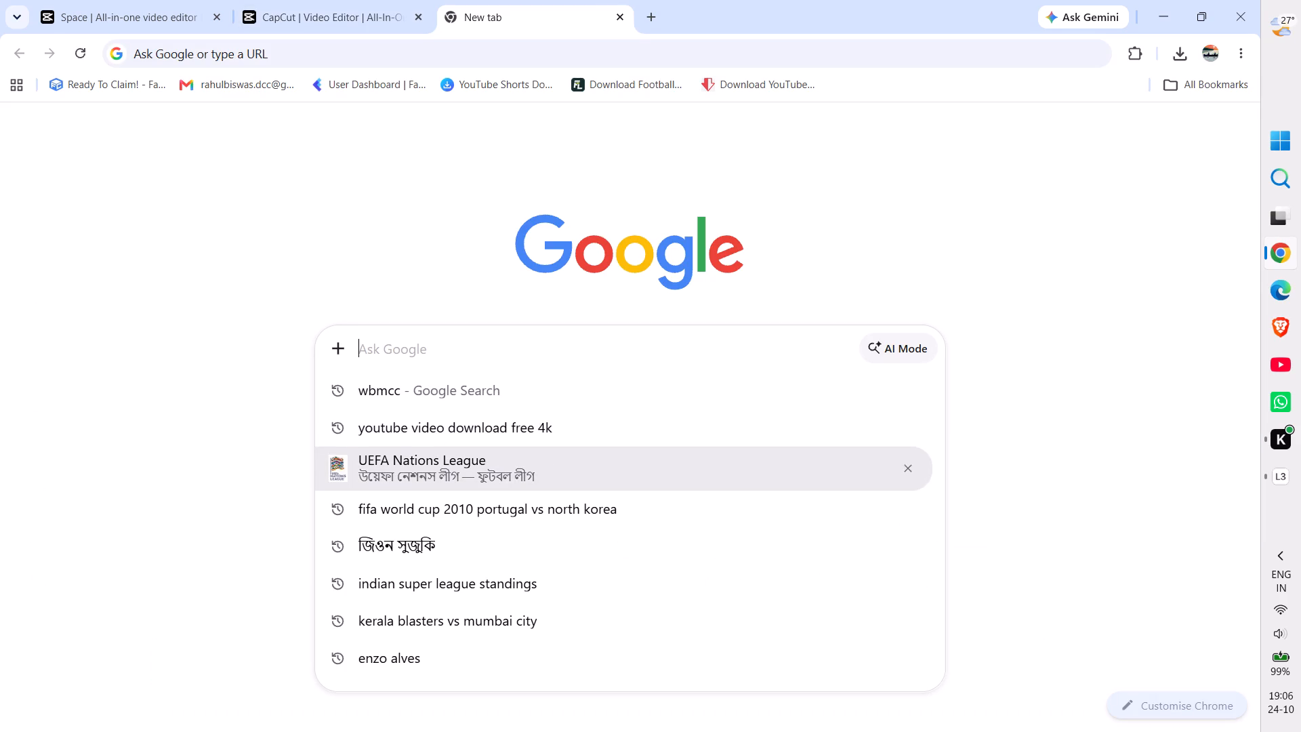
pyautogui.click(491, 509)
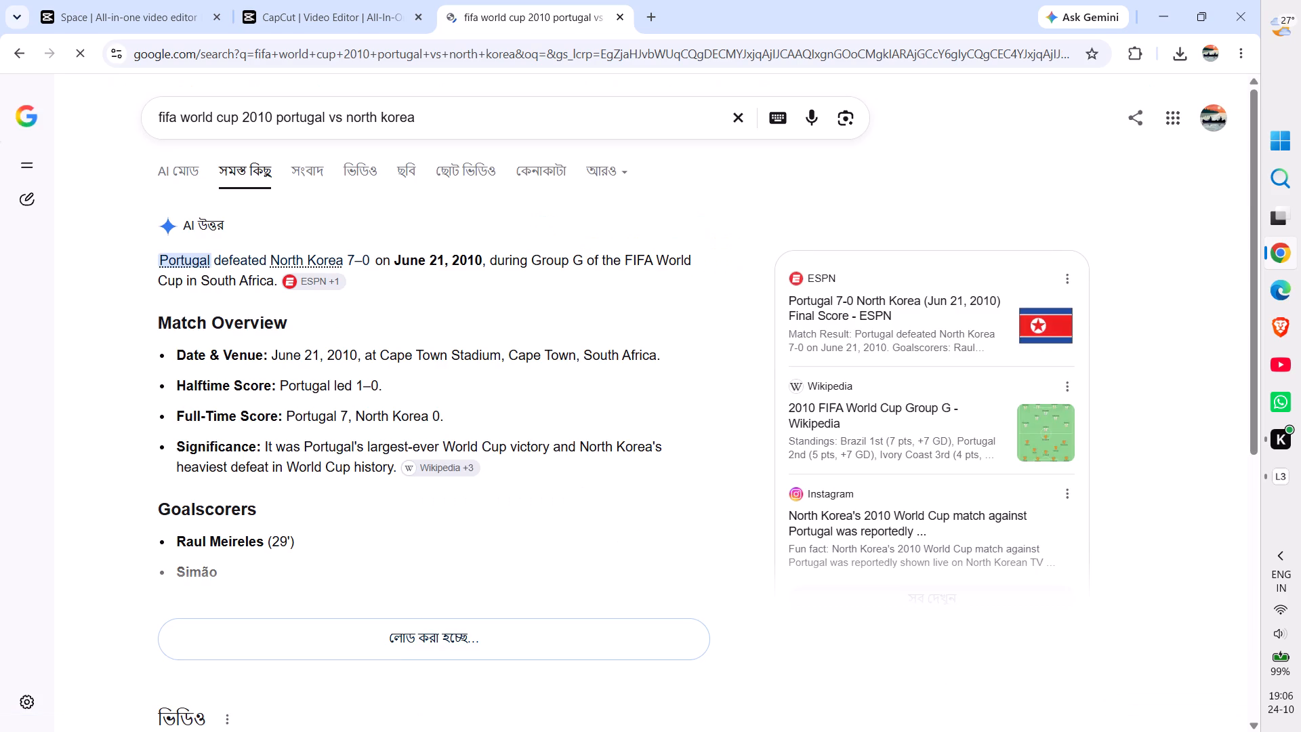
pyautogui.scroll(-2, 320, 464)
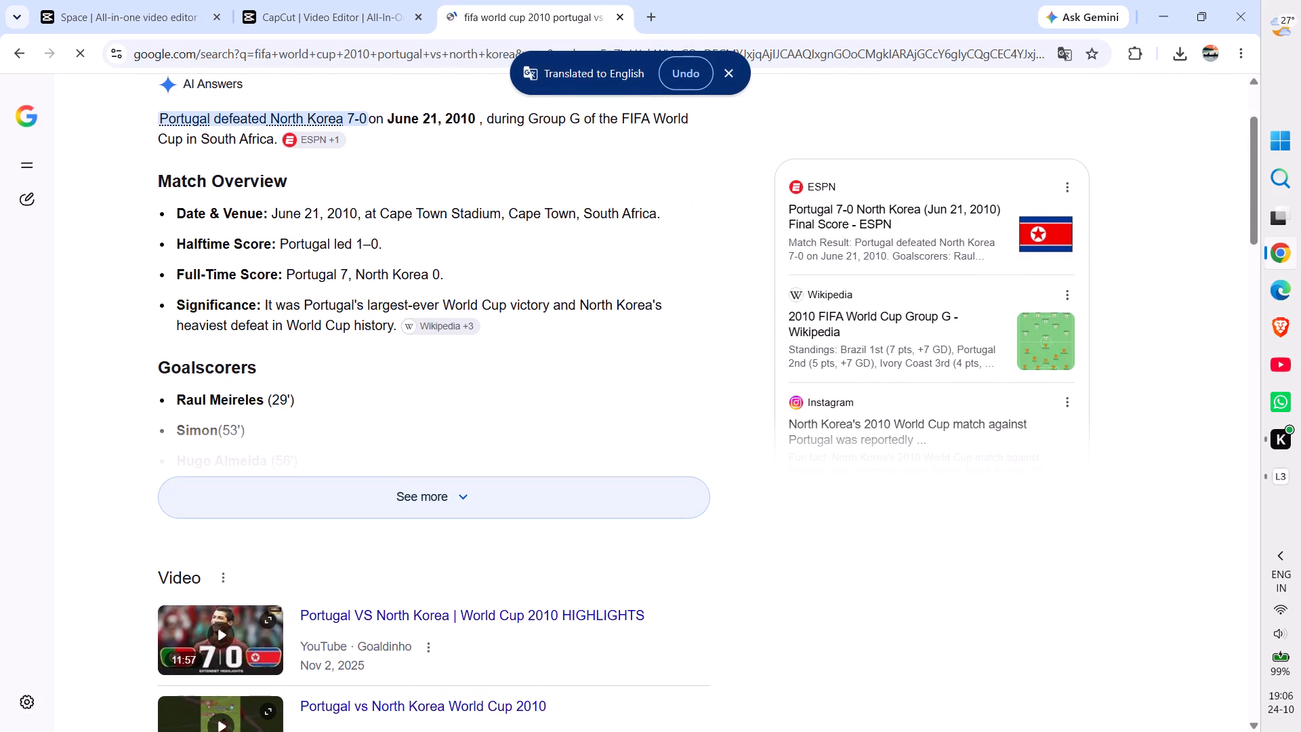
pyautogui.click(329, 496)
pyautogui.scroll(-4, 329, 496)
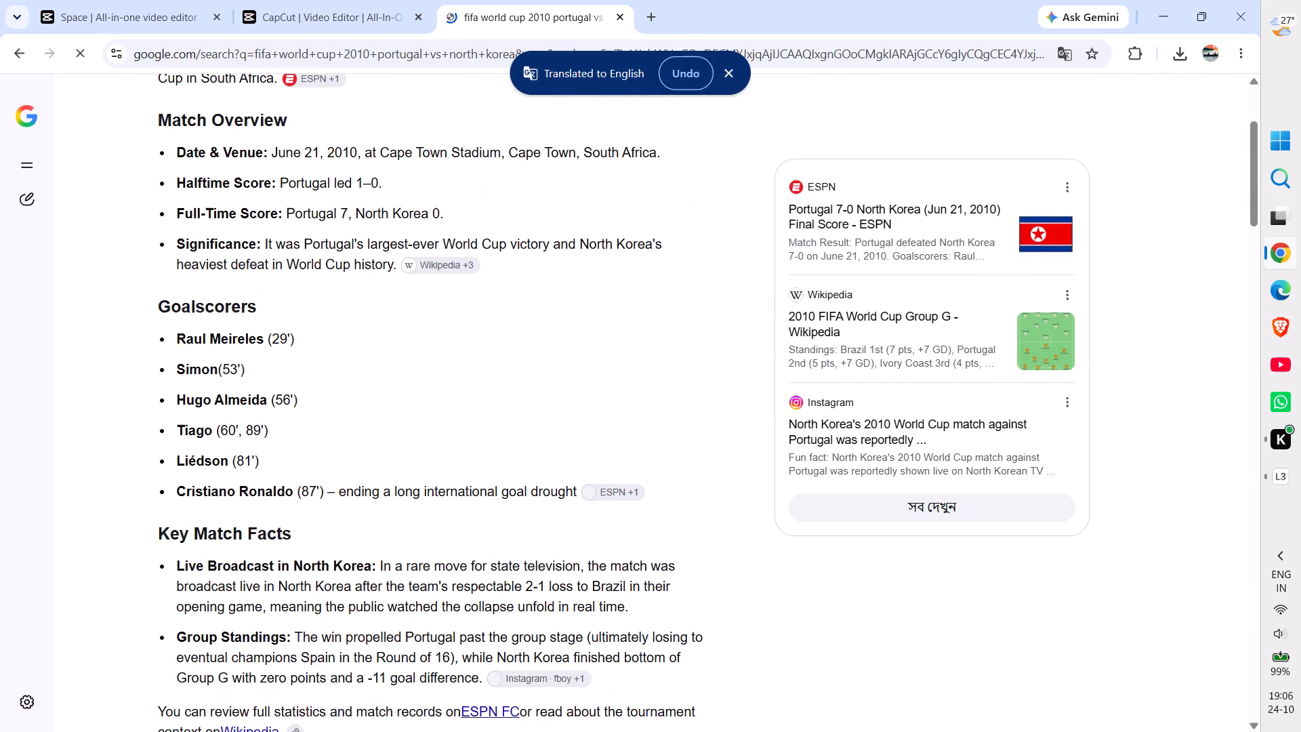
# Open the ESPN India final score page for the 21 June 2010 match from the search results.
pyautogui.scroll(-7, 329, 496)
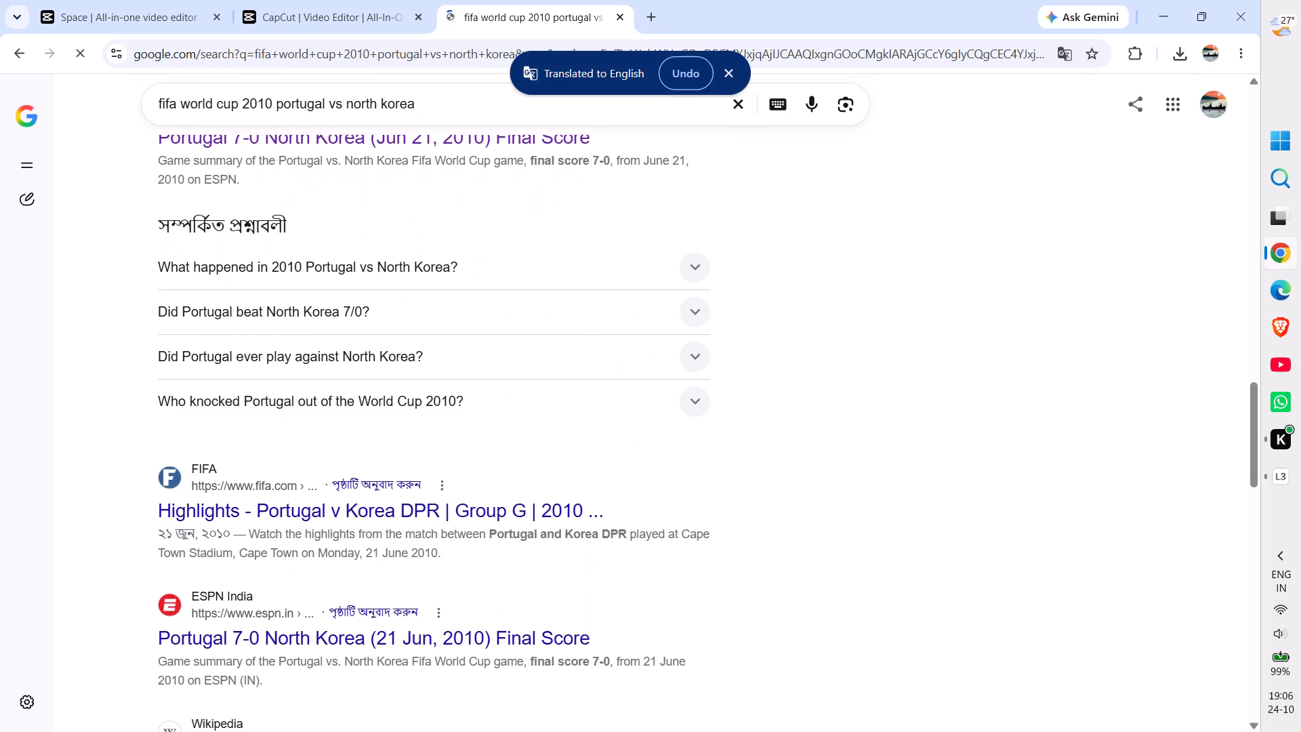
pyautogui.click(306, 614)
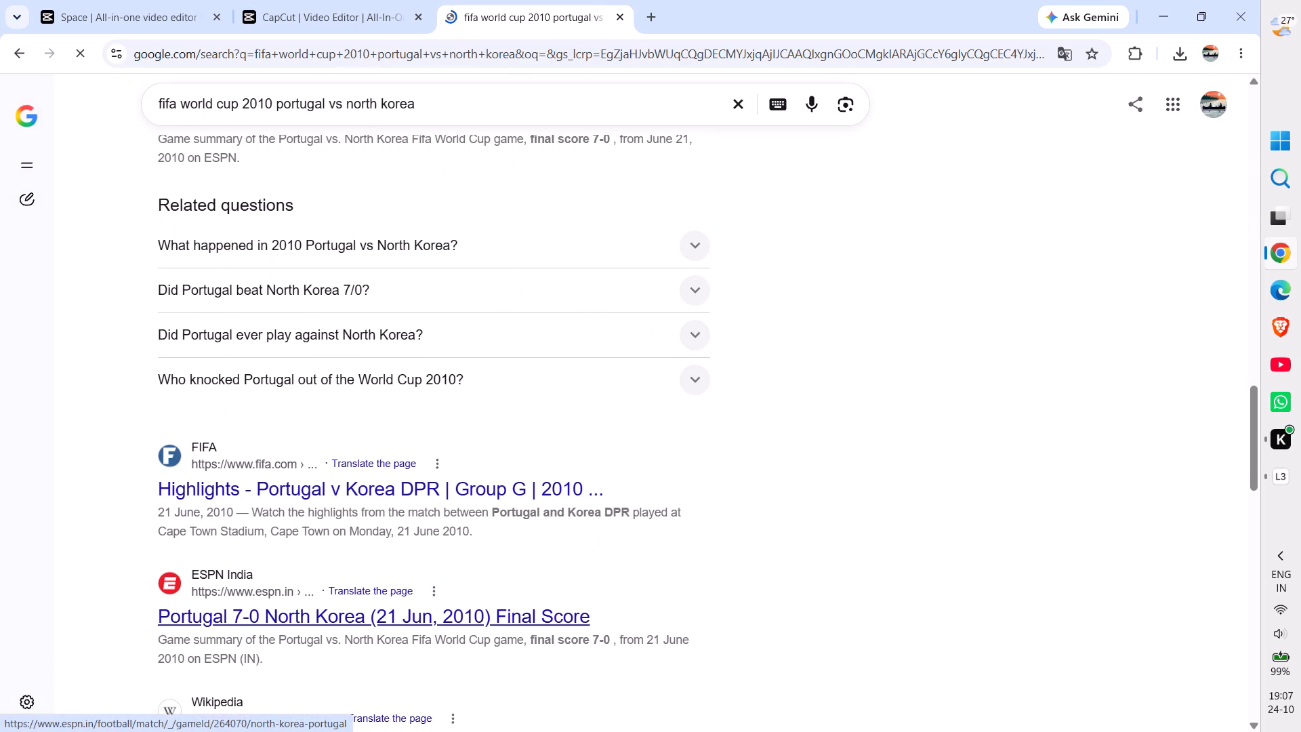
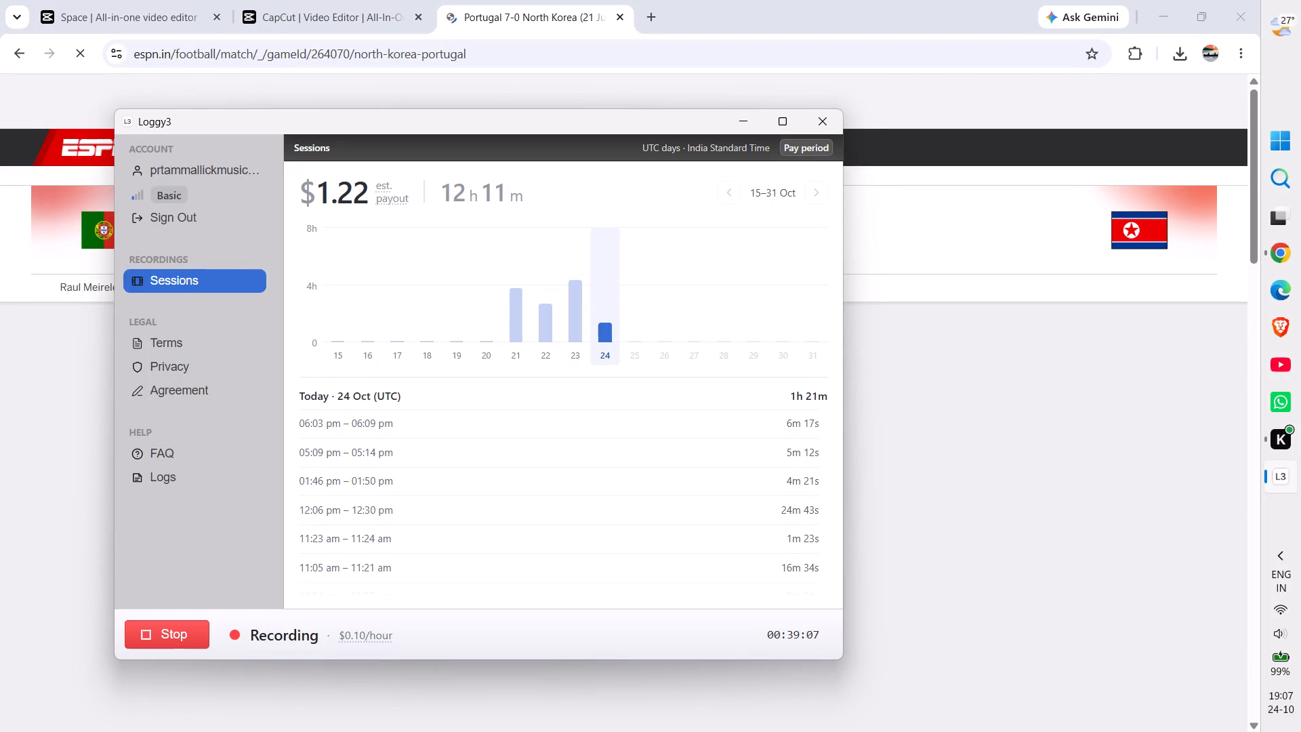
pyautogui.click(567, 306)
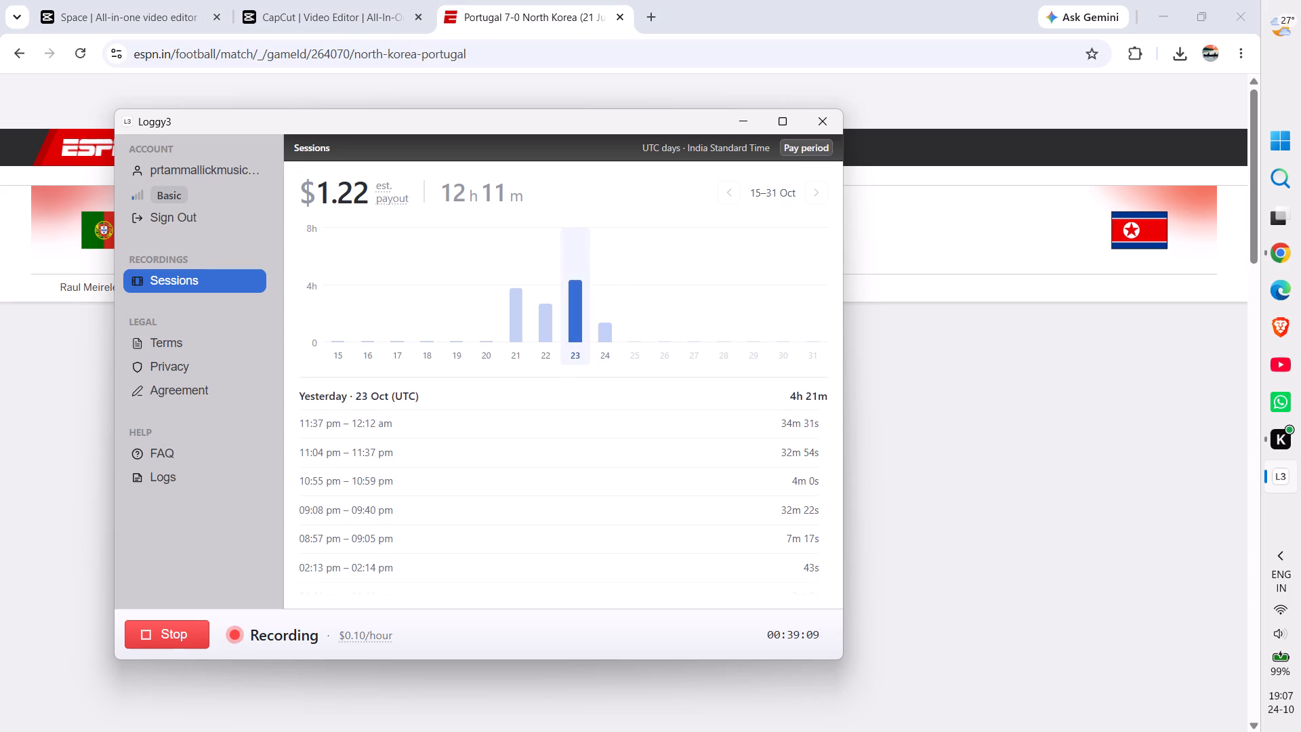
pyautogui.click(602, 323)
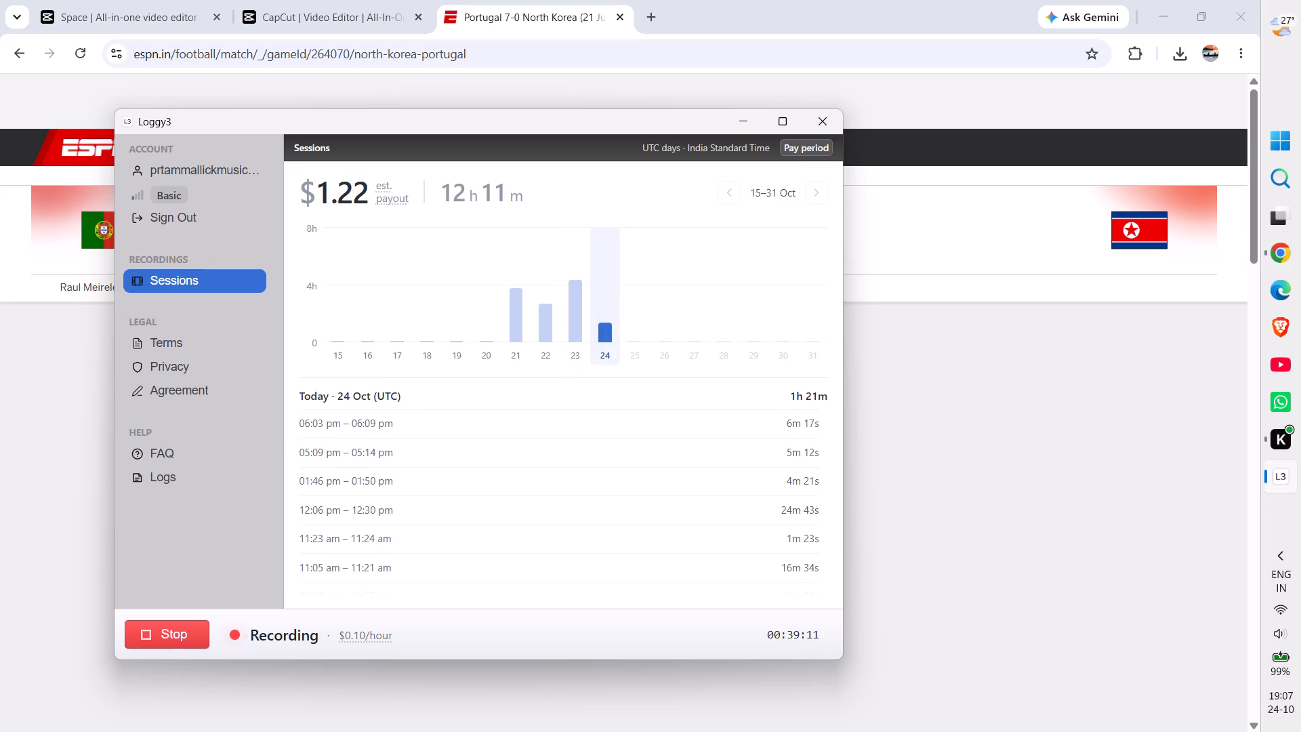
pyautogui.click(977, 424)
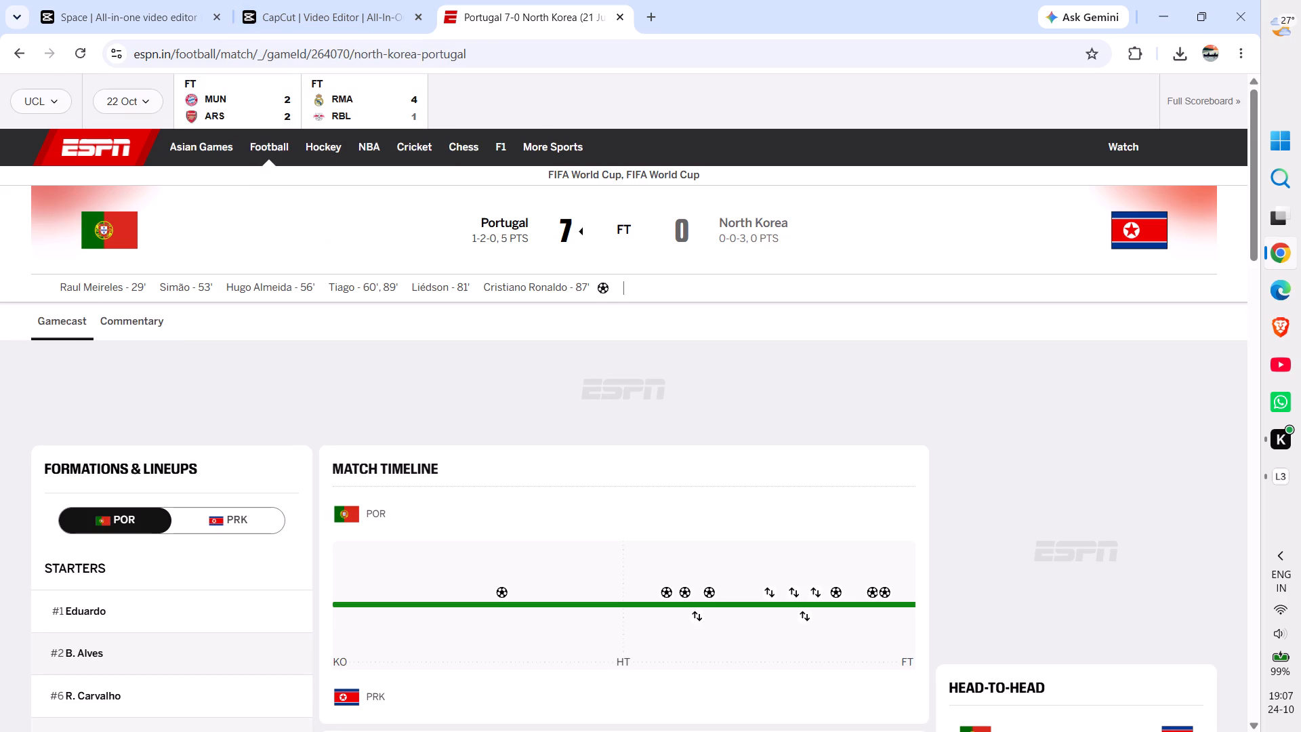
# Copy the first goalscorer entry, "Raul Meireles - 29'", from the ESPN match page.
pyautogui.moveTo(48, 287); pyautogui.dragTo(144, 285)
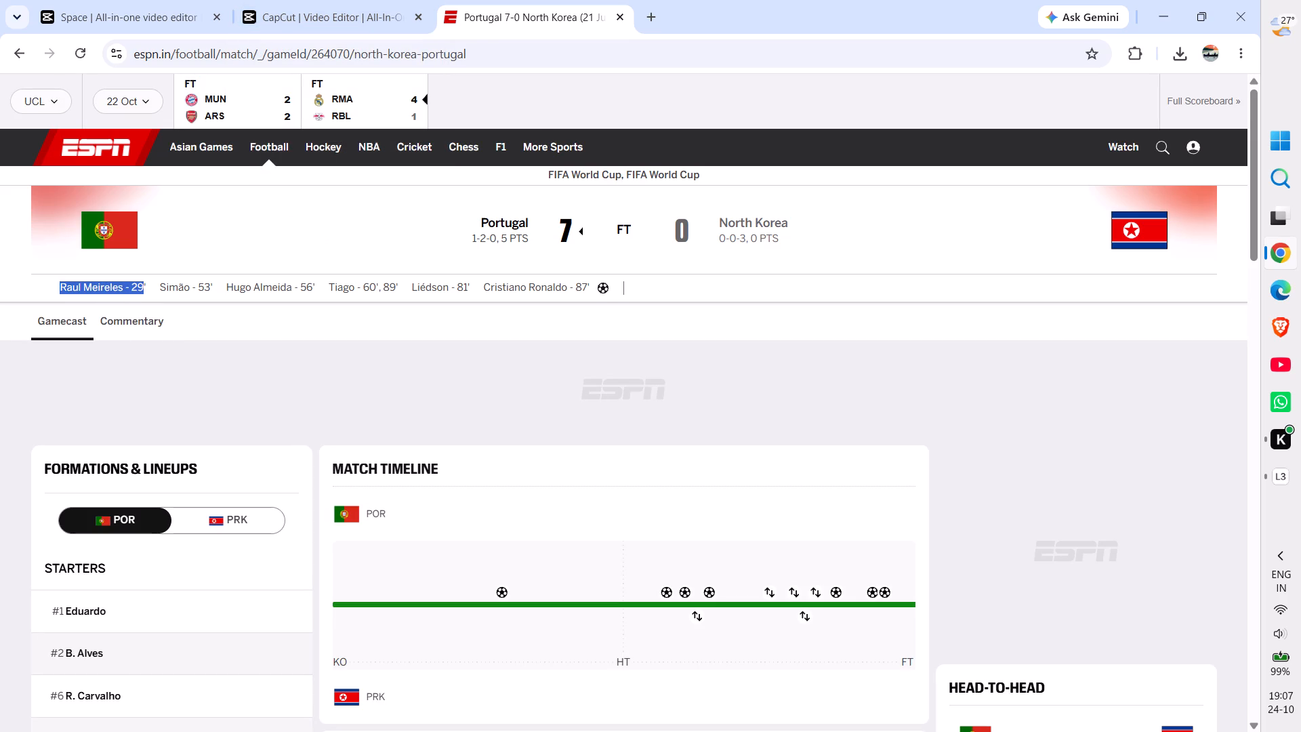
pyautogui.moveTo(144, 285); pyautogui.dragTo(146, 286)
pyautogui.hotkey('ctrl', 'c')
pyautogui.click(229, 411)
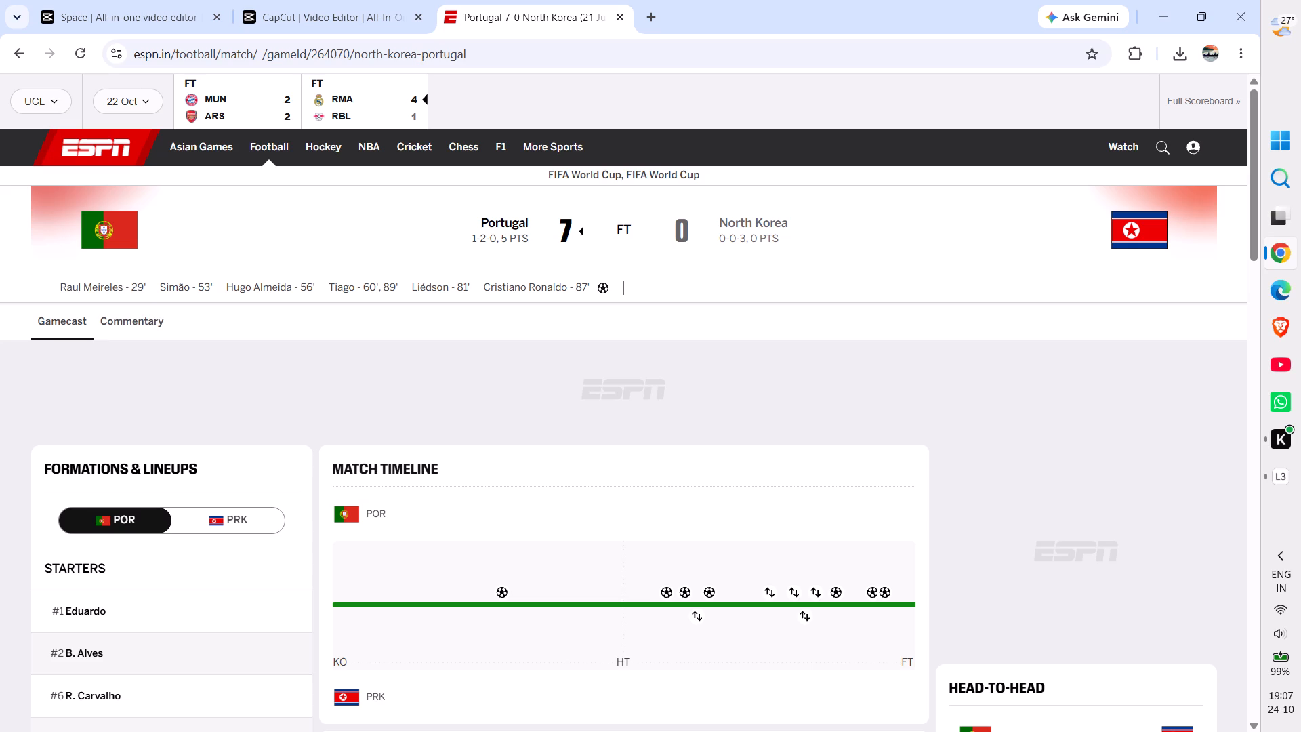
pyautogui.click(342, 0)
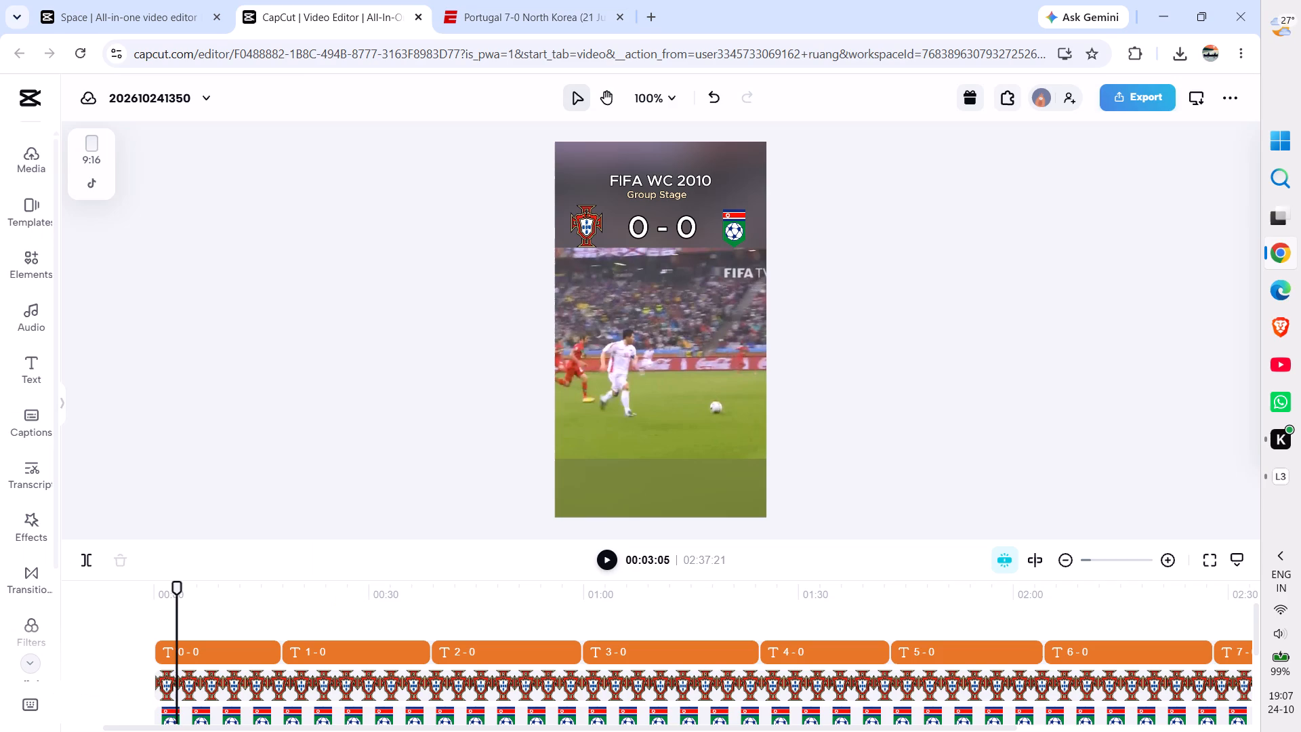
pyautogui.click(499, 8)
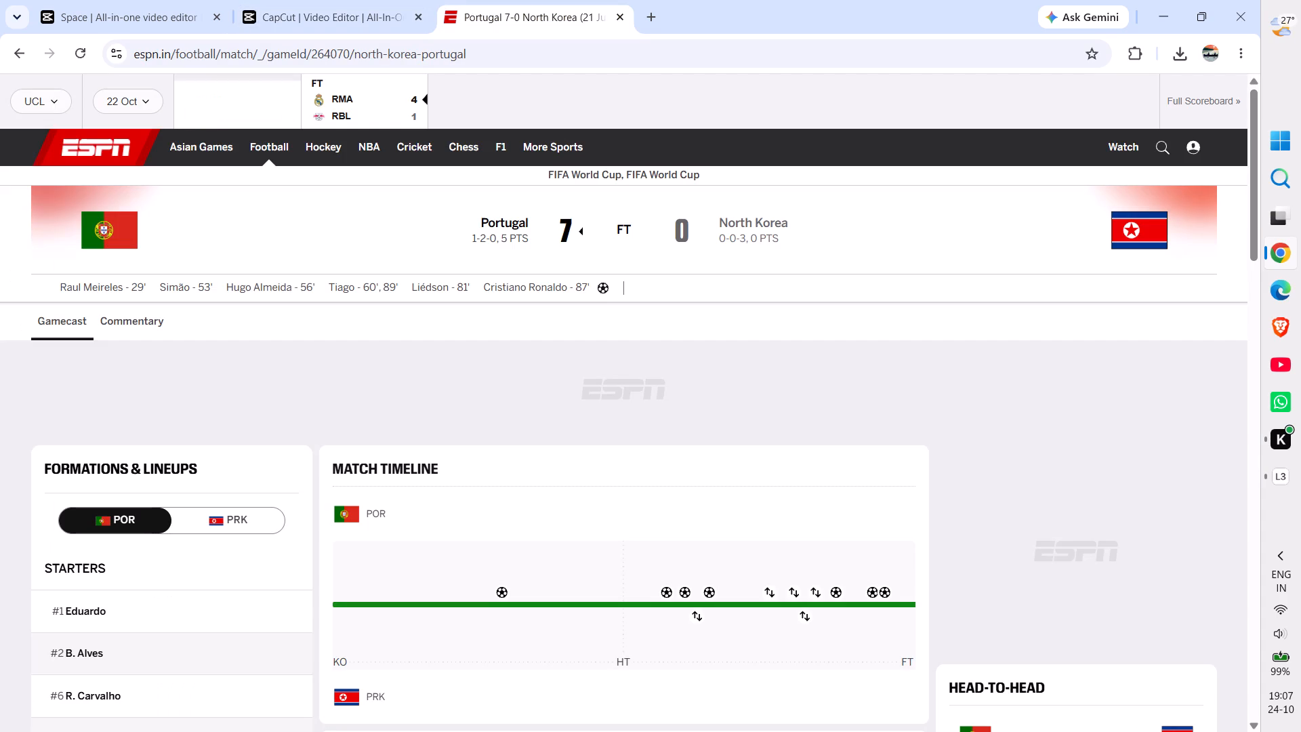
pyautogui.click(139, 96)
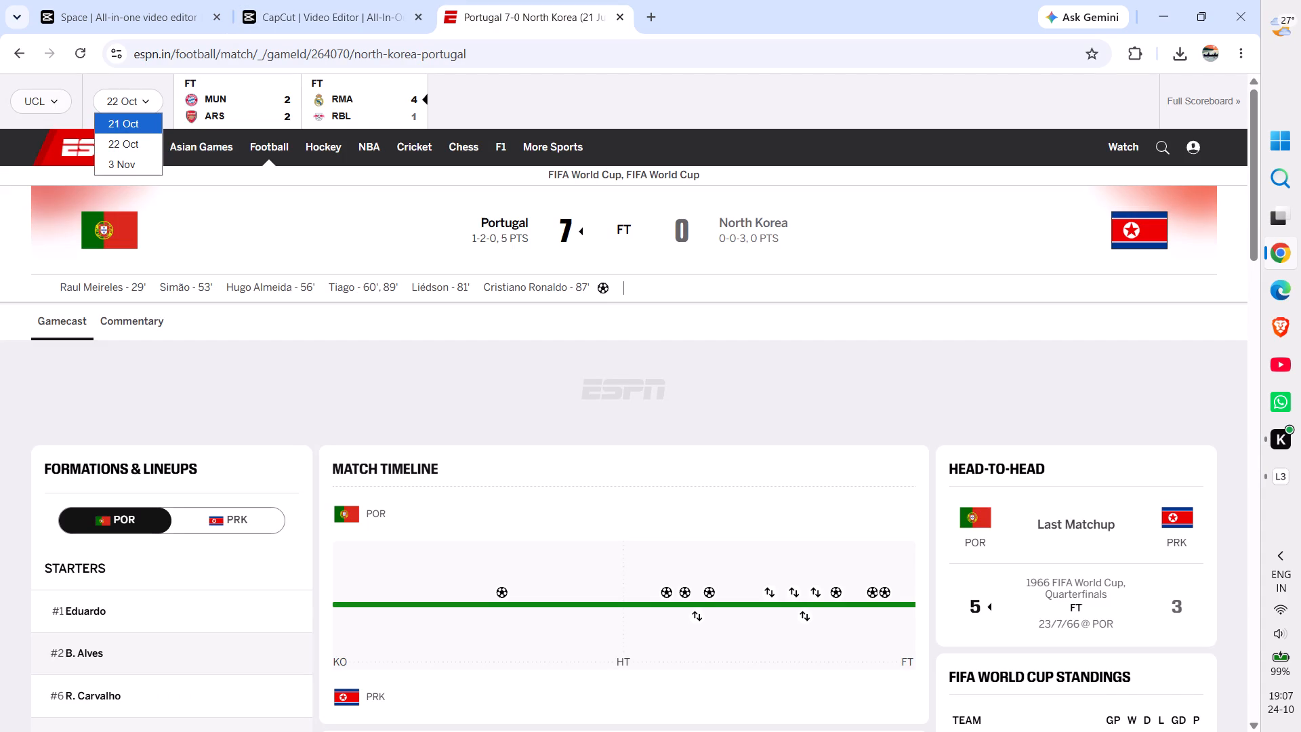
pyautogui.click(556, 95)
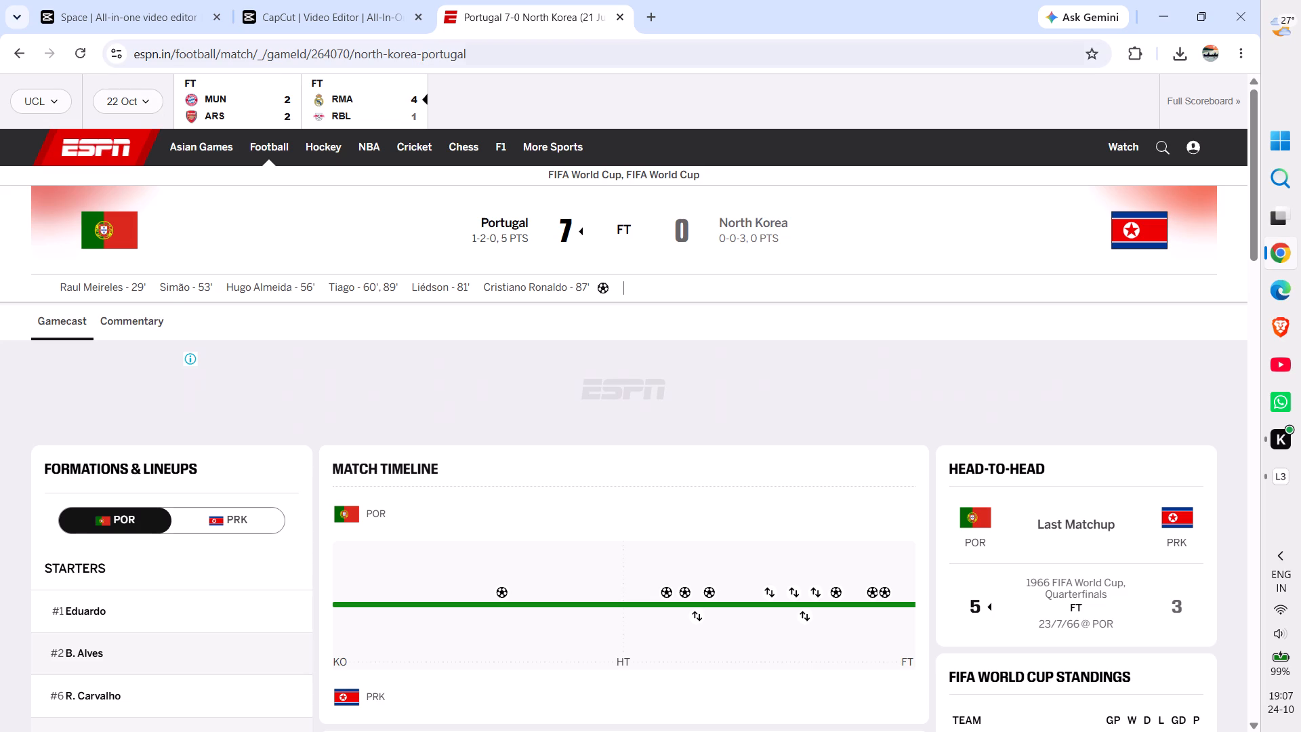
# Switch to the CapCut editor and add a body text at 00:17:22, where the 1 - 0 score clip begins.
pyautogui.click(357, 1)
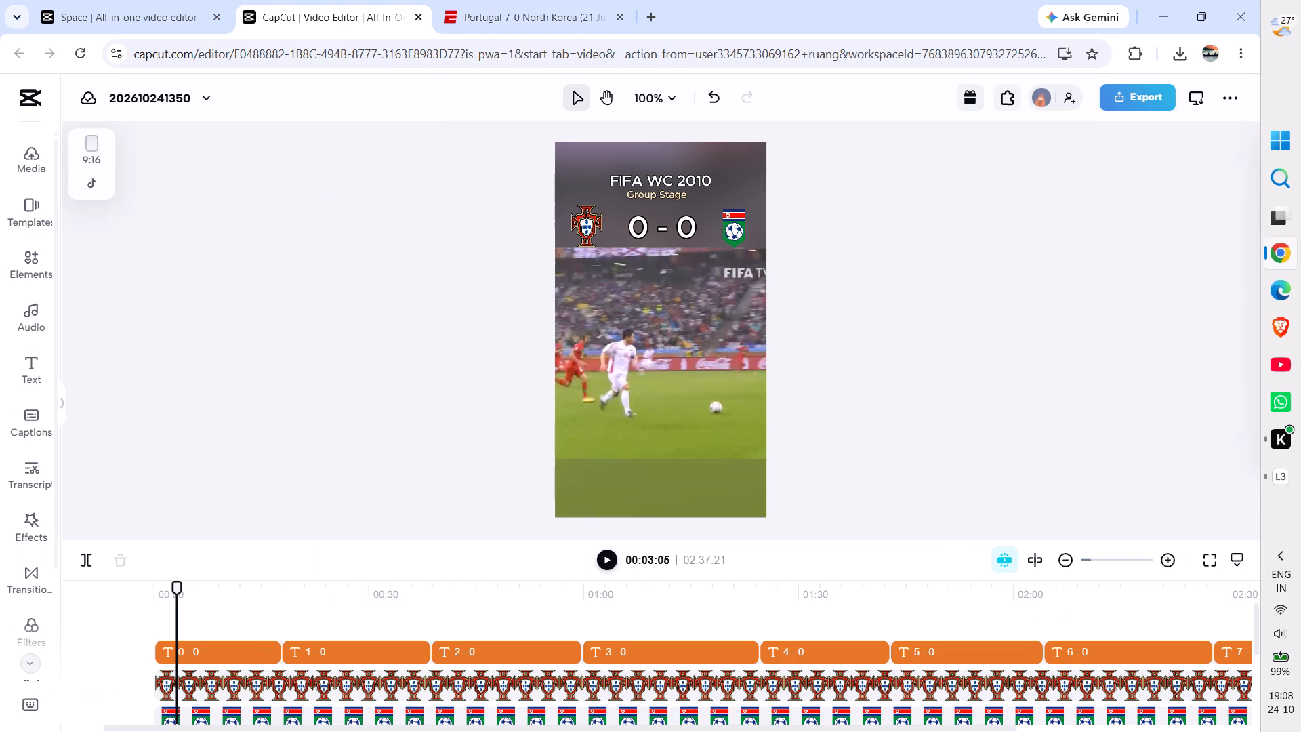
pyautogui.moveTo(172, 587); pyautogui.dragTo(275, 598)
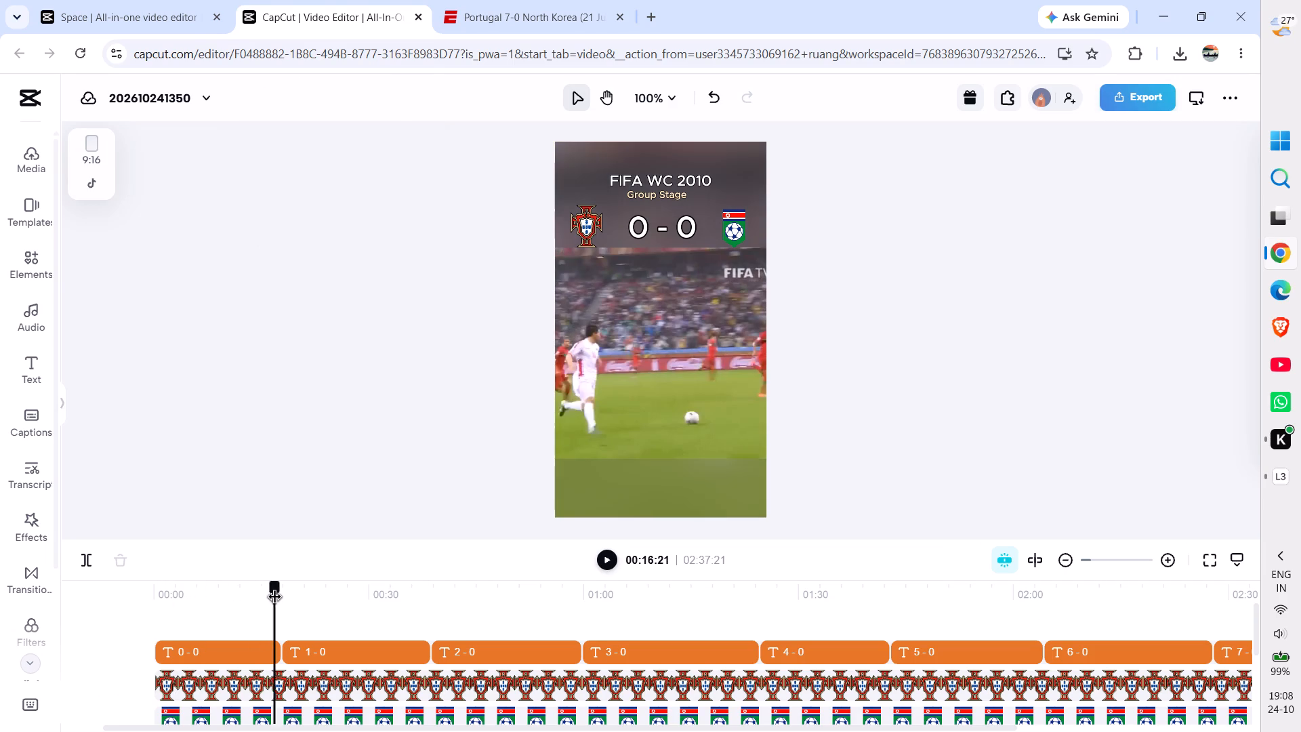
pyautogui.moveTo(275, 598); pyautogui.dragTo(279, 598)
pyautogui.click(37, 370)
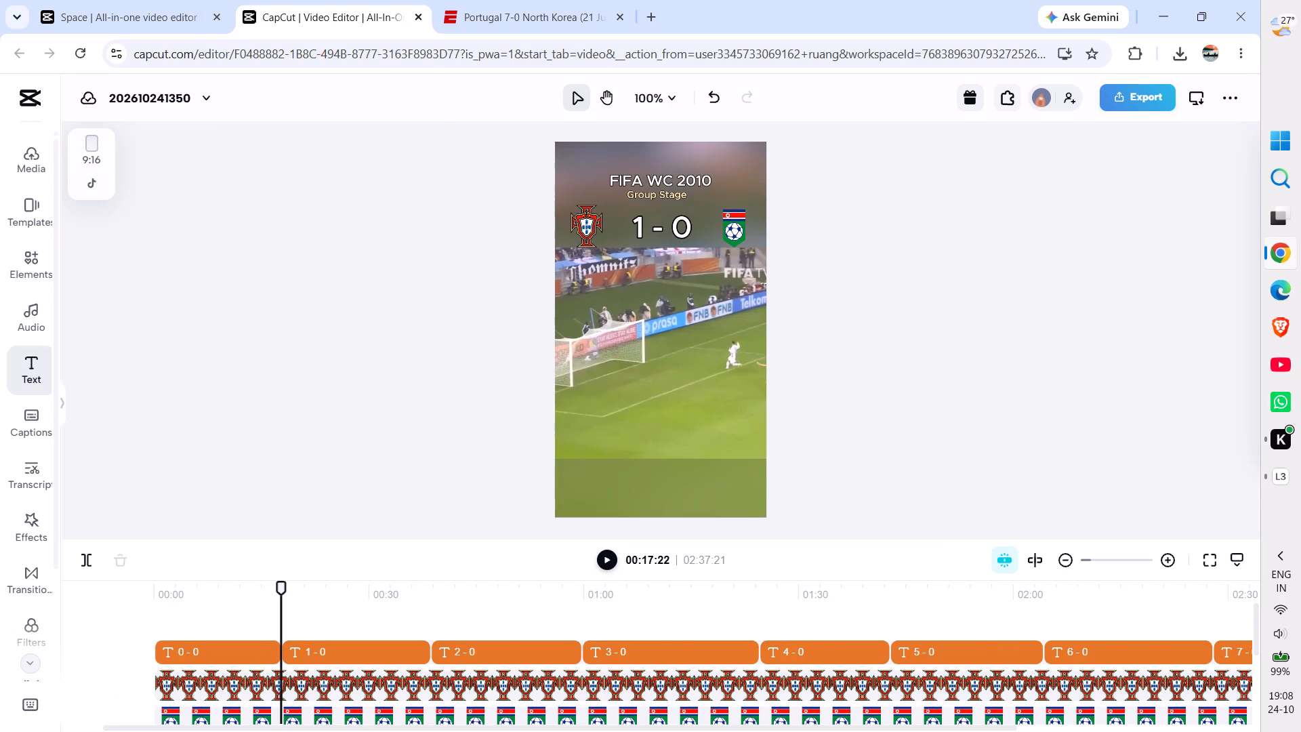
pyautogui.click(205, 219)
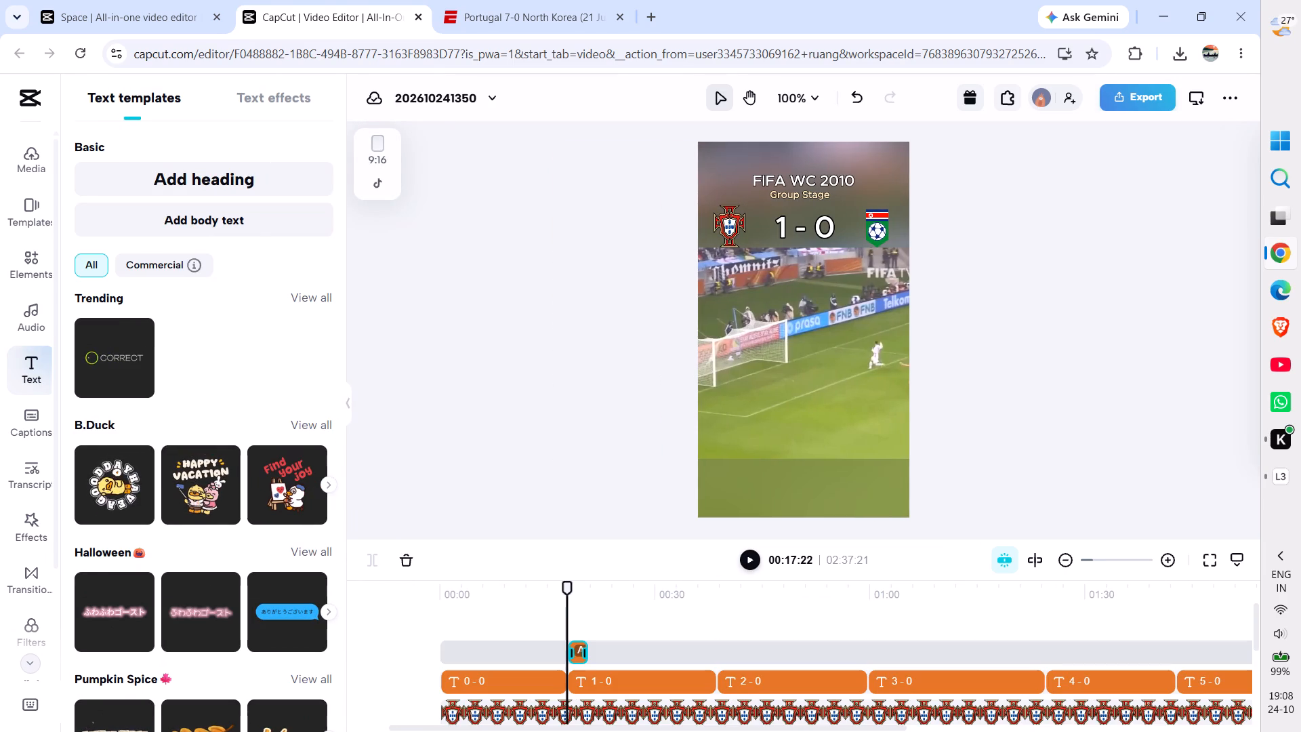
# Replace the new body text's placeholder with the copied entry "Raul Meireles - 29'".
pyautogui.click(1226, 212)
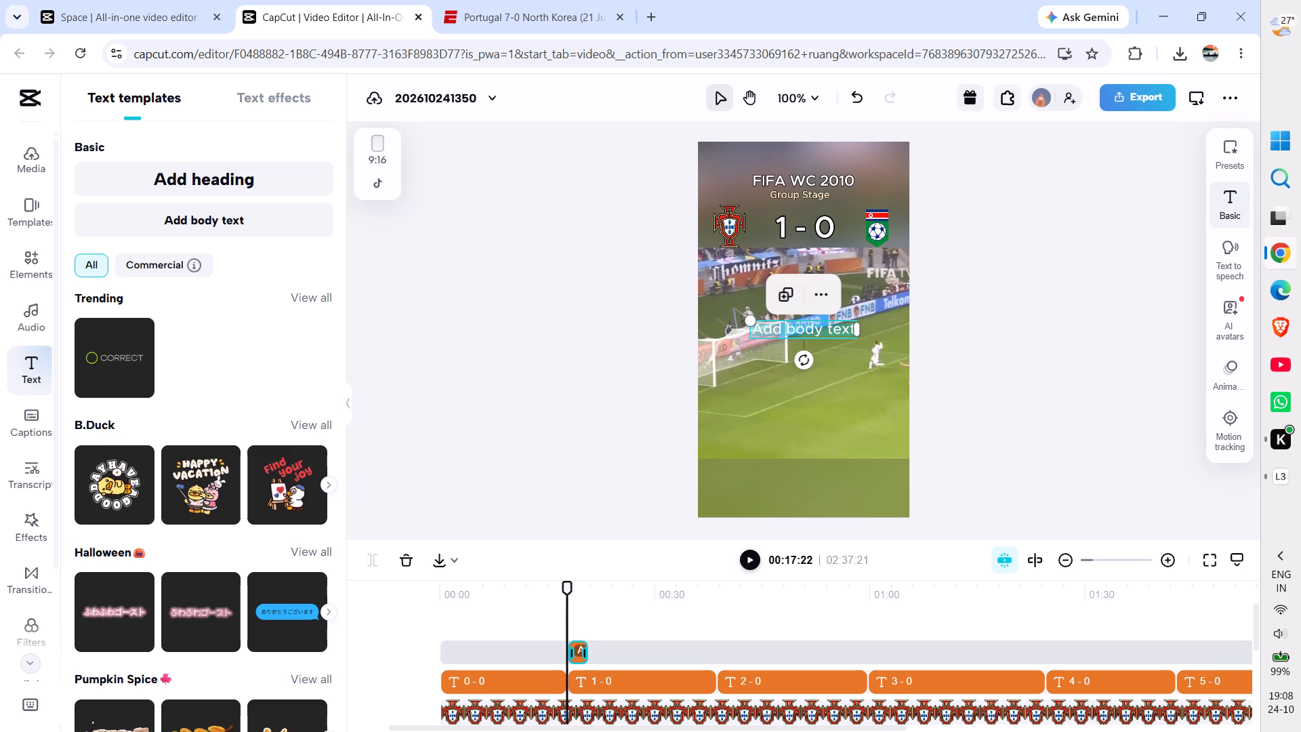
pyautogui.click(1081, 197)
pyautogui.press('BackSpace')
pyautogui.press('BackSpace')
pyautogui.press('BackSpace')
pyautogui.press('BackSpace')
pyautogui.press('BackSpace')
pyautogui.press('BackSpace')
pyautogui.press('BackSpace')
pyautogui.press('BackSpace')
pyautogui.press('BackSpace')
pyautogui.press('BackSpace')
pyautogui.press('BackSpace')
pyautogui.press('BackSpace')
pyautogui.press('BackSpace')
pyautogui.press('BackSpace')
pyautogui.press('BackSpace')
pyautogui.press('BackSpace')
pyautogui.press('BackSpace')
pyautogui.press('BackSpace')
pyautogui.press('BackSpace')
pyautogui.press('BackSpace')
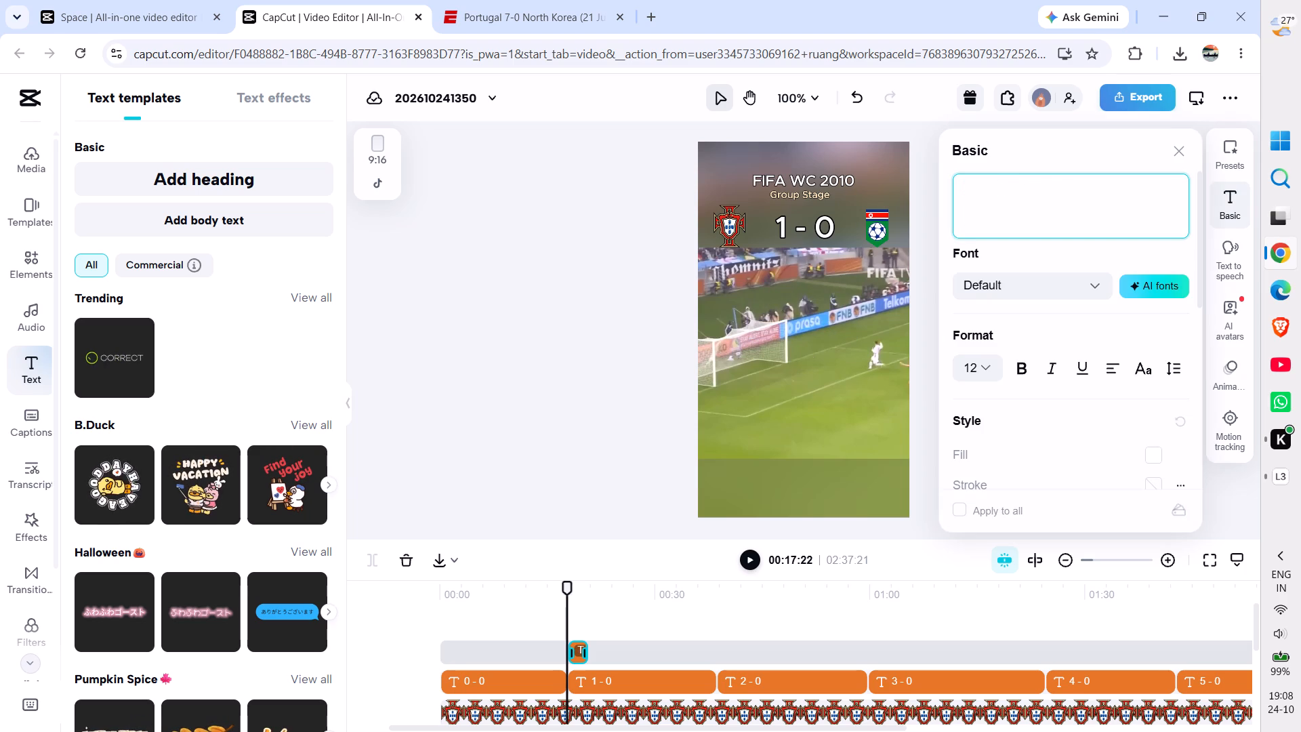
pyautogui.hotkey('ctrl', 'v')
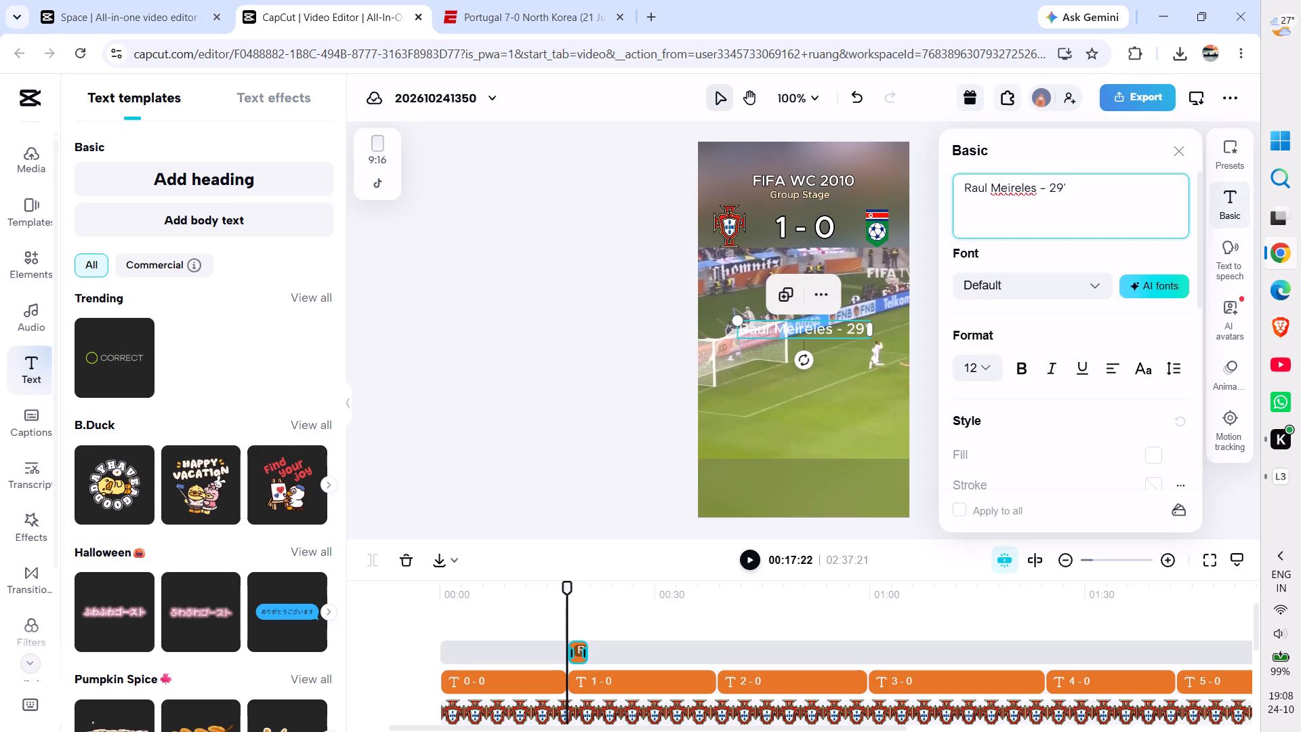
# Shorten the goalscorer text to "R. Meireles 29'", abbreviating the first name and removing the dash.
pyautogui.click(991, 197)
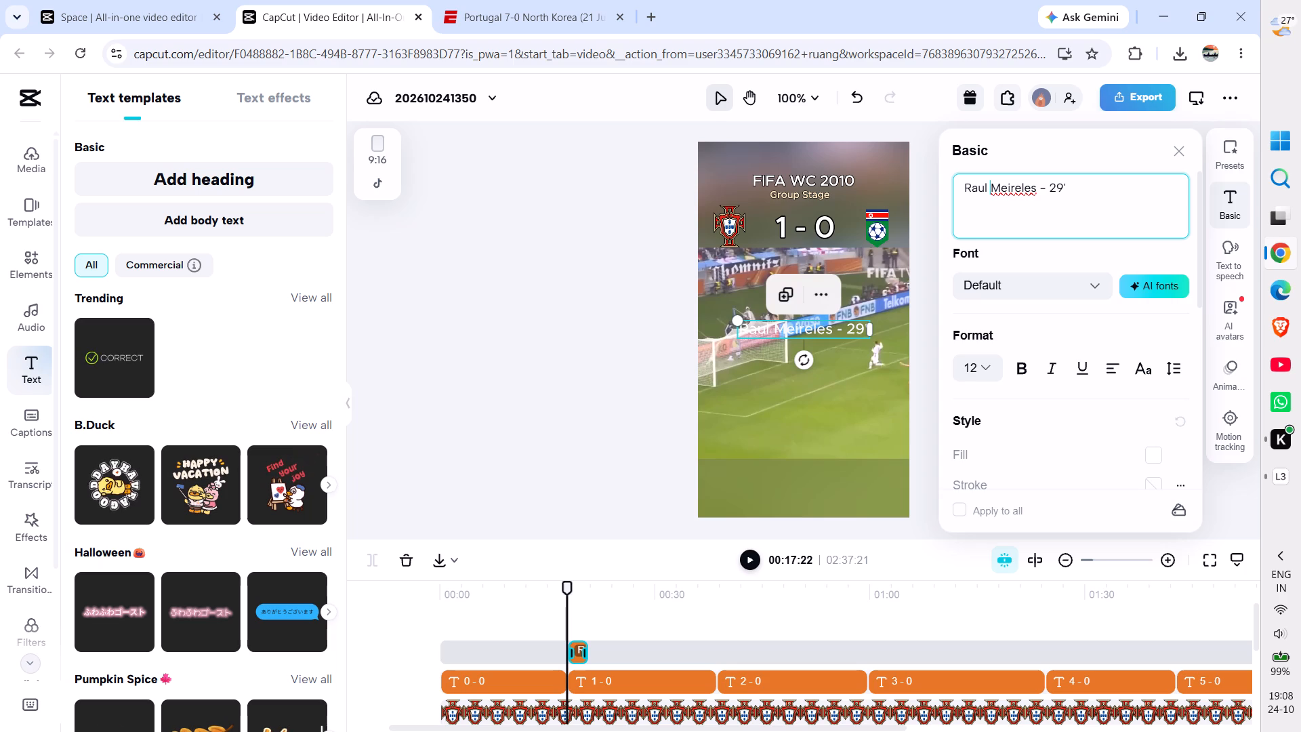
pyautogui.press('BackSpace')
pyautogui.press('BackSpace')
pyautogui.press('BackSpace')
pyautogui.press('BackSpace')
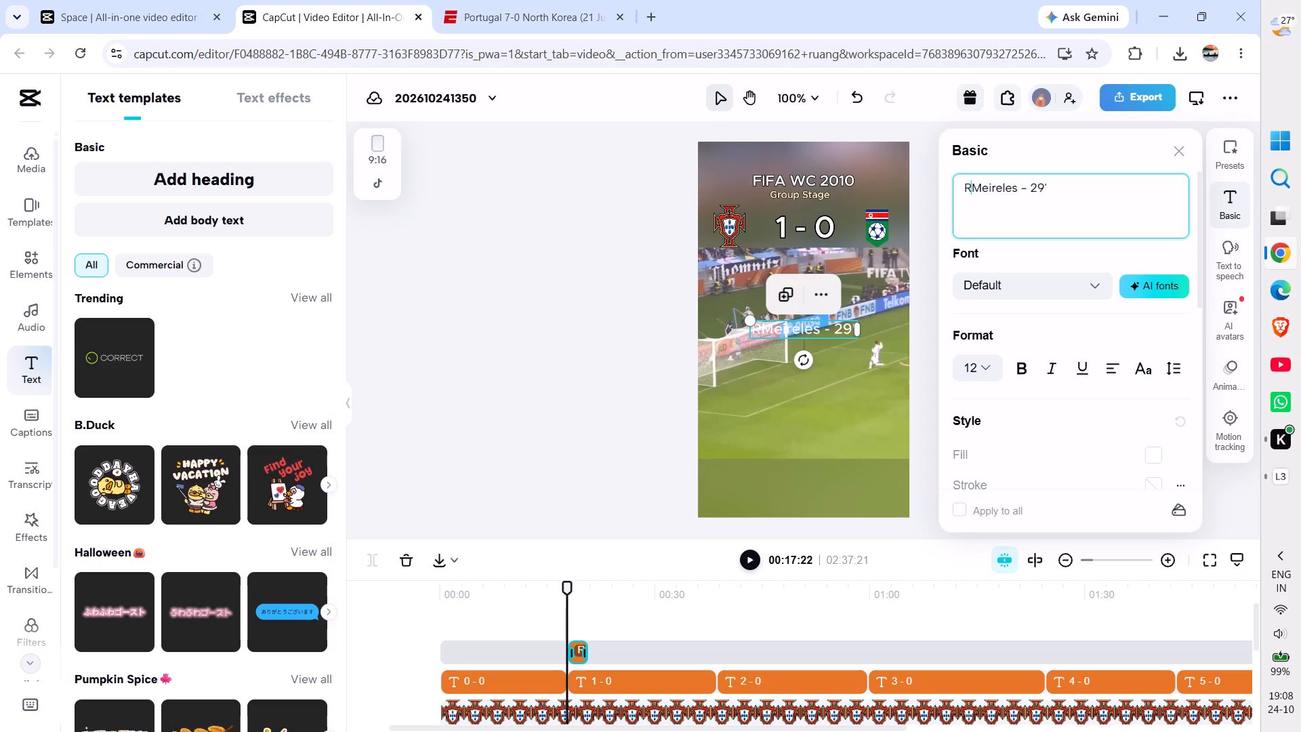
pyautogui.write('.')
pyautogui.press('space')
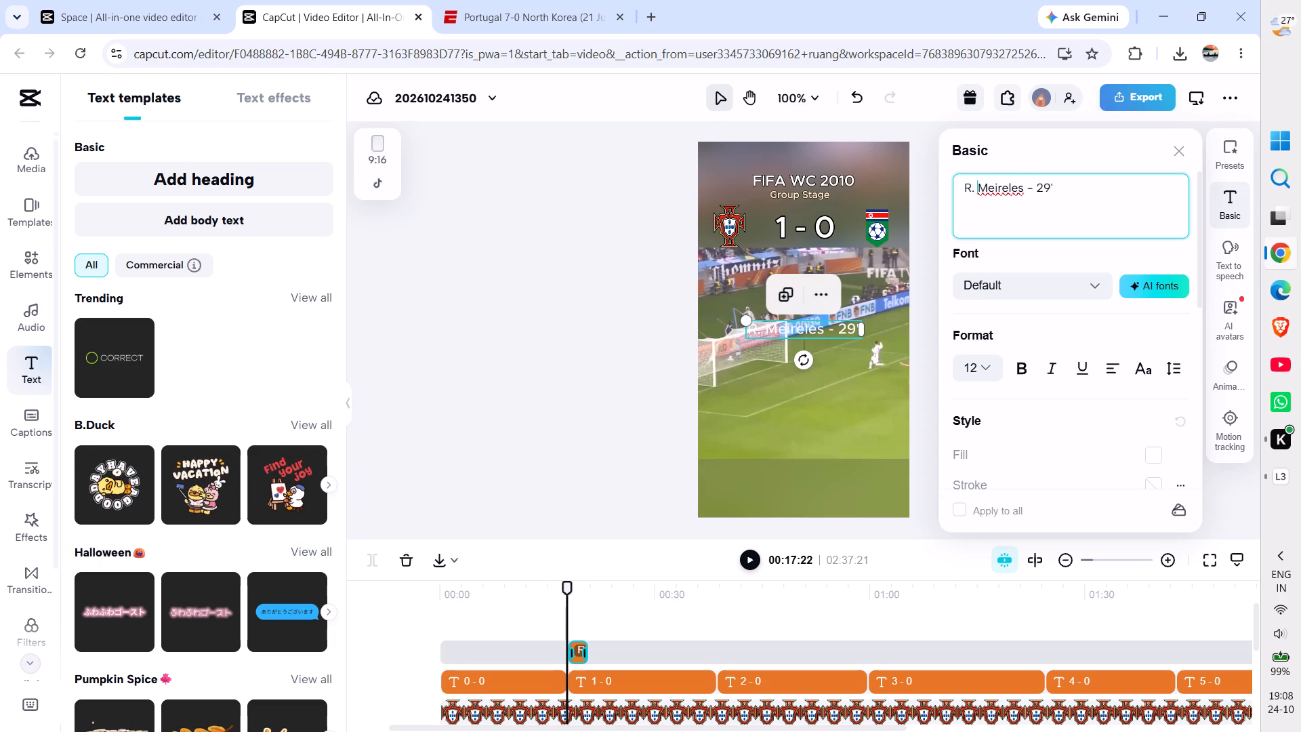
pyautogui.click(1035, 192)
pyautogui.press('BackSpace')
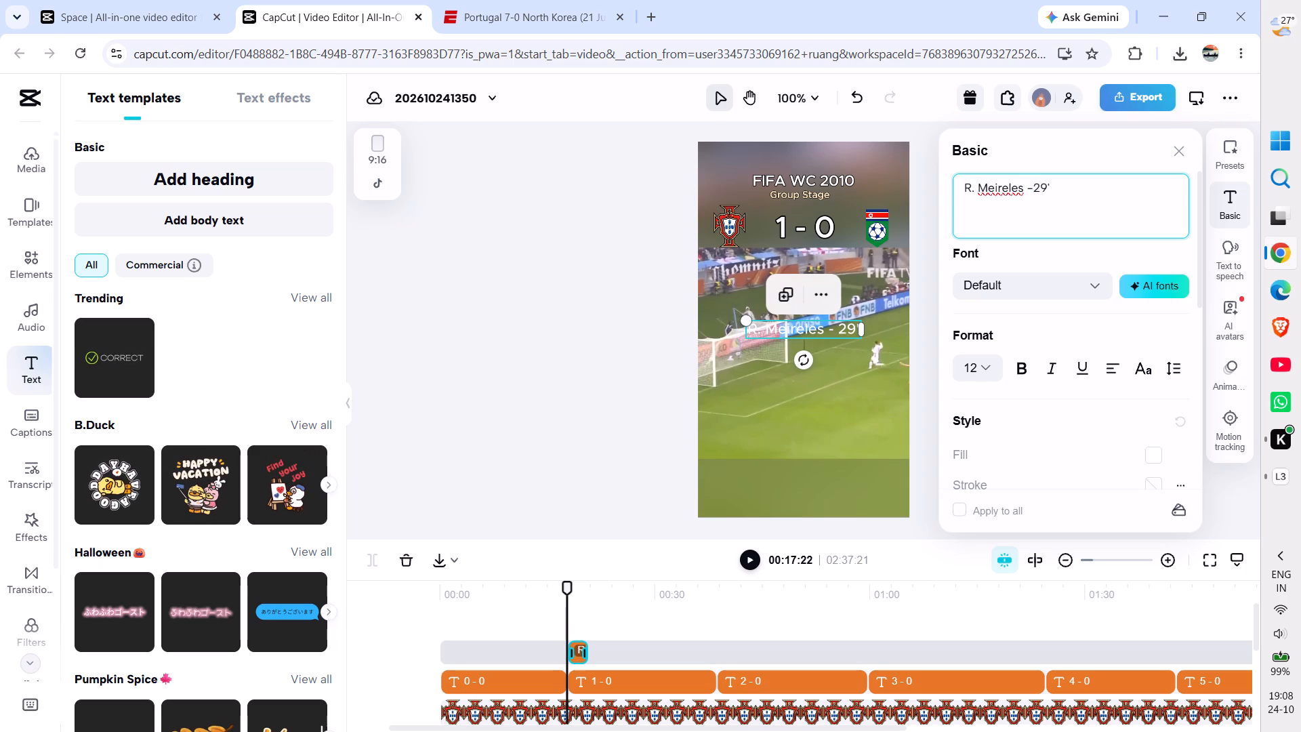
pyautogui.press('BackSpace')
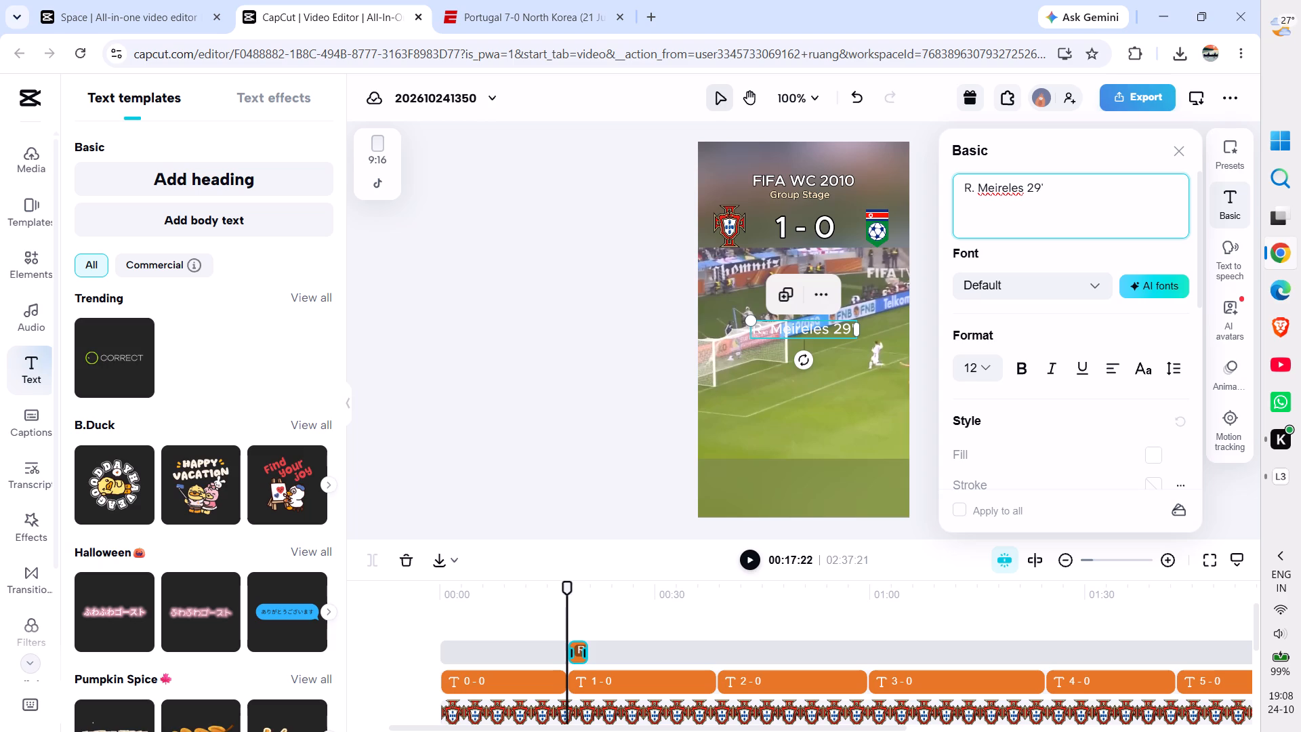
# Apply the orange-yellow text preset without a background to the goalscorer text.
pyautogui.click(1237, 165)
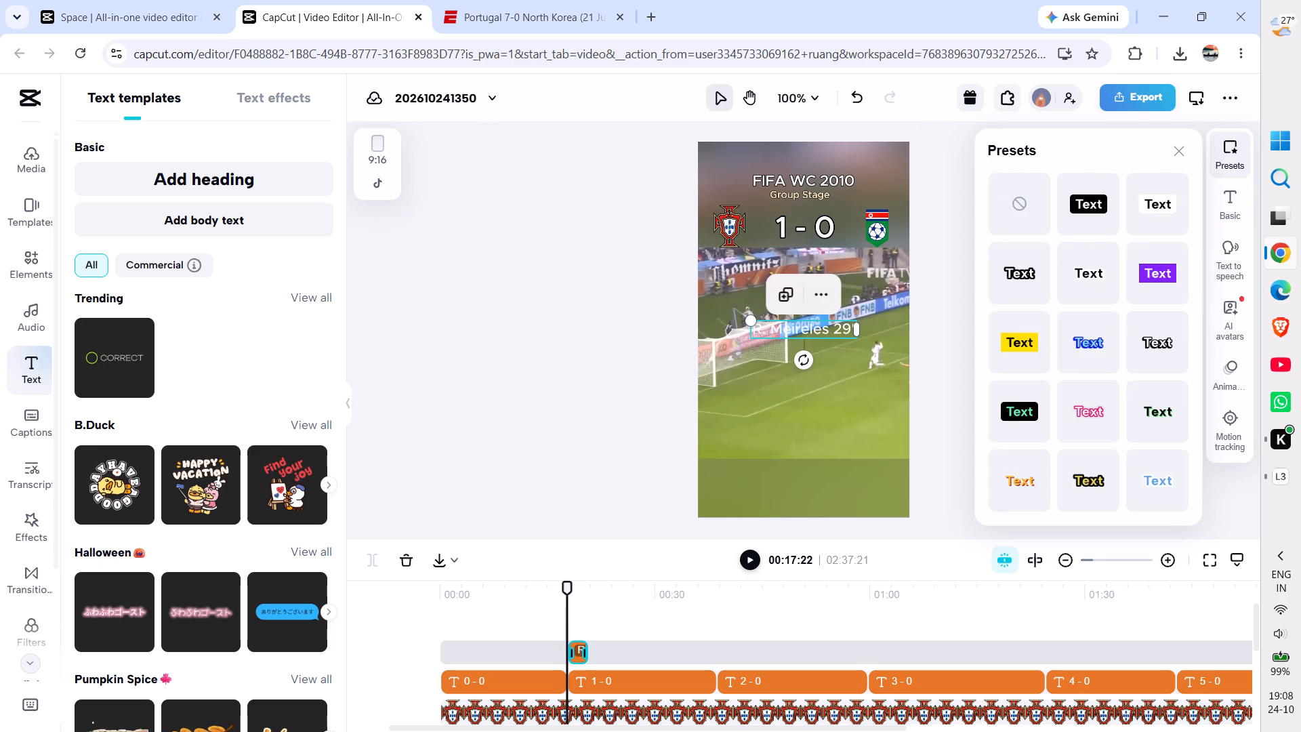
pyautogui.click(1027, 478)
# Set the goalscorer text's scale to 80%.
pyautogui.click(1239, 207)
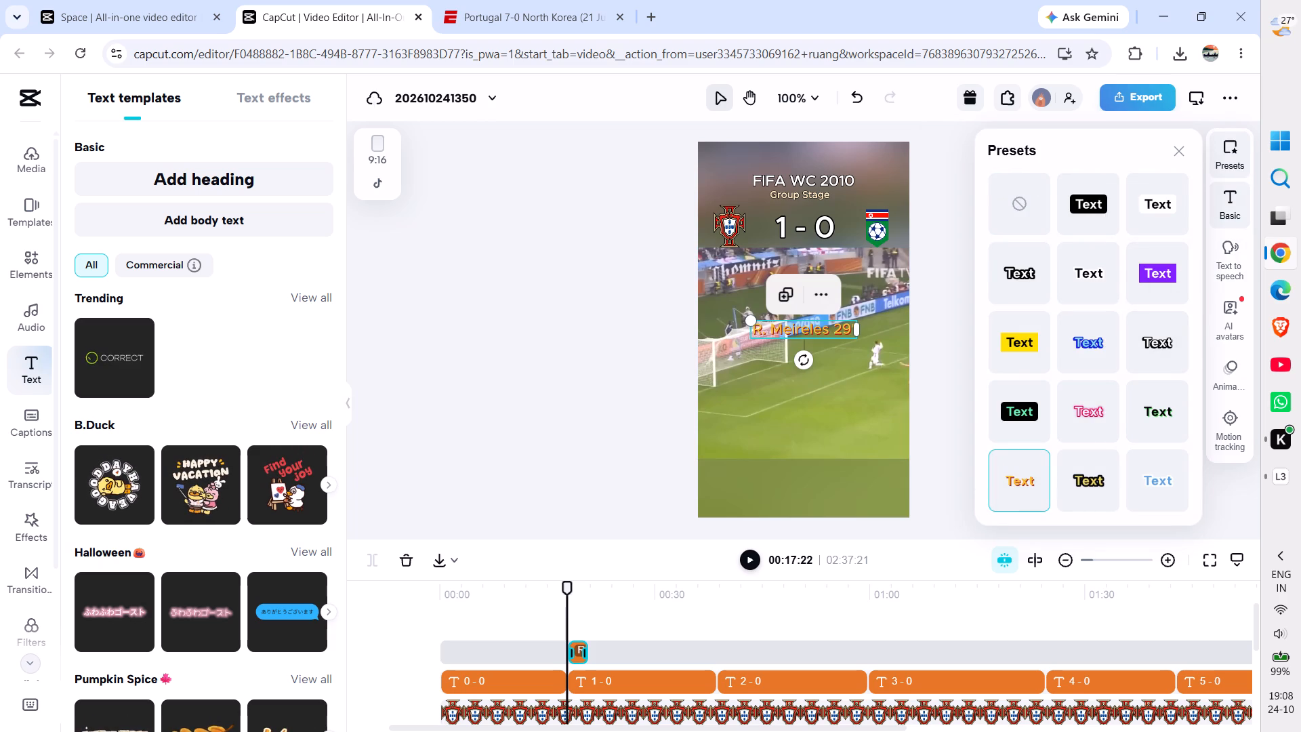
pyautogui.scroll(-4, 1120, 391)
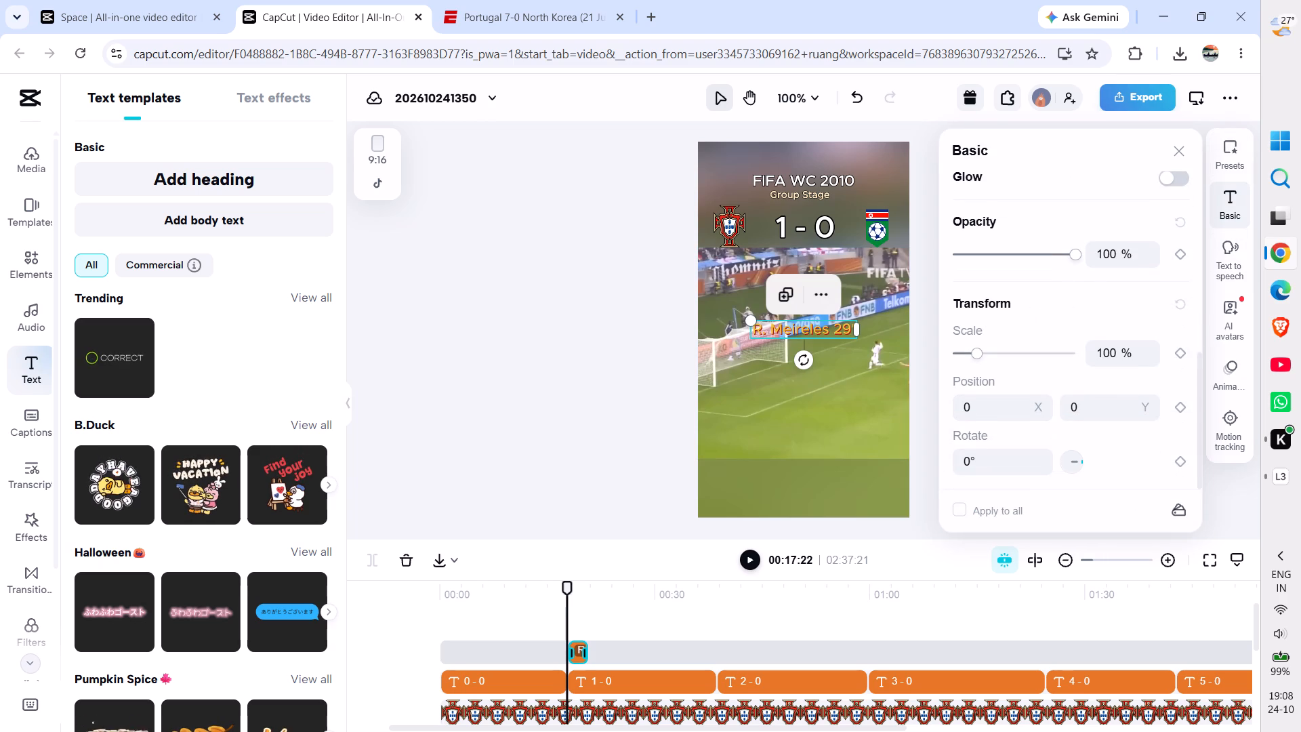
pyautogui.click(1108, 354)
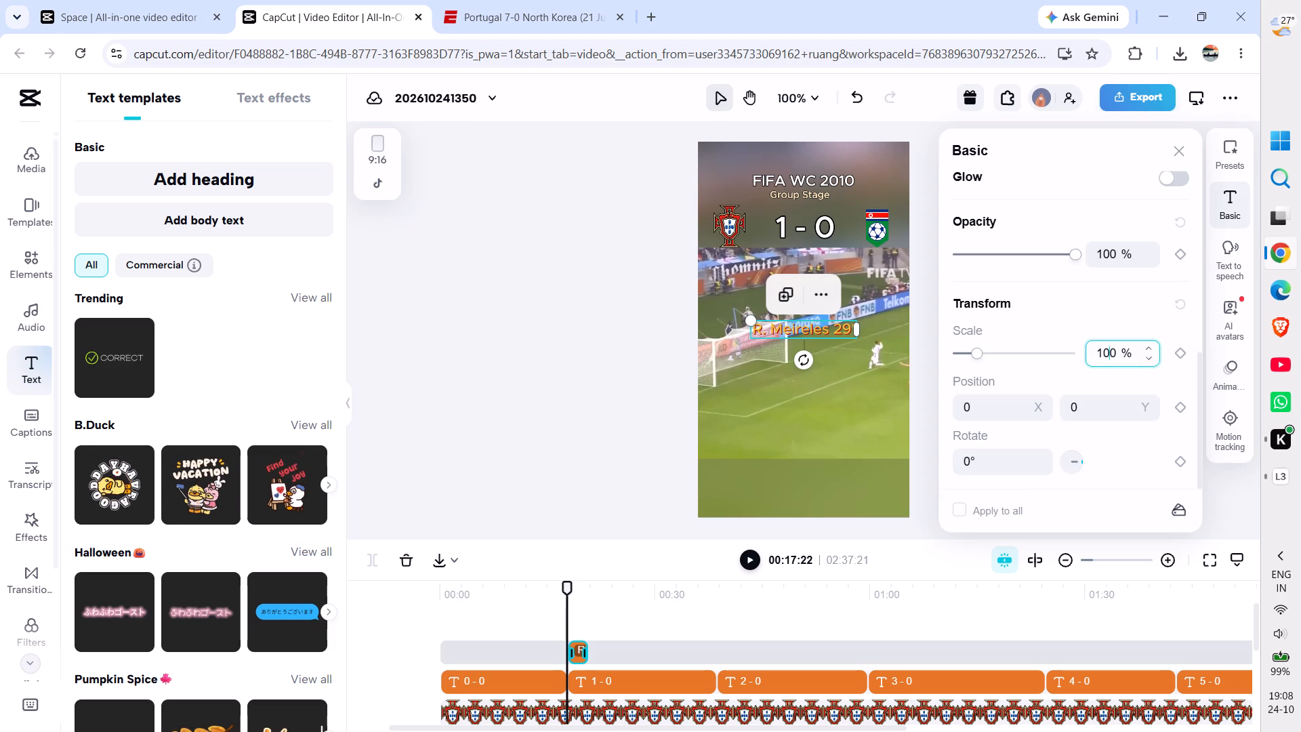
pyautogui.press('BackSpace')
pyautogui.press('BackSpace')
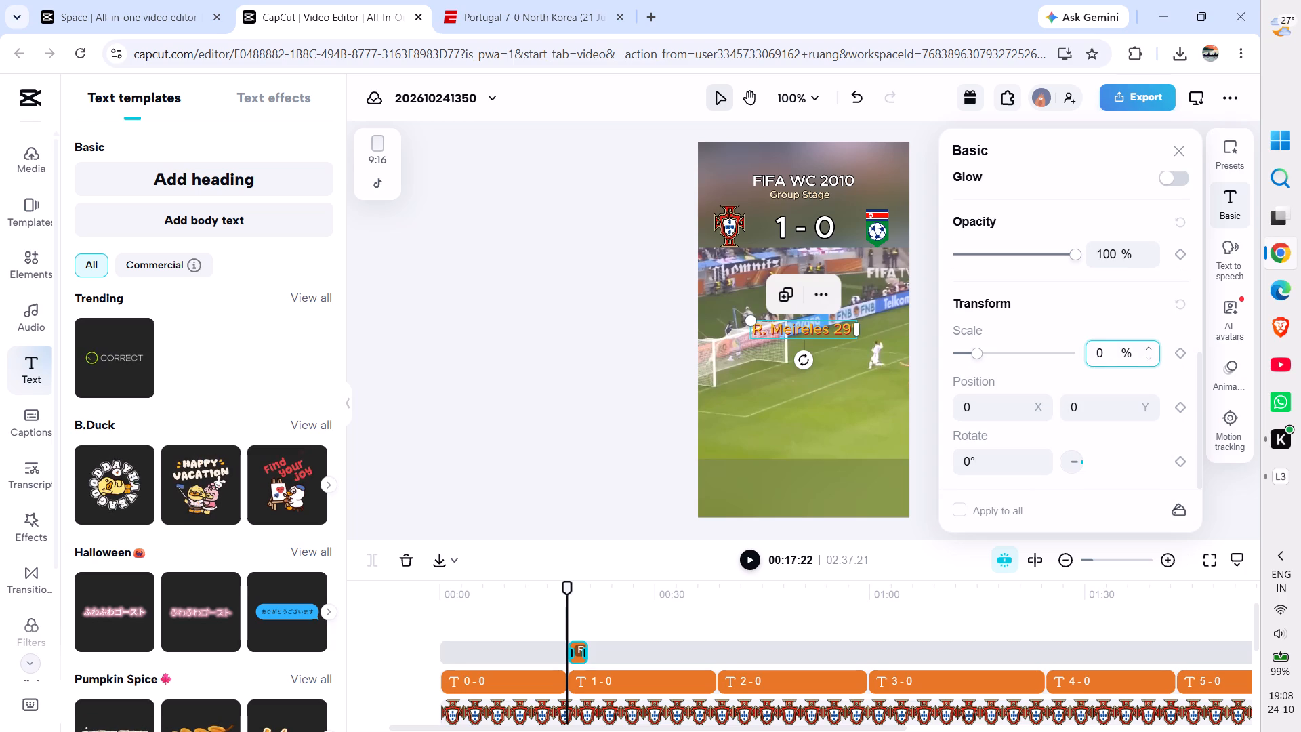
pyautogui.press('8')
pyautogui.press('Return')
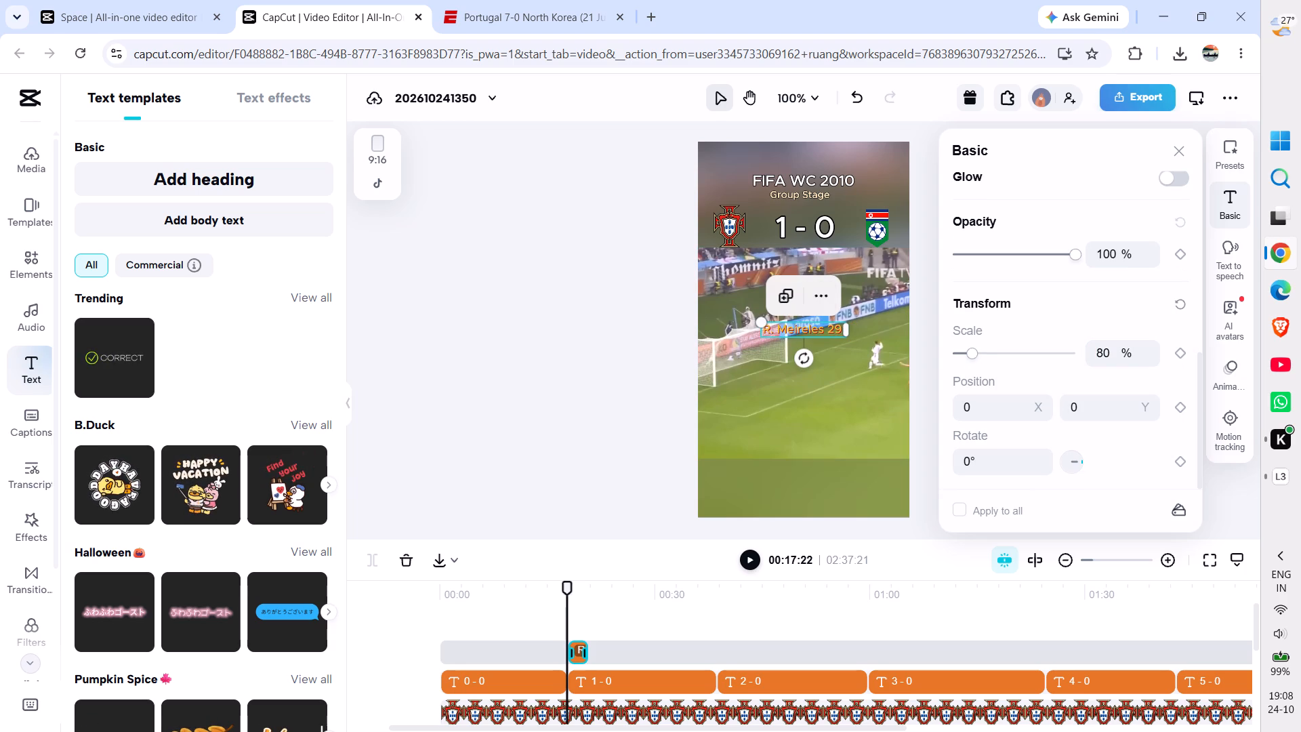
# Move the "R. Meireles 29'" text directly beneath the Portugal crest, at the top edge of the footage, and deselect it.
pyautogui.click(775, 98)
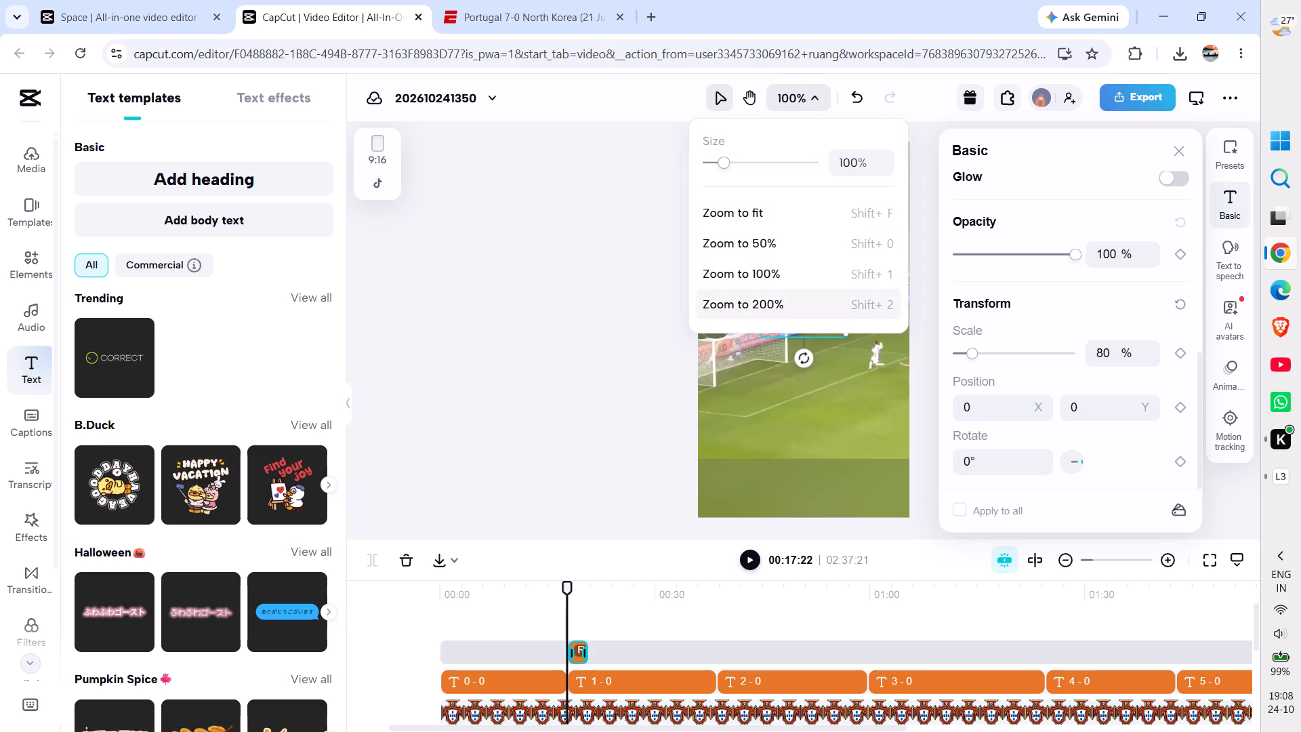
pyautogui.click(772, 302)
pyautogui.click(428, 323)
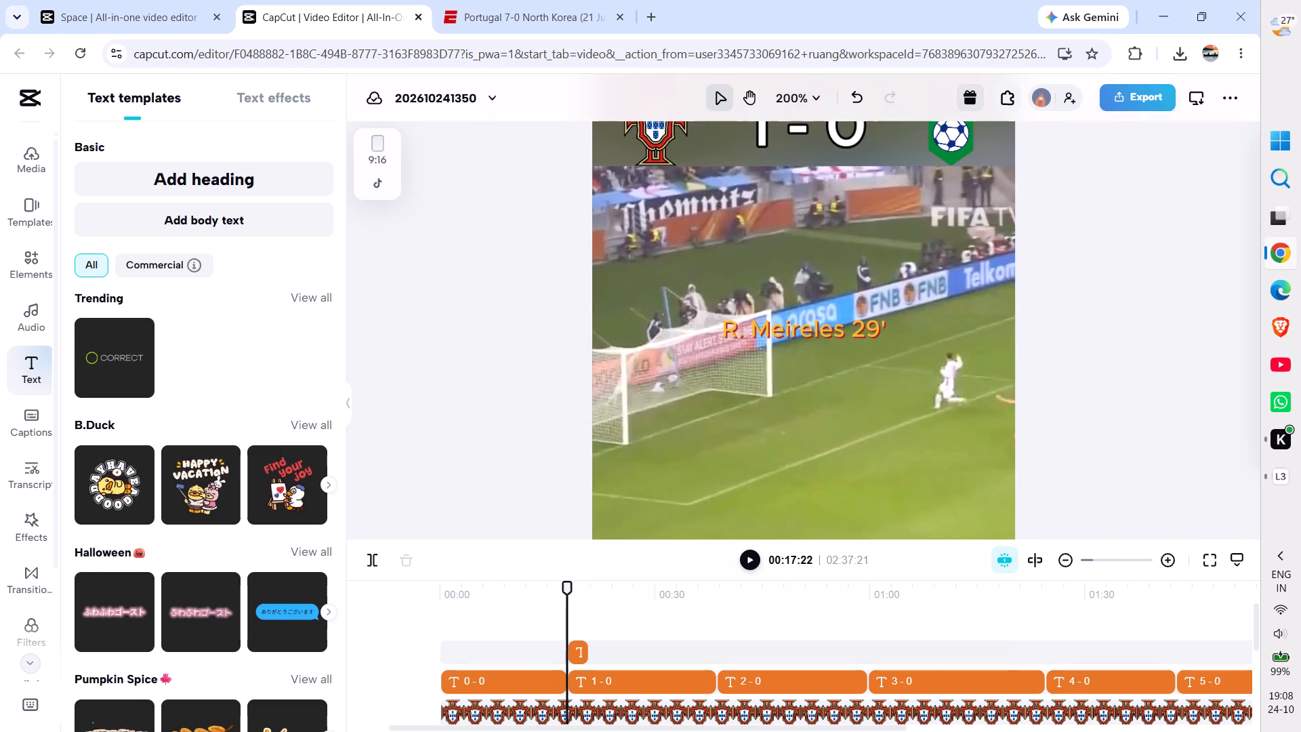
pyautogui.scroll(2, 494, 287)
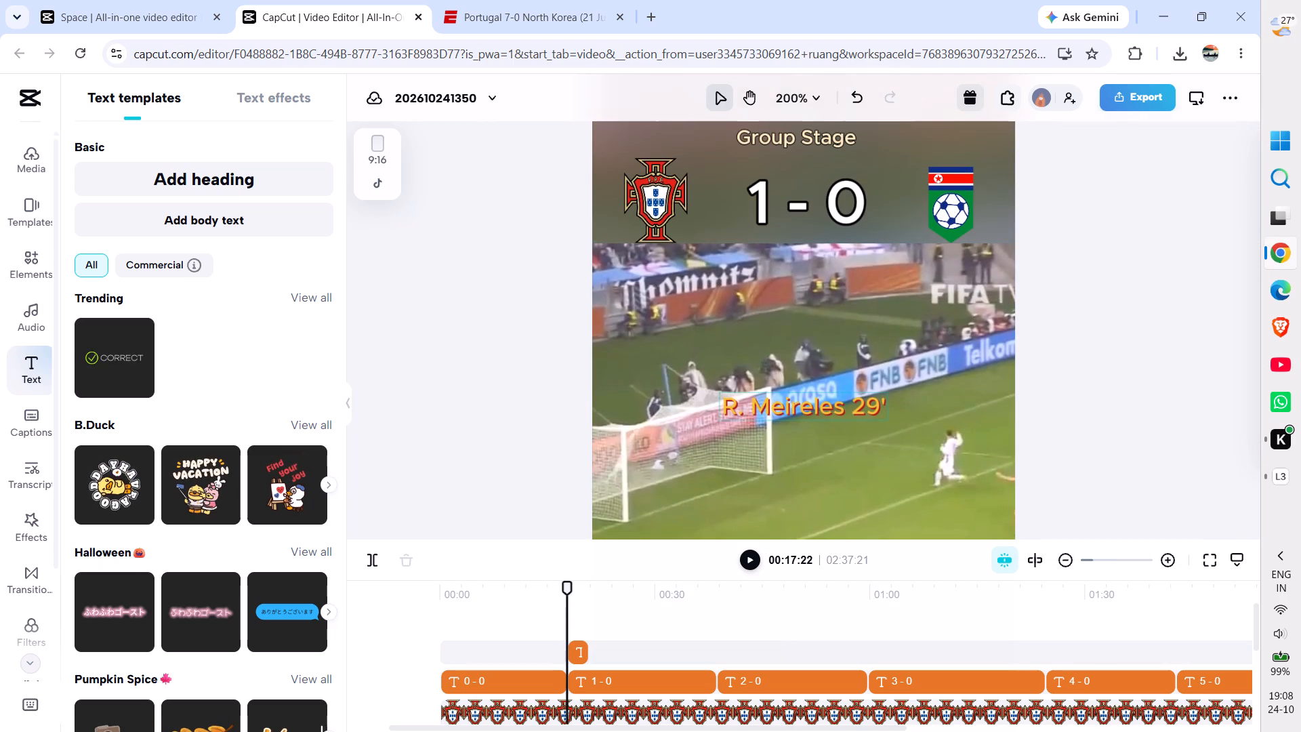
pyautogui.click(785, 406)
pyautogui.moveTo(785, 406); pyautogui.dragTo(687, 276)
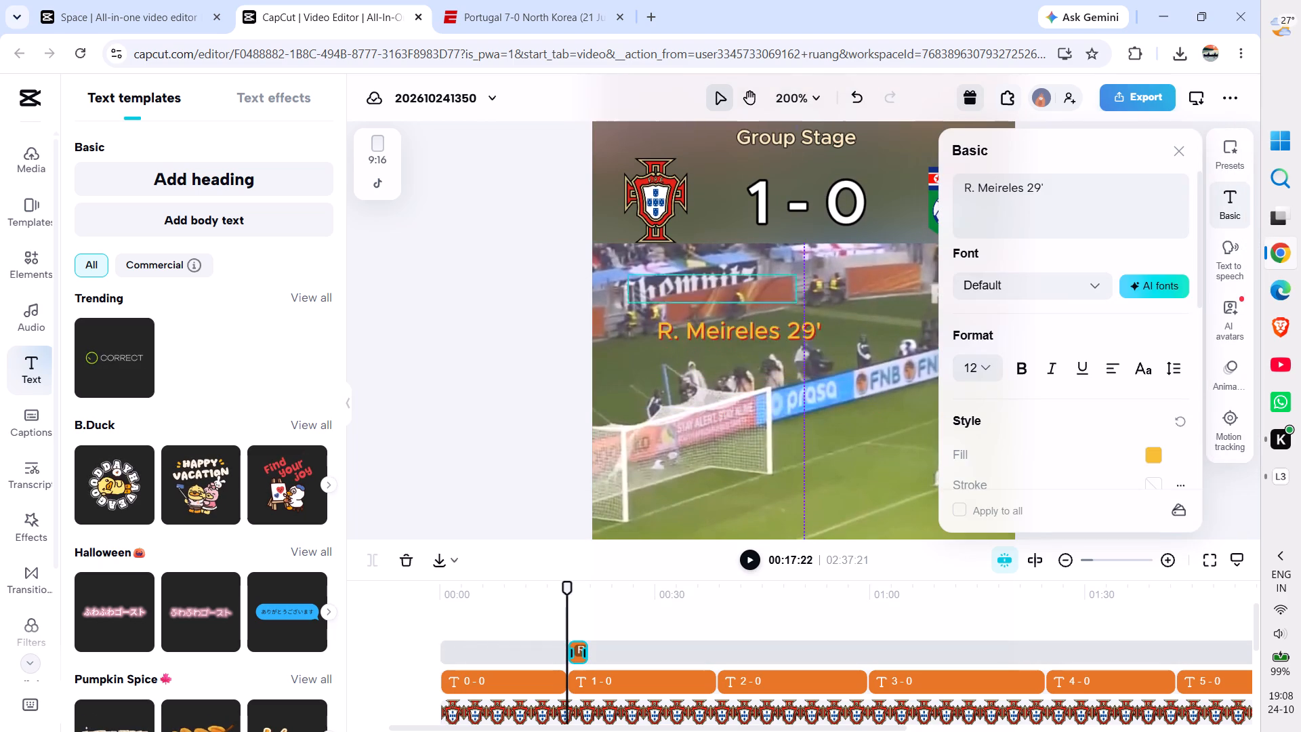
pyautogui.moveTo(687, 276); pyautogui.dragTo(668, 255)
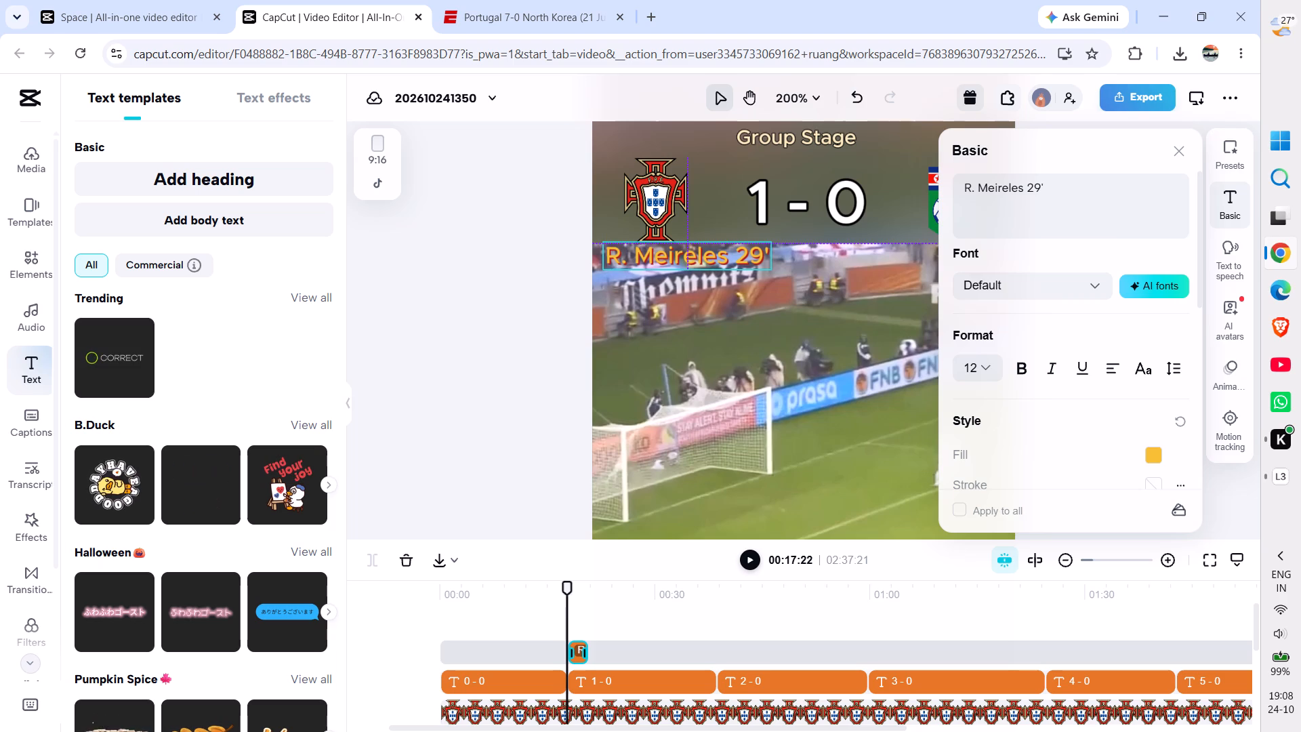
pyautogui.moveTo(668, 255); pyautogui.dragTo(667, 252)
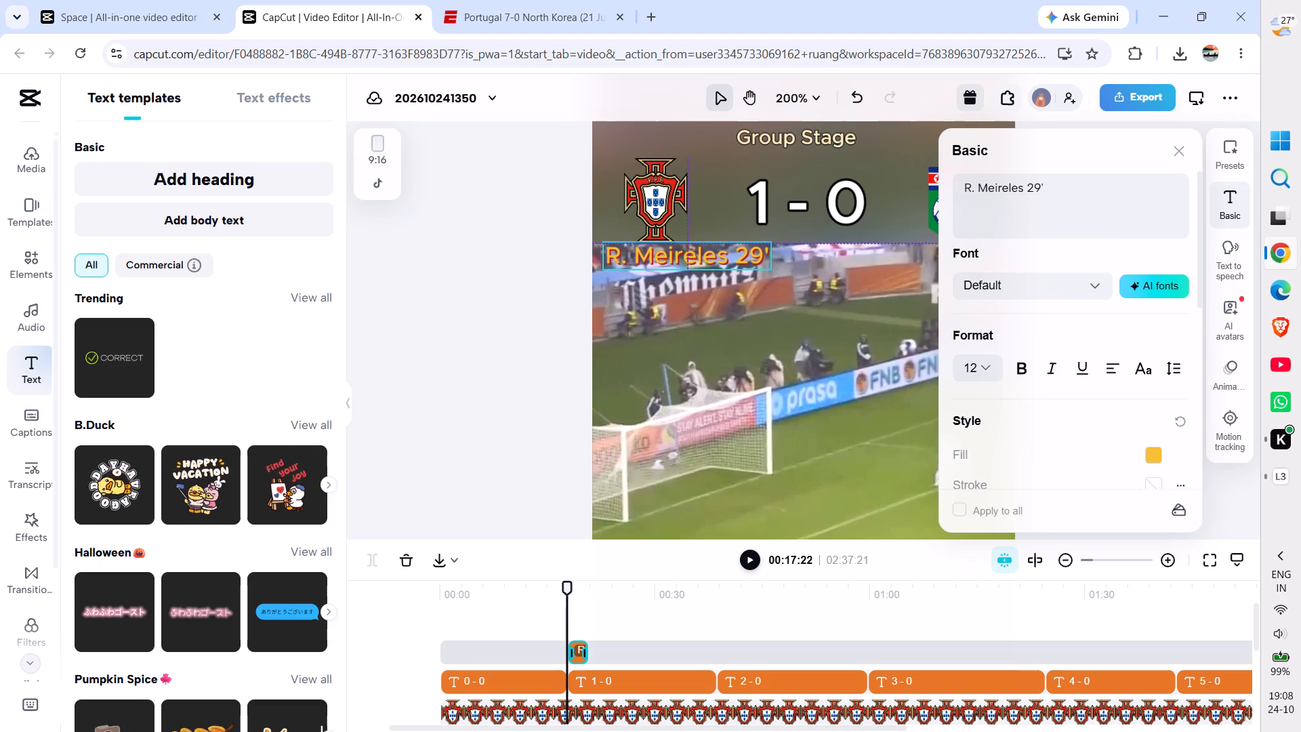
pyautogui.moveTo(667, 252); pyautogui.dragTo(665, 252)
pyautogui.click(517, 277)
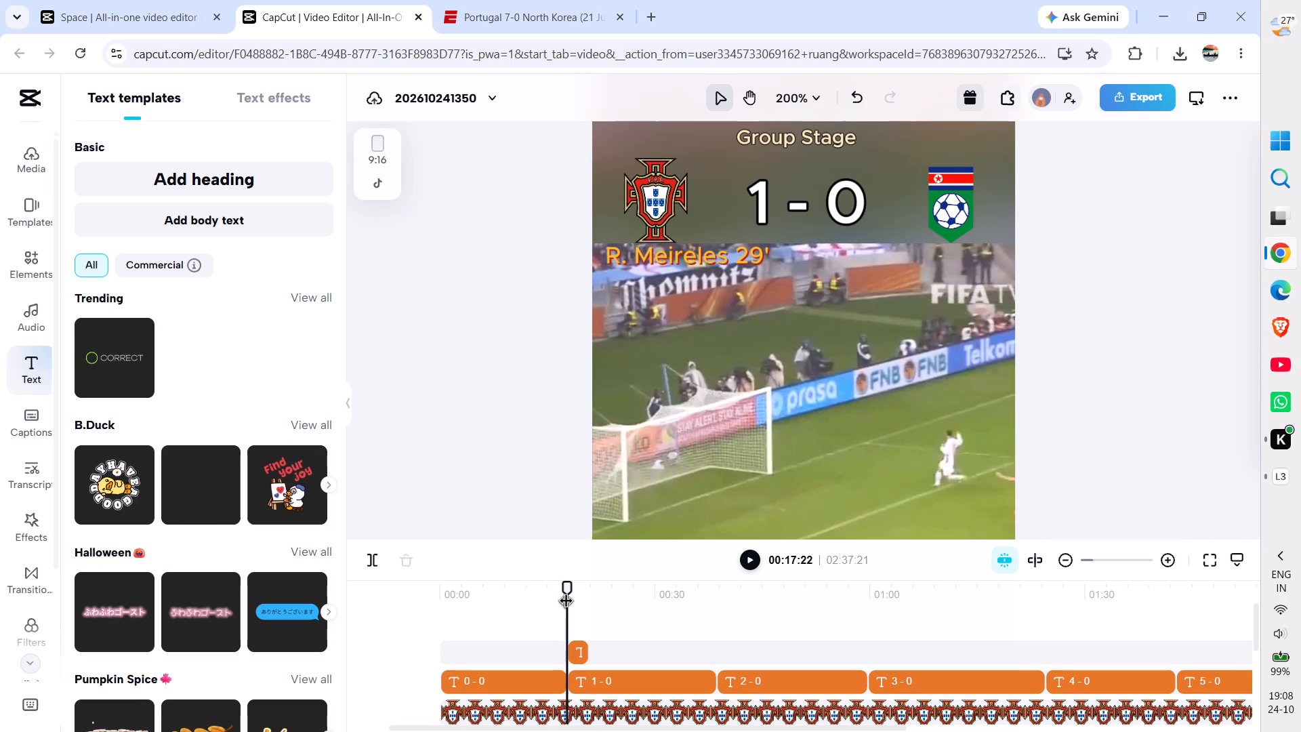
# Copy the "R. Meireles 29'" caption clip and set the playhead to the start of the 2 - 0 score clip.
pyautogui.click(582, 653)
pyautogui.hotkey('ctrl', 'c')
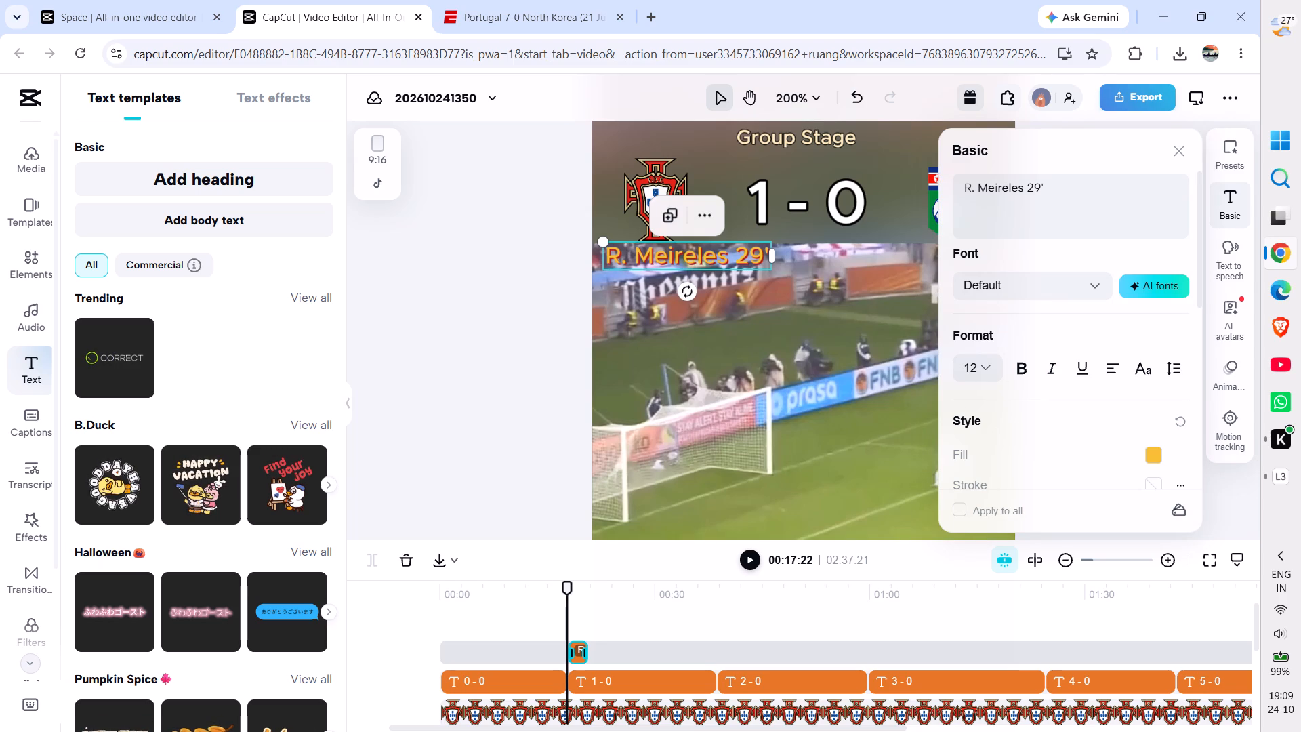
pyautogui.hotkey('ctrl', '/')
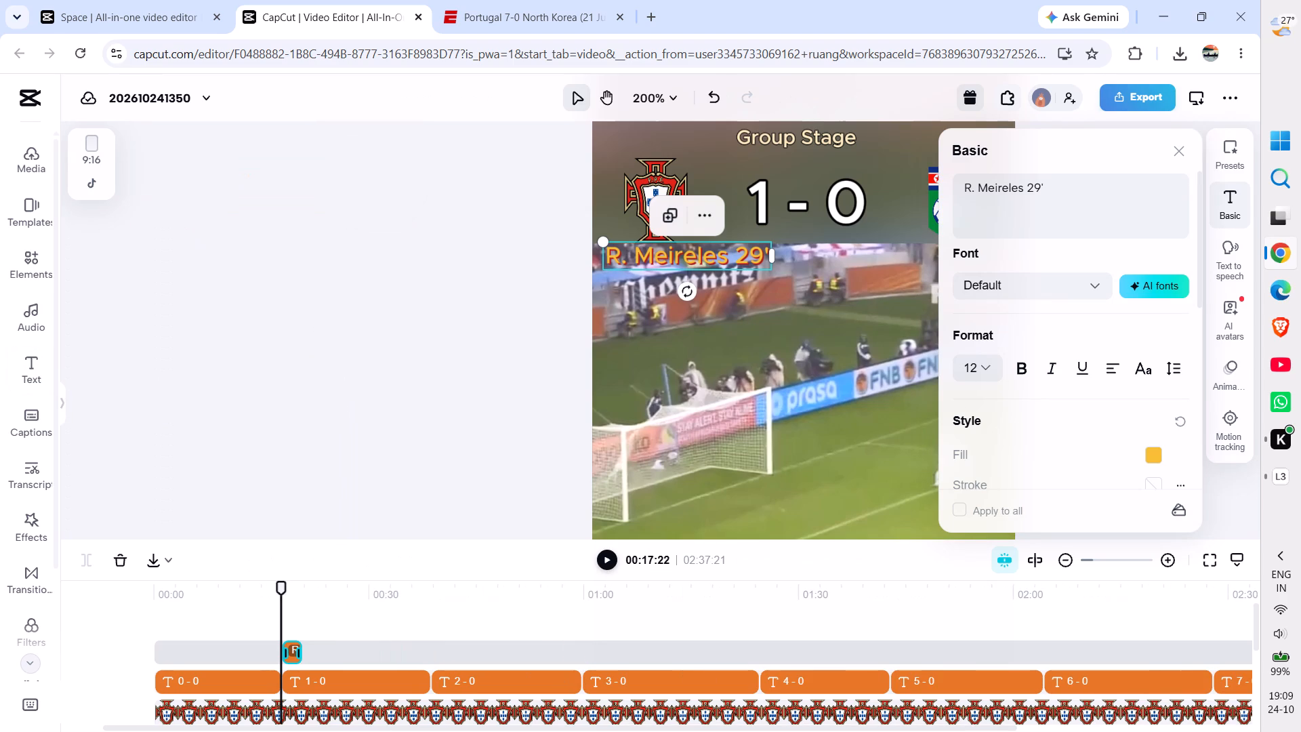
pyautogui.moveTo(280, 586); pyautogui.dragTo(389, 594)
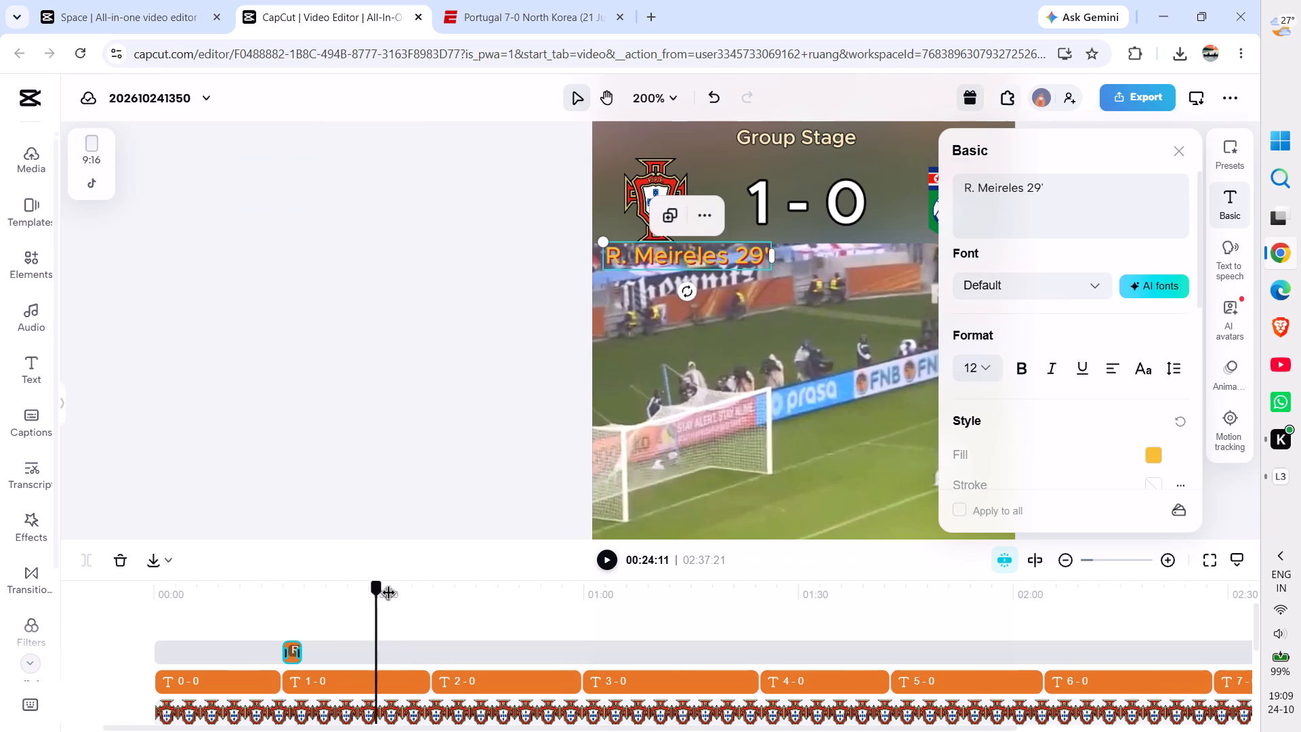
pyautogui.moveTo(389, 594); pyautogui.dragTo(428, 603)
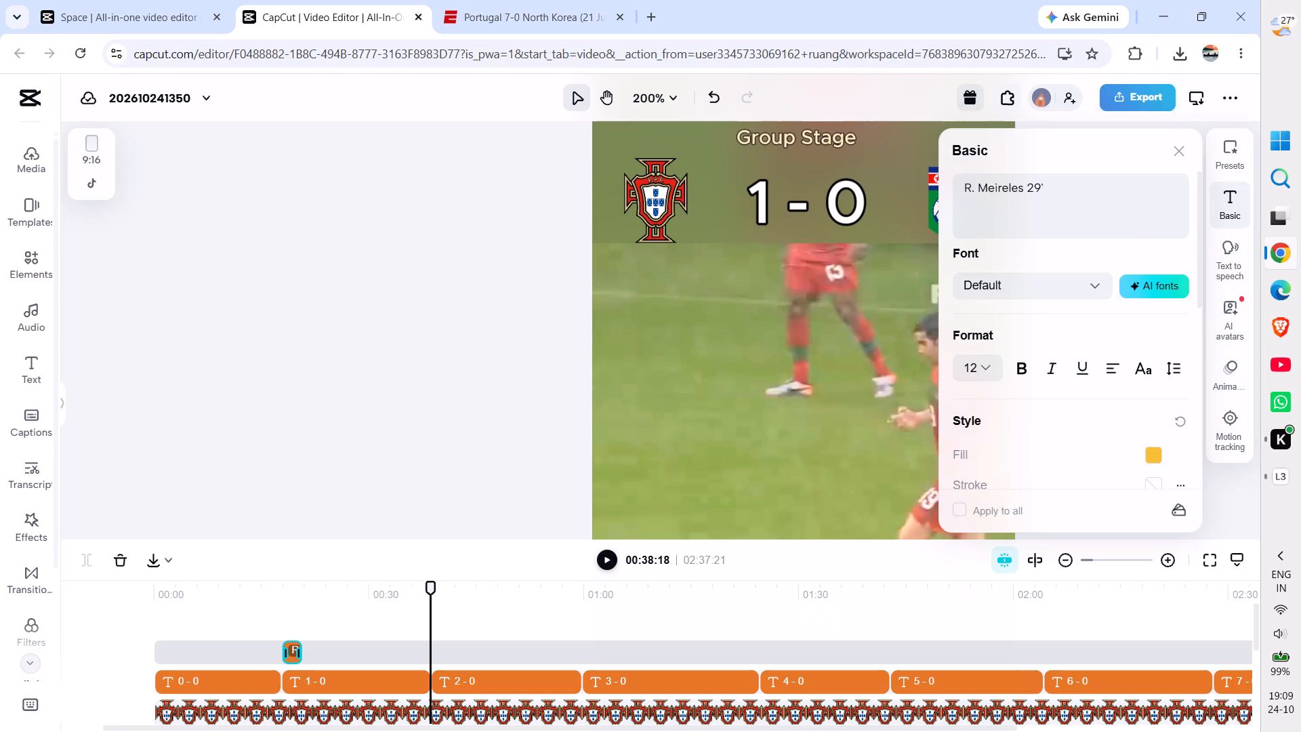
# Copy the second goalscorer entry, "Simão - 53'", from the ESPN match page.
pyautogui.click(325, 206)
pyautogui.click(499, 0)
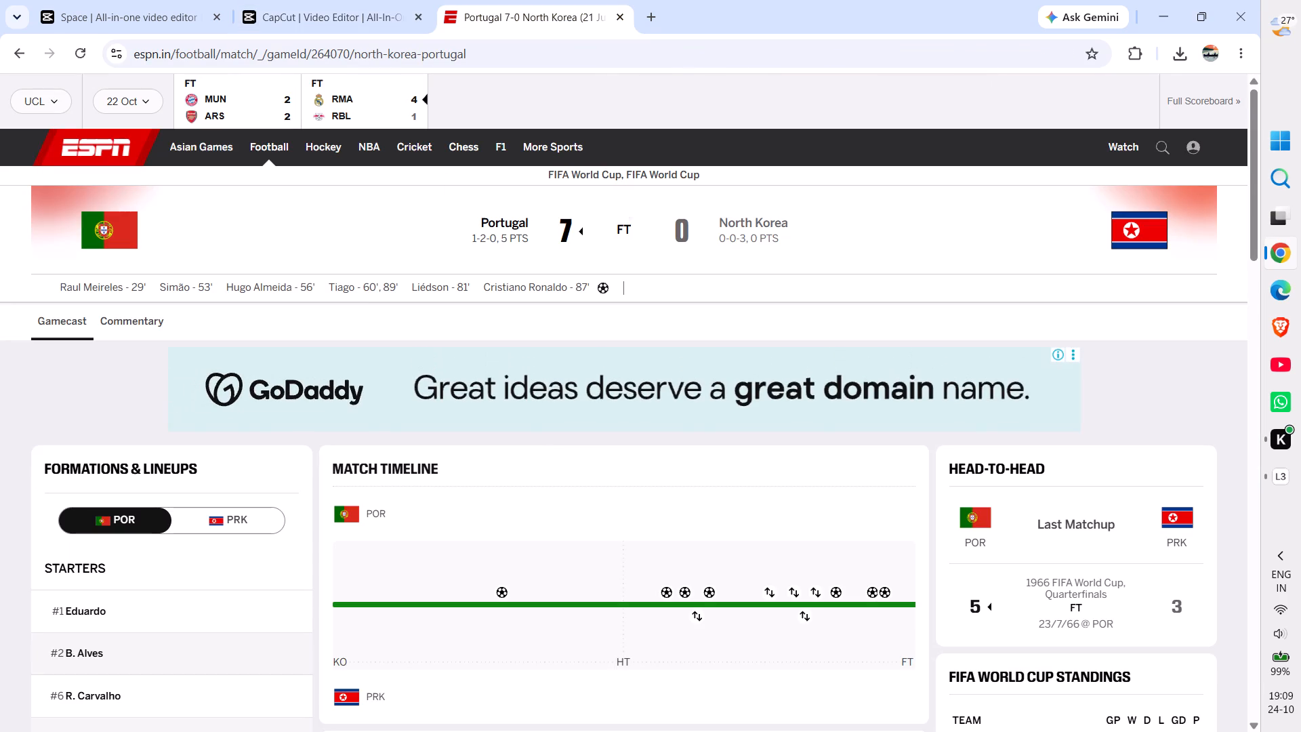
pyautogui.moveTo(158, 285); pyautogui.dragTo(182, 286)
pyautogui.moveTo(182, 286); pyautogui.dragTo(212, 292)
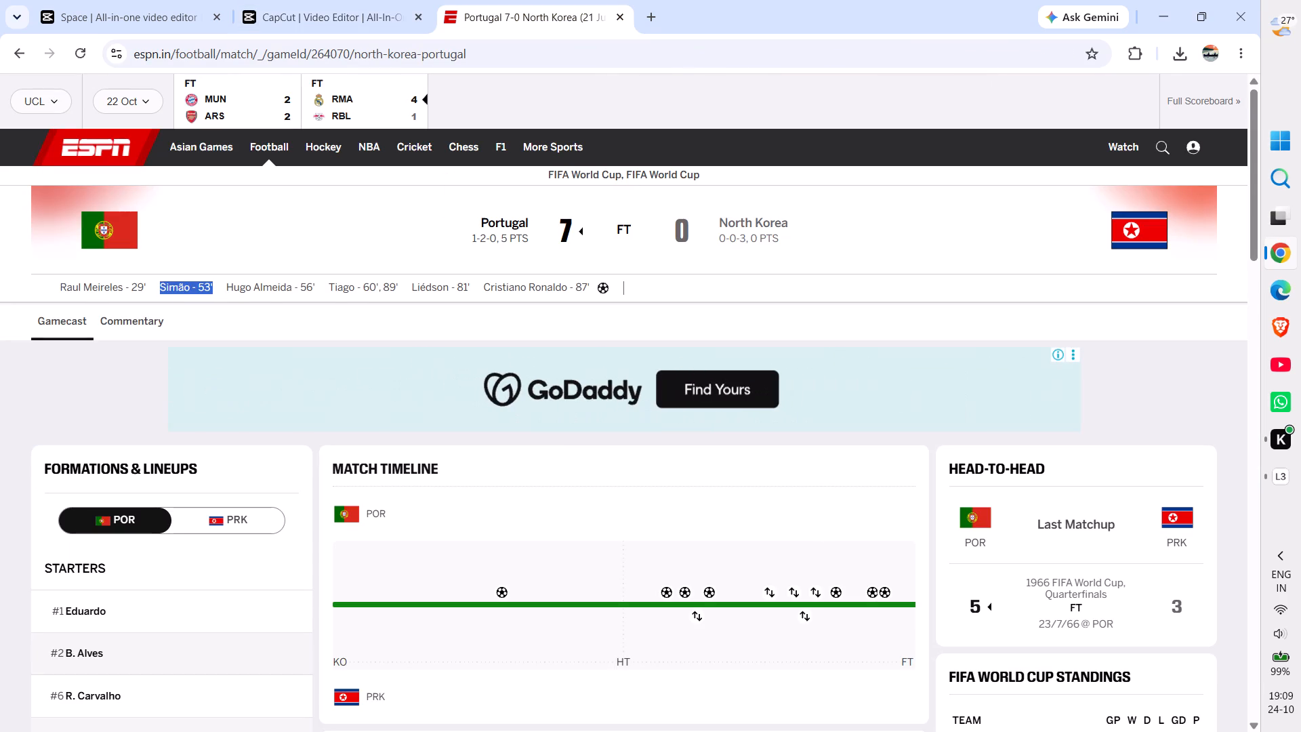
pyautogui.hotkey('ctrl', 'c')
pyautogui.click(242, 241)
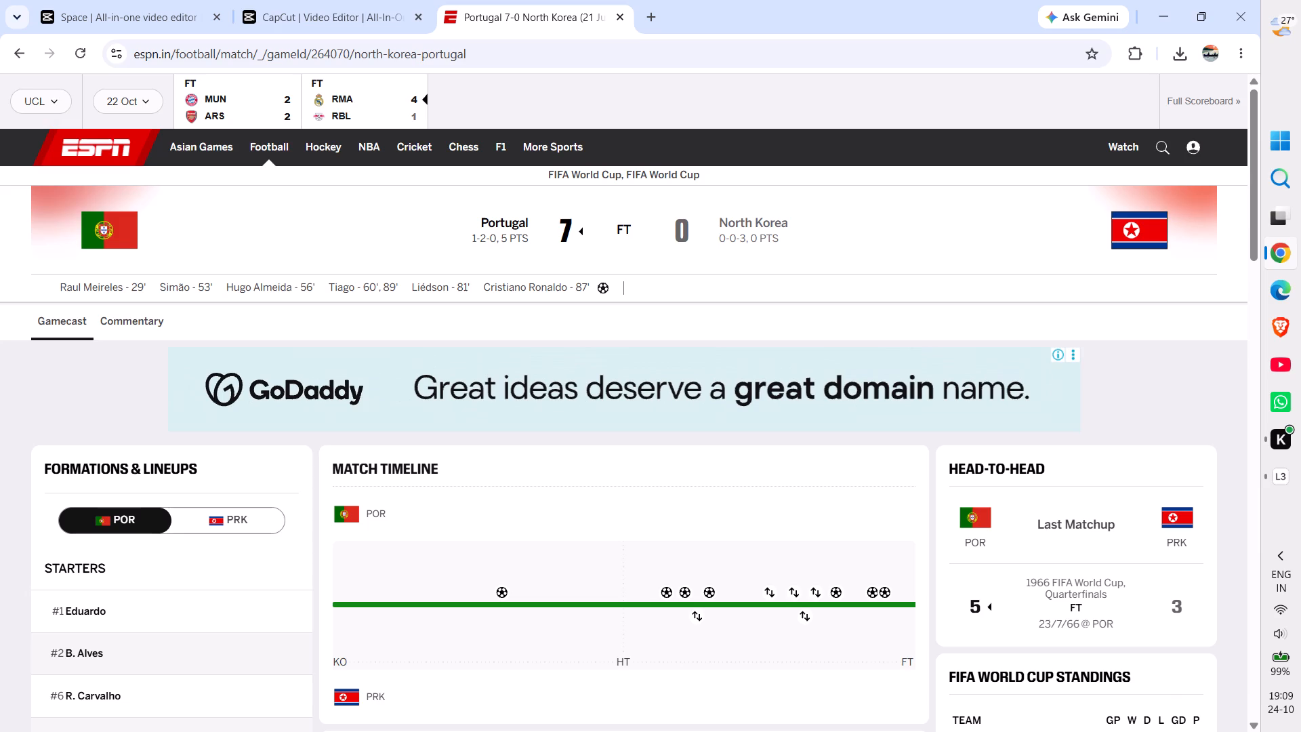
# Back in CapCut, paste the copied goalscorer caption at the start of the 2 - 0 score clip.
pyautogui.click(312, 1)
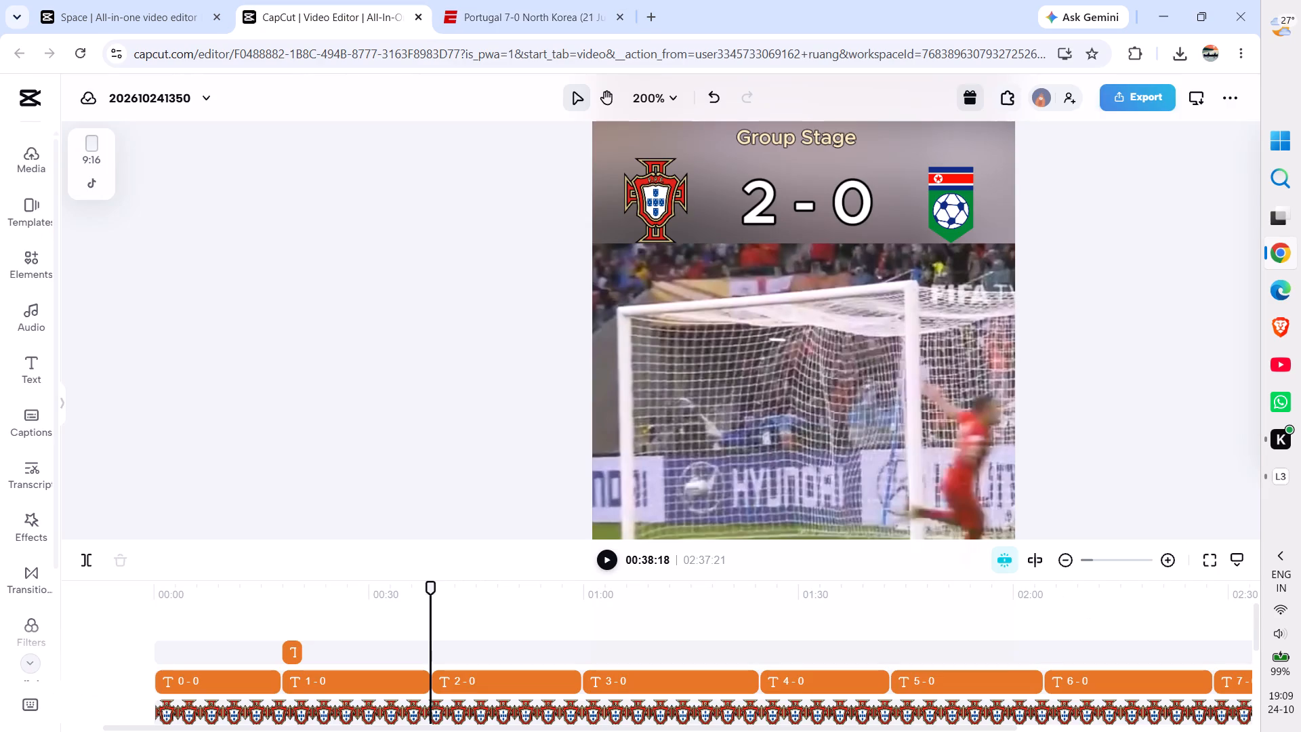
pyautogui.hotkey('ctrl', 'v')
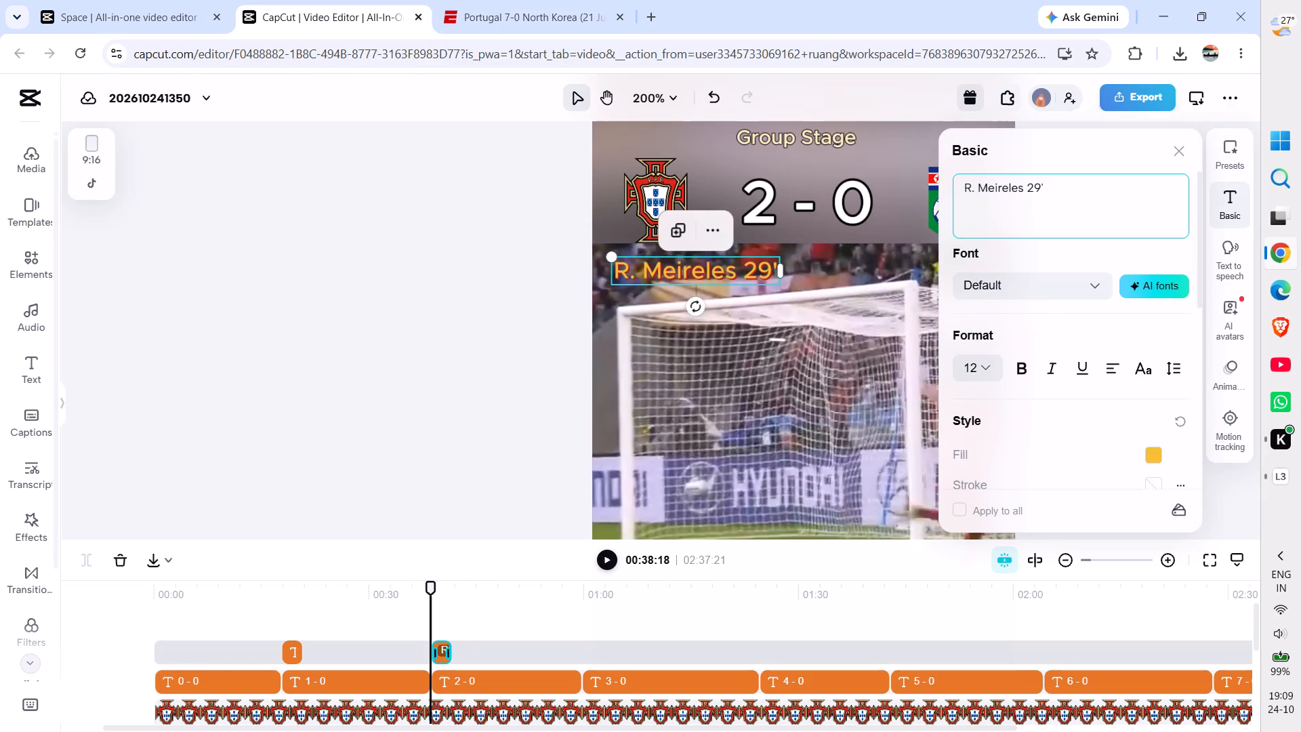
# Replace the pasted caption's text with the copied Simão entry, swapping its dash for a space: "Simão 53'".
pyautogui.click(1044, 194)
pyautogui.press('BackSpace')
pyautogui.press('BackSpace')
pyautogui.press('BackSpace')
pyautogui.press('BackSpace')
pyautogui.press('BackSpace')
pyautogui.press('BackSpace')
pyautogui.press('BackSpace')
pyautogui.press('BackSpace')
pyautogui.press('BackSpace')
pyautogui.press('BackSpace')
pyautogui.press('BackSpace')
pyautogui.press('BackSpace')
pyautogui.press('BackSpace')
pyautogui.press('BackSpace')
pyautogui.press('BackSpace')
pyautogui.press('BackSpace')
pyautogui.press('BackSpace')
pyautogui.press('BackSpace')
pyautogui.press('BackSpace')
pyautogui.press('BackSpace')
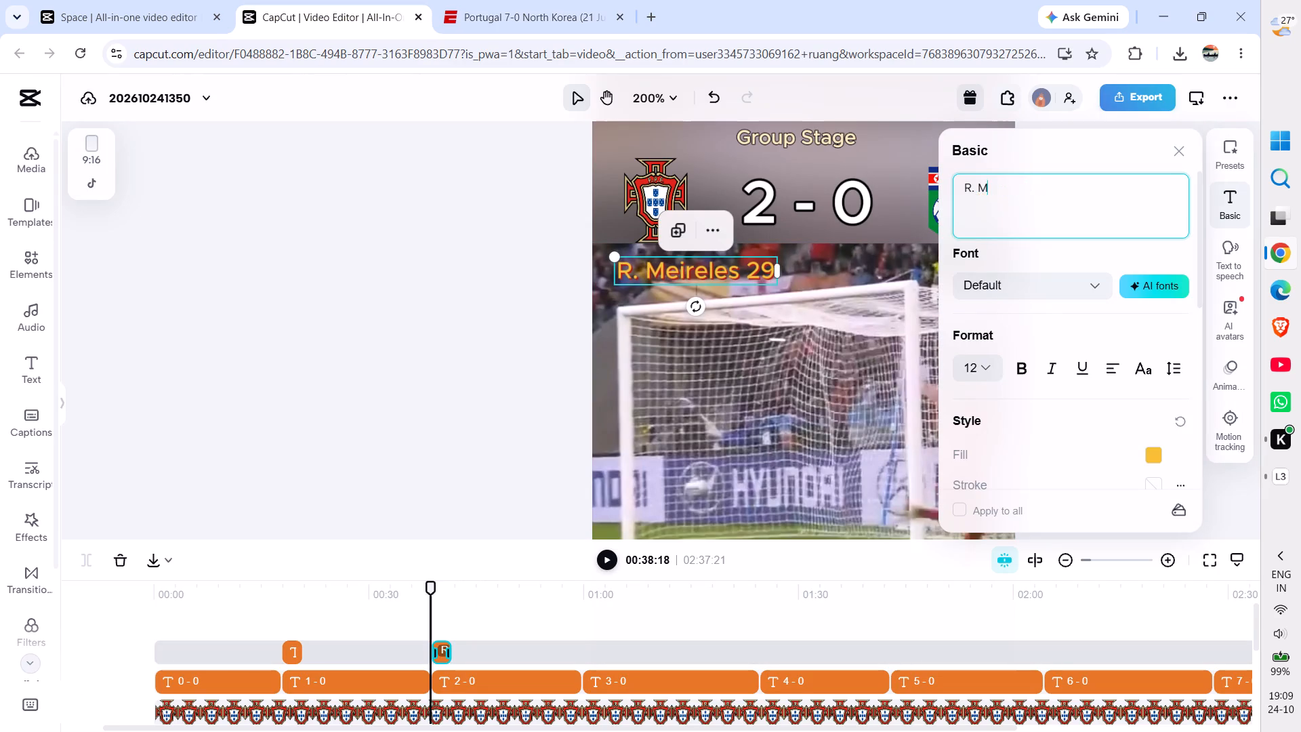
pyautogui.hotkey('ctrl', 'v')
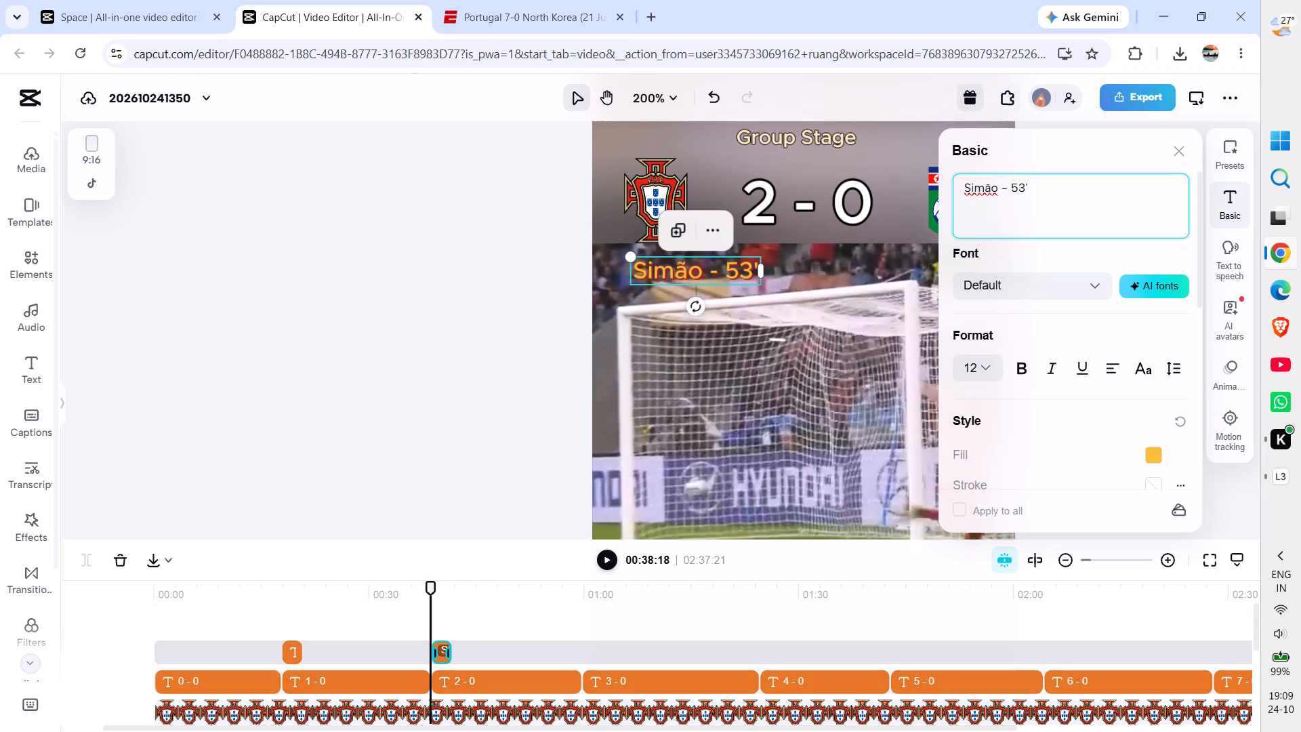
pyautogui.click(1008, 195)
pyautogui.press('BackSpace')
pyautogui.press('BackSpace')
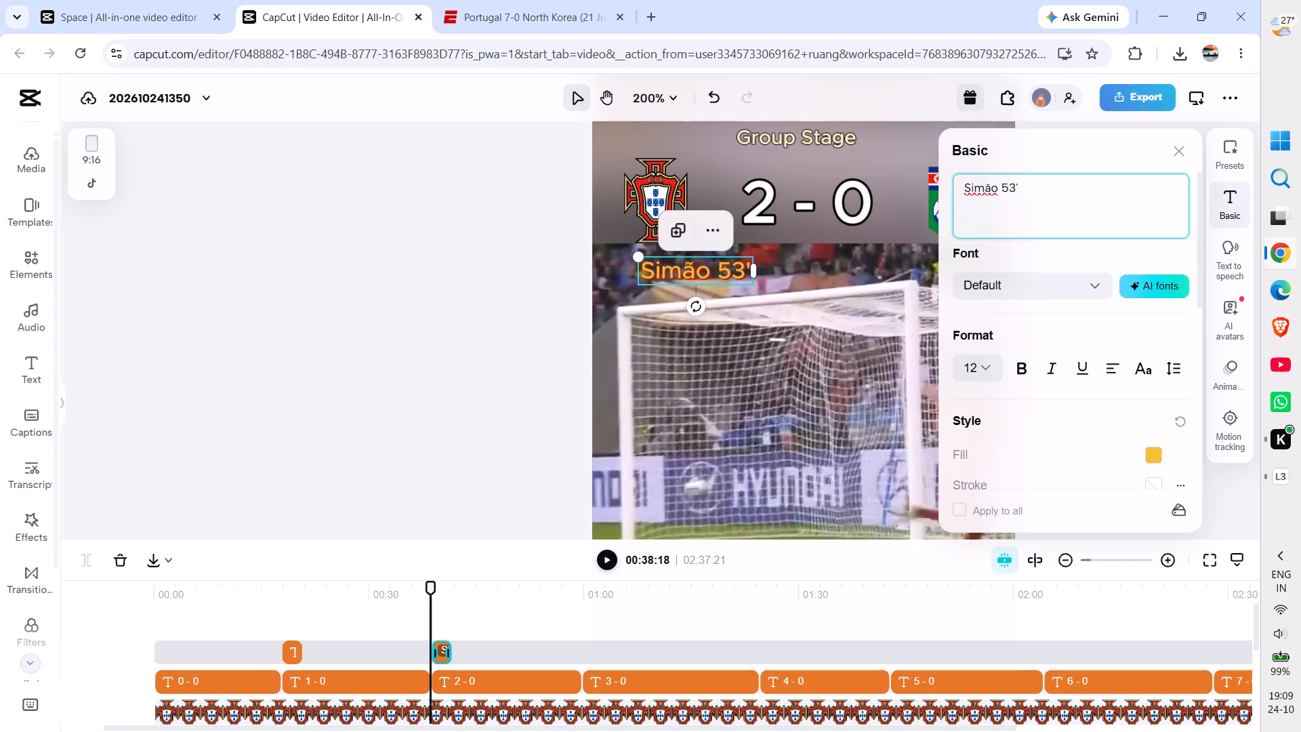
pyautogui.press('space')
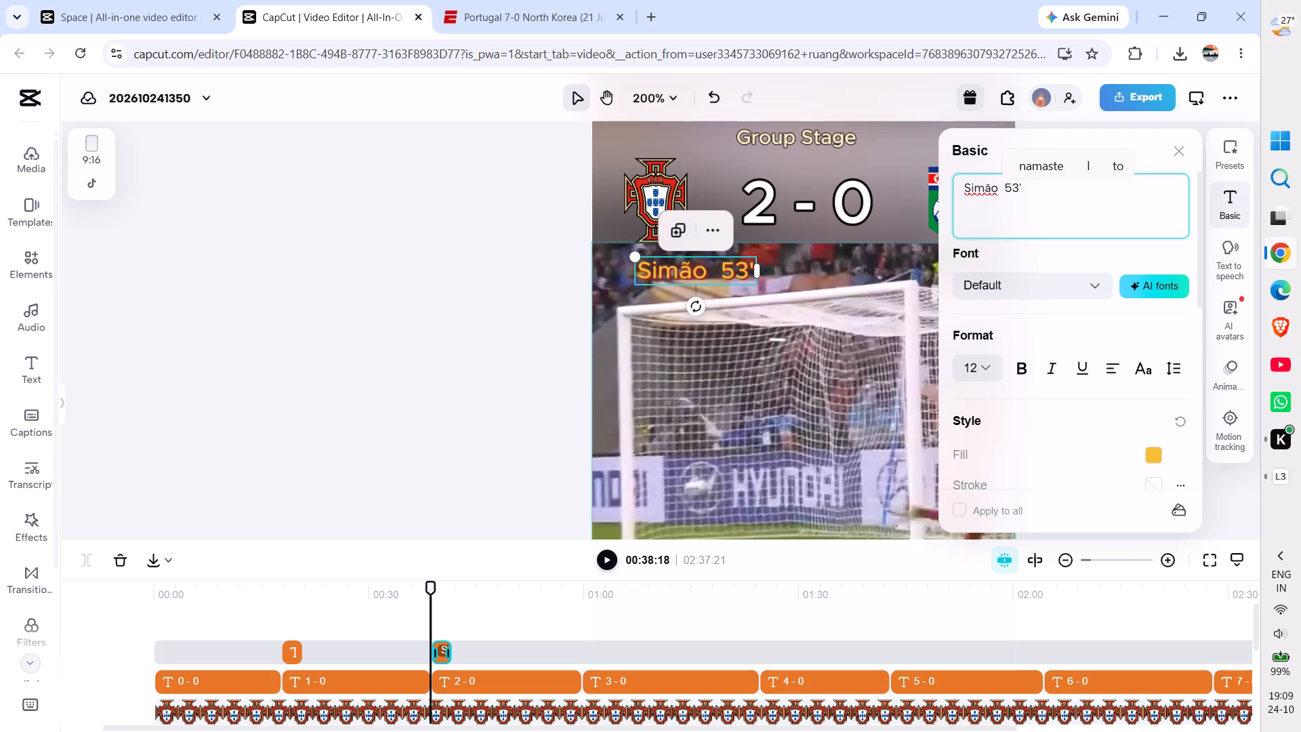
# Move the Simão caption directly beneath the Portugal crest, at the top edge of the footage, and deselect it.
pyautogui.moveTo(705, 275); pyautogui.dragTo(680, 262)
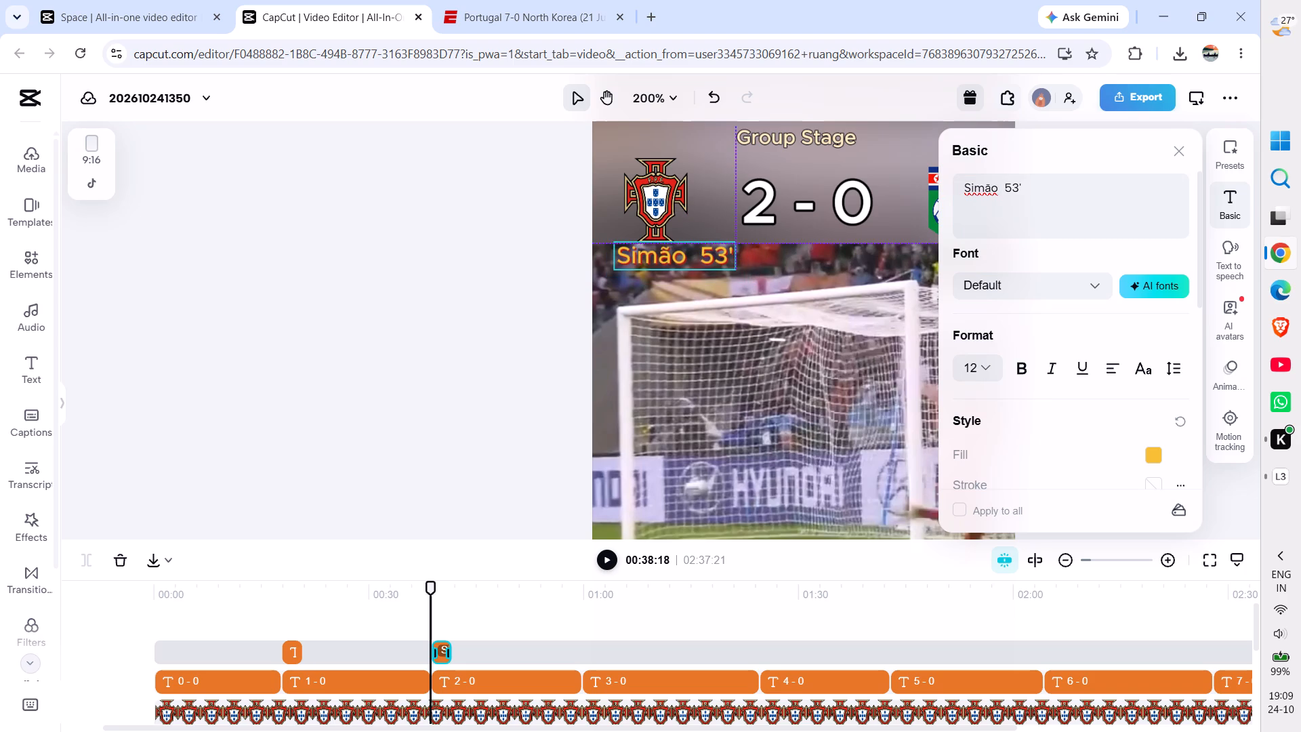
pyautogui.moveTo(680, 262); pyautogui.dragTo(677, 264)
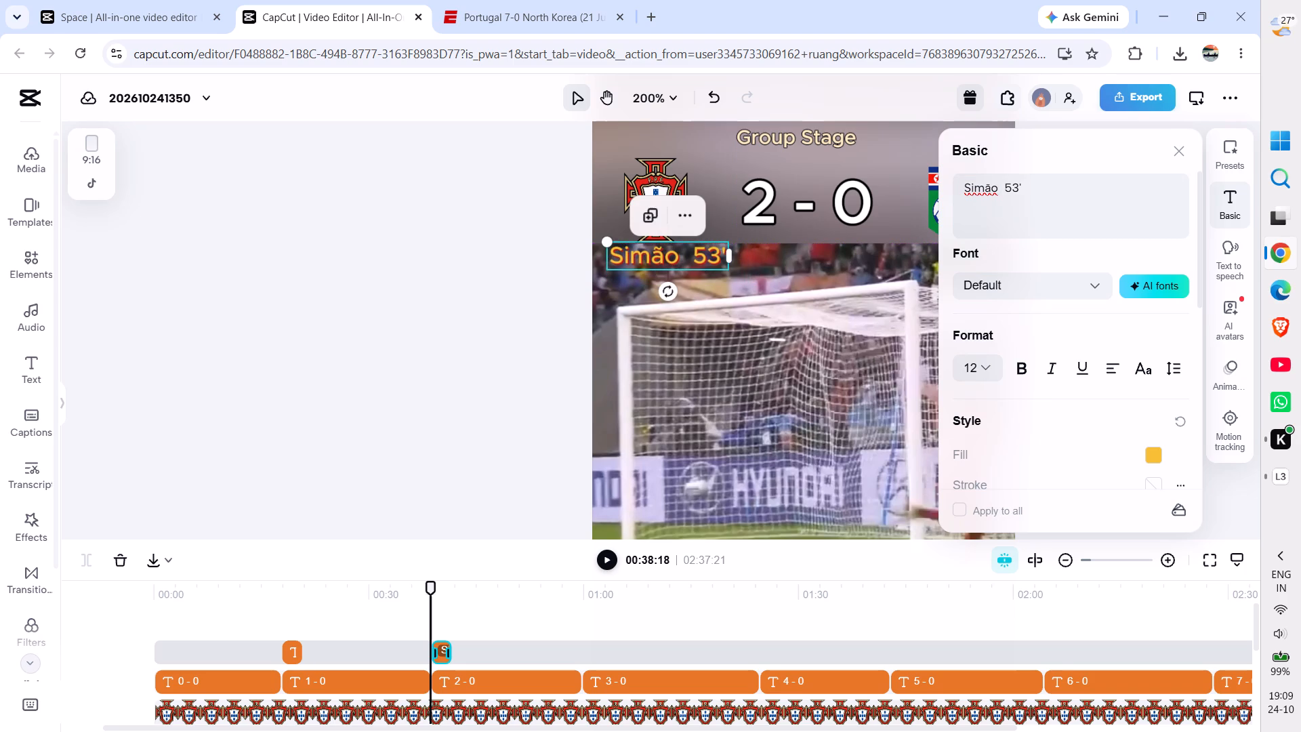
pyautogui.click(500, 311)
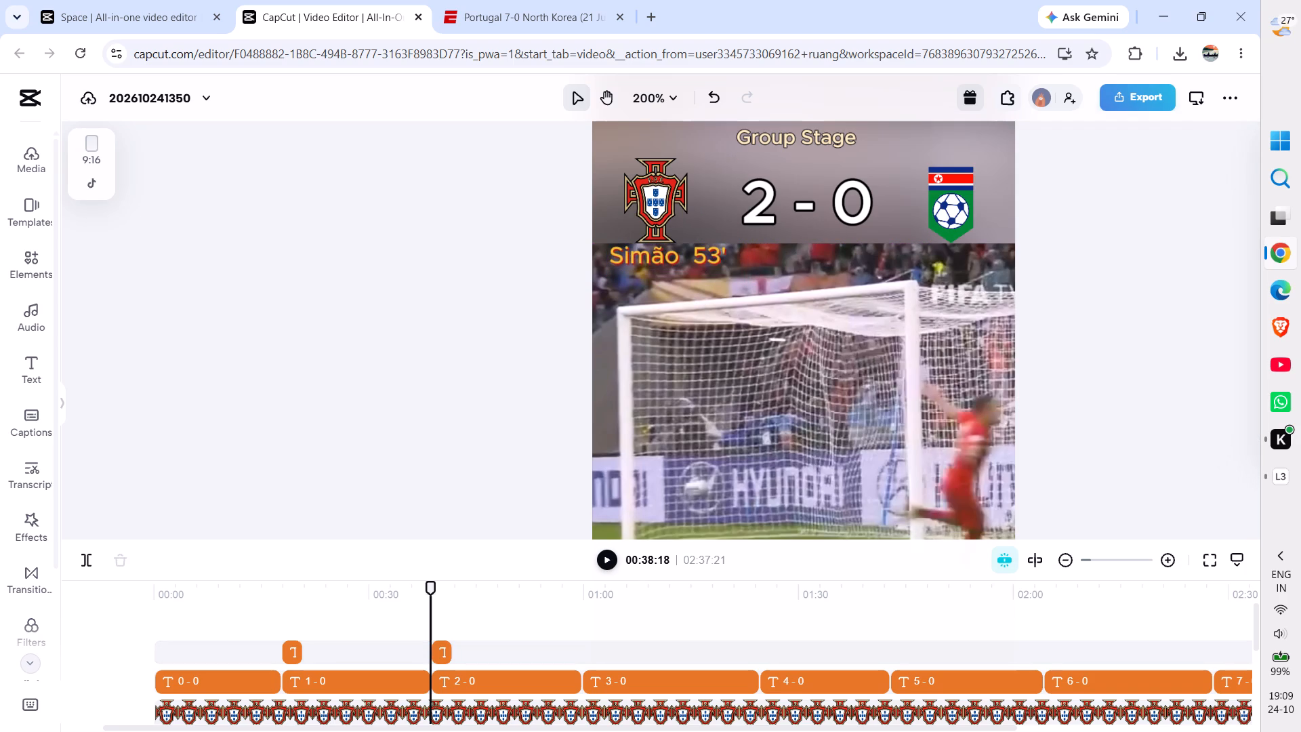
# Set the playhead to the start of the 3 - 0 score clip and copy "Hugo Almeida - 56'" from the ESPN match page.
pyautogui.moveTo(431, 588); pyautogui.dragTo(535, 590)
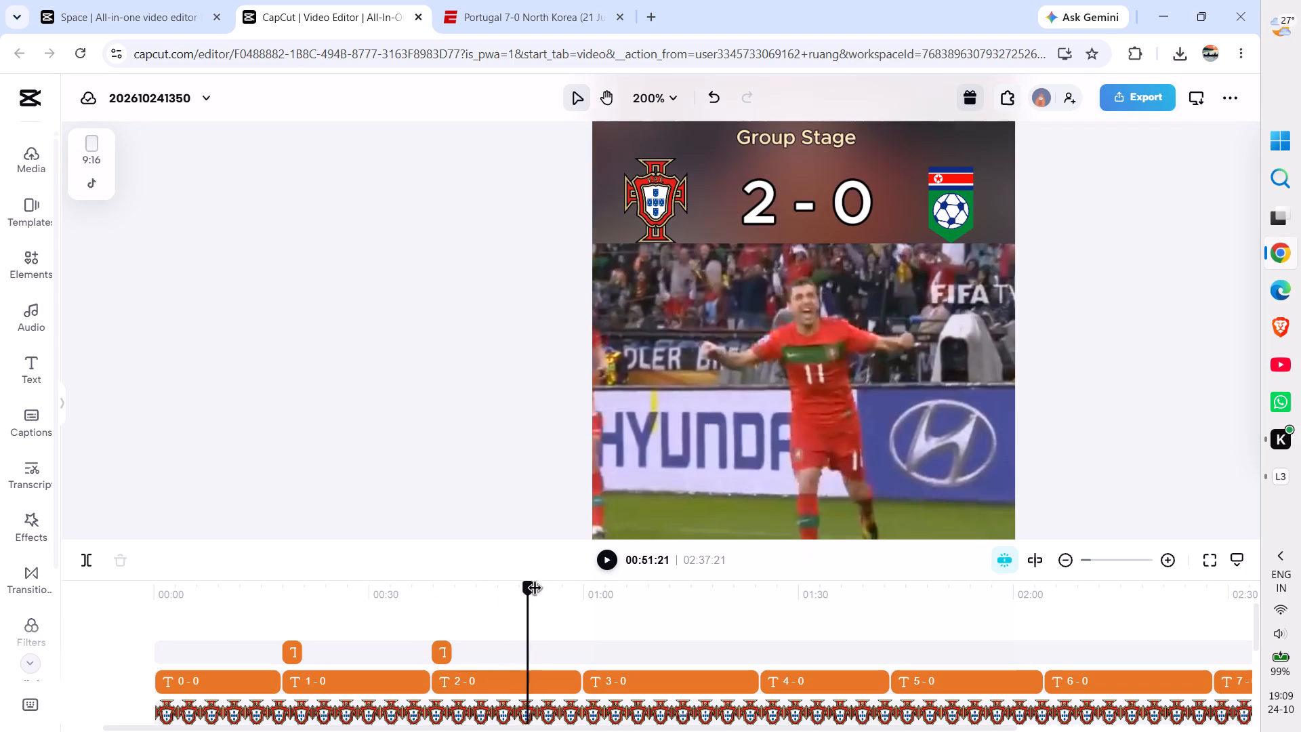
pyautogui.moveTo(535, 590); pyautogui.dragTo(580, 596)
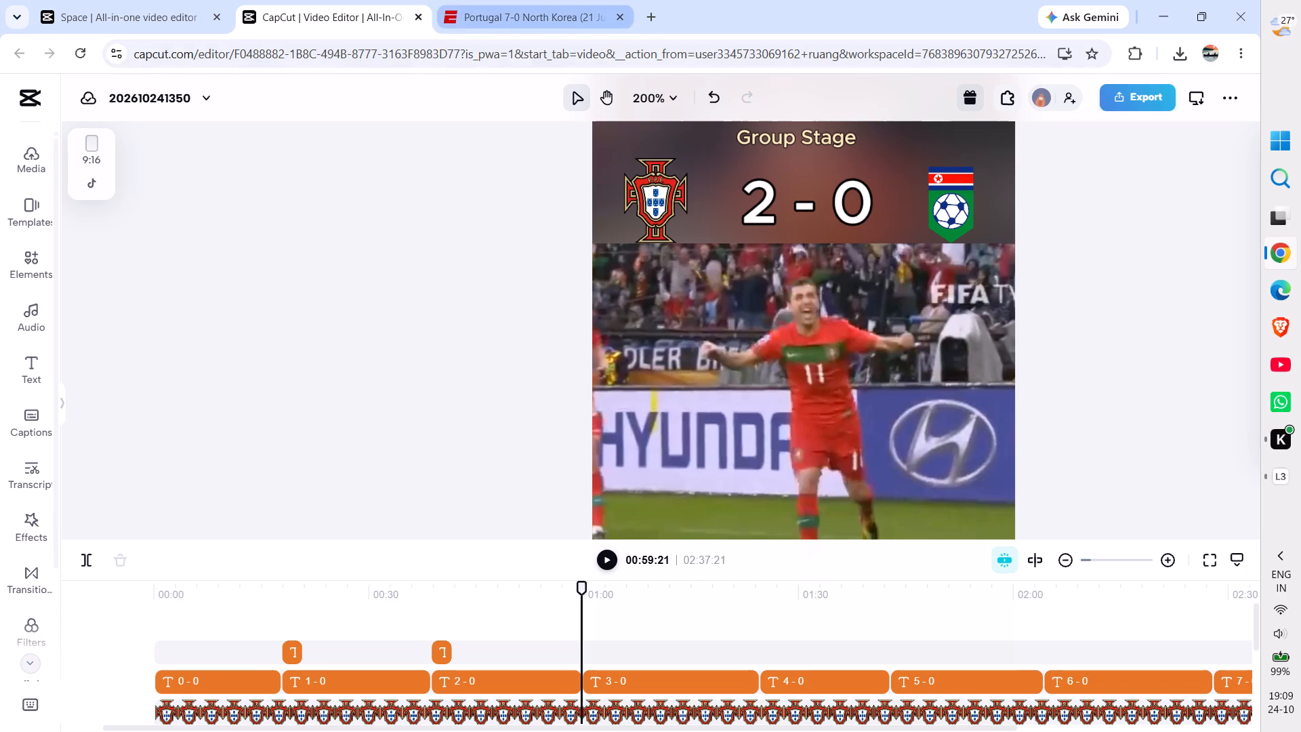
pyautogui.click(522, 2)
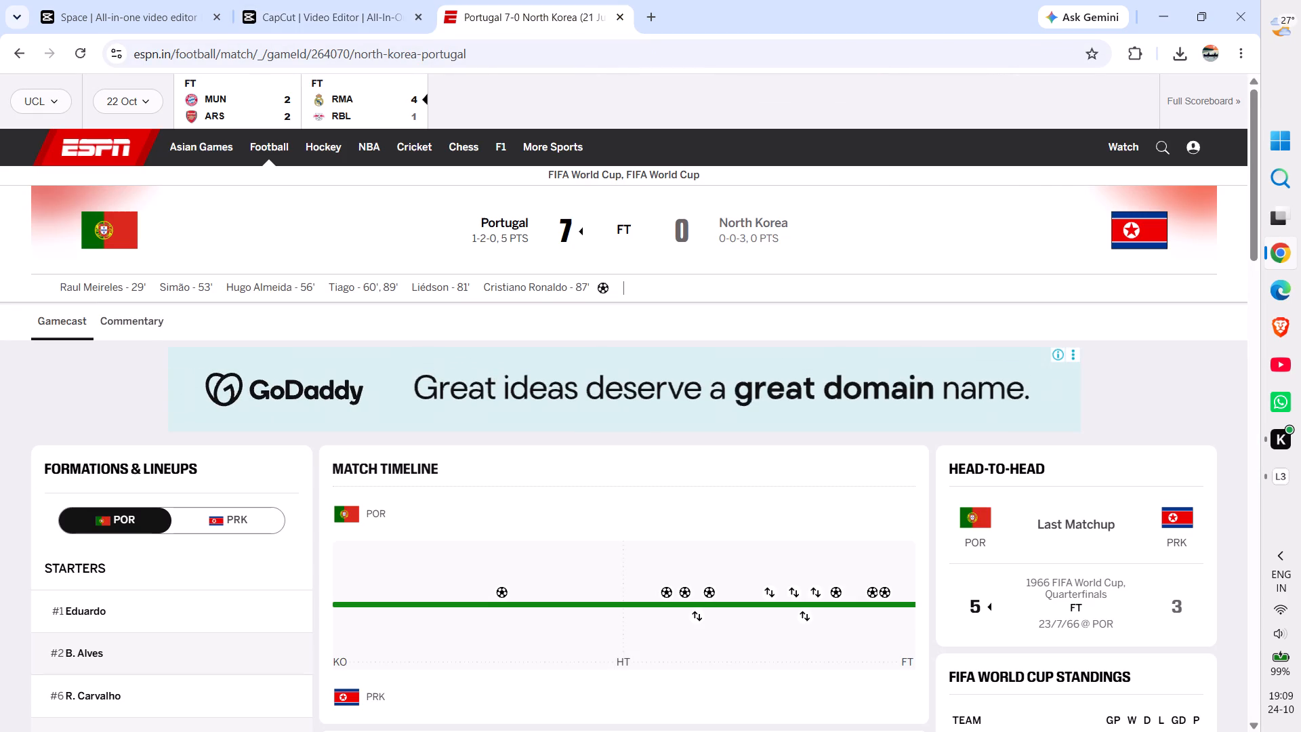
pyautogui.moveTo(223, 282); pyautogui.dragTo(297, 291)
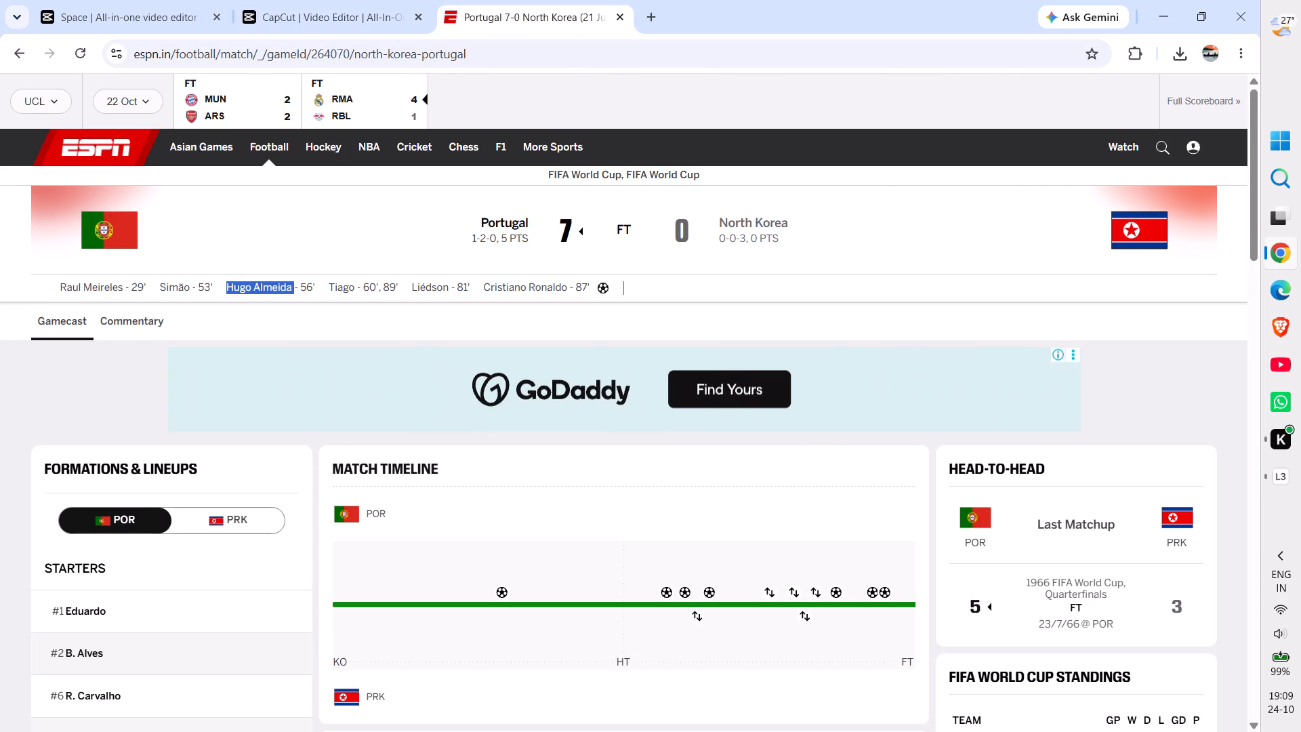
pyautogui.moveTo(297, 291); pyautogui.dragTo(319, 293)
pyautogui.hotkey('ctrl', 'c')
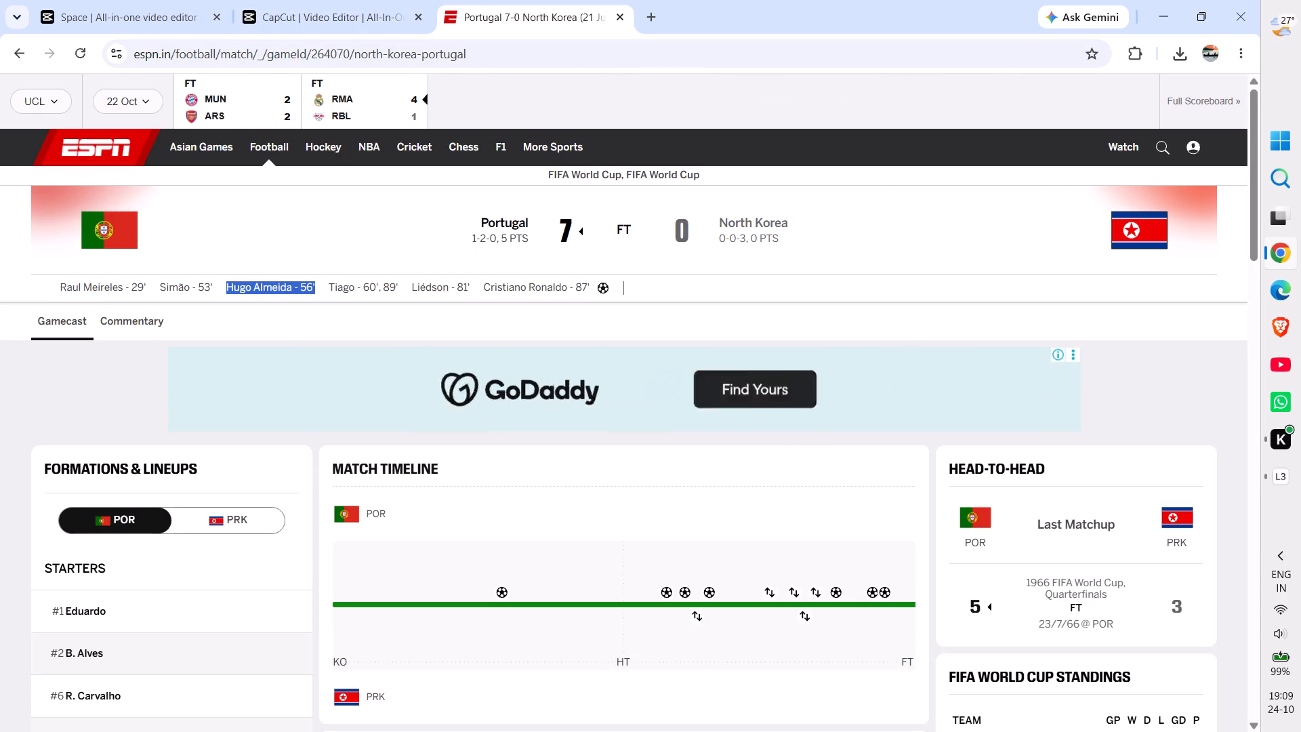
pyautogui.click(312, 222)
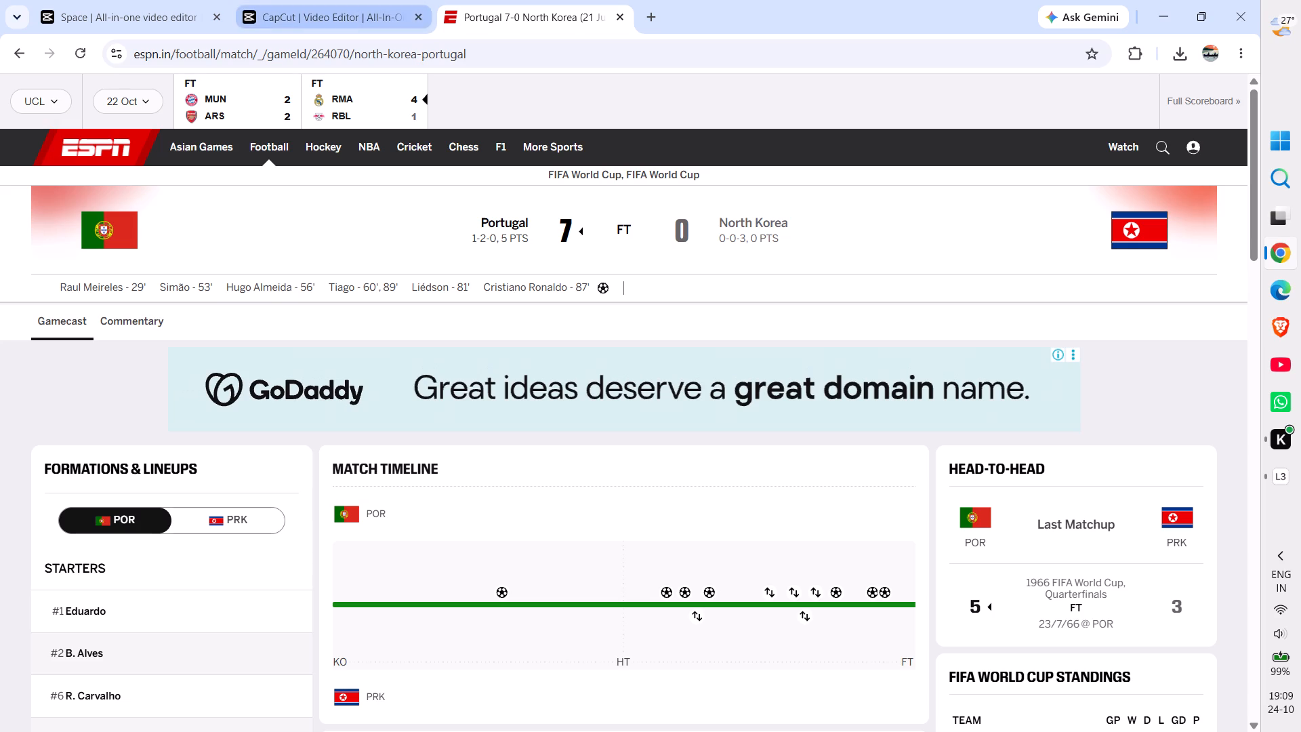
# Back in CapCut, paste another copy of the "R. Meireles 29'" caption at the start of the 3 - 0 score clip.
pyautogui.click(339, 0)
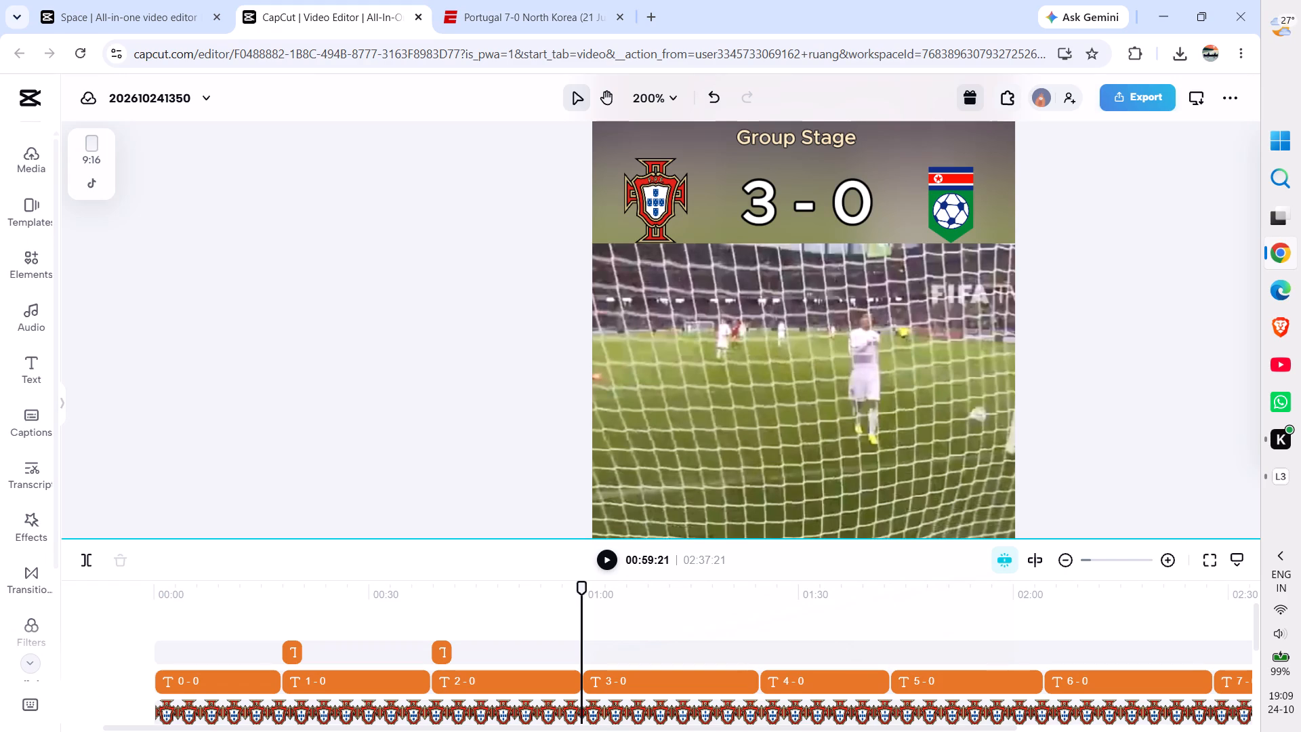
pyautogui.hotkey('ctrl', 'v')
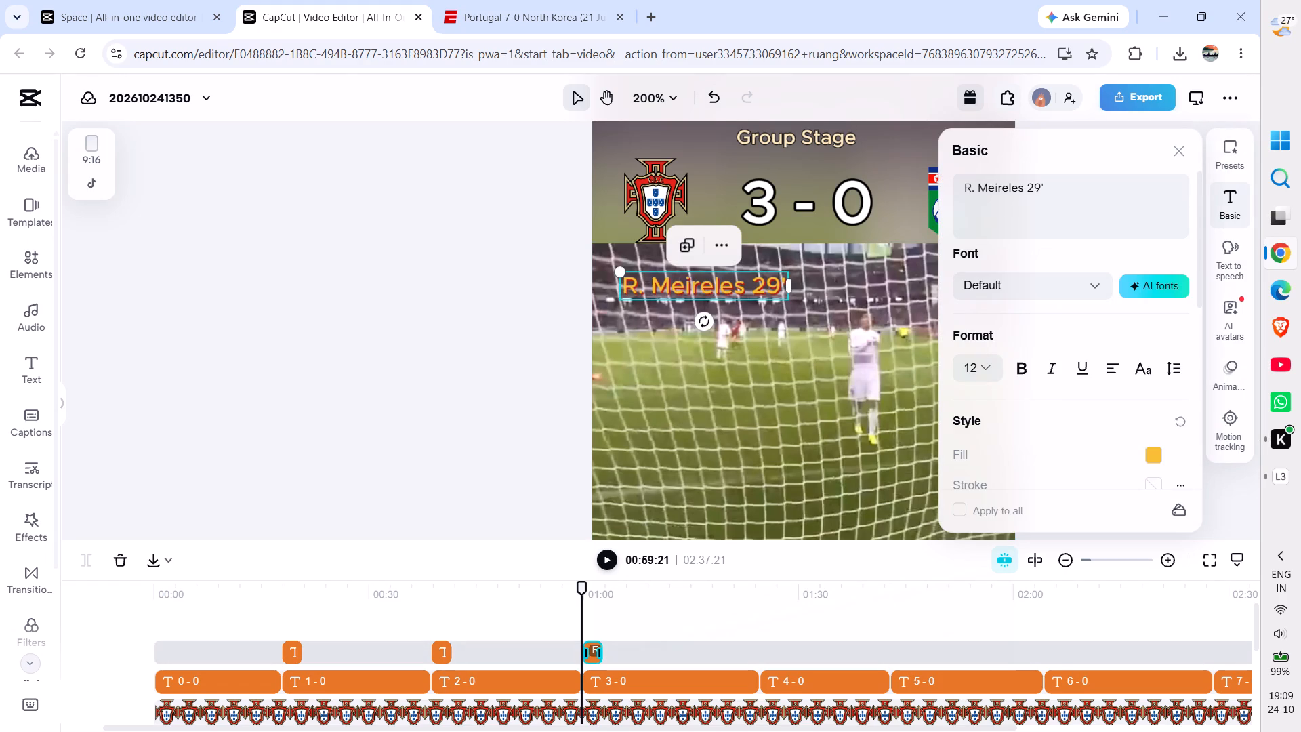
# Replace the pasted caption's text with the copied Almeida entry, shortened to "H. Almeida 56'" without the dash.
pyautogui.click(1054, 197)
pyautogui.press('BackSpace')
pyautogui.press('BackSpace')
pyautogui.press('BackSpace')
pyautogui.press('BackSpace')
pyautogui.press('BackSpace')
pyautogui.press('BackSpace')
pyautogui.press('BackSpace')
pyautogui.press('BackSpace')
pyautogui.press('BackSpace')
pyautogui.press('BackSpace')
pyautogui.press('BackSpace')
pyautogui.press('BackSpace')
pyautogui.press('BackSpace')
pyautogui.press('BackSpace')
pyautogui.press('BackSpace')
pyautogui.press('BackSpace')
pyautogui.press('BackSpace')
pyautogui.press('BackSpace')
pyautogui.press('BackSpace')
pyautogui.press('BackSpace')
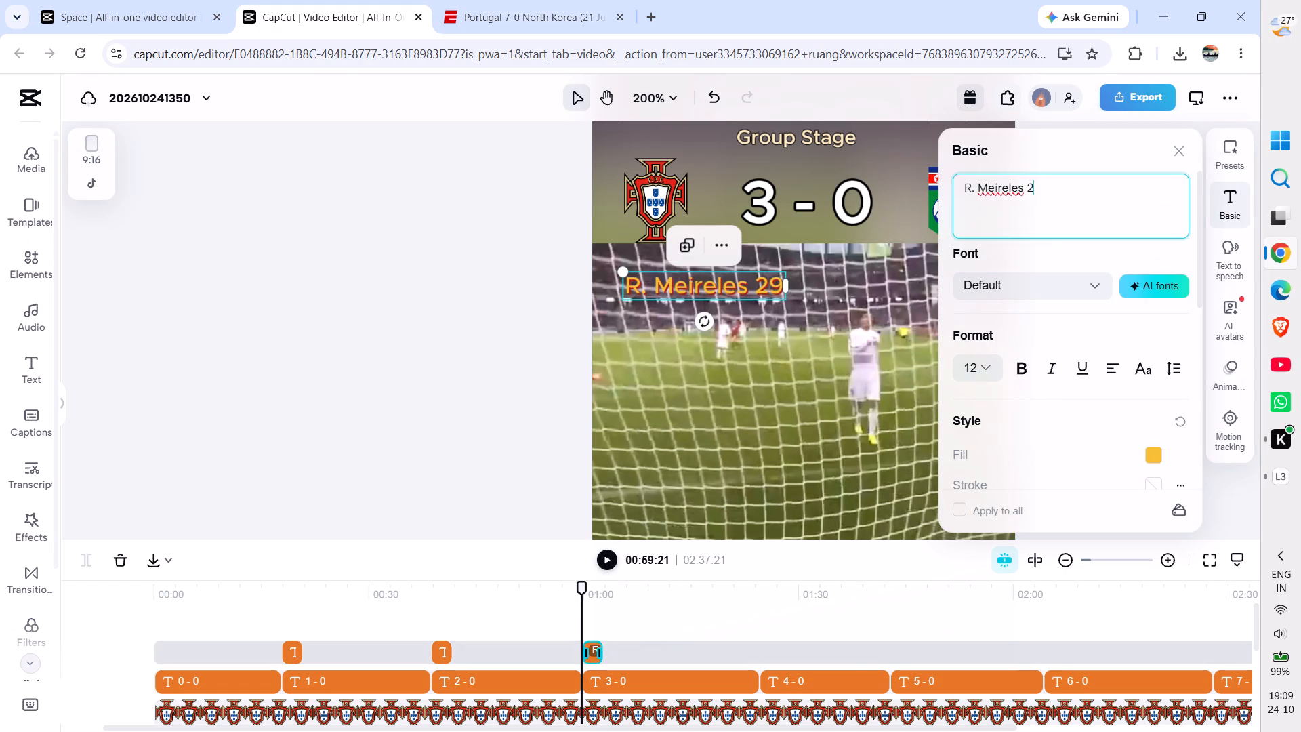
pyautogui.hotkey('ctrl', 'v')
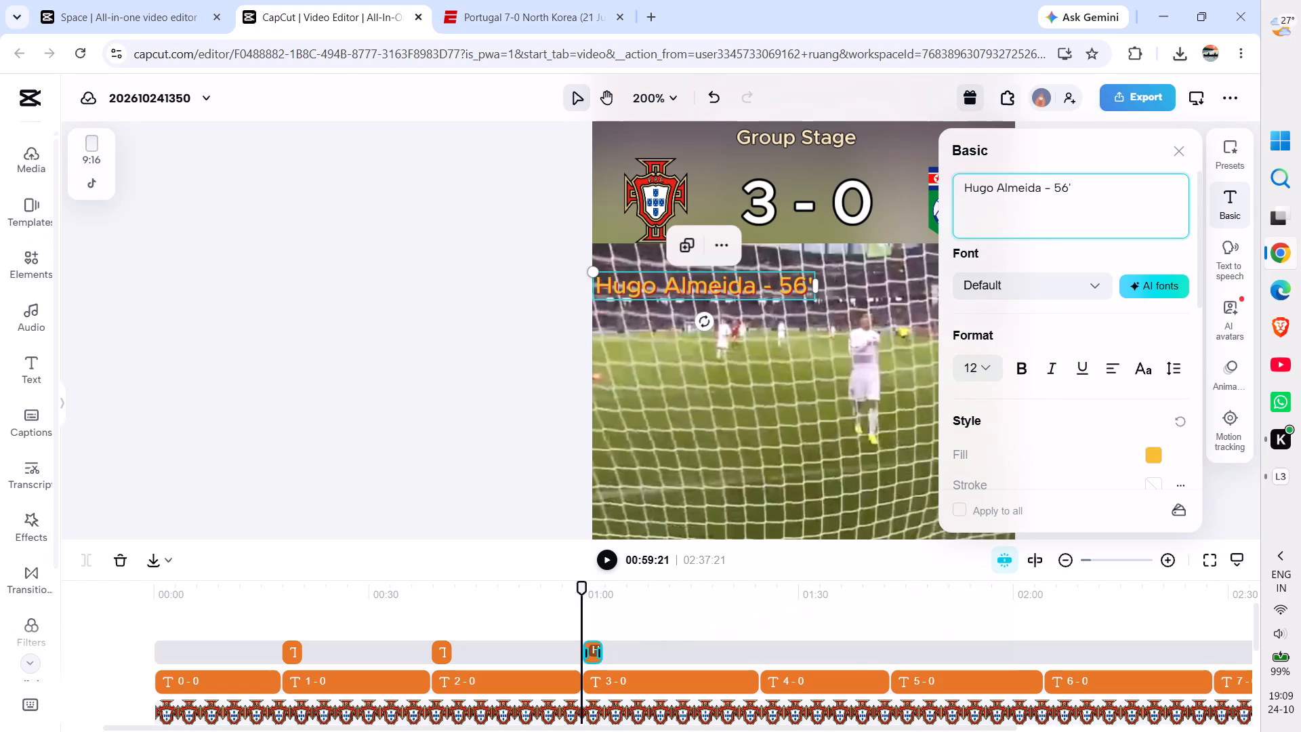
pyautogui.click(992, 197)
pyautogui.press('BackSpace')
pyautogui.press('BackSpace')
pyautogui.press('BackSpace')
pyautogui.press('.')
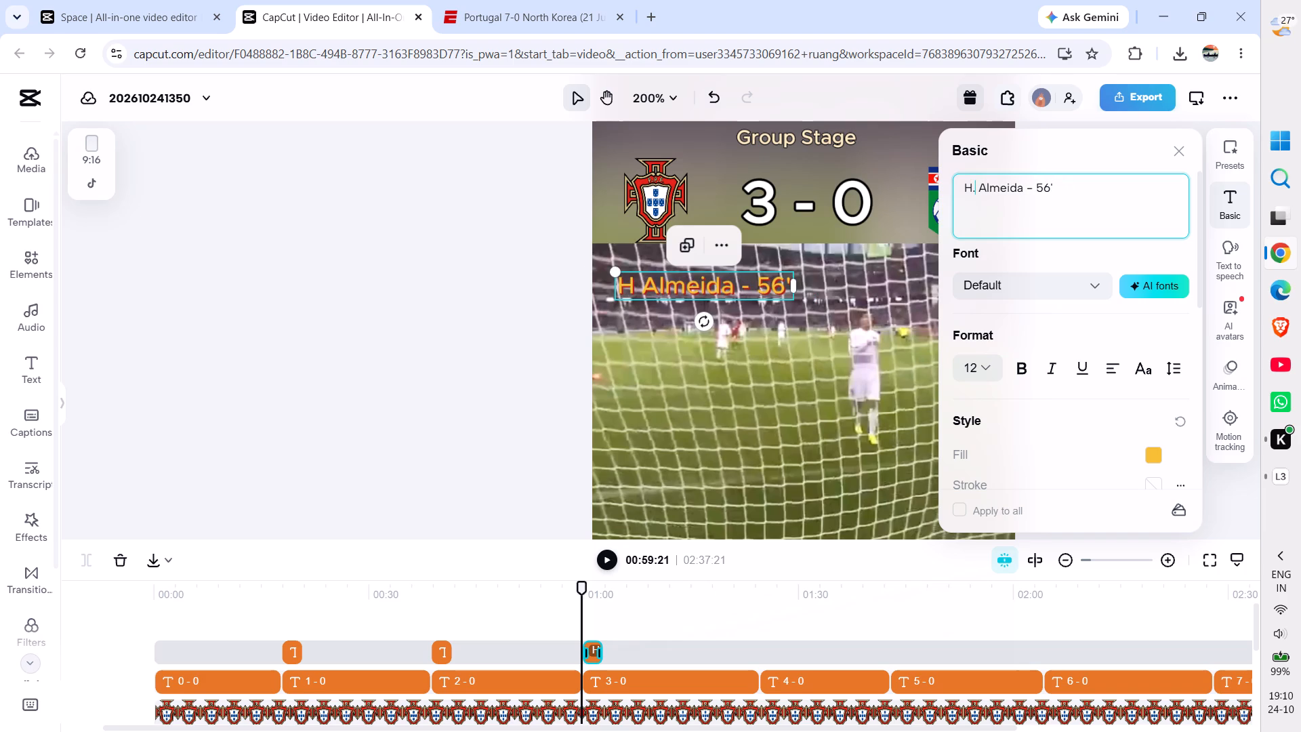
pyautogui.click(1033, 190)
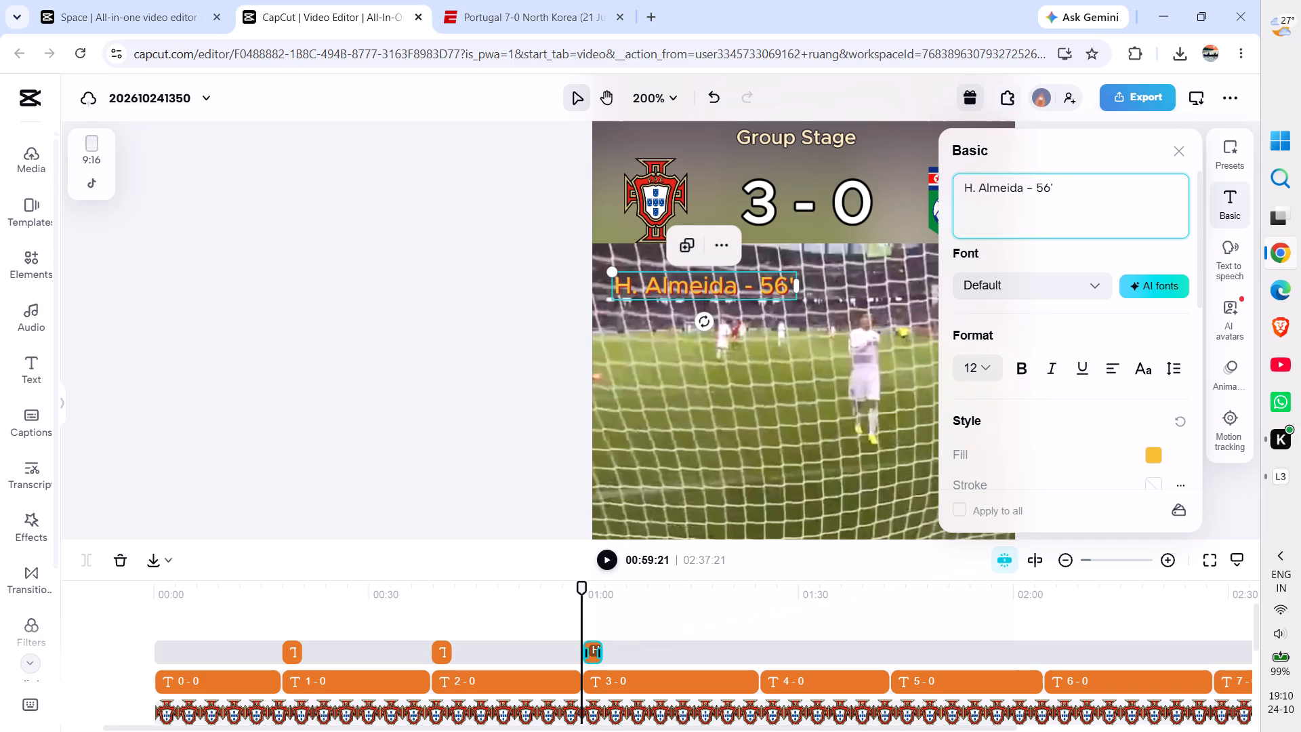
pyautogui.press('BackSpace')
pyautogui.press('BackSpace')
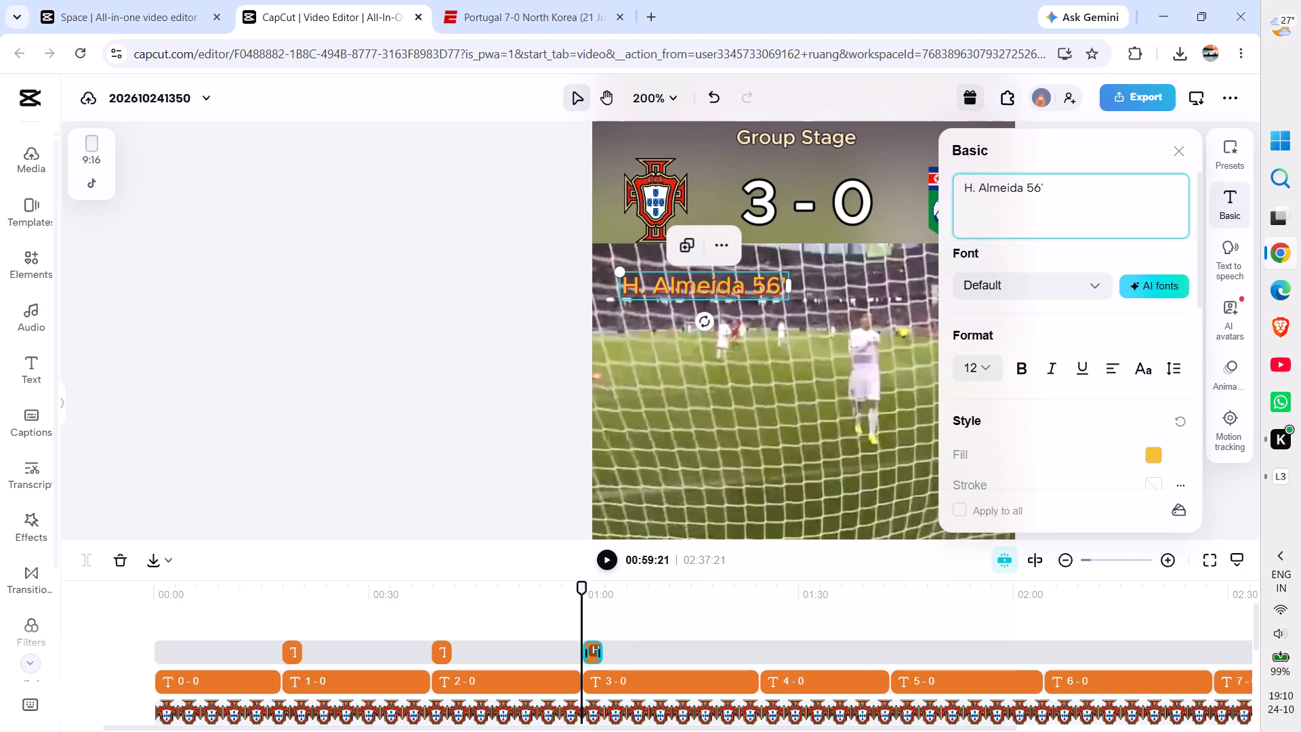
# Move the "H. Almeida 56'" caption directly beneath the Portugal crest, at the top edge of the footage, and deselect it.
pyautogui.moveTo(710, 284); pyautogui.dragTo(690, 258)
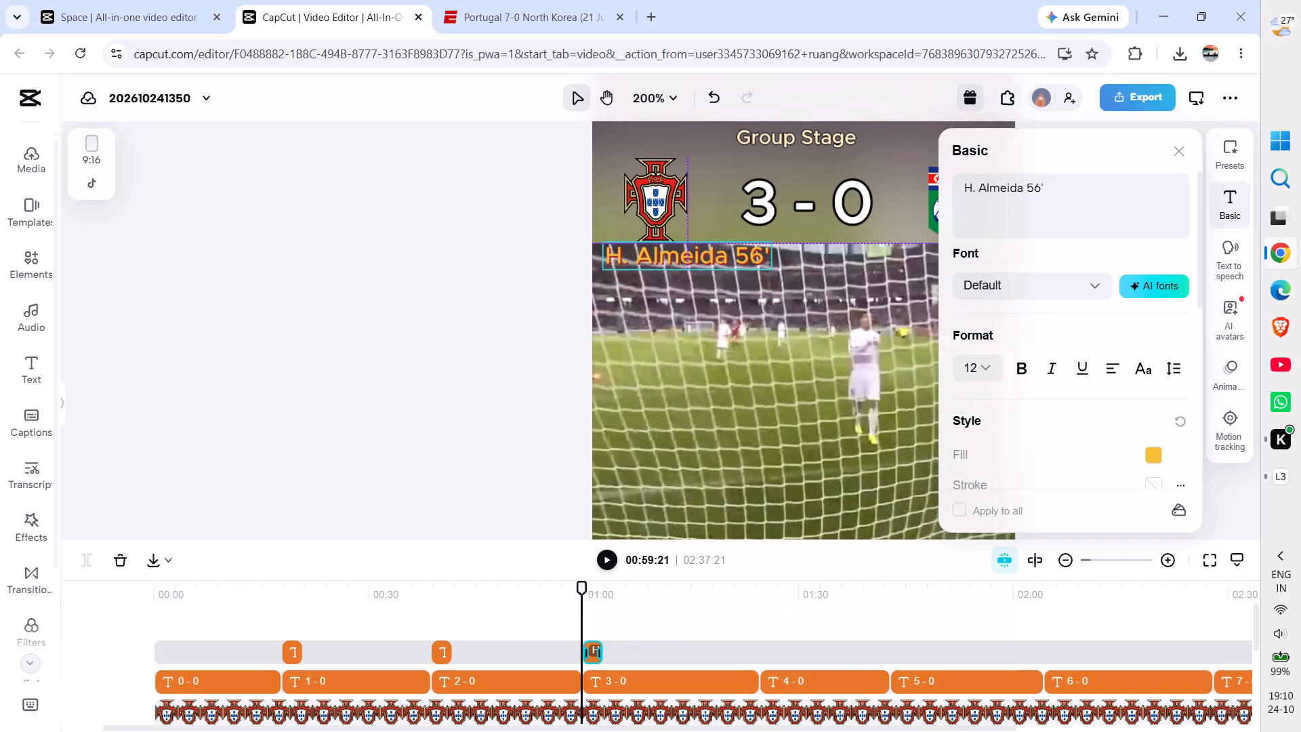
pyautogui.moveTo(690, 258); pyautogui.dragTo(688, 258)
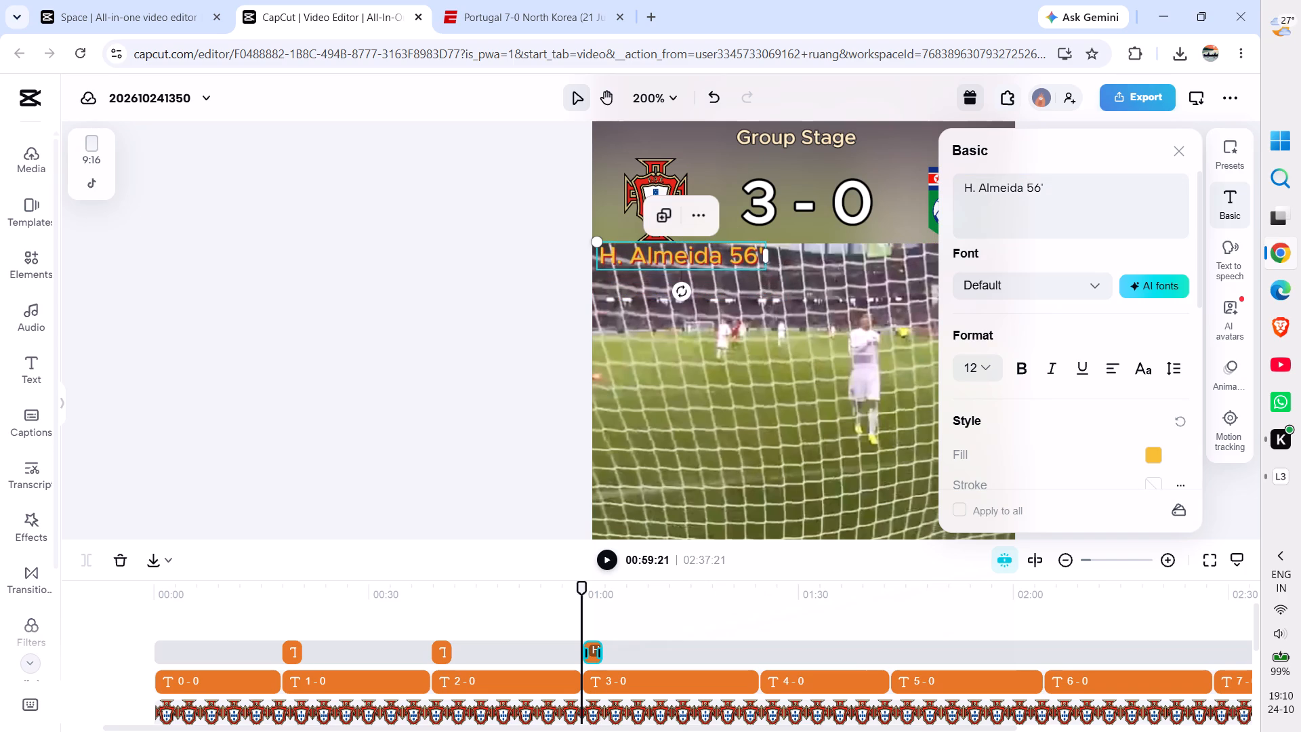
pyautogui.click(413, 300)
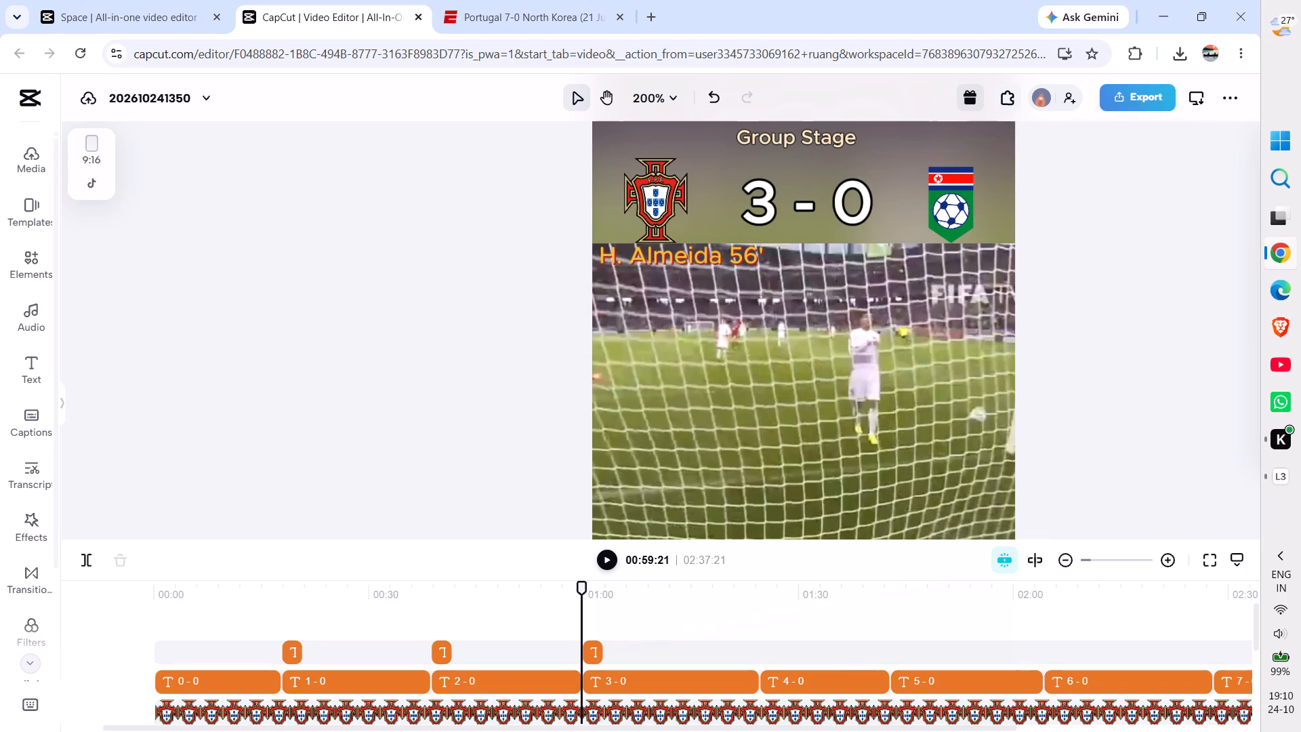
# Set the playhead to the start of the 4 - 0 score clip.
pyautogui.moveTo(580, 593); pyautogui.dragTo(684, 601)
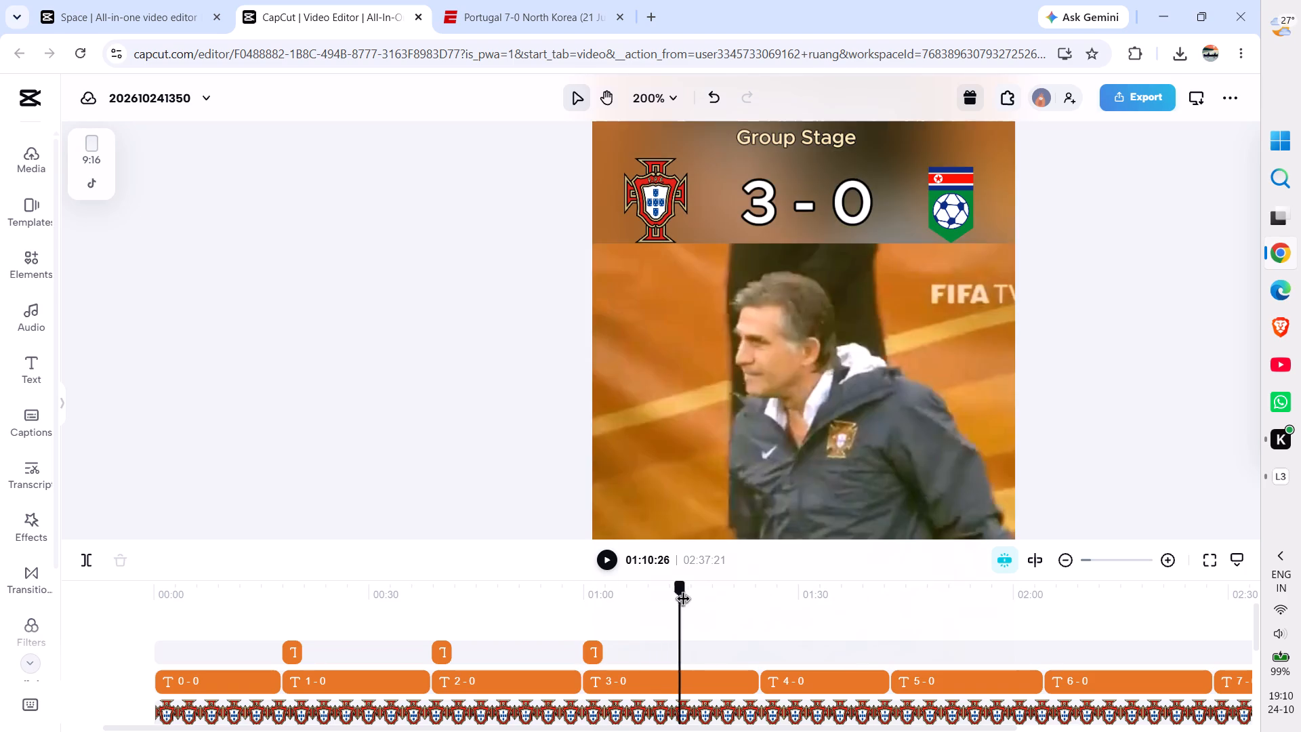
pyautogui.moveTo(684, 601); pyautogui.dragTo(757, 613)
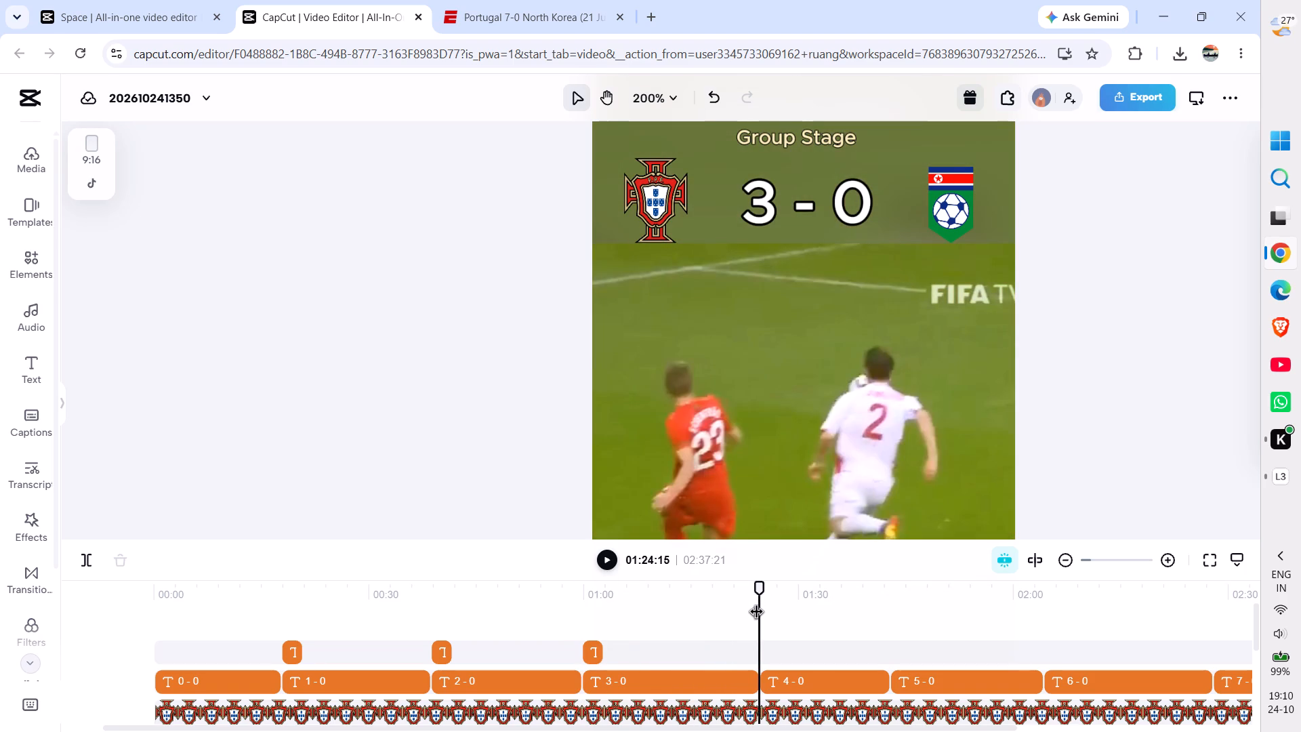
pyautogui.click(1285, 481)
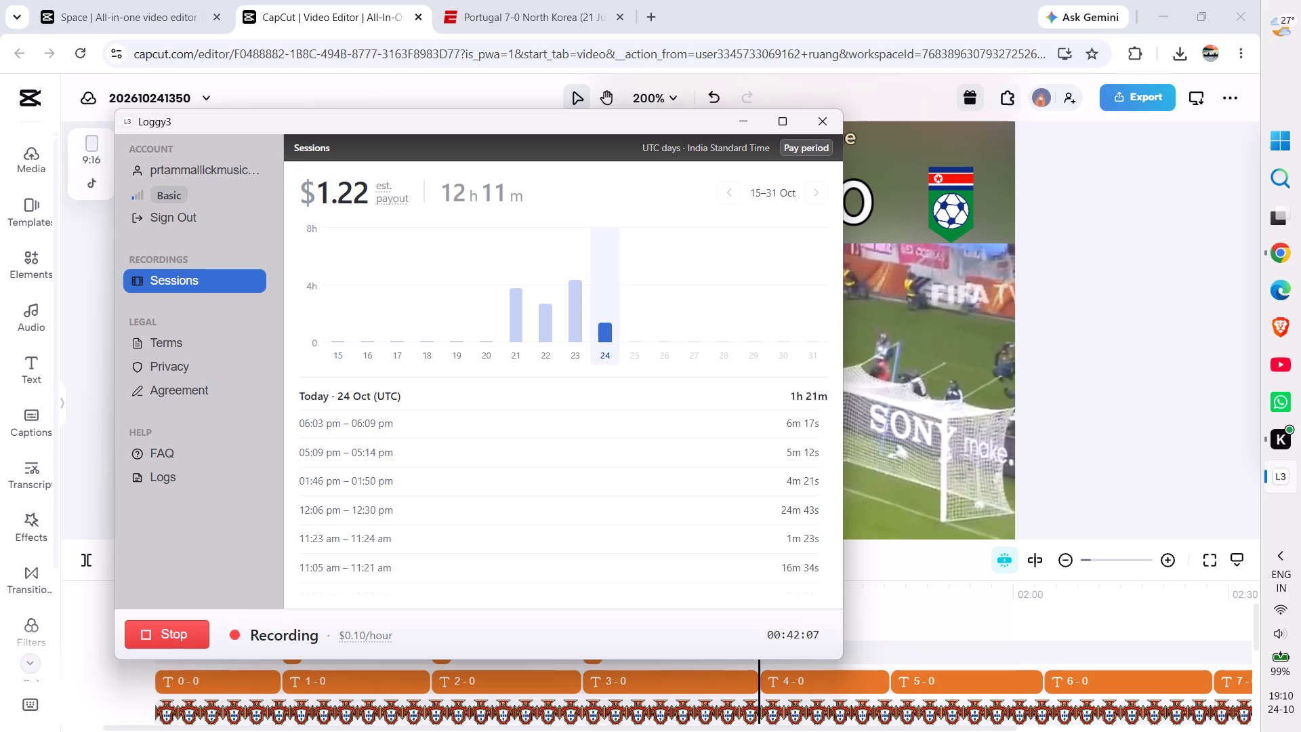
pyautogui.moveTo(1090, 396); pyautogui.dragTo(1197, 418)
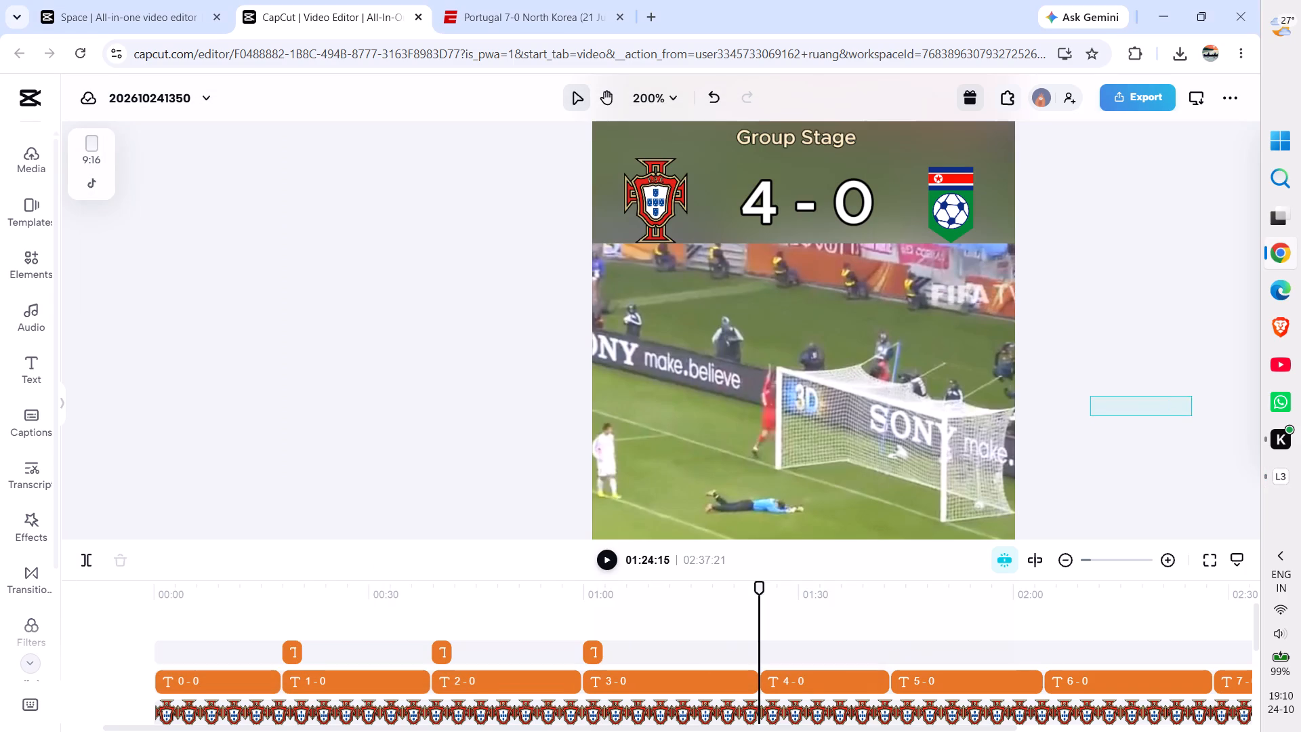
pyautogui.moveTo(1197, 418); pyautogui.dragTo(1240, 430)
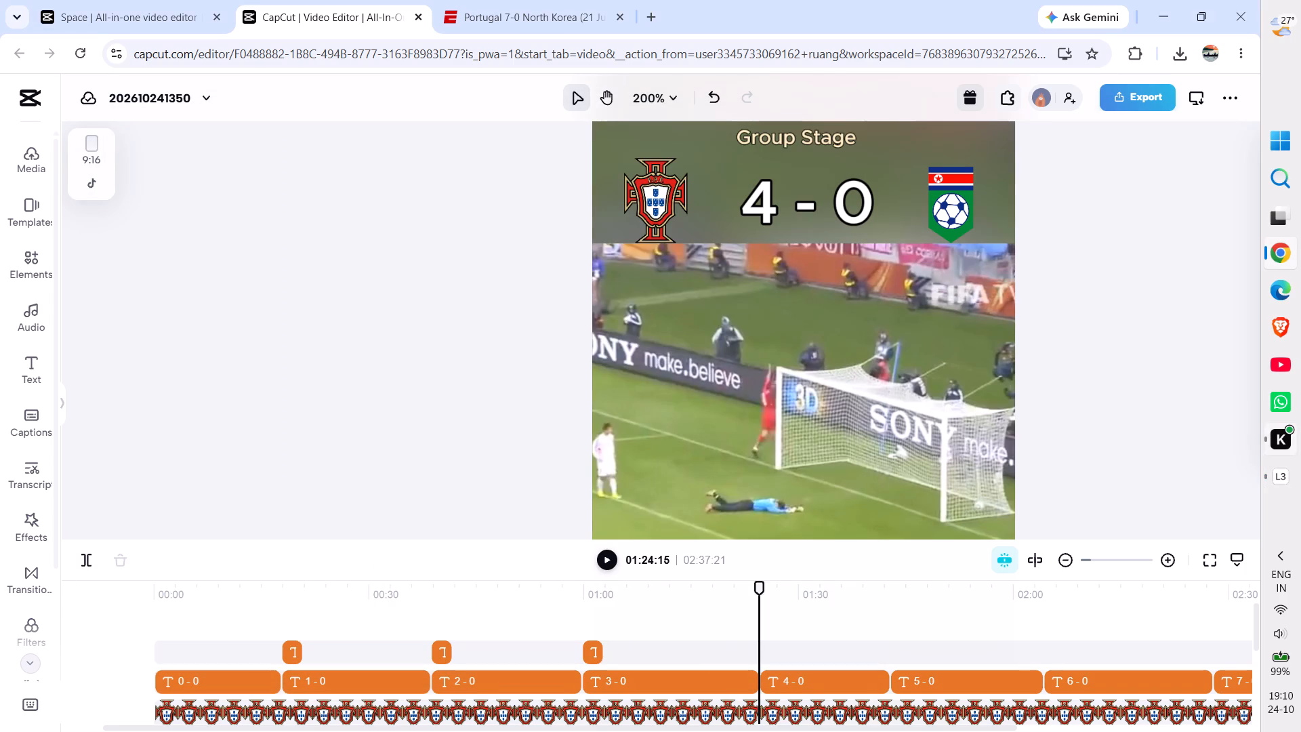
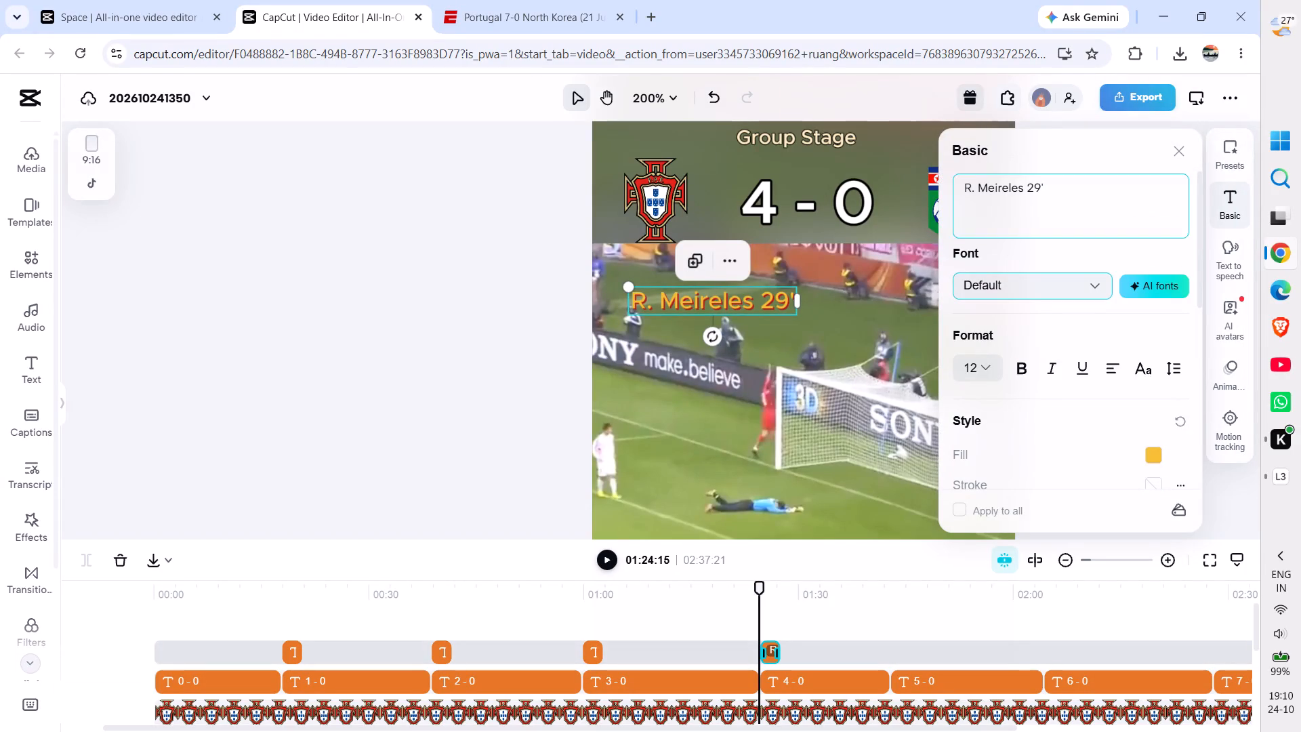
# Set the playhead inside the pasted caption near the start of the 4 - 0 clip, and switch to the ESPN match page.
pyautogui.click(595, 617)
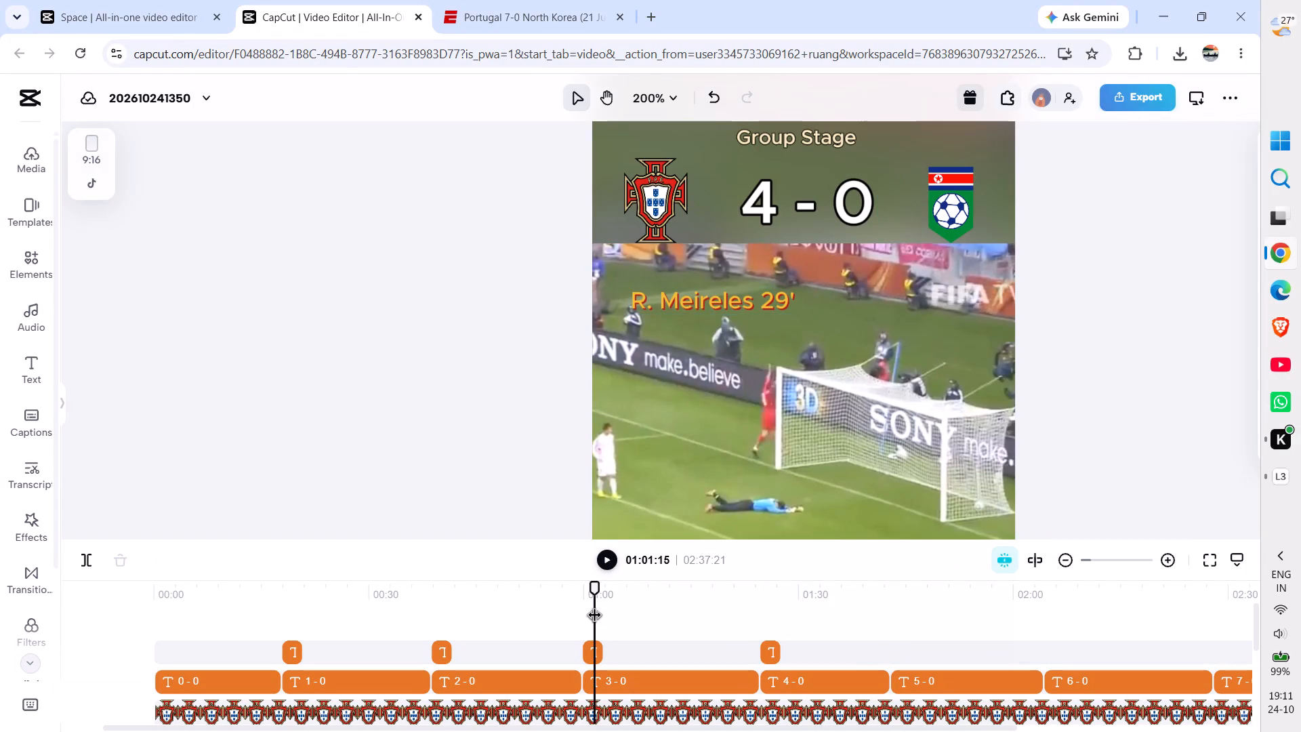
pyautogui.click(769, 615)
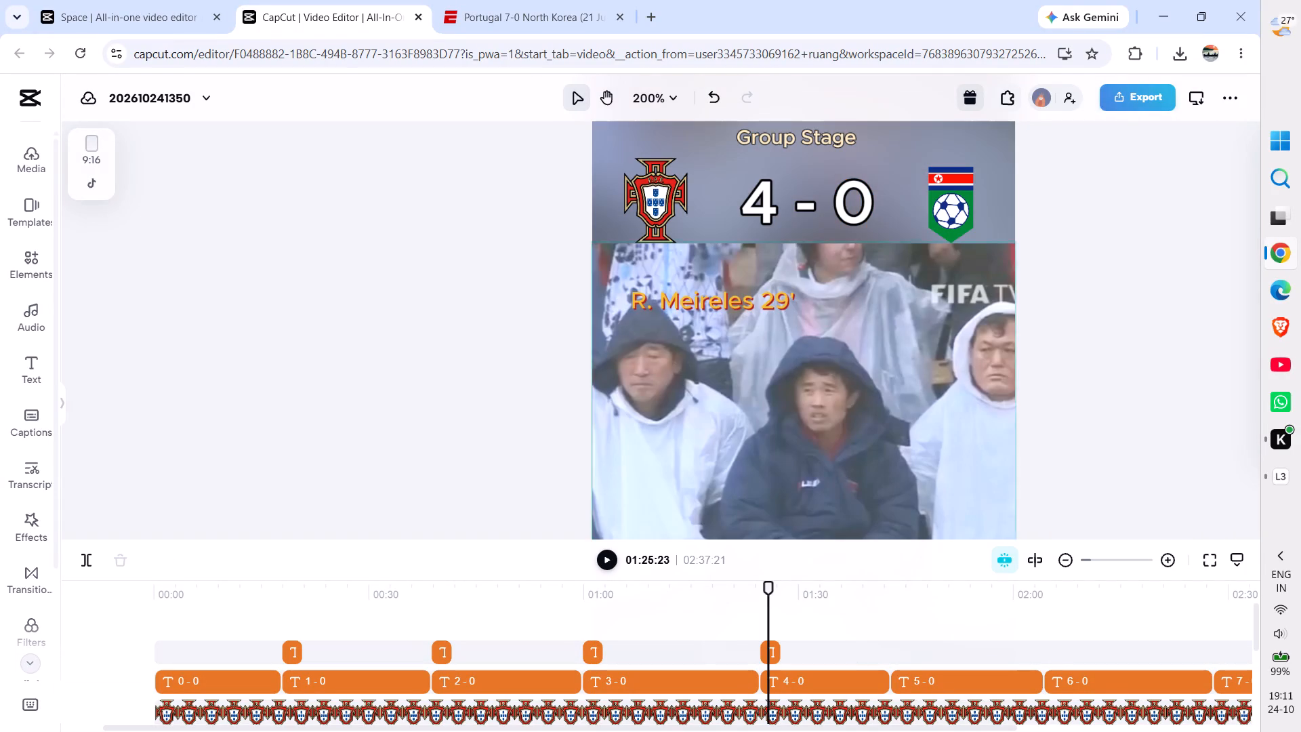
pyautogui.click(549, 7)
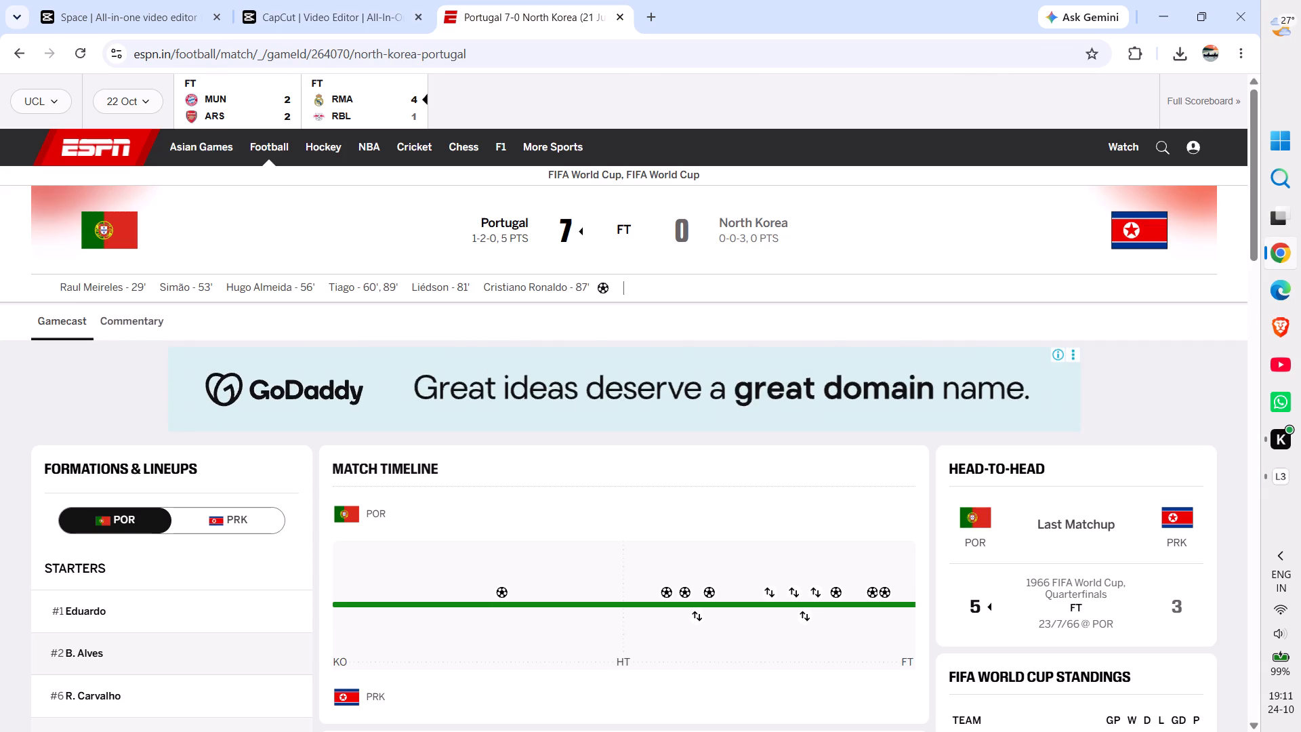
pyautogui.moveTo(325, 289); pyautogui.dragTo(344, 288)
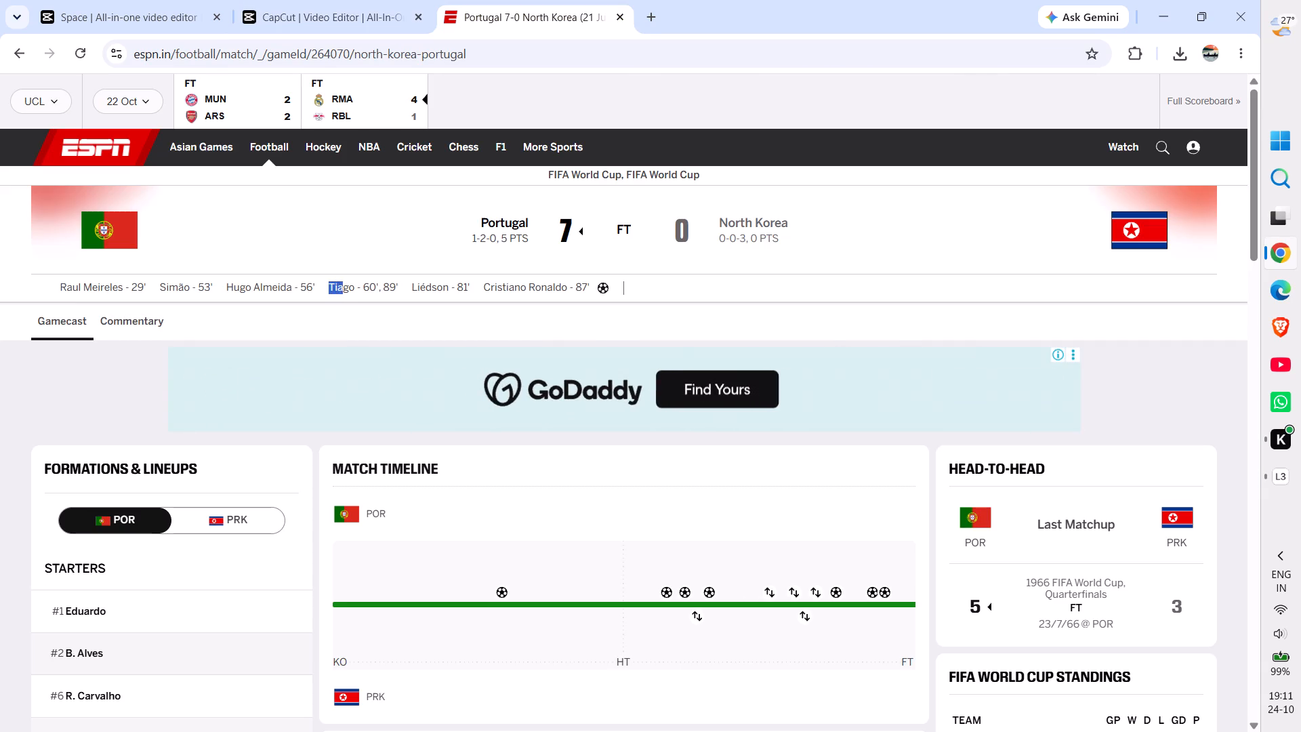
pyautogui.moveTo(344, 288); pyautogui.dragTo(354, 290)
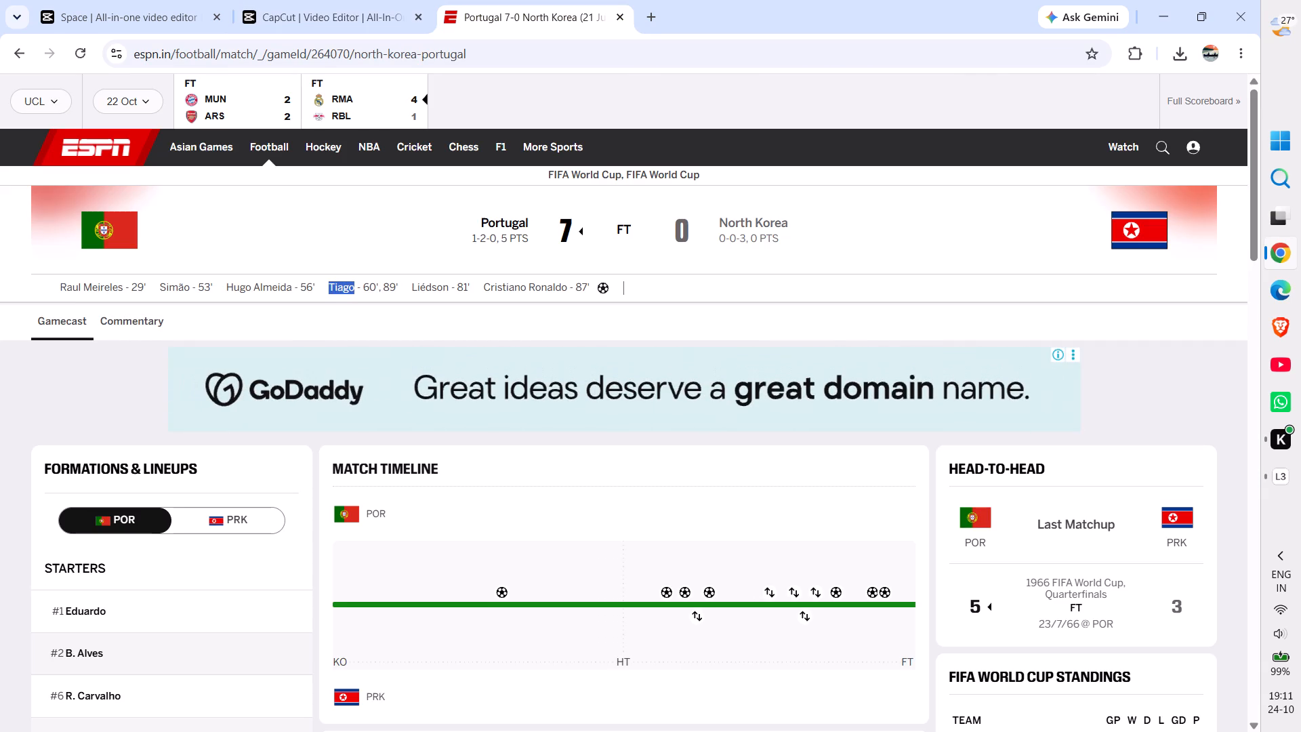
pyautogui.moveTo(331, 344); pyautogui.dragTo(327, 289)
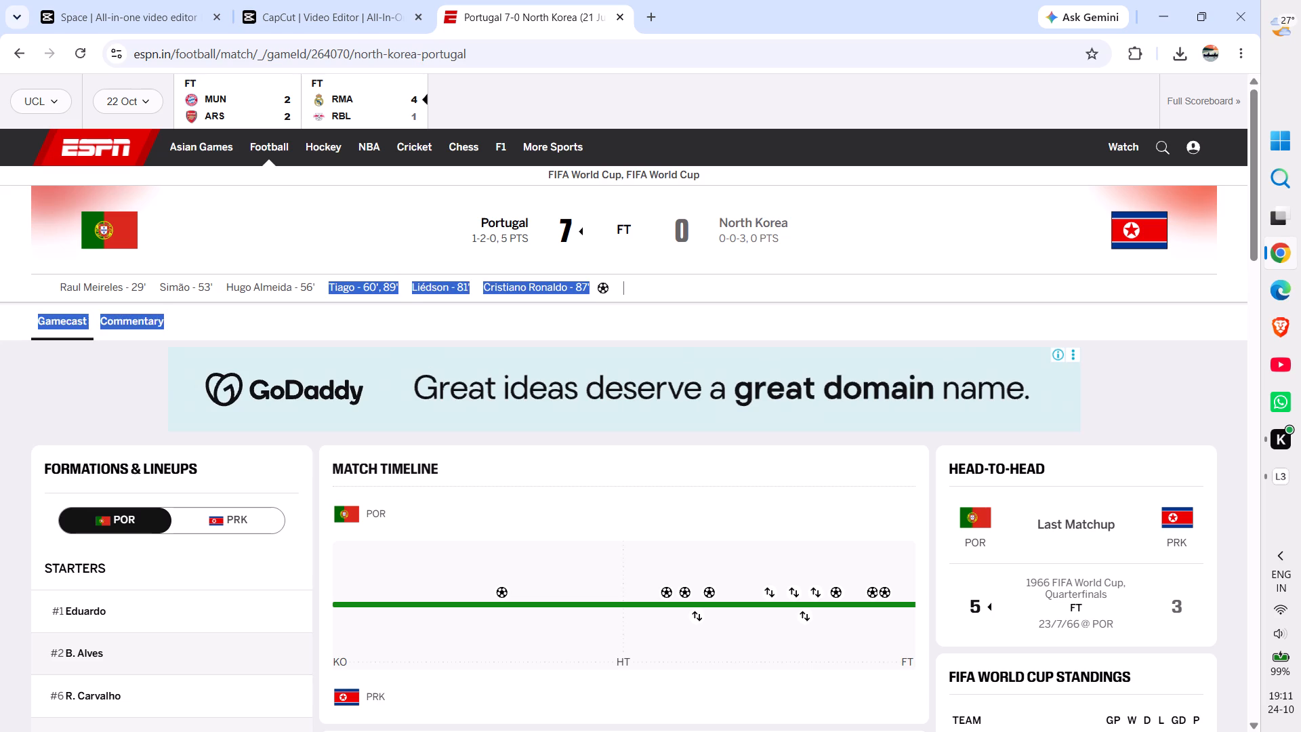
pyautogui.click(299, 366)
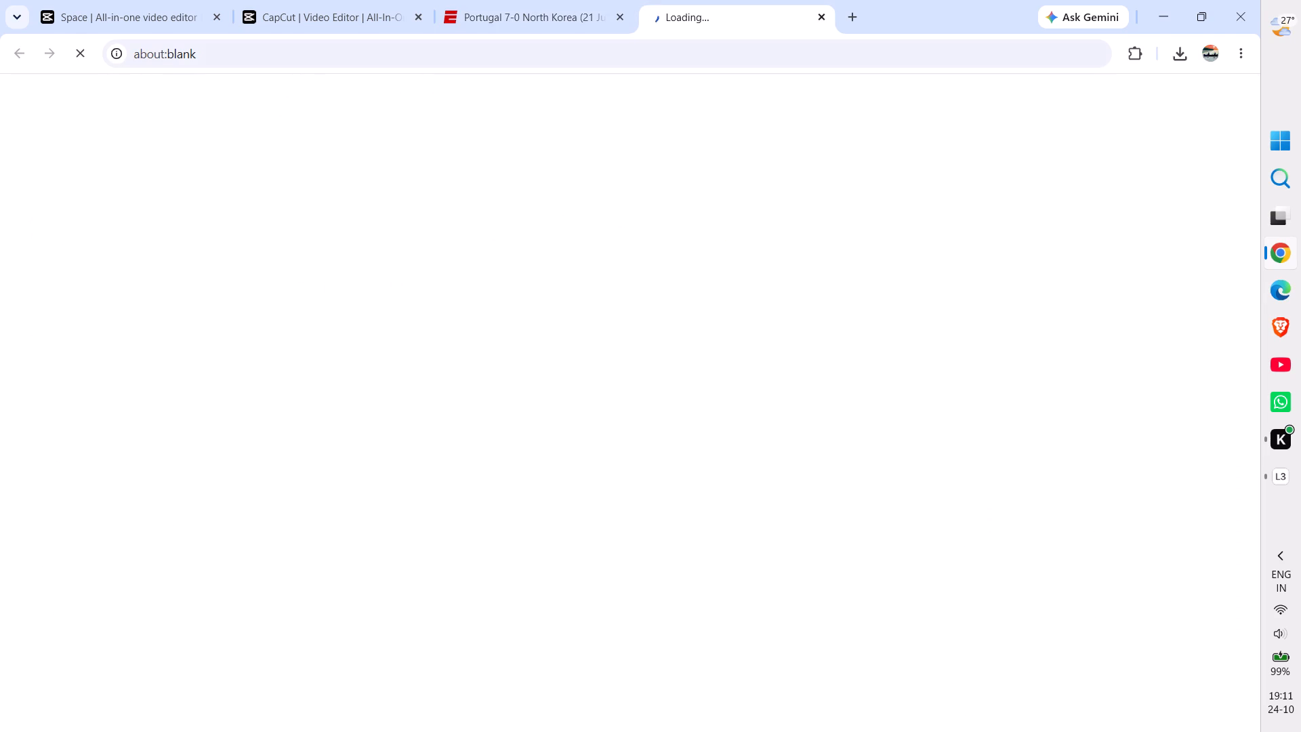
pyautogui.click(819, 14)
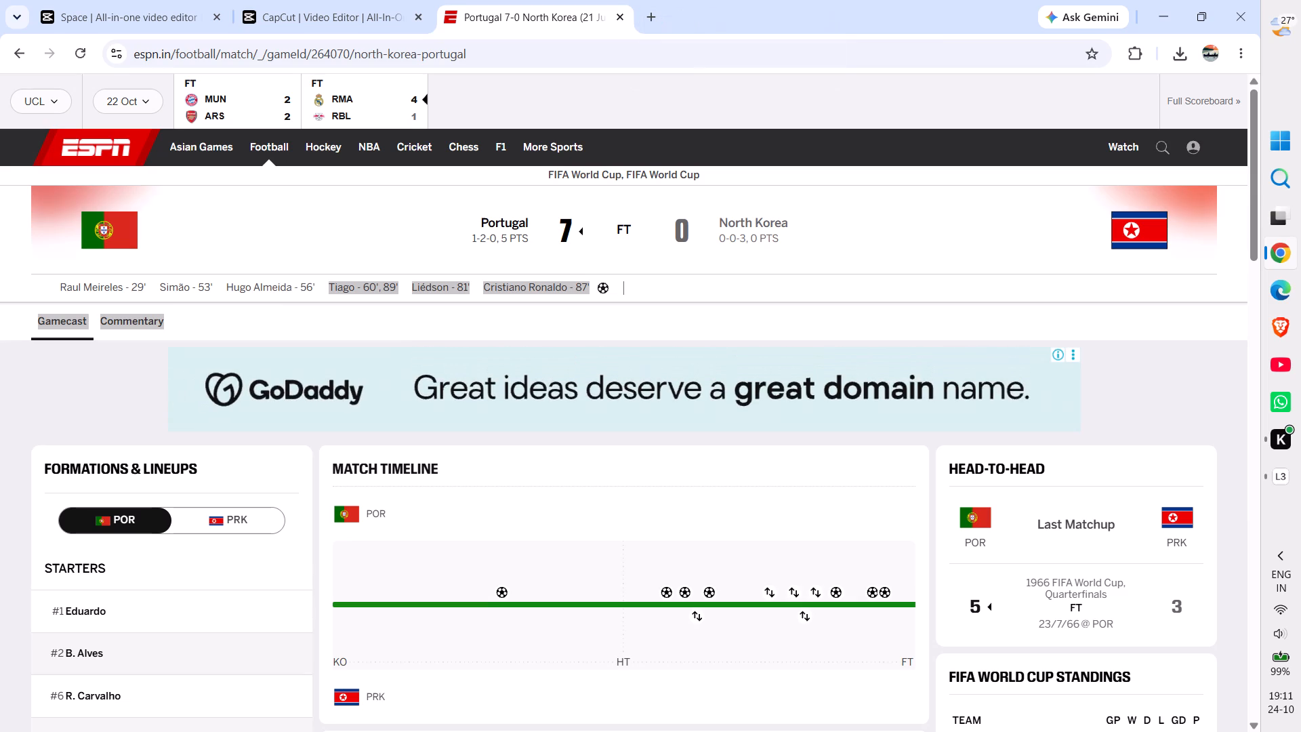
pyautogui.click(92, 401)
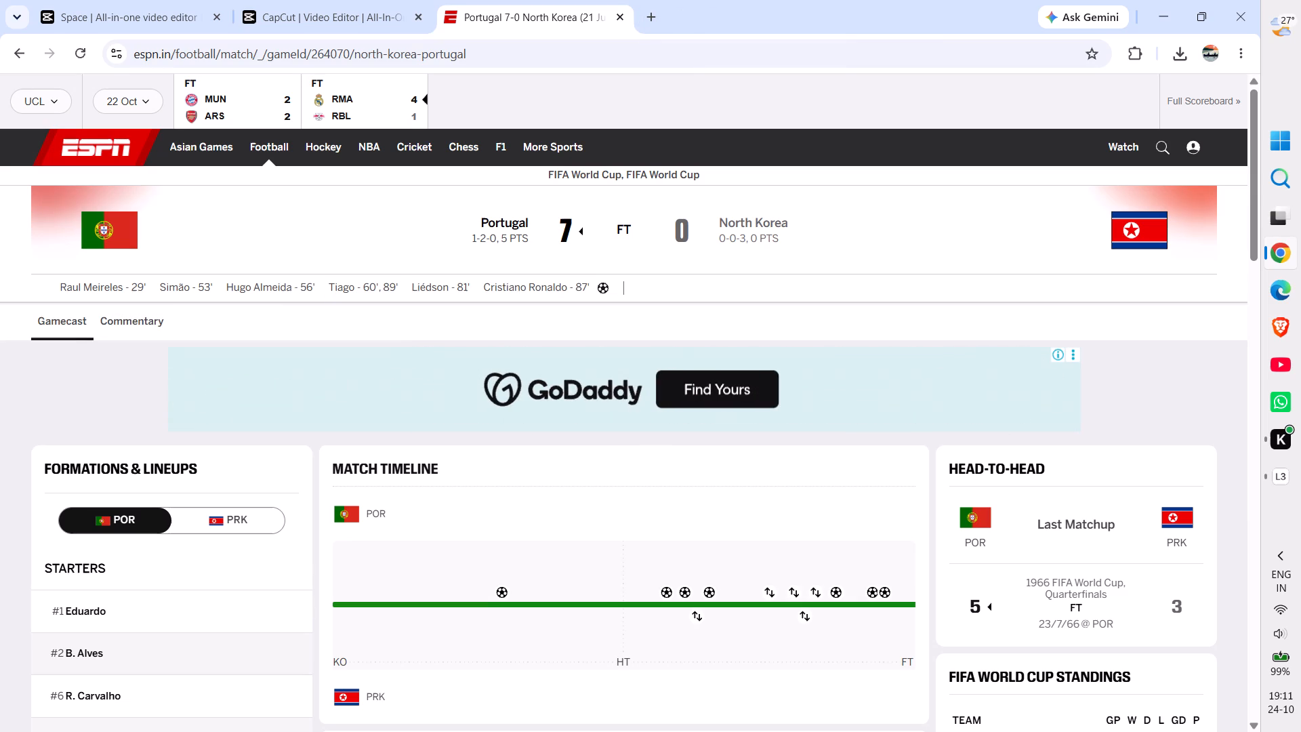
# Copy the "Tiago - 60', 89'" entry from Portugal's goalscorer list.
pyautogui.moveTo(327, 286); pyautogui.dragTo(398, 287)
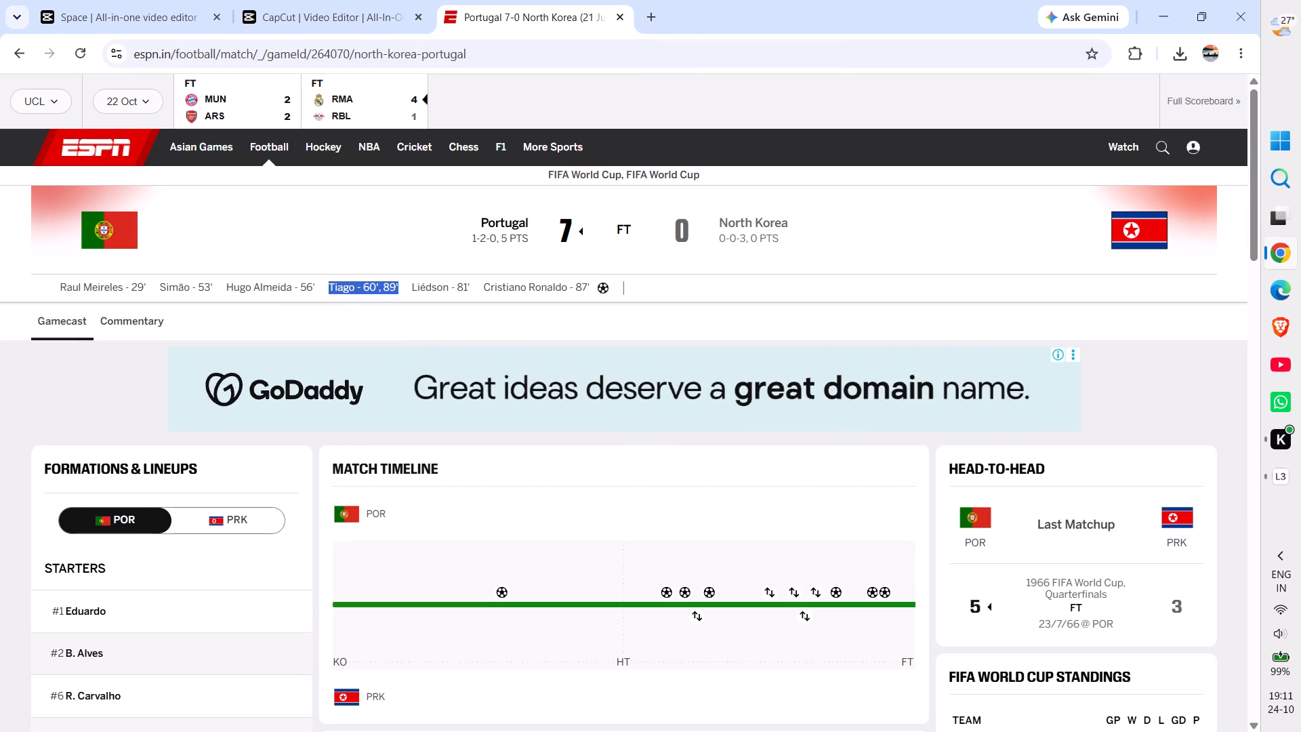
pyautogui.hotkey('ctrl', 'c')
# Back in CapCut, replace the text of the caption at the 4 - 0 clip with the copied Tiago entry, shortened to "Tiago 60'".
pyautogui.click(264, 0)
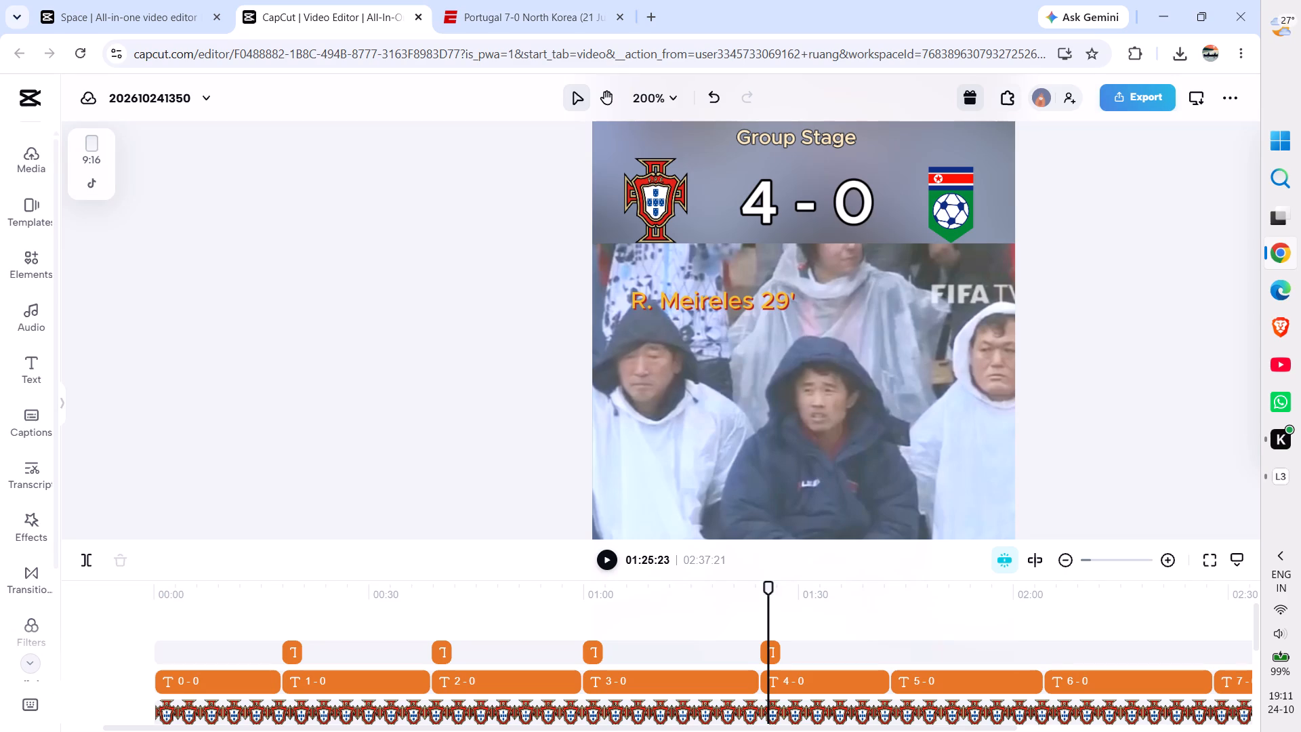
pyautogui.click(777, 649)
pyautogui.click(1052, 207)
pyautogui.press('BackSpace')
pyautogui.press('BackSpace')
pyautogui.press('BackSpace')
pyautogui.press('BackSpace')
pyautogui.press('BackSpace')
pyautogui.press('BackSpace')
pyautogui.press('BackSpace')
pyautogui.press('BackSpace')
pyautogui.press('BackSpace')
pyautogui.press('BackSpace')
pyautogui.press('BackSpace')
pyautogui.press('BackSpace')
pyautogui.press('BackSpace')
pyautogui.press('BackSpace')
pyautogui.press('BackSpace')
pyautogui.press('BackSpace')
pyautogui.press('BackSpace')
pyautogui.press('BackSpace')
pyautogui.press('BackSpace')
pyautogui.press('BackSpace')
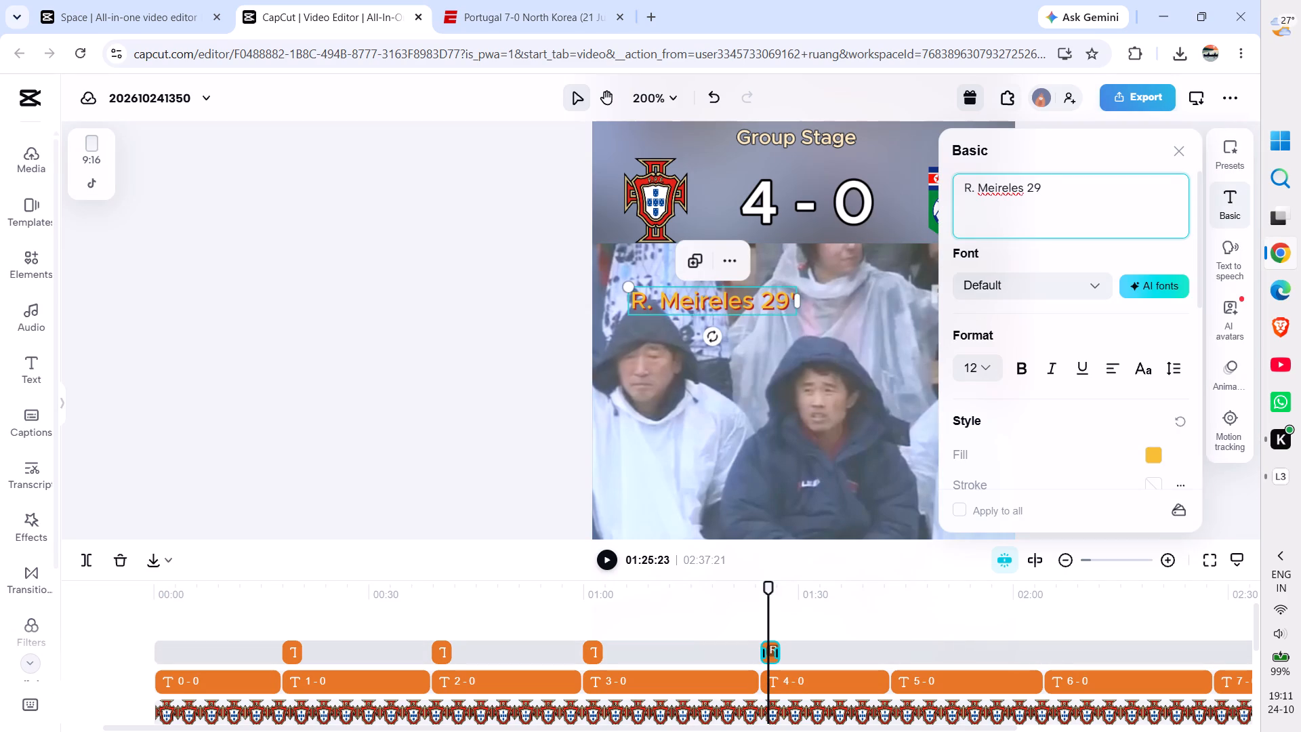
pyautogui.hotkey('ctrl', 'v')
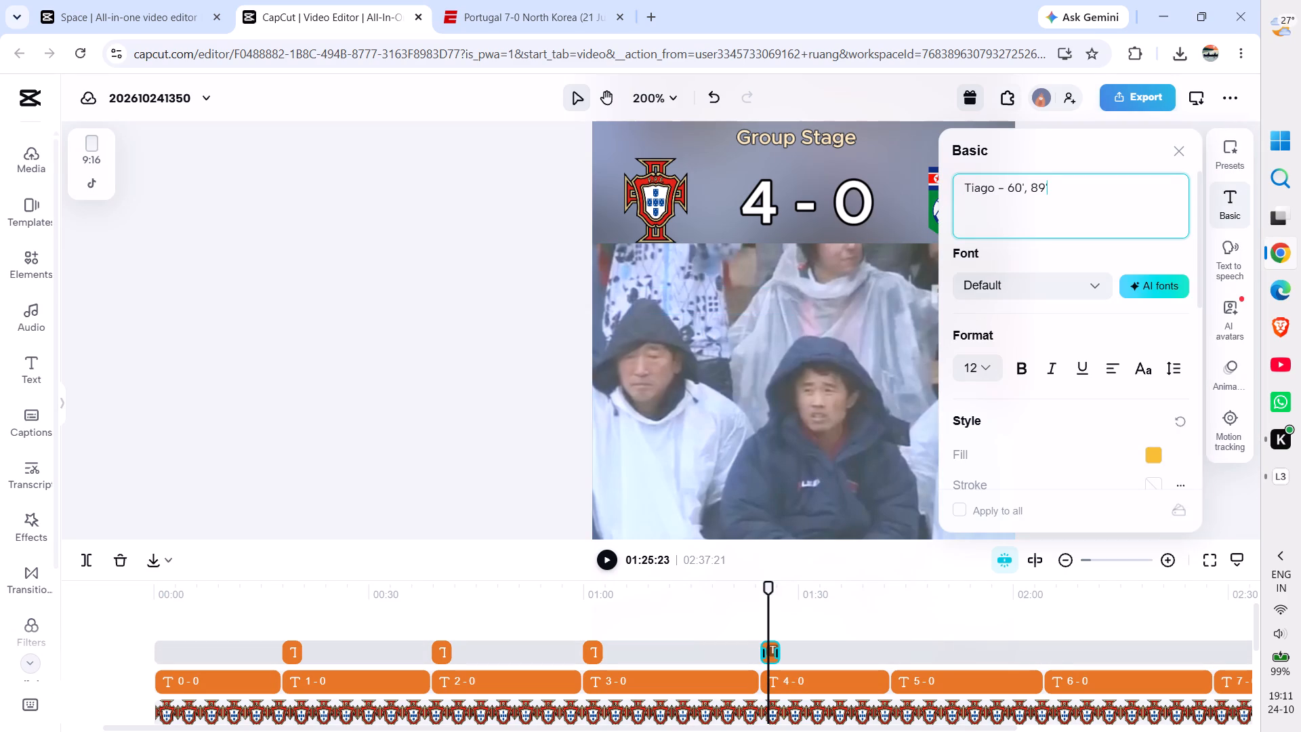
pyautogui.click(1004, 197)
pyautogui.press('BackSpace')
pyautogui.press('BackSpace')
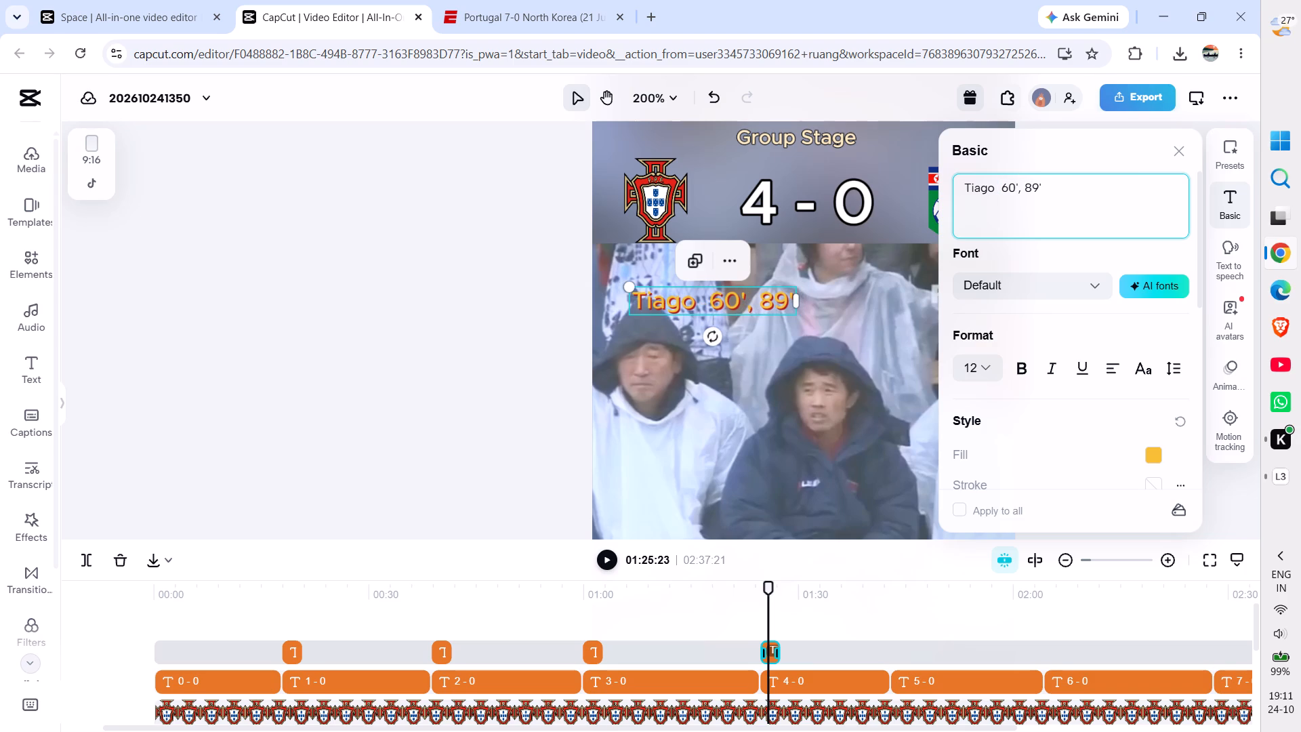
pyautogui.click(1041, 184)
pyautogui.press('BackSpace')
pyautogui.press('BackSpace')
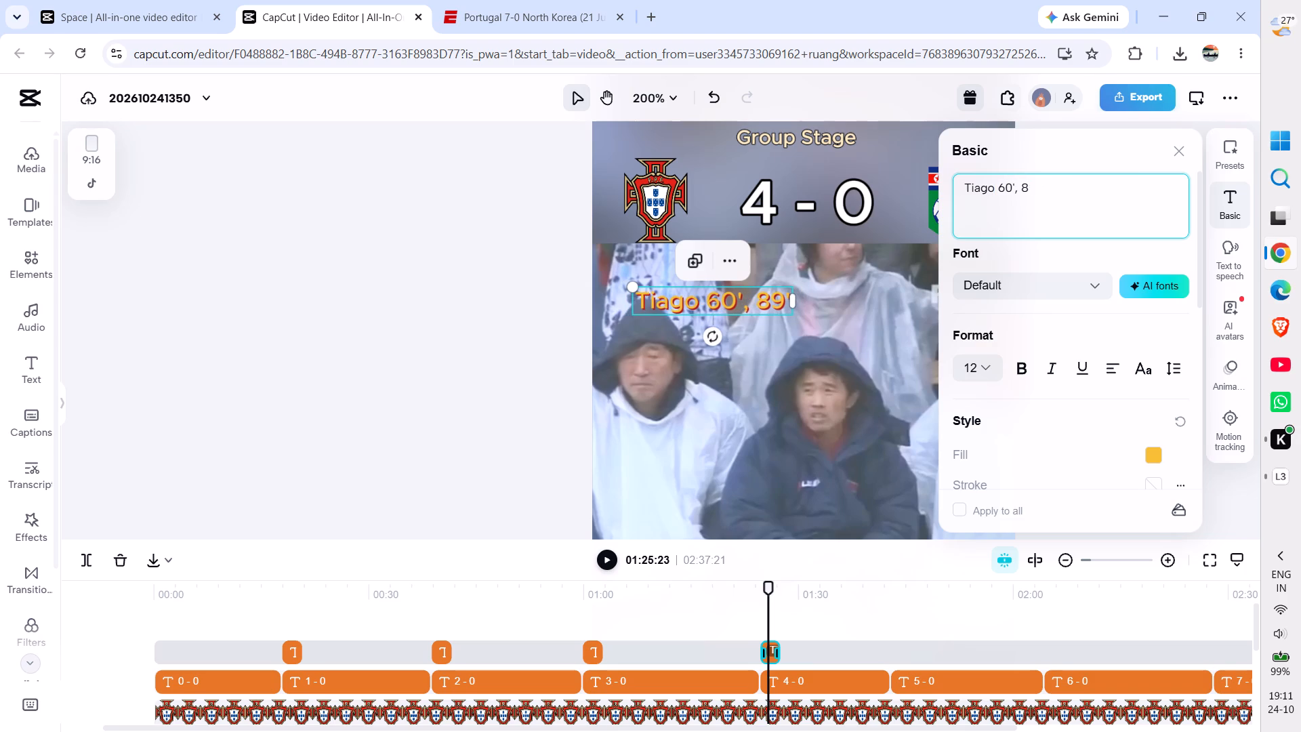
pyautogui.press('BackSpace')
pyautogui.press('BackSpace')
pyautogui.press('BackSpace')
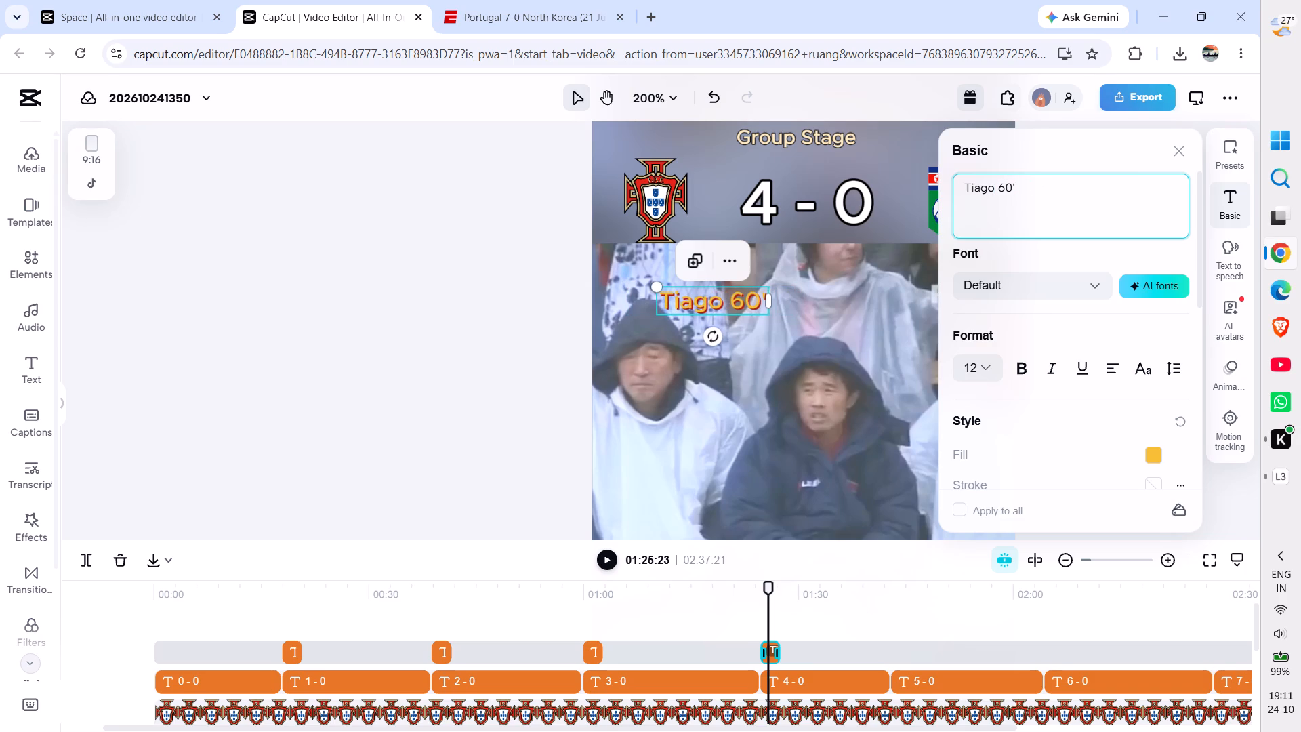
pyautogui.press('space')
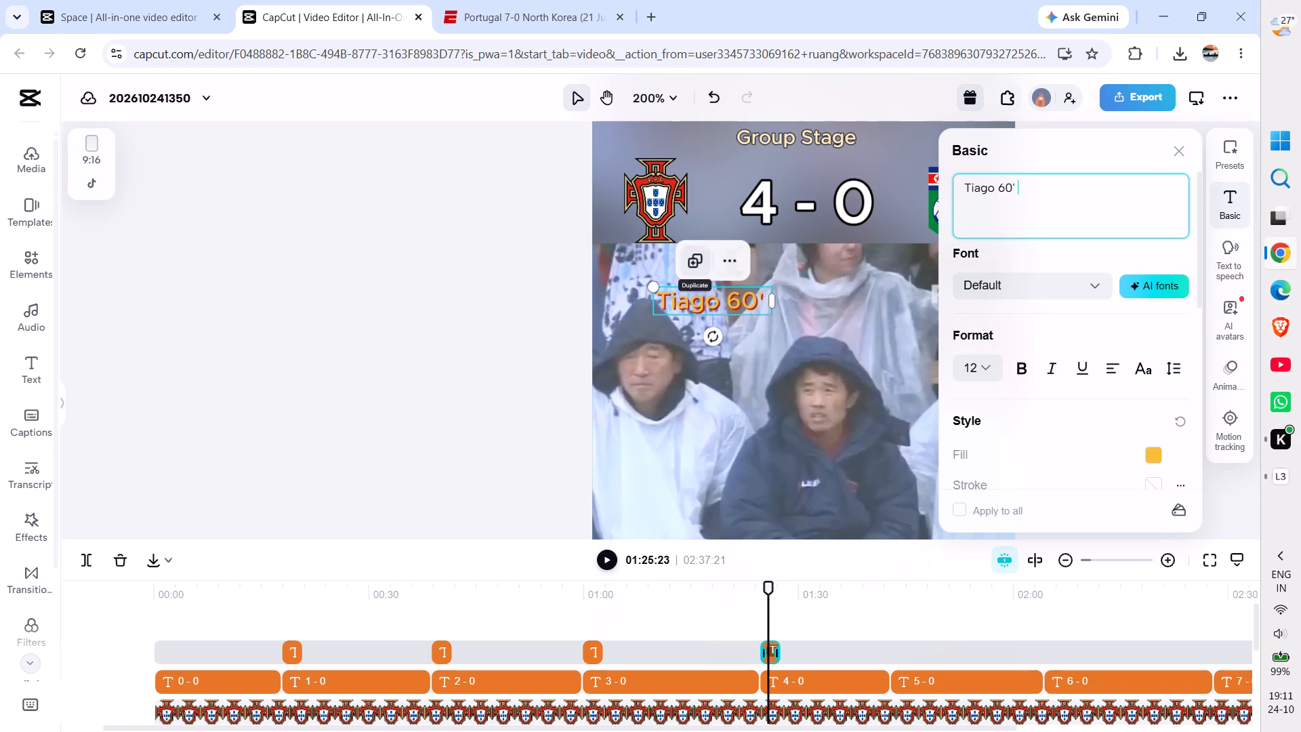
pyautogui.click(476, 286)
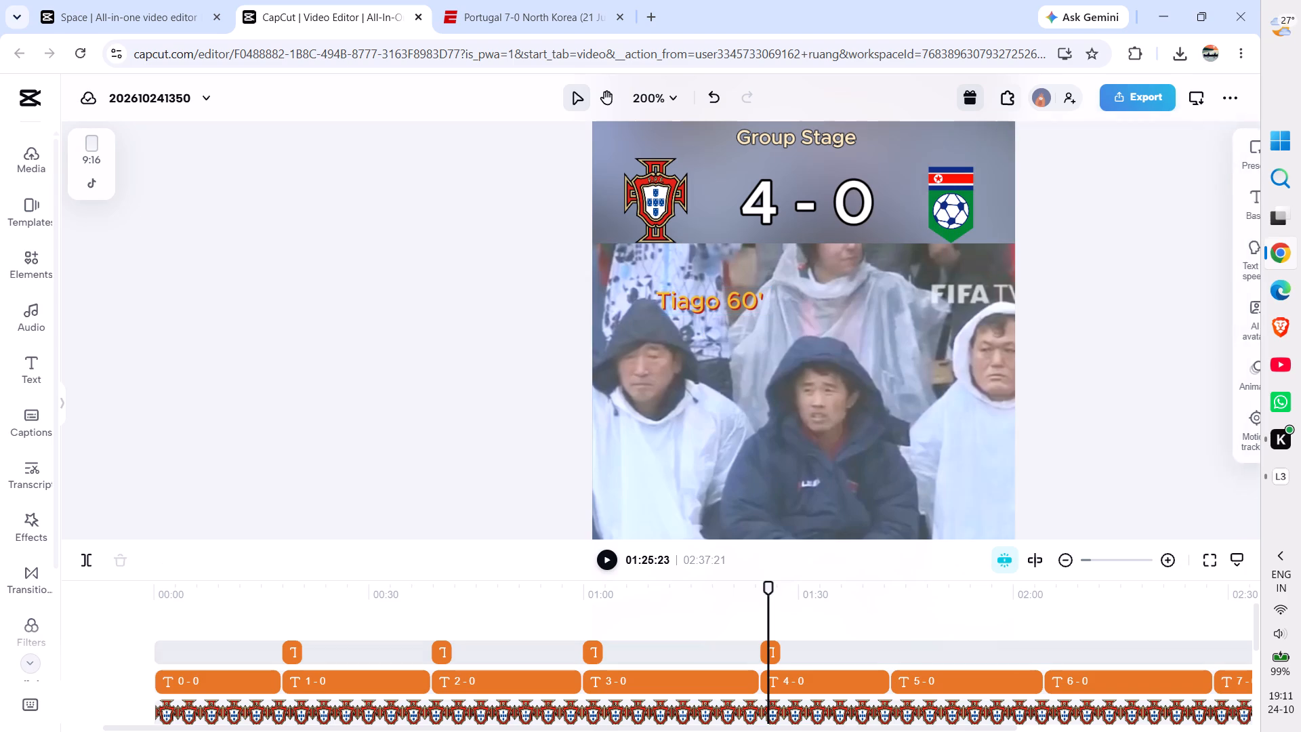
# Move the "Tiago 60'" caption directly beneath the Portugal crest, at the top edge of the footage, and deselect it.
pyautogui.click(695, 298)
pyautogui.moveTo(695, 298); pyautogui.dragTo(695, 306)
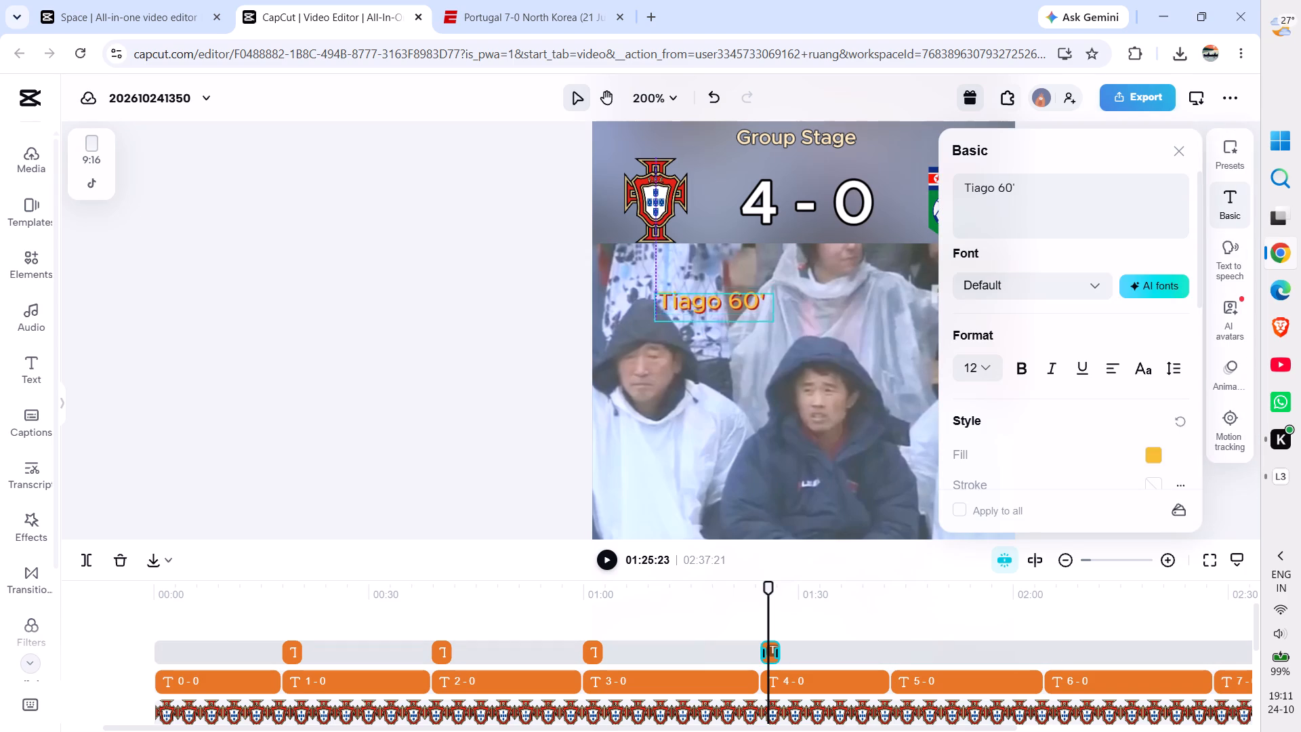
pyautogui.moveTo(695, 306); pyautogui.dragTo(695, 306)
pyautogui.moveTo(695, 306); pyautogui.dragTo(646, 255)
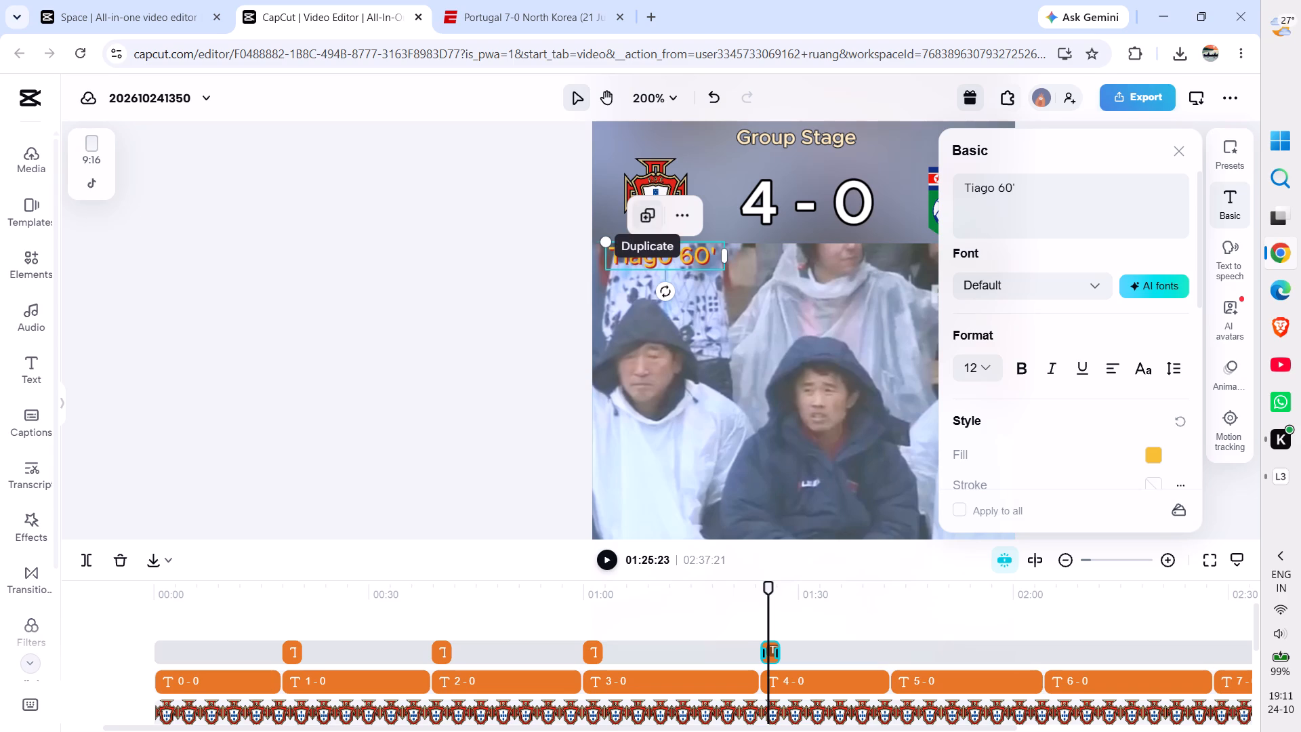
pyautogui.click(367, 312)
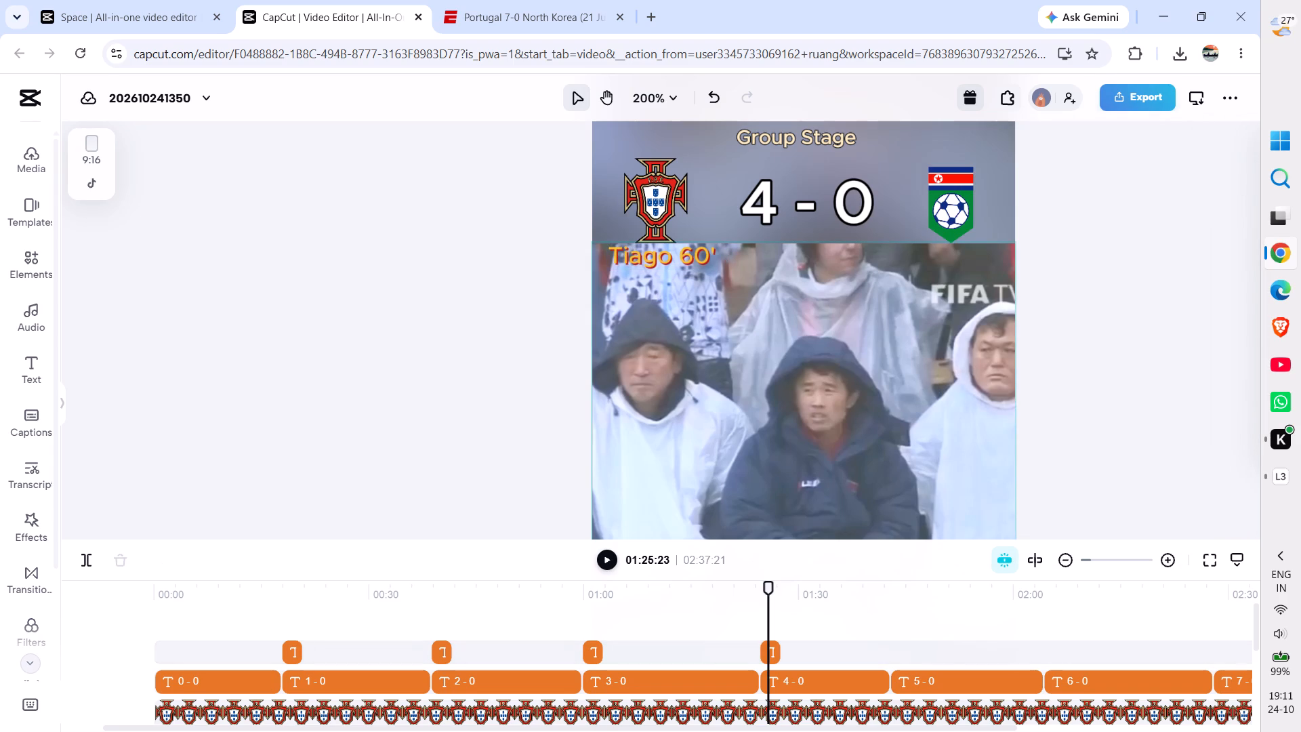
# Set the playhead to the start of the 5 - 0 score clip.
pyautogui.moveTo(773, 584); pyautogui.dragTo(890, 588)
# Copy the "Liédson - 81'" entry from Portugal's goalscorer list on the ESPN match page.
pyautogui.click(509, 0)
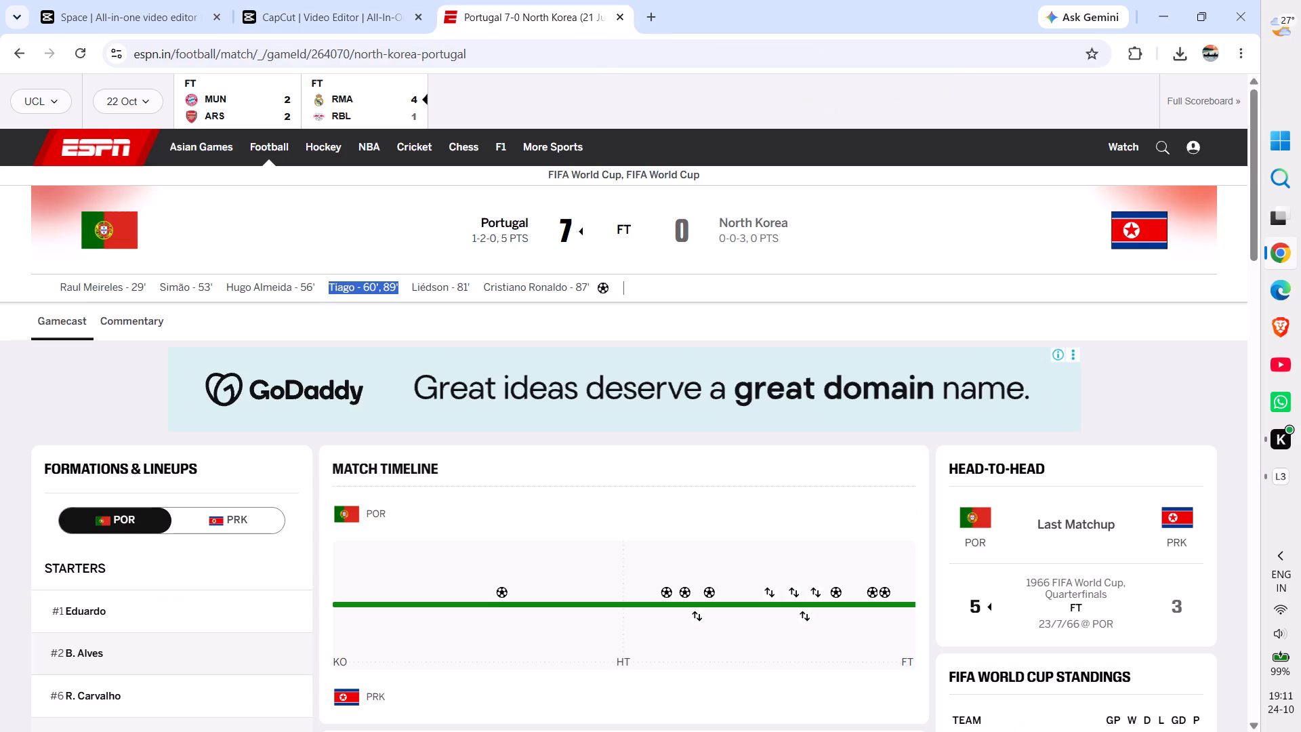
pyautogui.click(110, 394)
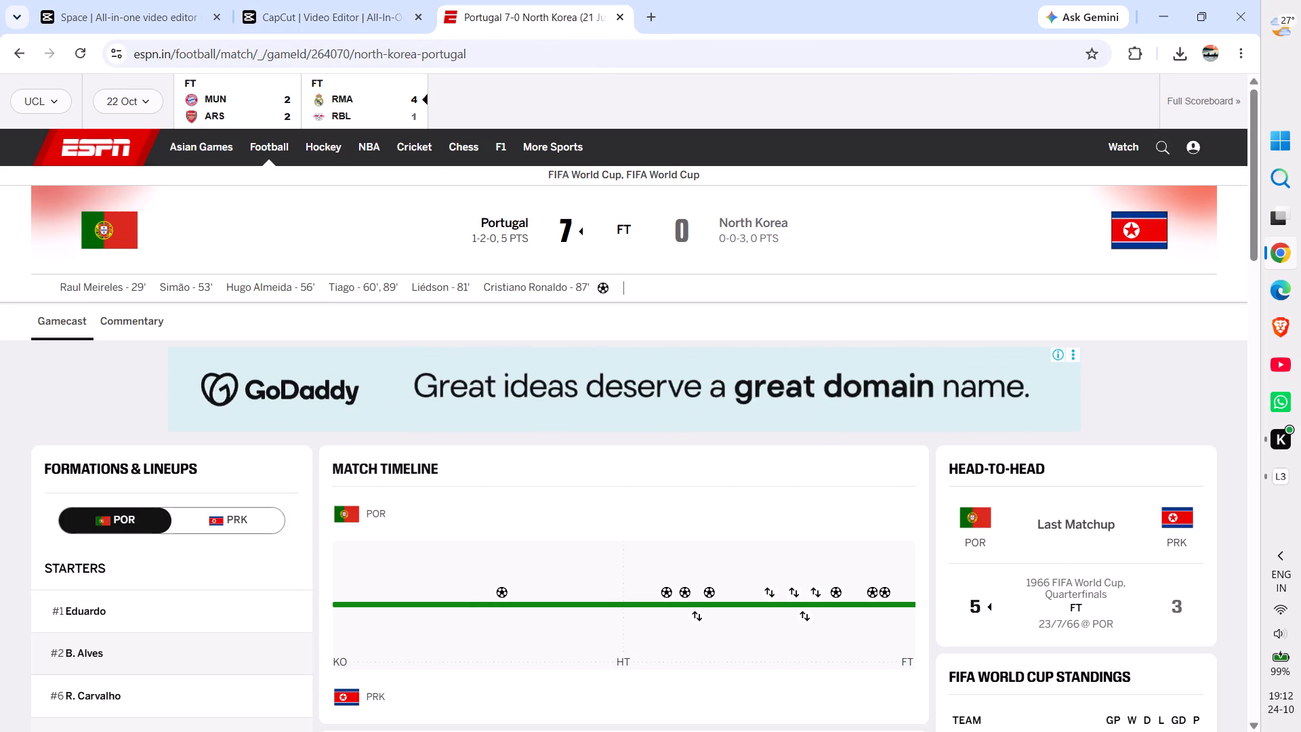
pyautogui.moveTo(411, 289); pyautogui.dragTo(474, 288)
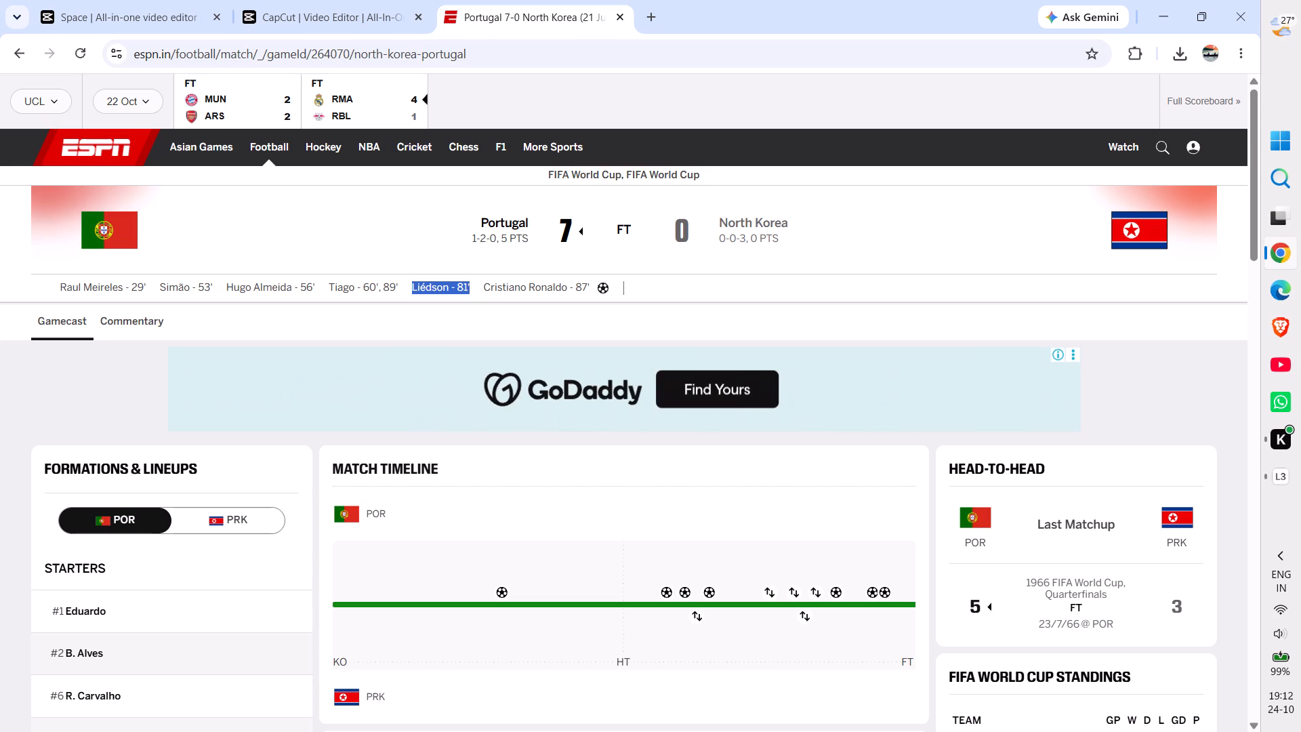
pyautogui.hotkey('ctrl', 'c')
pyautogui.click(269, 346)
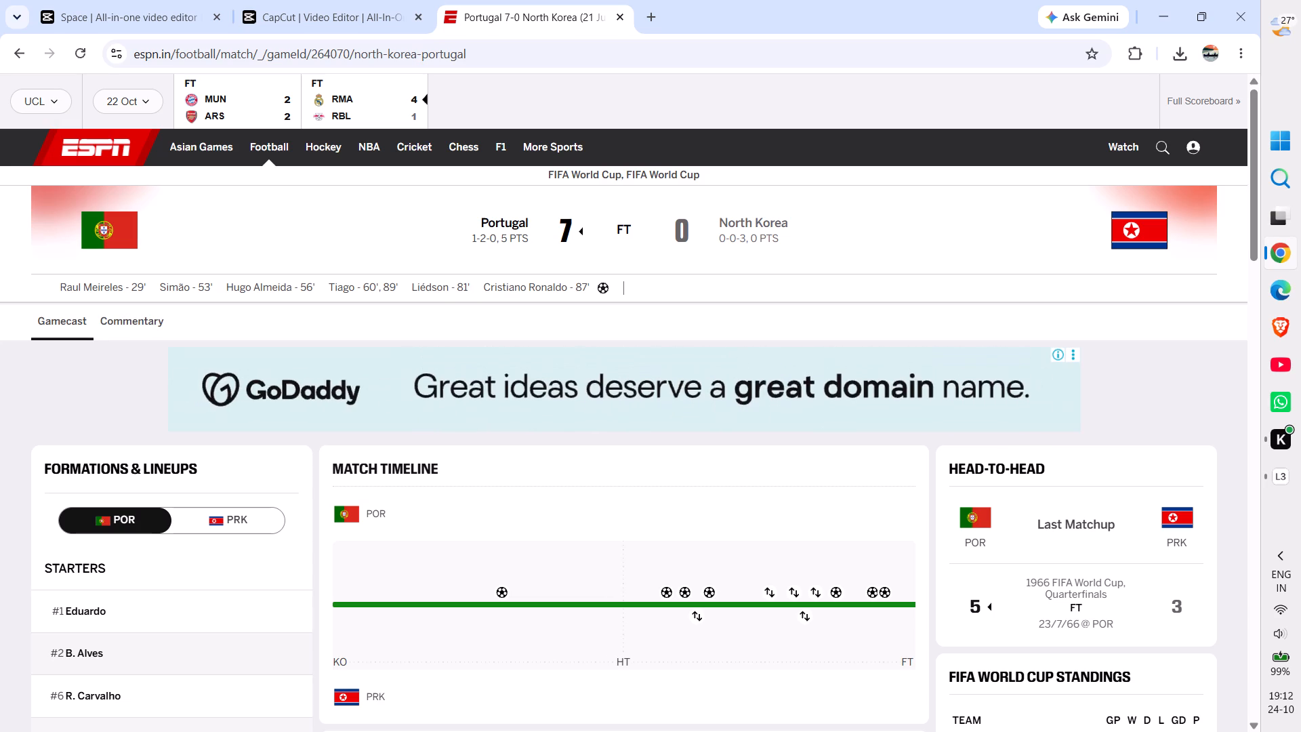
# Back in CapCut, paste another copy of the "R. Meireles 29'" caption at the start of the 5 - 0 score clip.
pyautogui.click(348, 1)
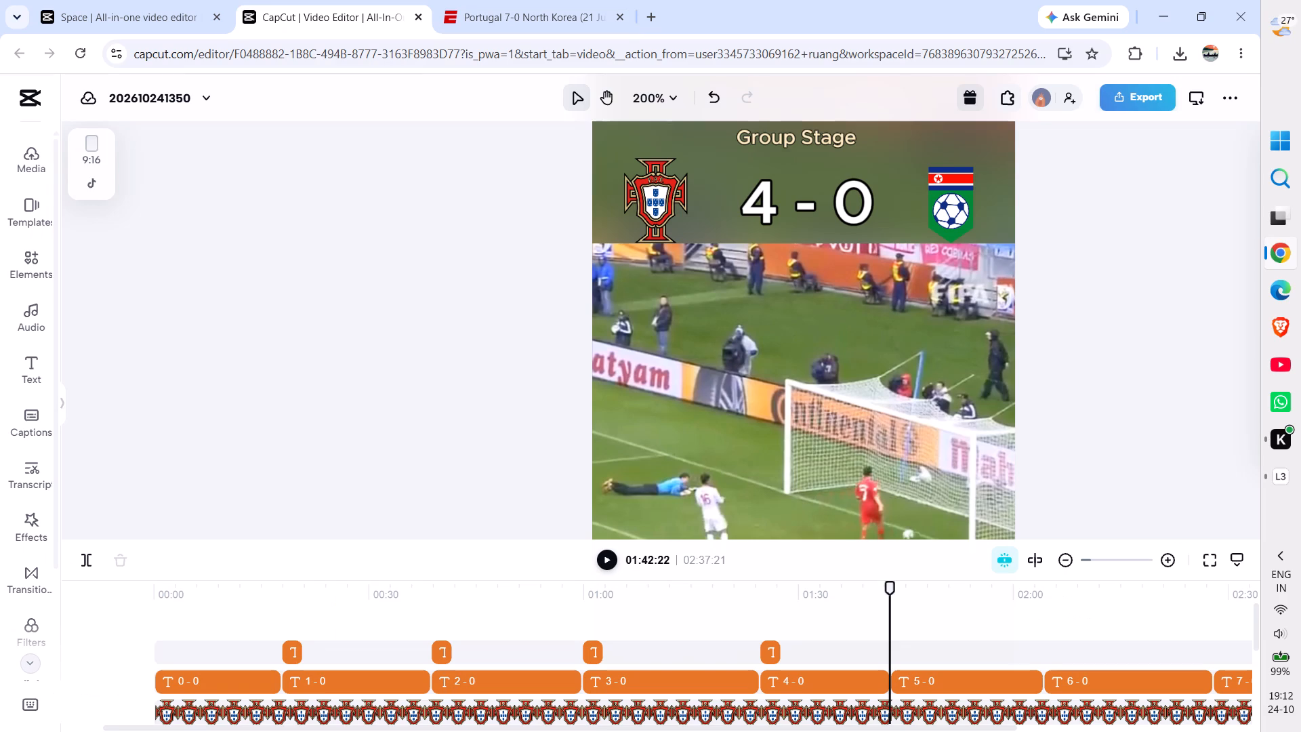
pyautogui.hotkey('ctrl', 'v')
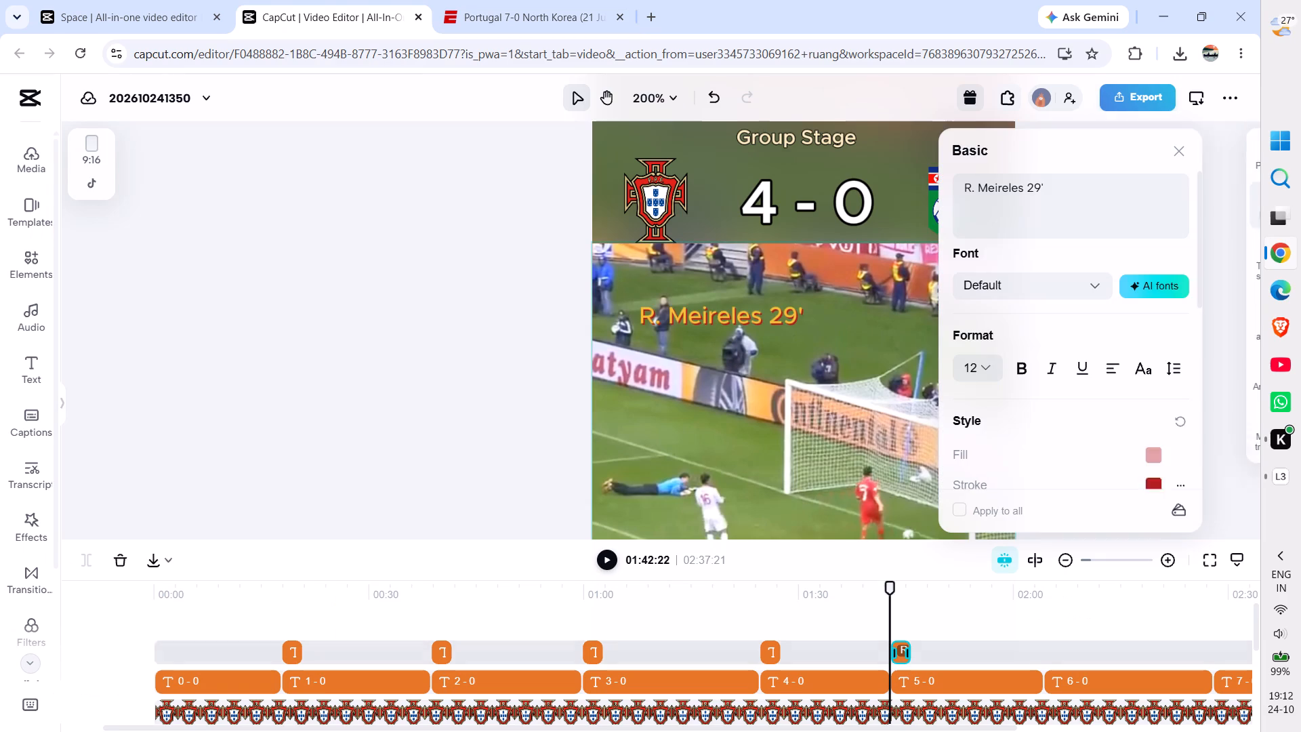
# Replace the pasted caption's text with the copied Liédson entry, shortened to "Liédson 81'" without the dash.
pyautogui.click(1044, 193)
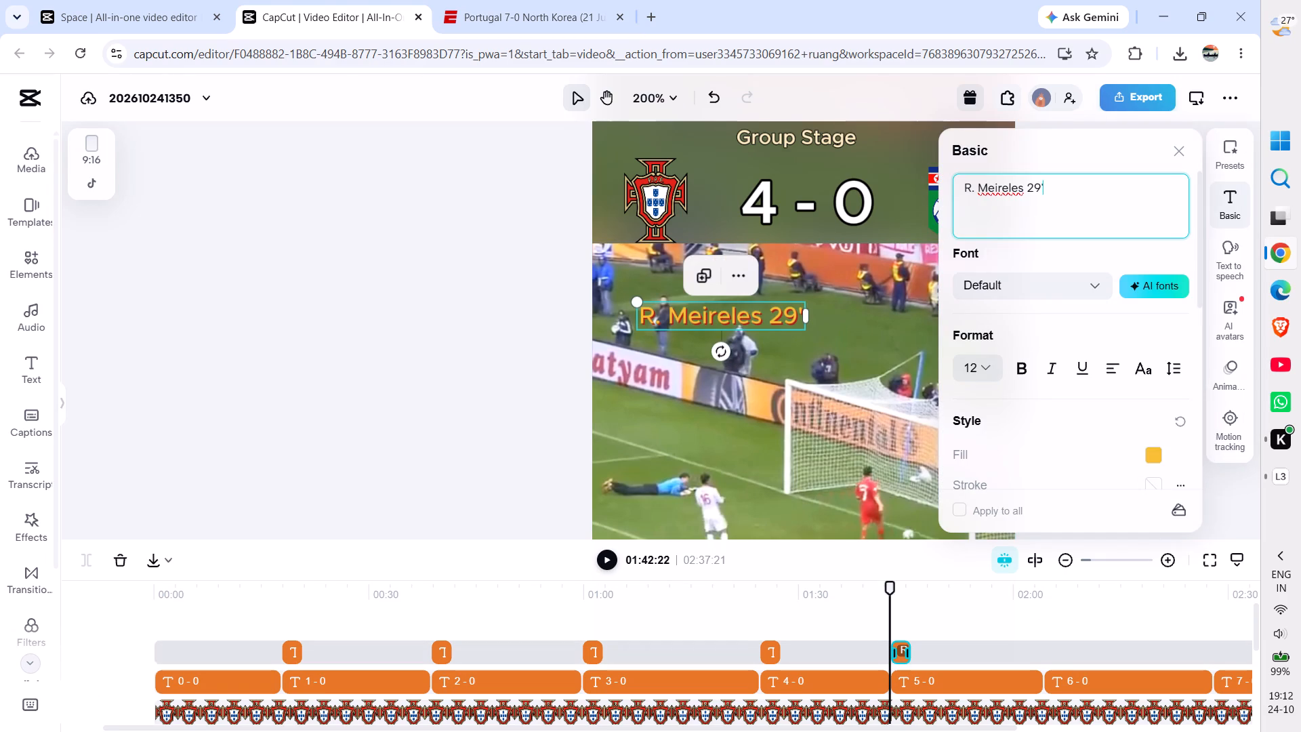
pyautogui.press('BackSpace')
pyautogui.press('BackSpace')
pyautogui.press('BackSpace')
pyautogui.press('BackSpace')
pyautogui.press('BackSpace')
pyautogui.press('BackSpace')
pyautogui.press('BackSpace')
pyautogui.press('BackSpace')
pyautogui.press('BackSpace')
pyautogui.press('BackSpace')
pyautogui.press('BackSpace')
pyautogui.press('BackSpace')
pyautogui.press('BackSpace')
pyautogui.press('BackSpace')
pyautogui.press('BackSpace')
pyautogui.press('BackSpace')
pyautogui.press('BackSpace')
pyautogui.press('BackSpace')
pyautogui.press('BackSpace')
pyautogui.press('BackSpace')
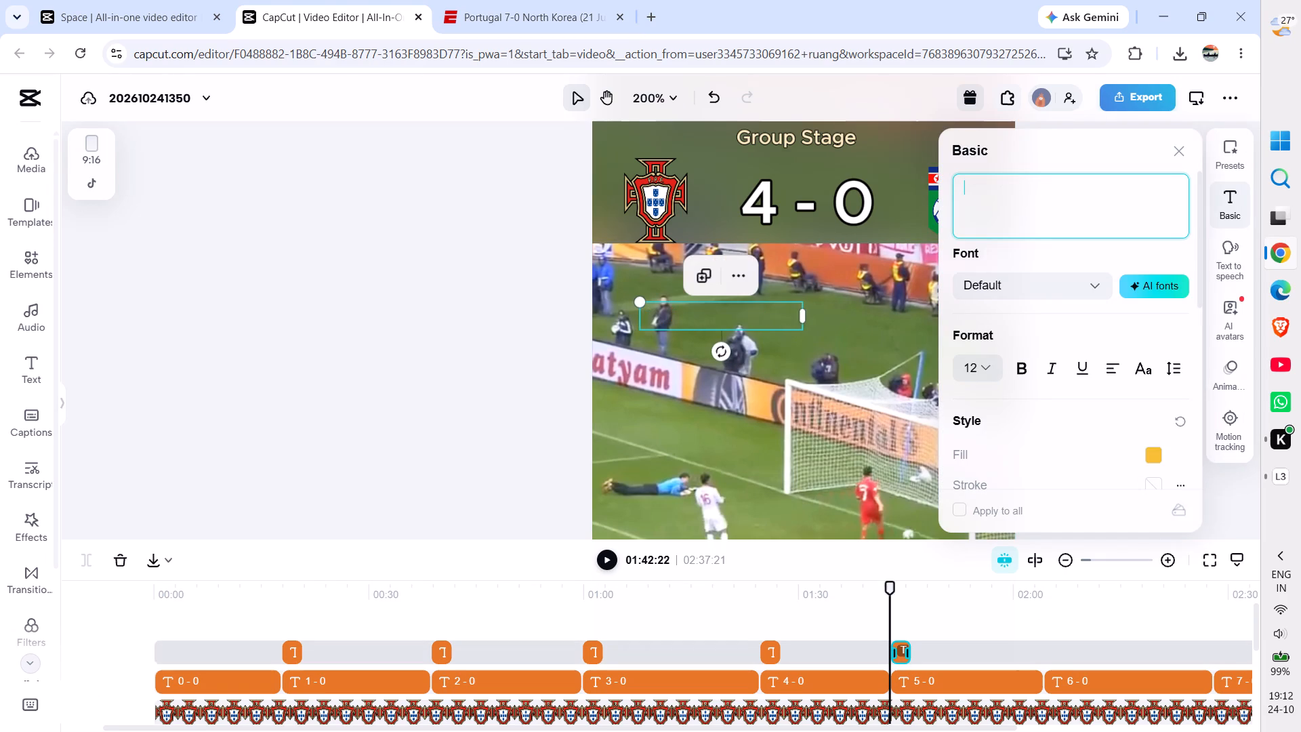
pyautogui.hotkey('ctrl', 'v')
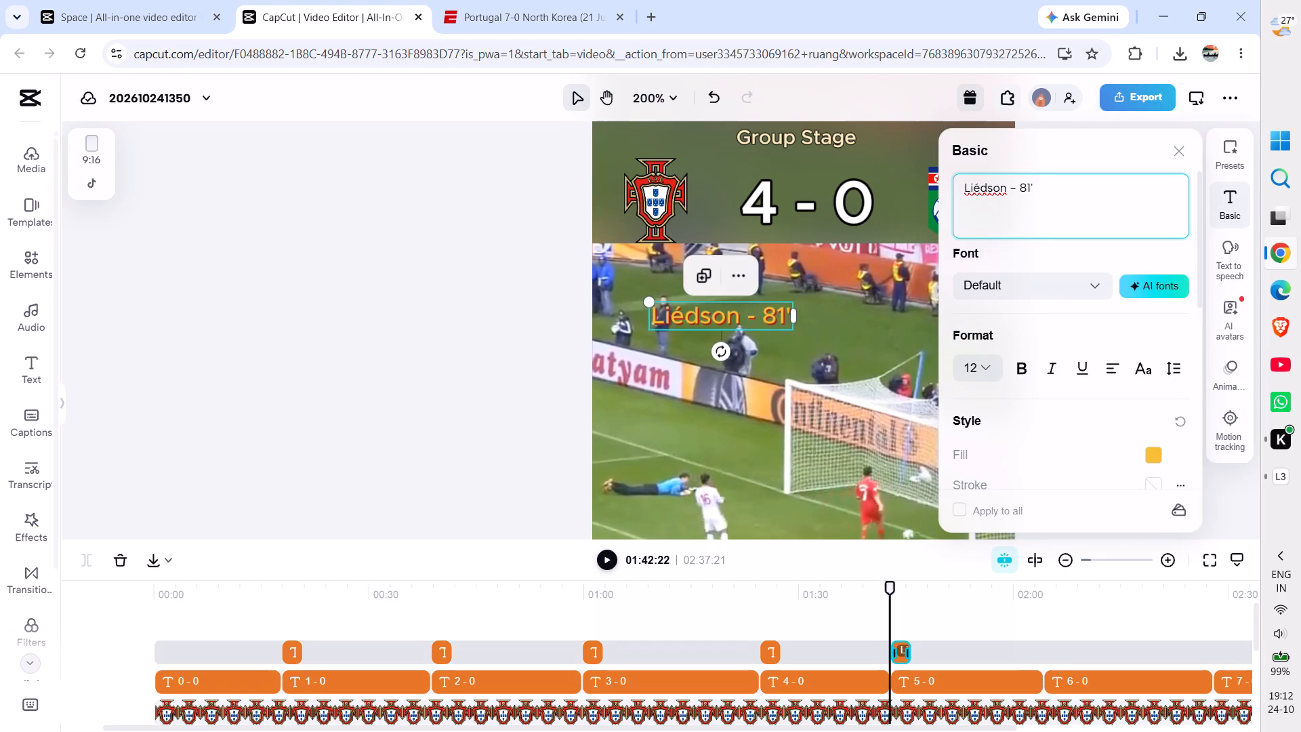
pyautogui.click(1016, 195)
pyautogui.press('BackSpace')
pyautogui.press('BackSpace')
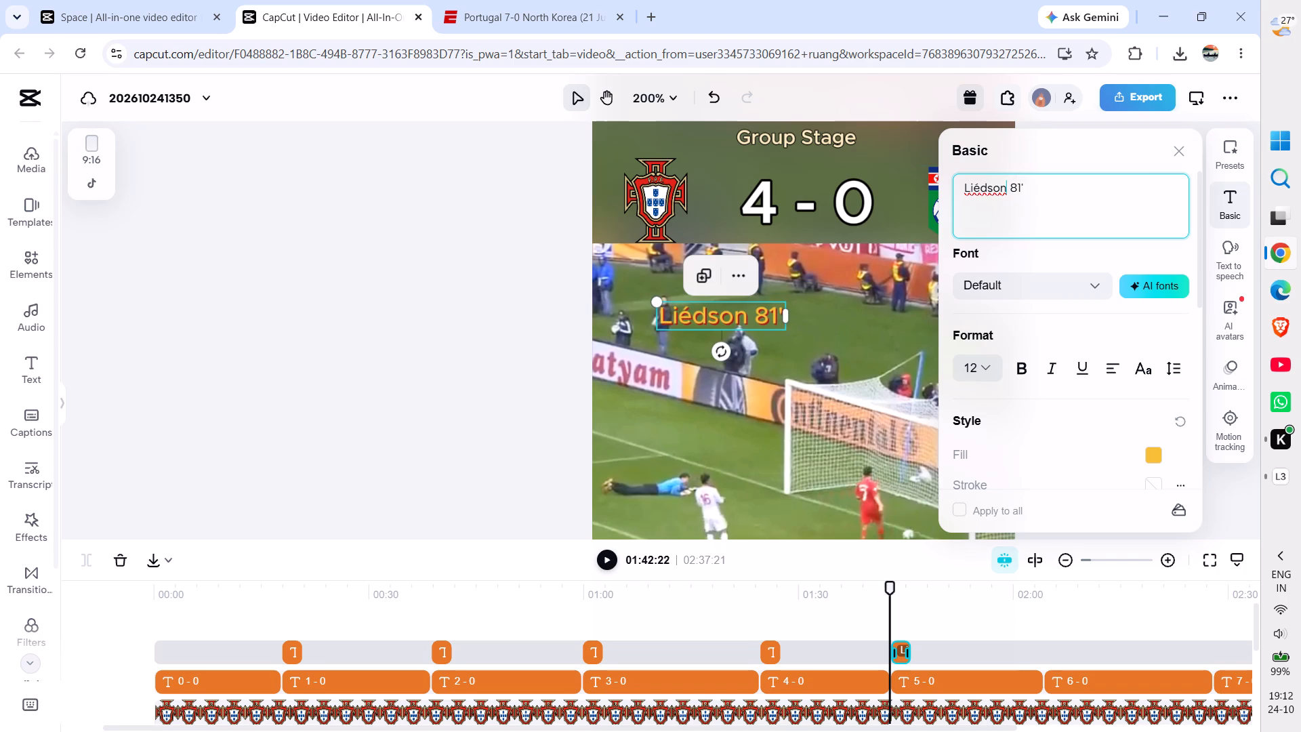
# Move the "Liédson 81'" caption directly beneath the Portugal crest, at the top edge of the footage, and deselect it.
pyautogui.moveTo(714, 316); pyautogui.dragTo(665, 262)
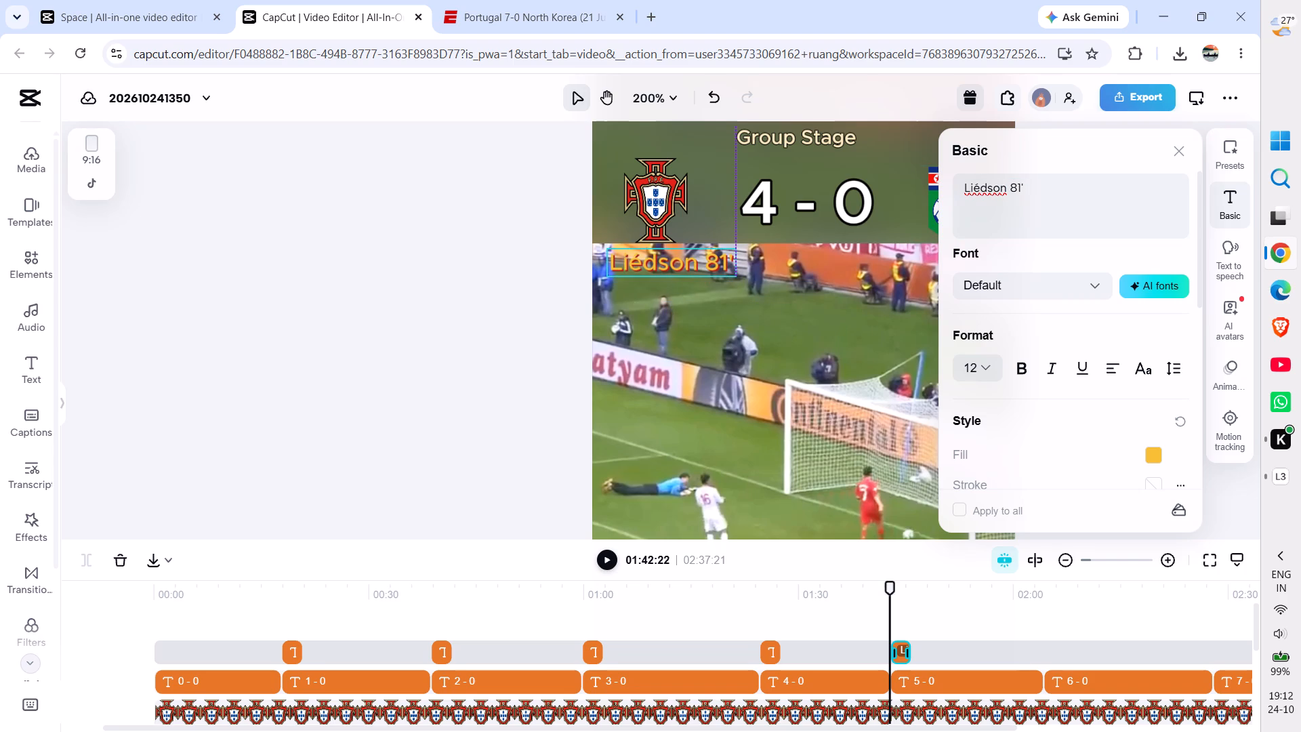
pyautogui.moveTo(665, 262); pyautogui.dragTo(657, 261)
pyautogui.click(654, 261)
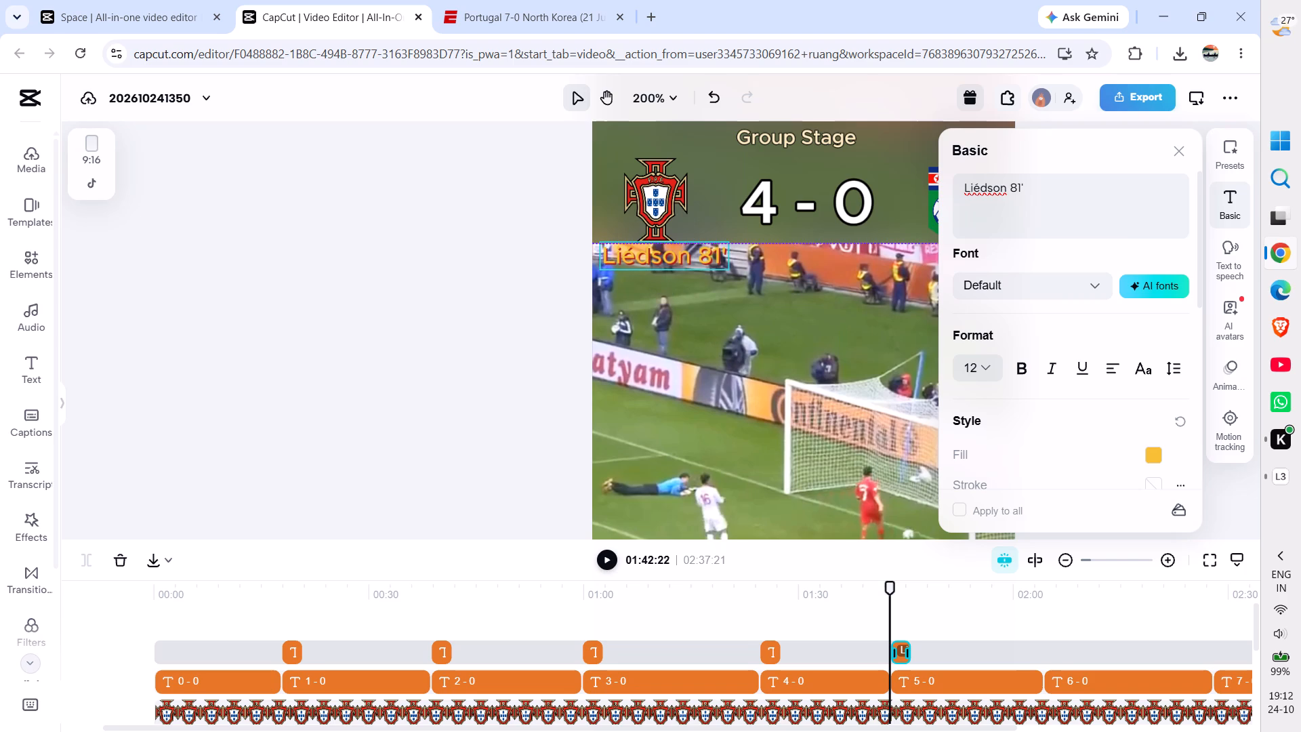
pyautogui.click(451, 295)
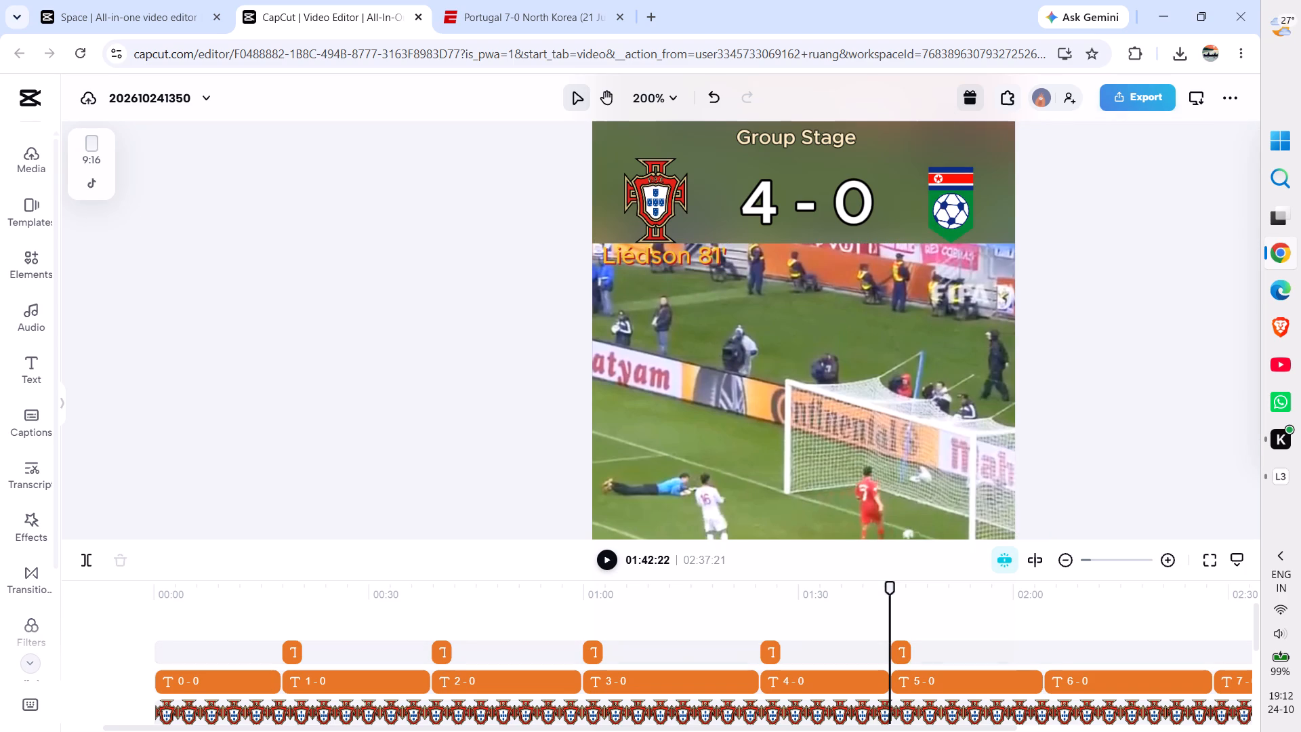
# Place the playhead at the start of the 6 - 0 score clip.
pyautogui.hscroll(-1, 922, 615)
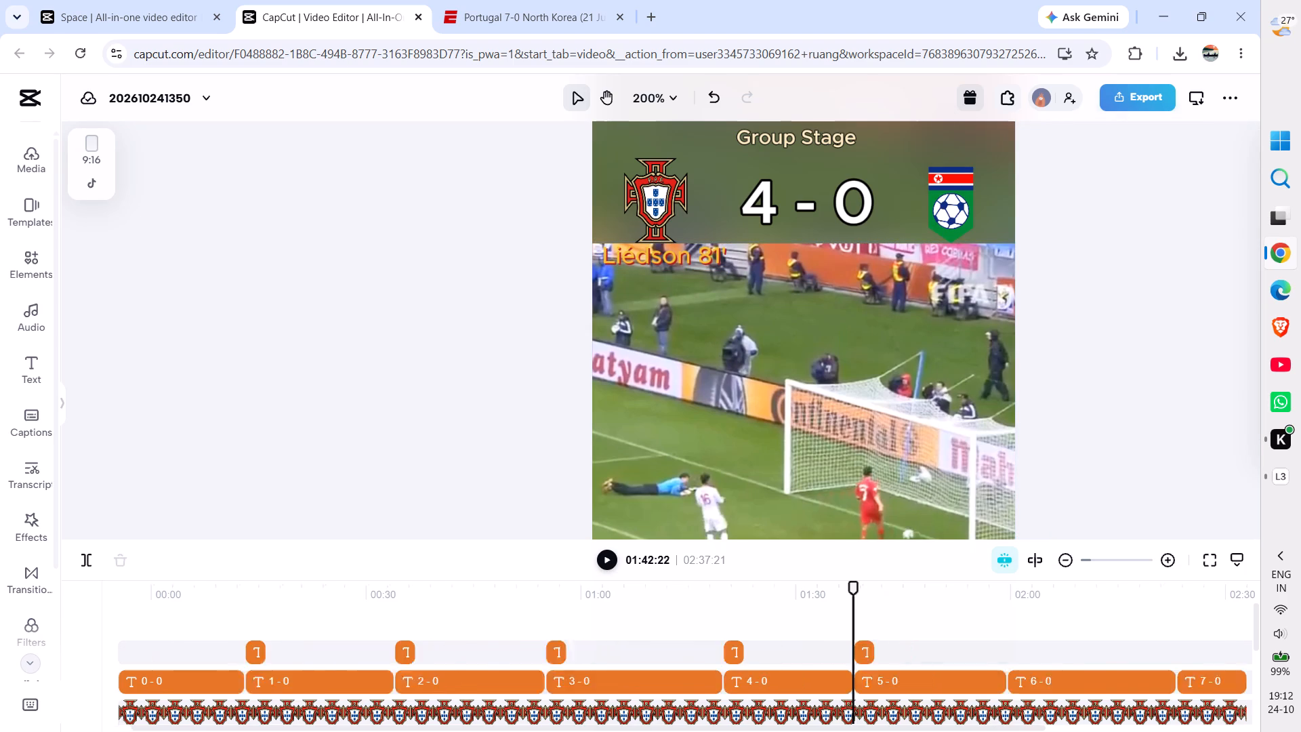
pyautogui.hscroll(-2, 922, 615)
pyautogui.moveTo(661, 587); pyautogui.dragTo(685, 587)
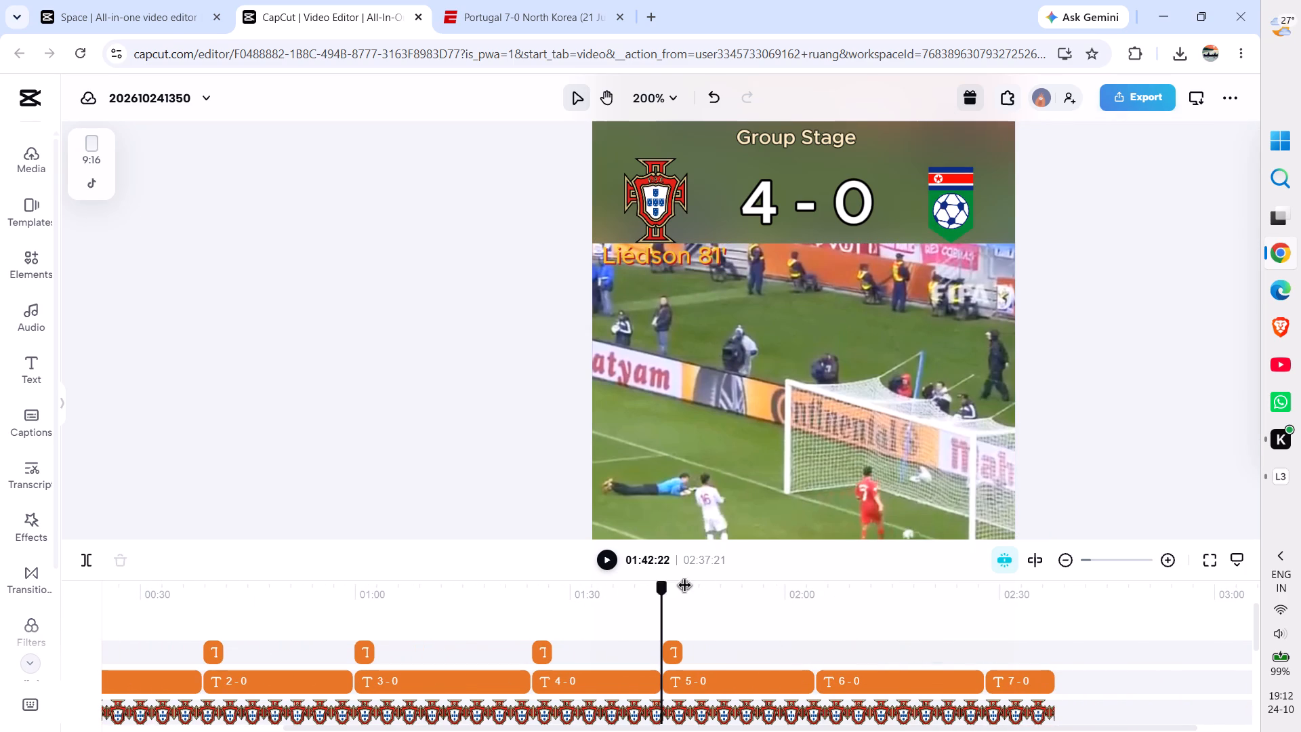
pyautogui.moveTo(685, 587); pyautogui.dragTo(819, 599)
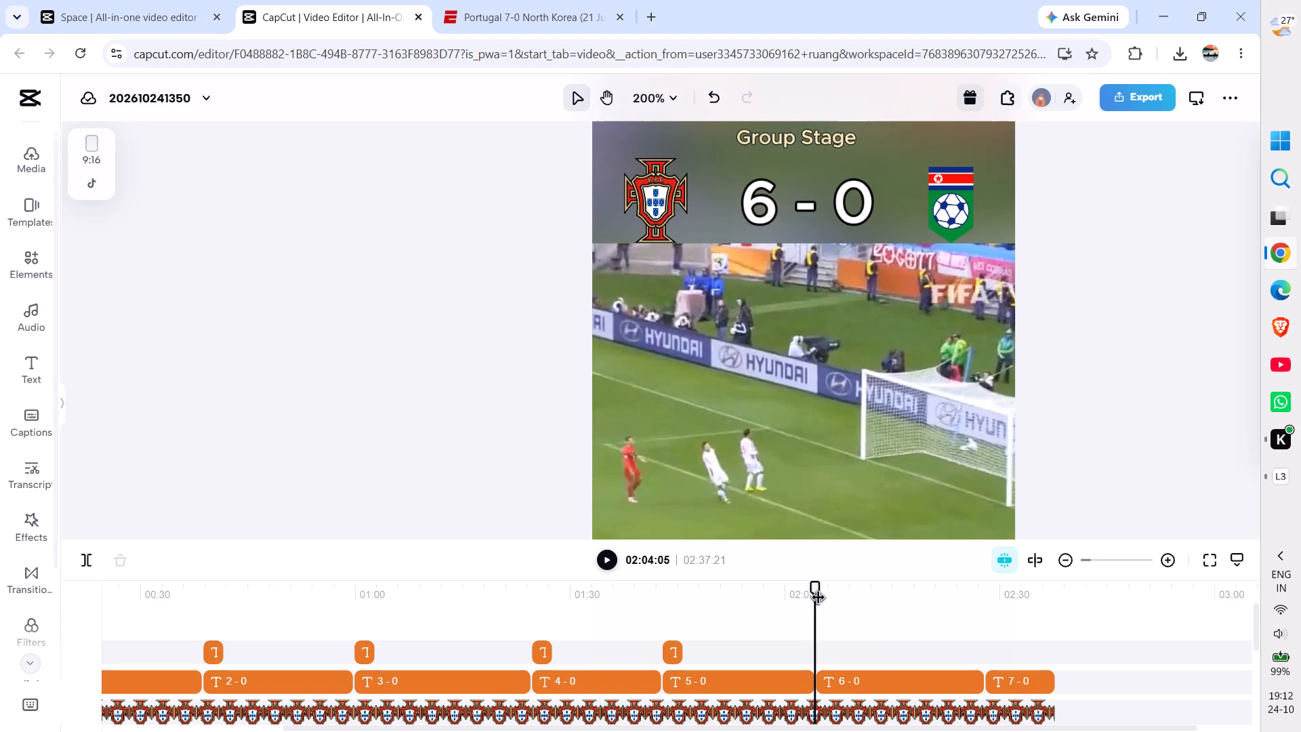
# Copy the "Cristiano Ronaldo - 87'" entry from Portugal's goalscorer list on the ESPN match page.
pyautogui.click(531, 0)
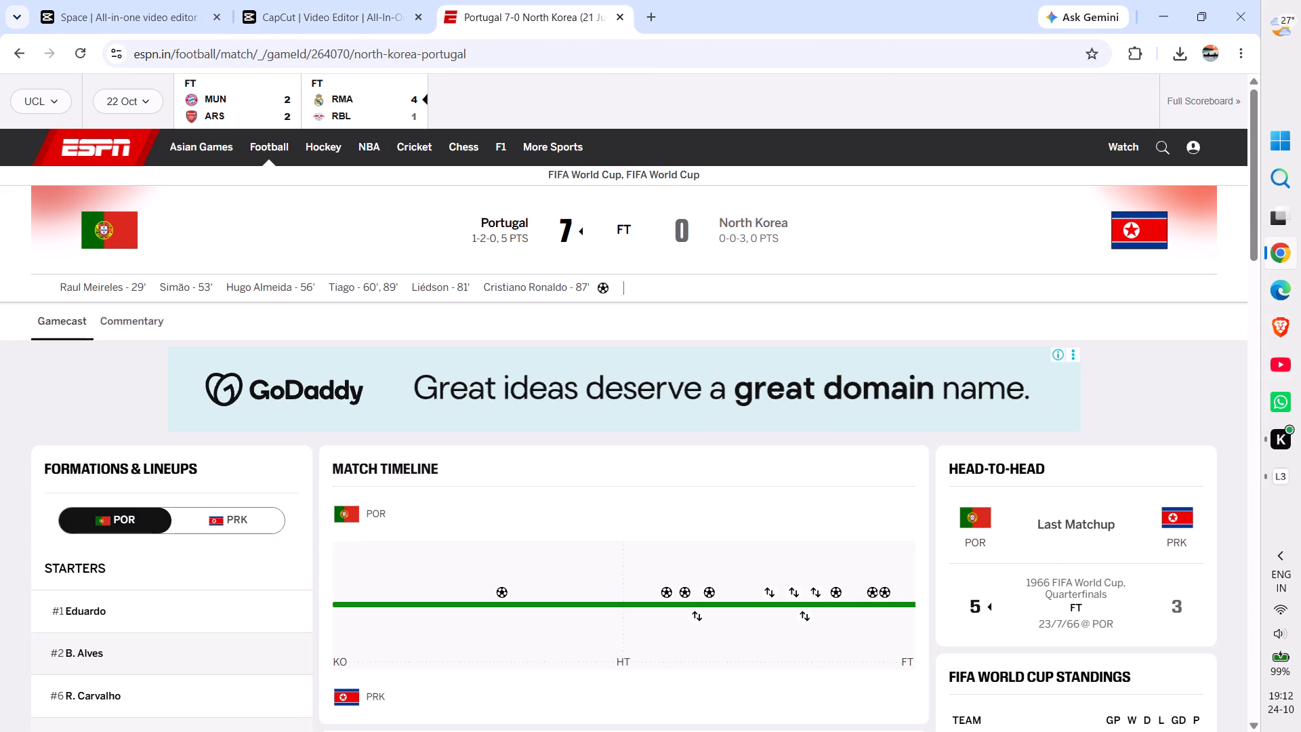
pyautogui.moveTo(479, 281); pyautogui.dragTo(591, 287)
pyautogui.hotkey('ctrl', 'c')
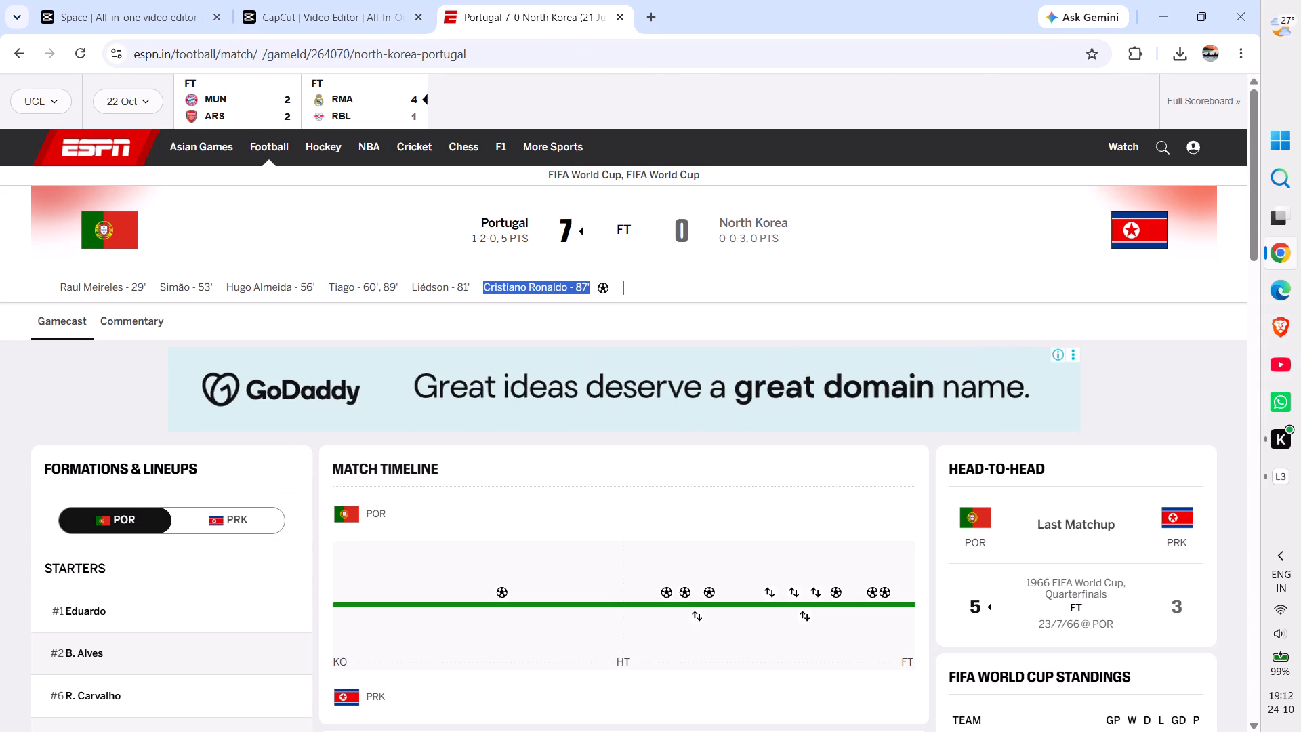
pyautogui.click(328, 232)
# Back in CapCut, paste another copy of the "R. Meireles 29'" caption at the start of the 6 - 0 score clip.
pyautogui.click(334, 0)
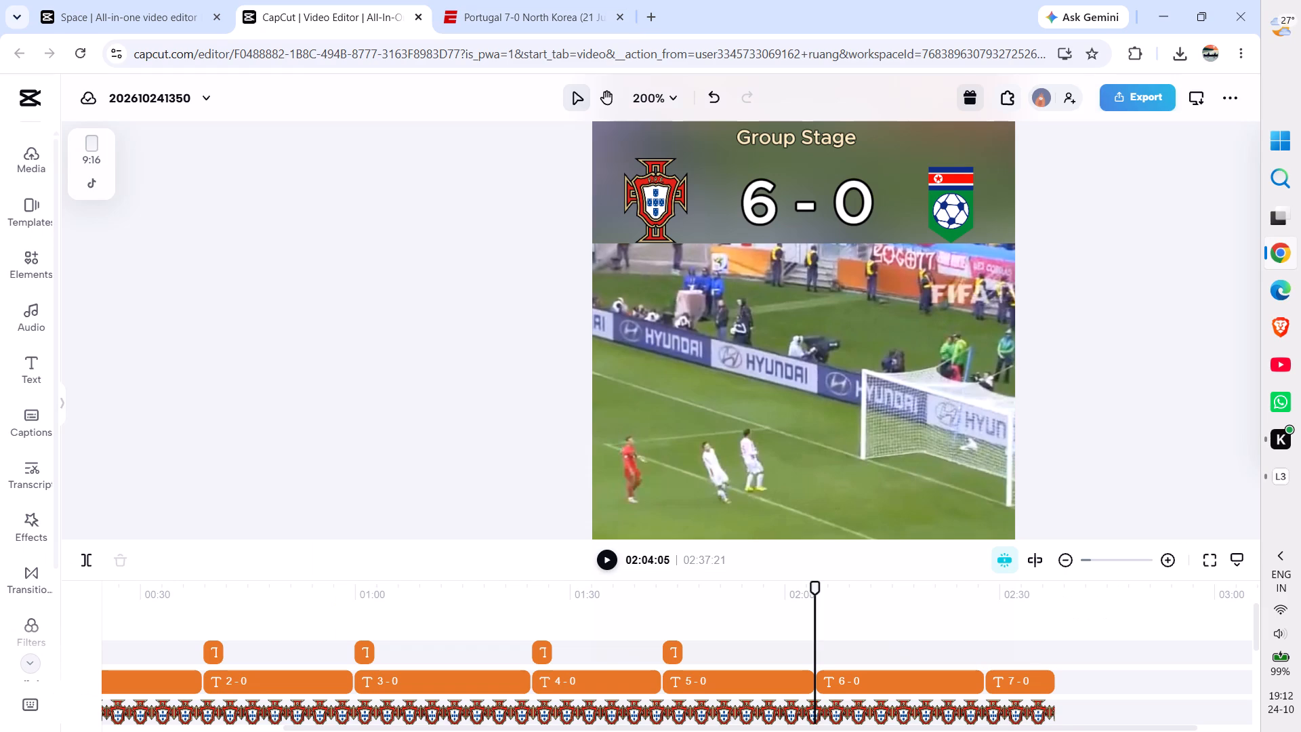
pyautogui.hotkey('ctrl', 'v')
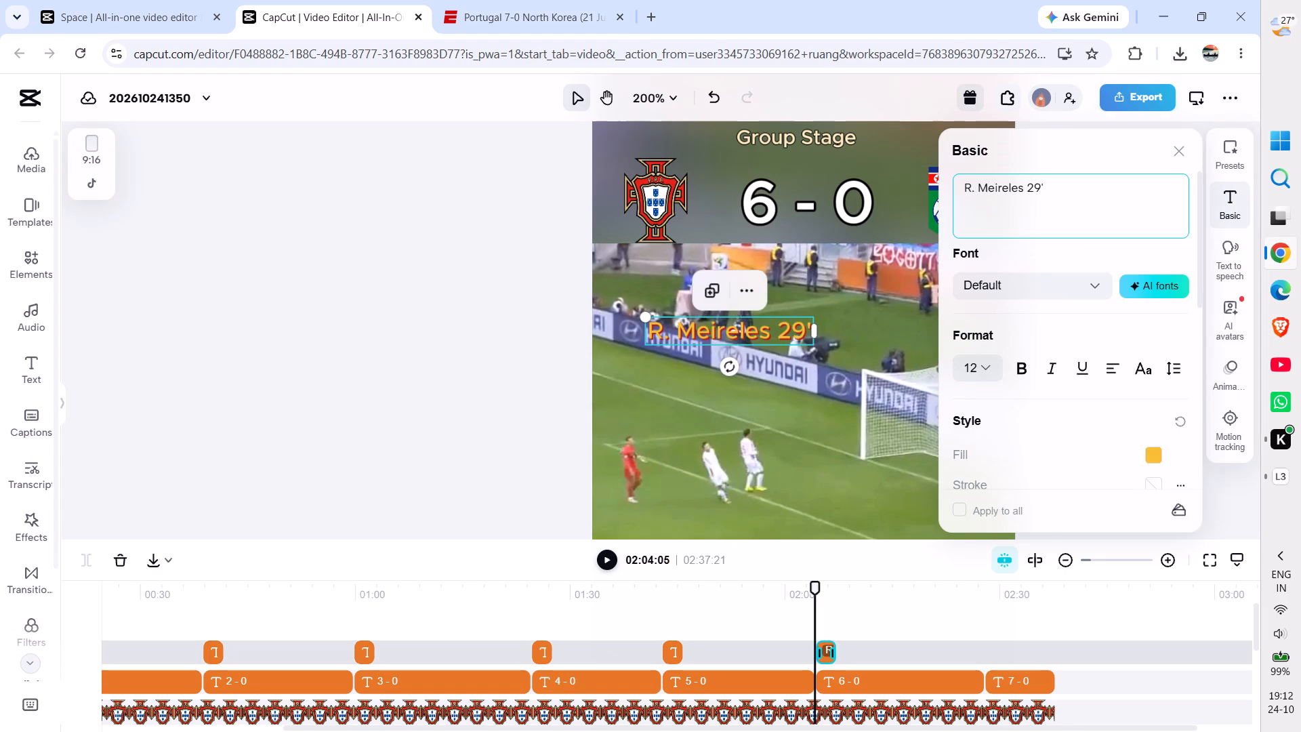
# Replace the pasted caption's text with the copied Ronaldo entry, shortened to "C. Ronaldo 87'" with an initial and no dash.
pyautogui.click(1052, 198)
pyautogui.press('BackSpace')
pyautogui.press('BackSpace')
pyautogui.press('BackSpace')
pyautogui.press('BackSpace')
pyautogui.press('BackSpace')
pyautogui.press('BackSpace')
pyautogui.press('BackSpace')
pyautogui.press('BackSpace')
pyautogui.press('BackSpace')
pyautogui.press('BackSpace')
pyautogui.press('BackSpace')
pyautogui.press('BackSpace')
pyautogui.press('BackSpace')
pyautogui.press('BackSpace')
pyautogui.press('BackSpace')
pyautogui.press('BackSpace')
pyautogui.press('BackSpace')
pyautogui.press('BackSpace')
pyautogui.press('BackSpace')
pyautogui.press('BackSpace')
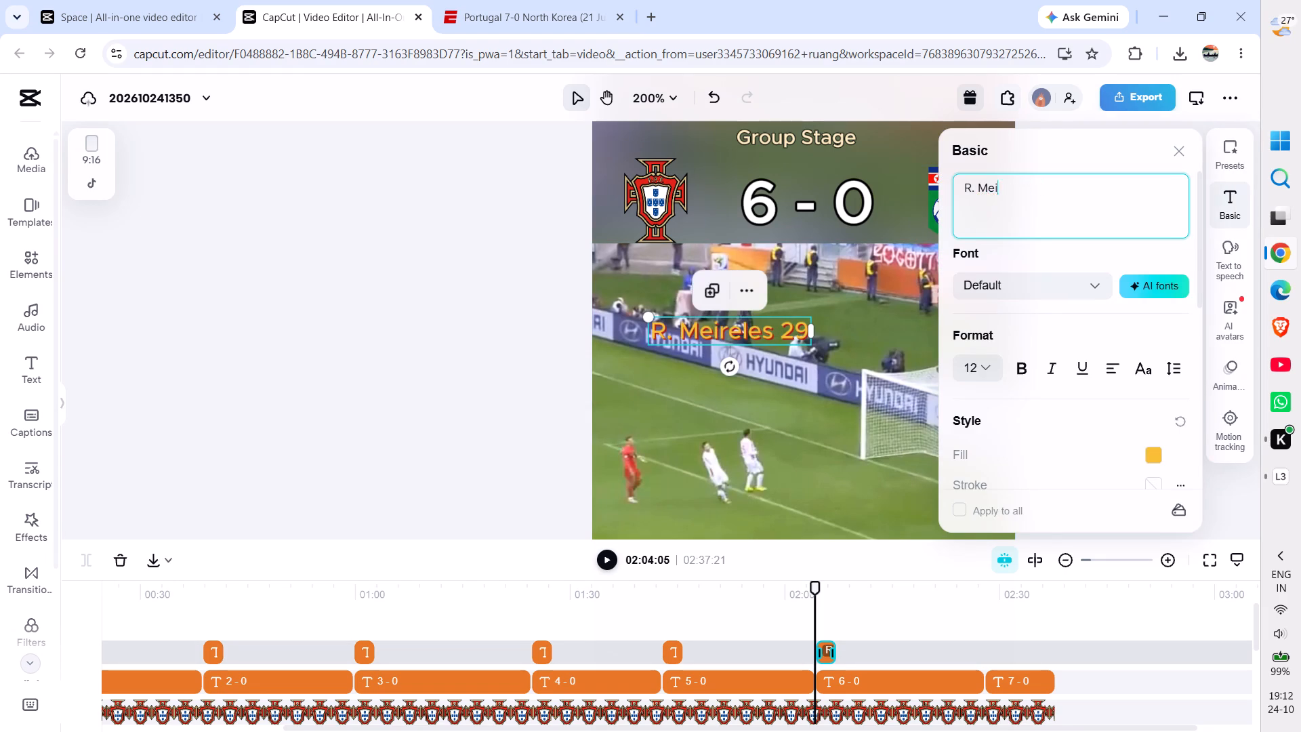
pyautogui.hotkey('ctrl', 'v')
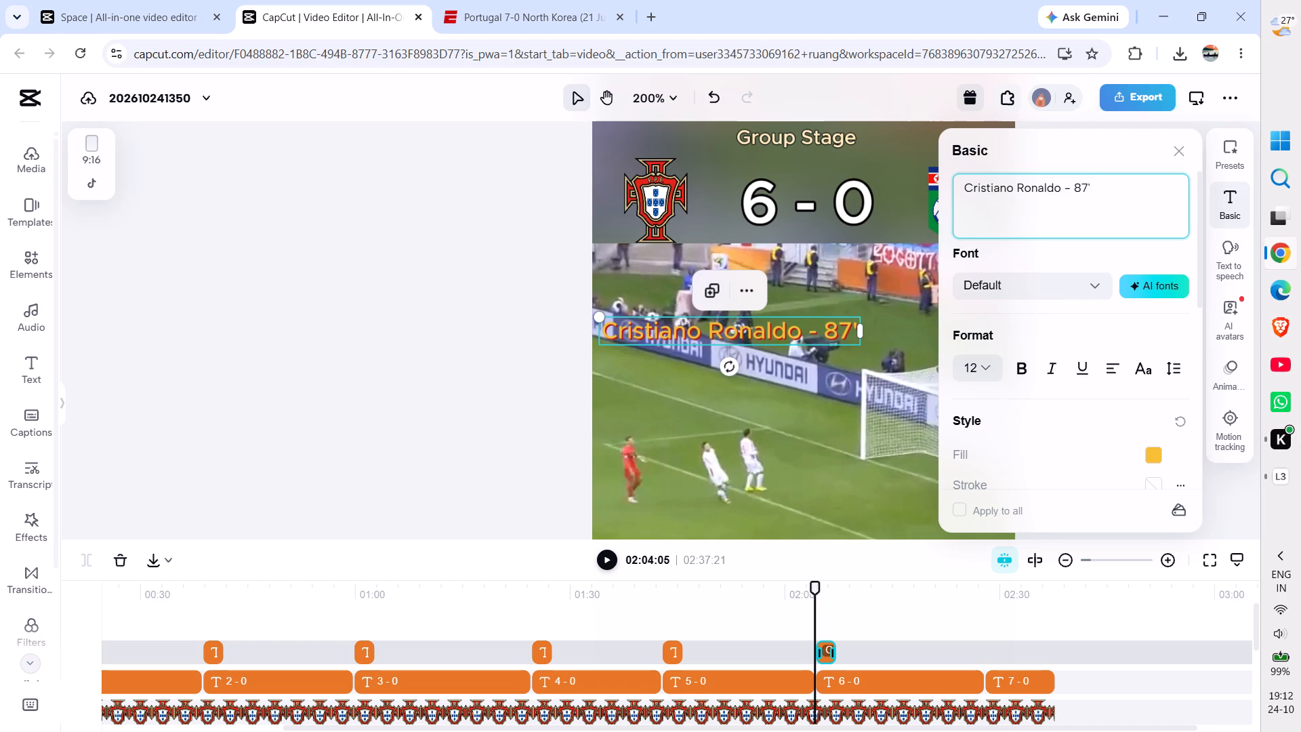
pyautogui.click(1010, 194)
pyautogui.click(1014, 195)
pyautogui.press('BackSpace')
pyautogui.press('BackSpace')
pyautogui.press('BackSpace')
pyautogui.press('BackSpace')
pyautogui.press('BackSpace')
pyautogui.press('BackSpace')
pyautogui.press('BackSpace')
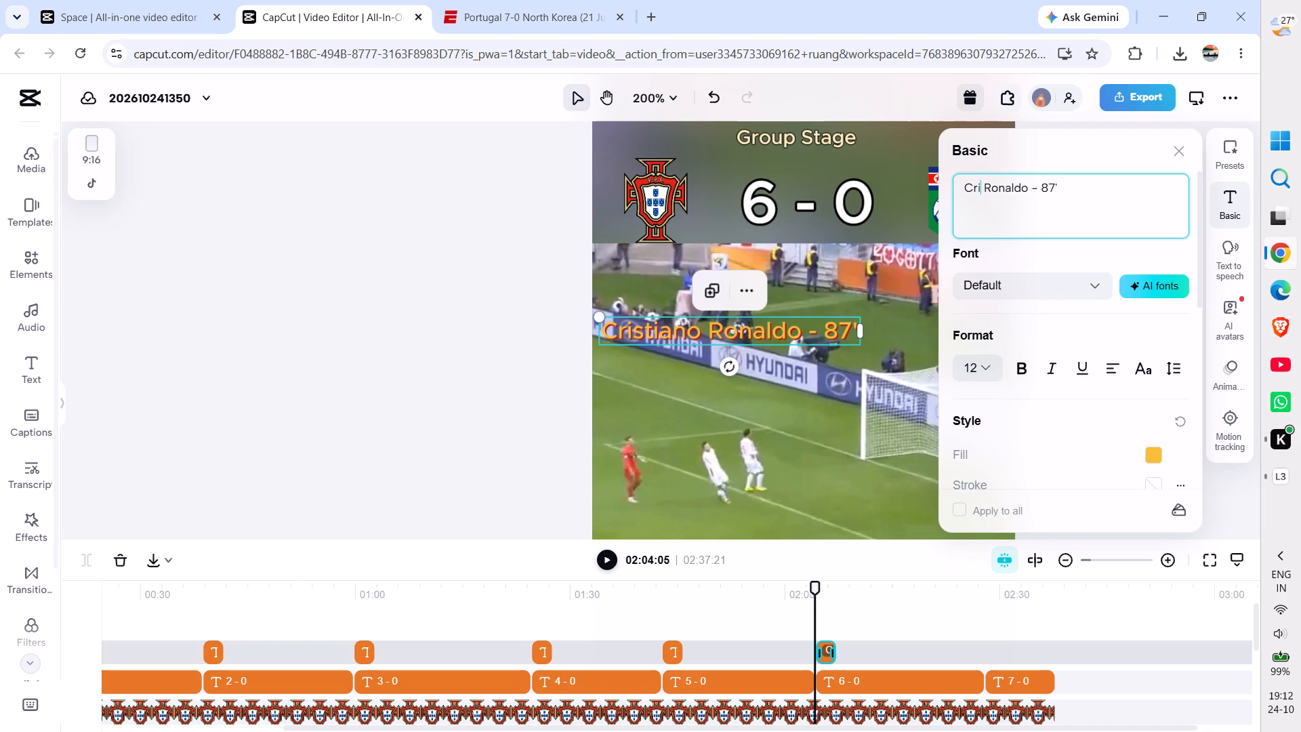
pyautogui.press('BackSpace')
pyautogui.press('.')
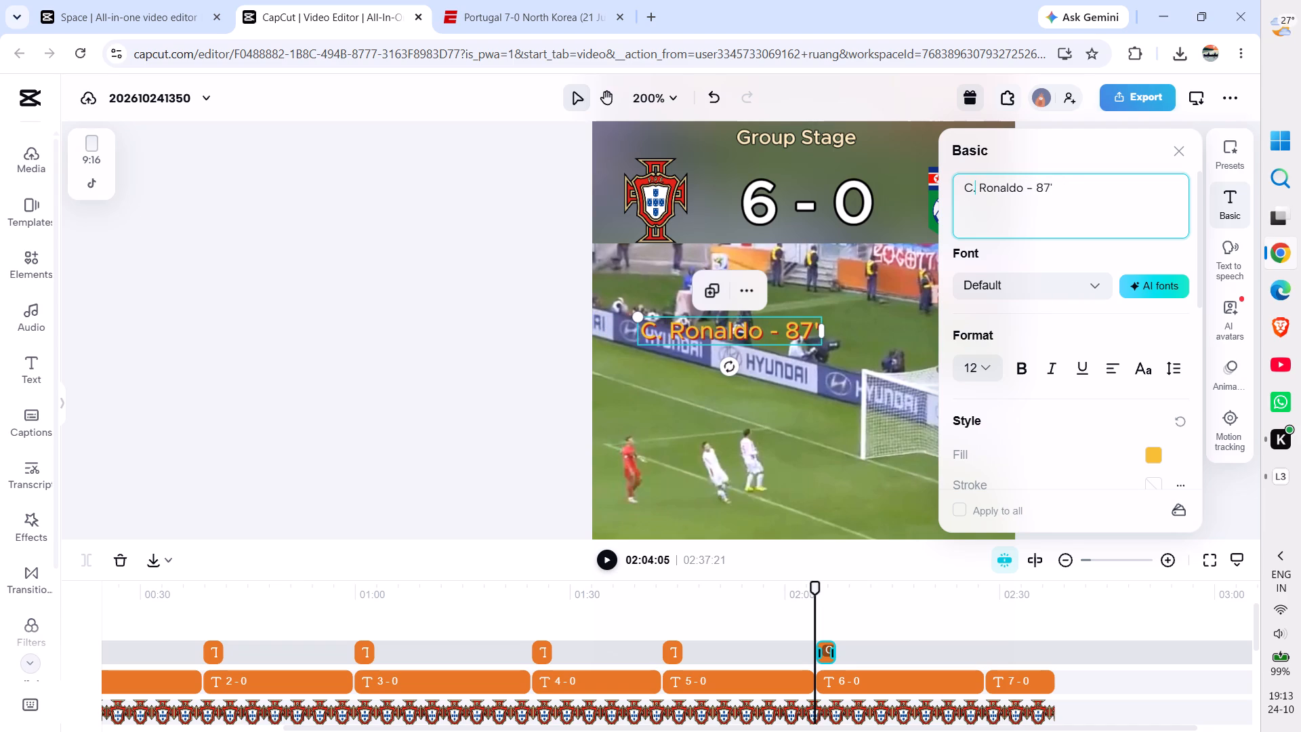
pyautogui.click(1031, 190)
pyautogui.press('BackSpace')
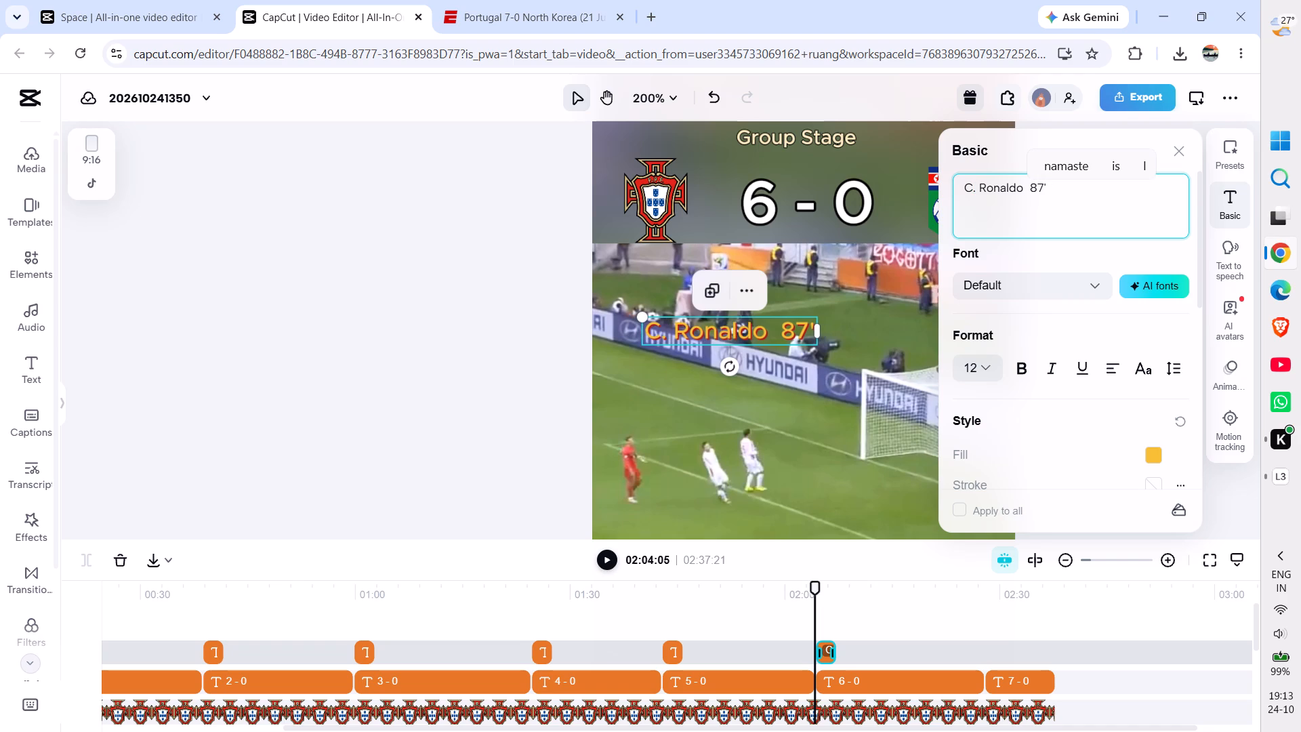
# Move the "C. Ronaldo 87'" caption directly beneath the Portugal crest, at the top edge of the footage, and deselect it.
pyautogui.moveTo(715, 333); pyautogui.dragTo(691, 288)
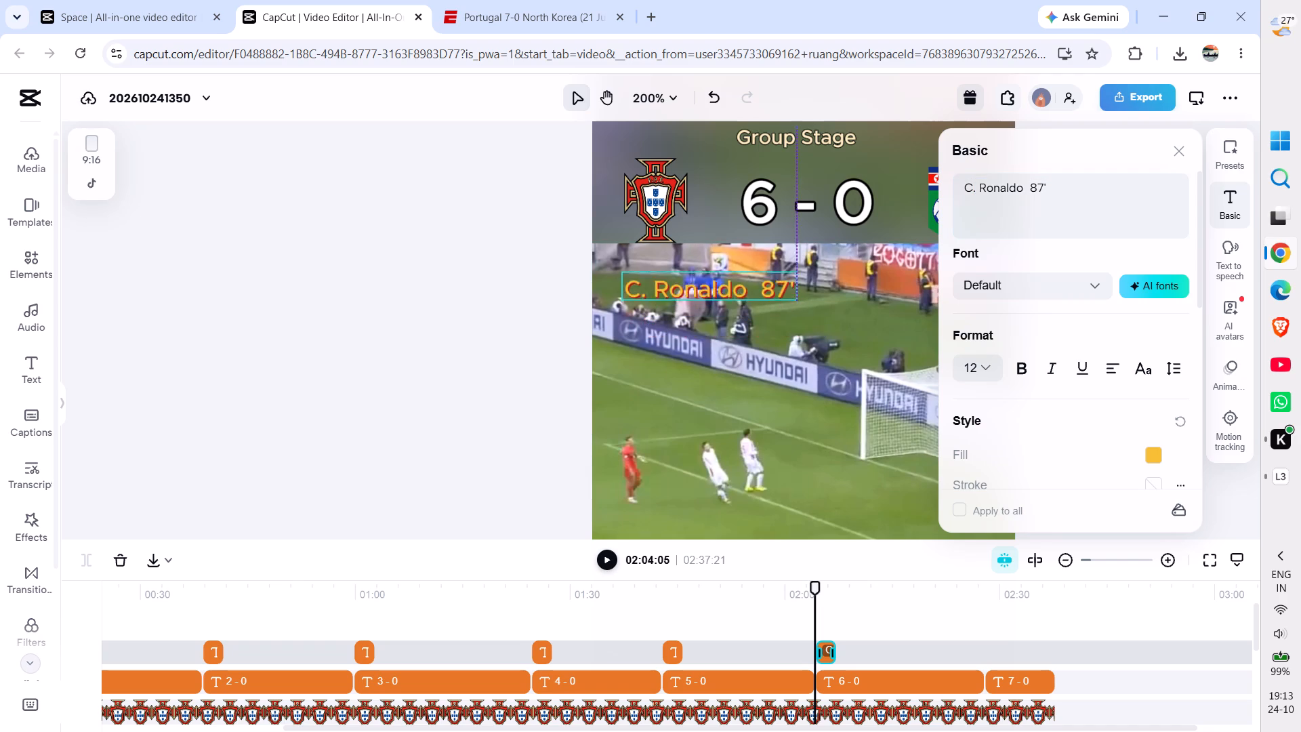
pyautogui.moveTo(691, 288); pyautogui.dragTo(673, 262)
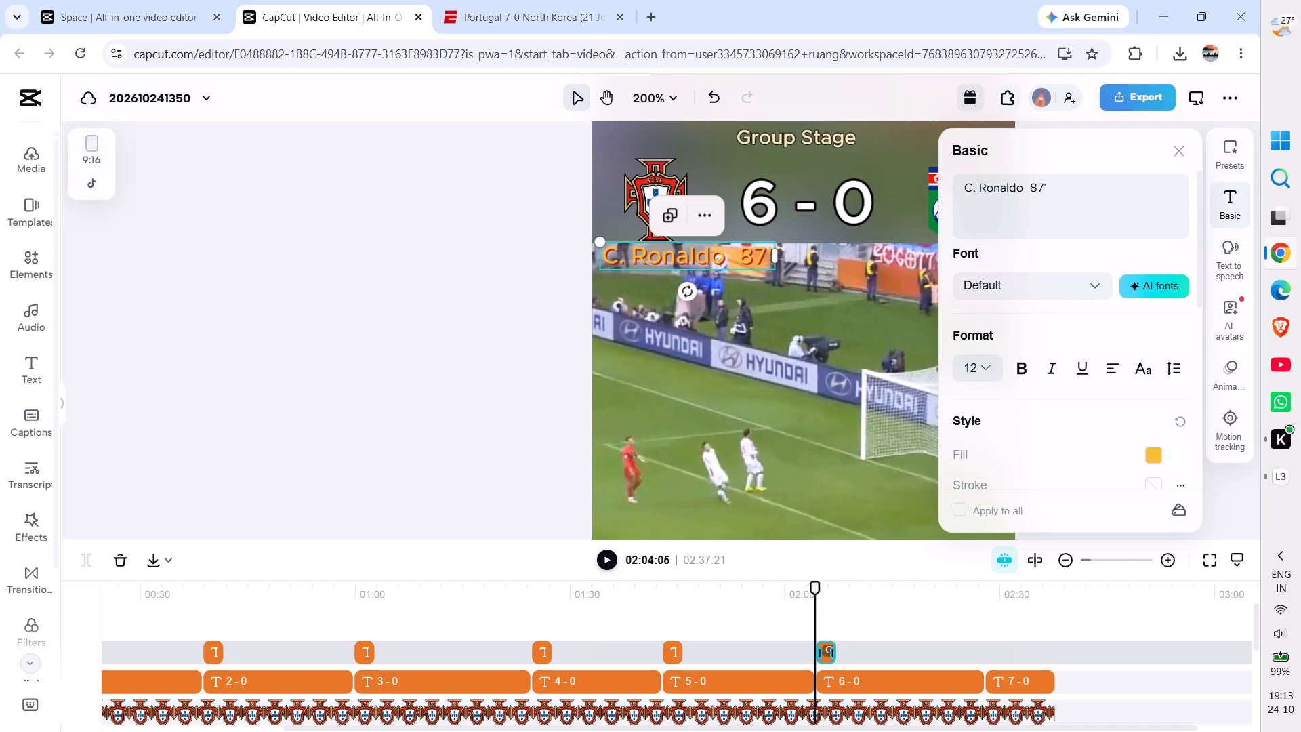
pyautogui.click(432, 281)
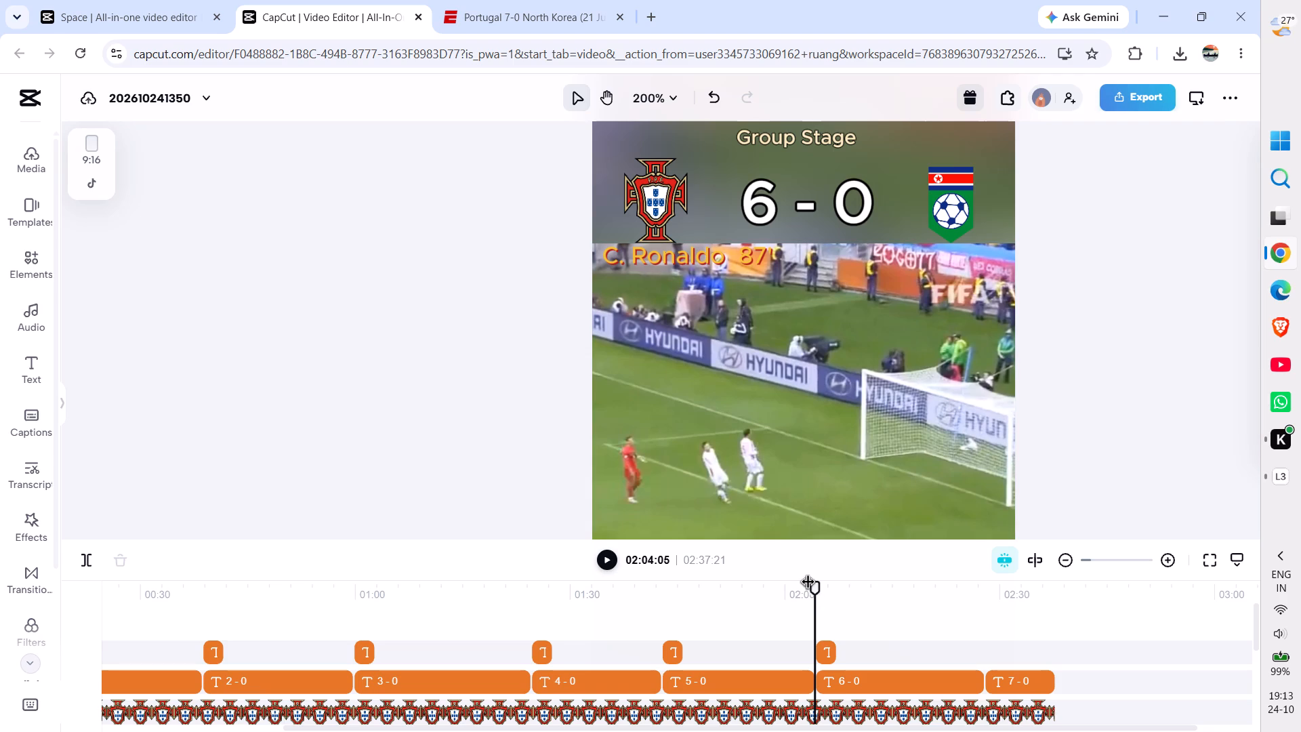
# Paste another copy of the "R. Meireles 29'" caption at the start of the 7 - 0 score clip.
pyautogui.moveTo(813, 586); pyautogui.dragTo(932, 593)
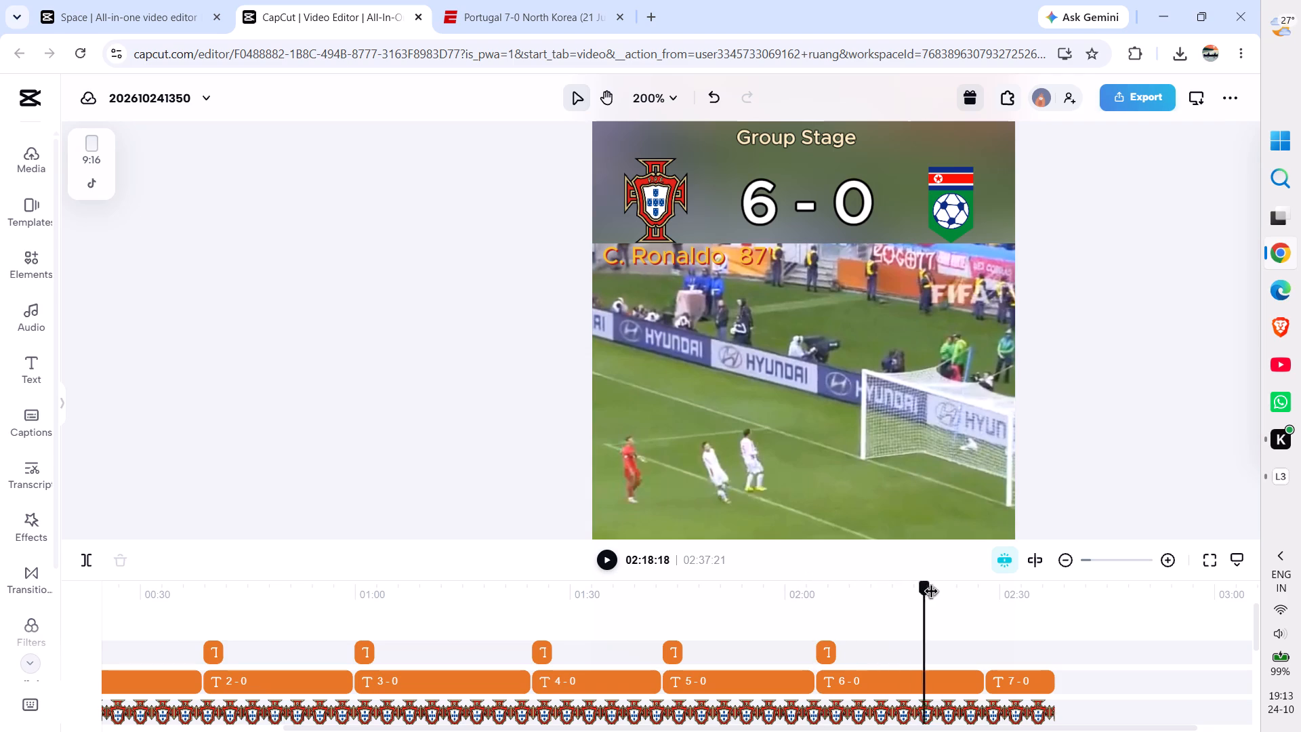
pyautogui.moveTo(932, 593); pyautogui.dragTo(983, 597)
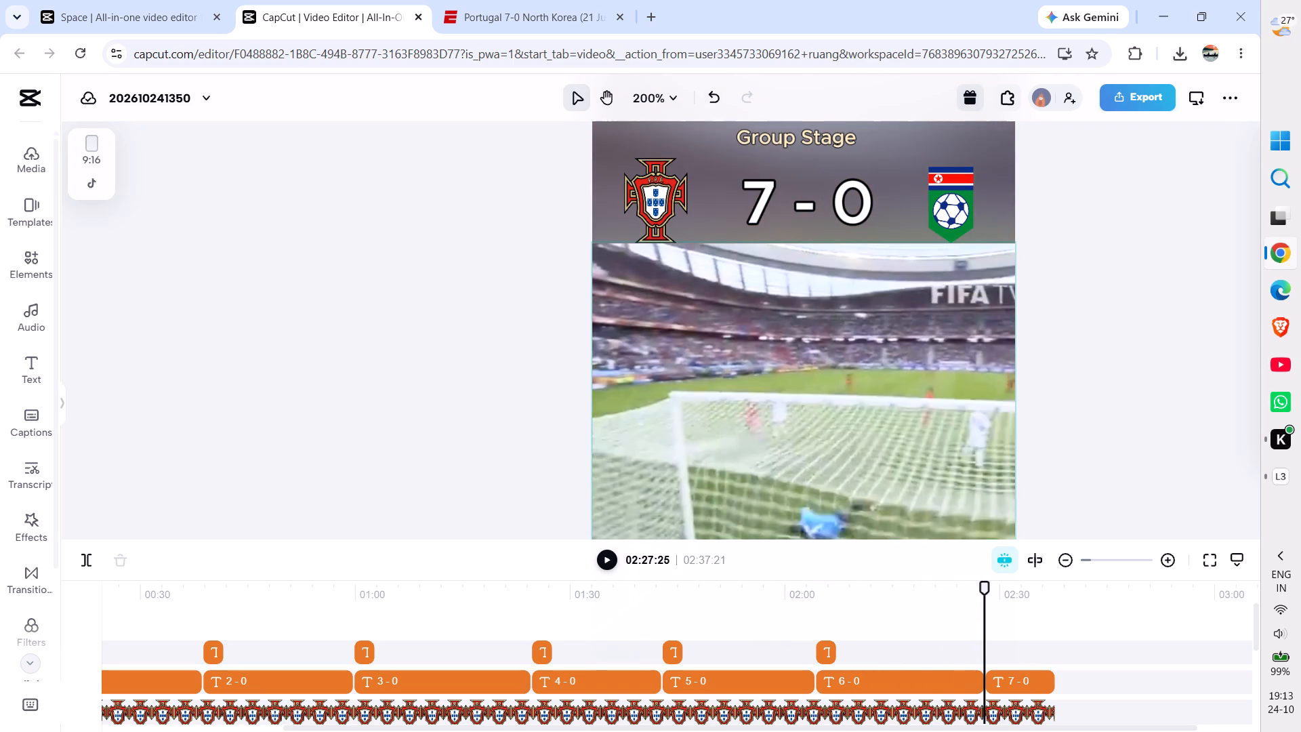
pyautogui.hotkey('ctrl', 'v')
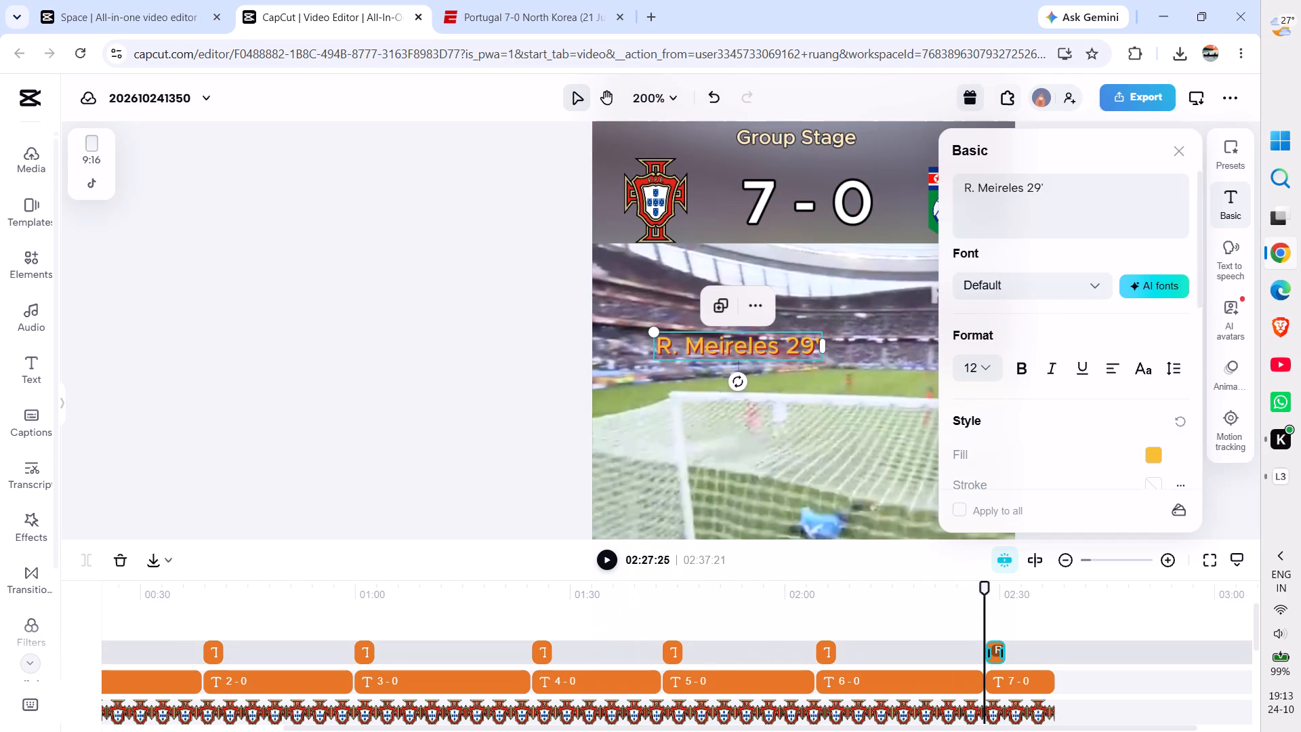
# Replace the pasted caption's text with the earlier copied Tiago entry from the clipboard history, shortened to "Tiago 89'" without the dash and 60'.
pyautogui.click(477, 0)
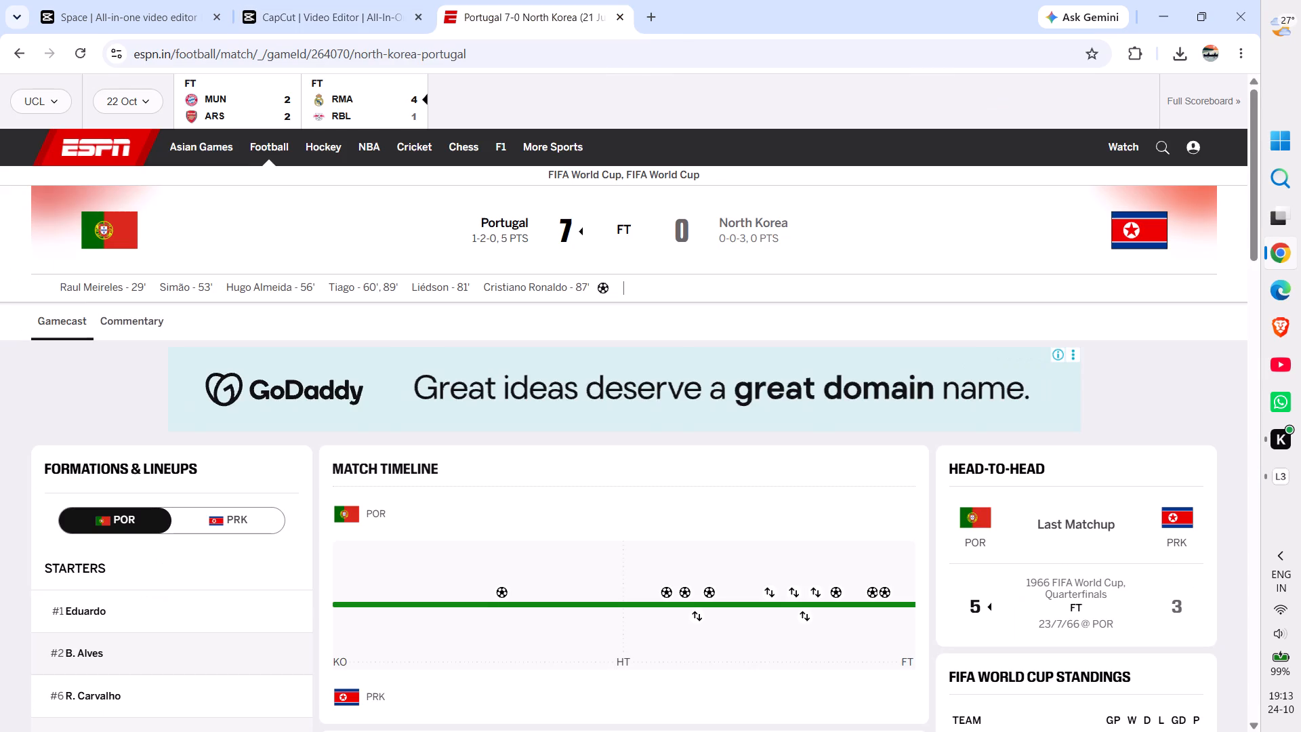
pyautogui.click(346, 0)
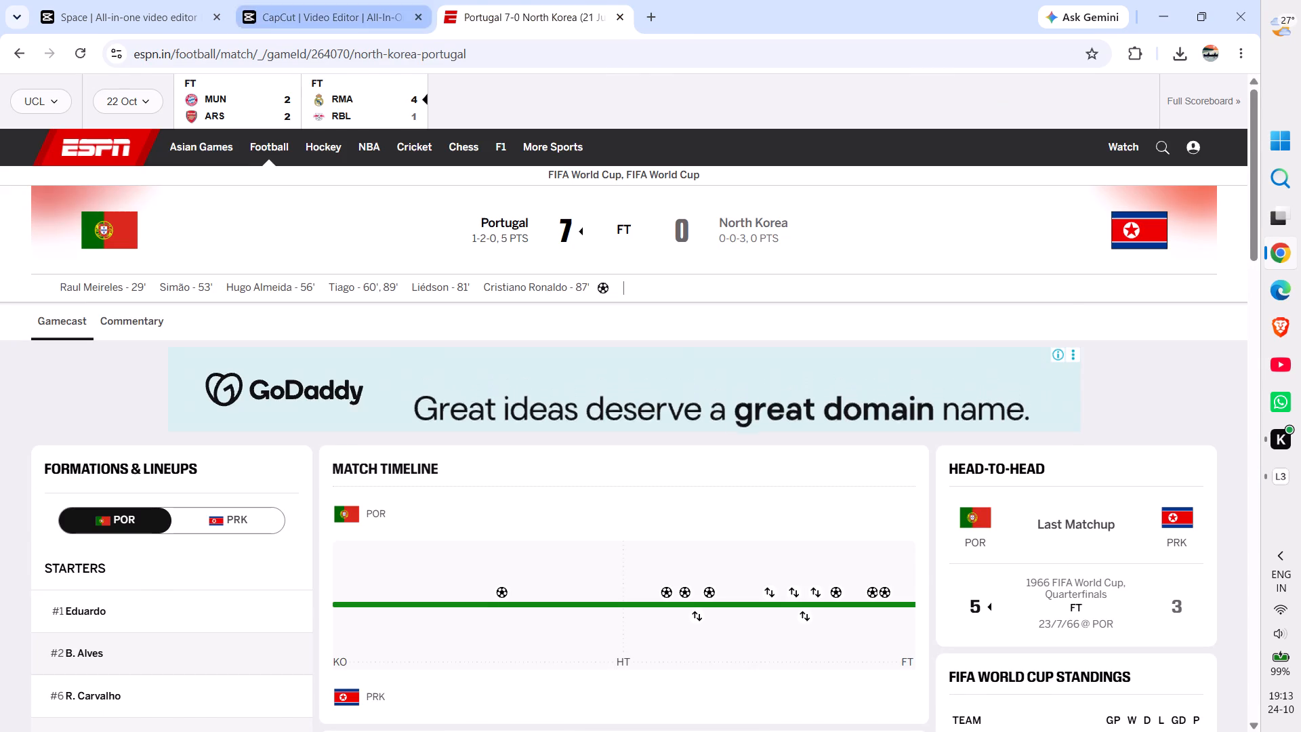
pyautogui.click(1055, 196)
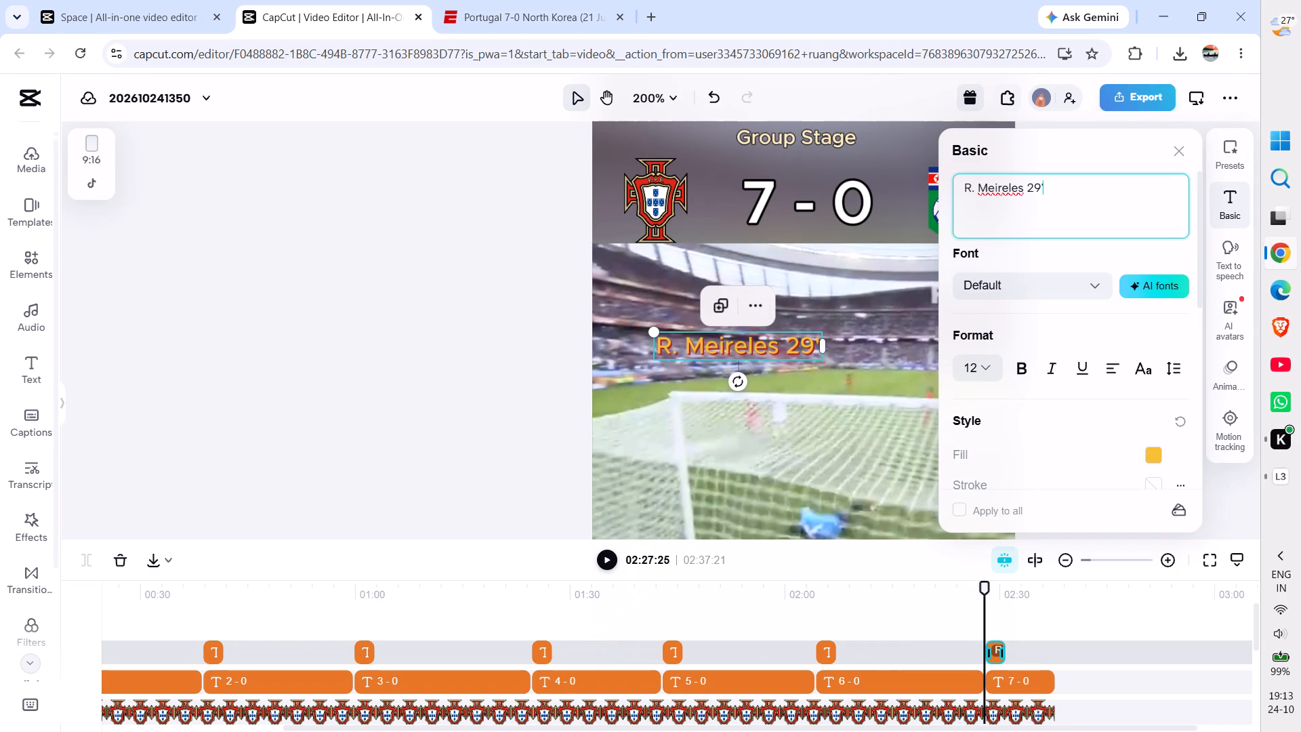
pyautogui.press('BackSpace')
pyautogui.press('BackSpace')
pyautogui.press('BackSpace')
pyautogui.press('BackSpace')
pyautogui.press('BackSpace')
pyautogui.press('BackSpace')
pyautogui.press('BackSpace')
pyautogui.press('BackSpace')
pyautogui.press('BackSpace')
pyautogui.press('BackSpace')
pyautogui.press('BackSpace')
pyautogui.press('BackSpace')
pyautogui.press('BackSpace')
pyautogui.press('BackSpace')
pyautogui.press('BackSpace')
pyautogui.press('BackSpace')
pyautogui.press('BackSpace')
pyautogui.press('BackSpace')
pyautogui.press('BackSpace')
pyautogui.press('BackSpace')
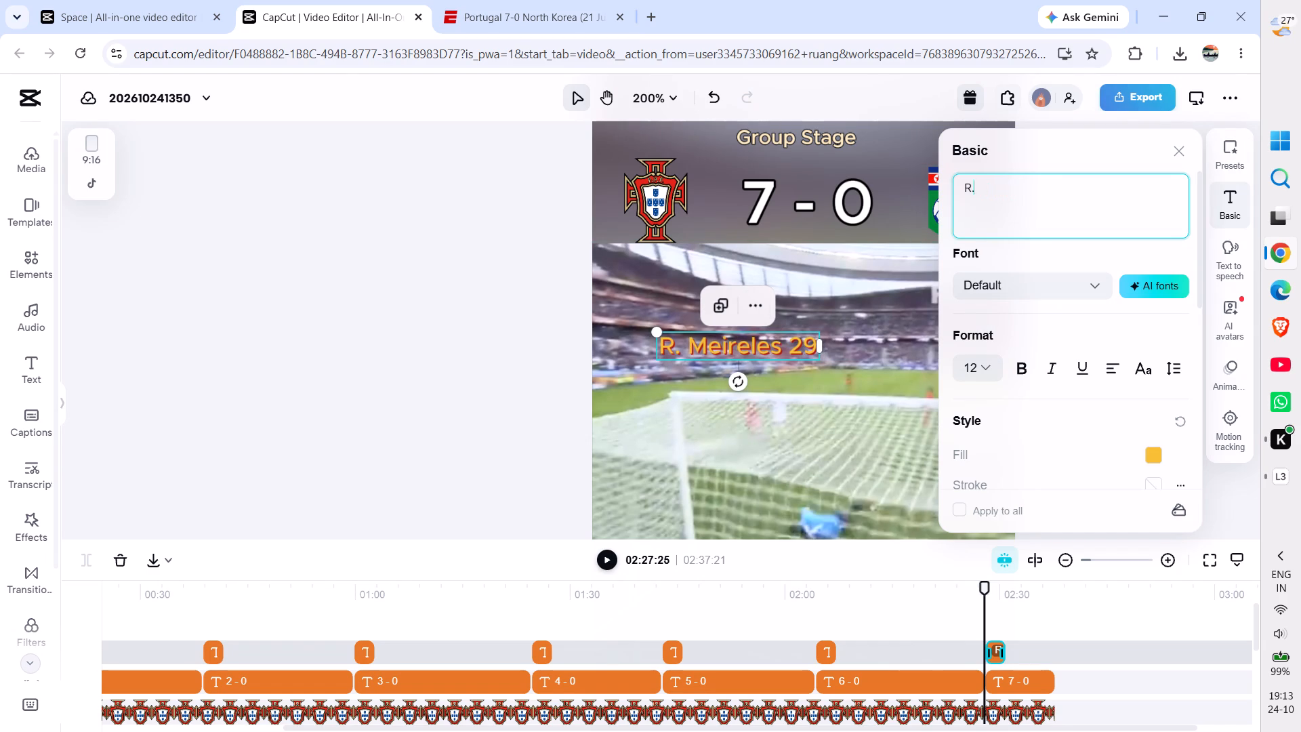
pyautogui.press('super+v')
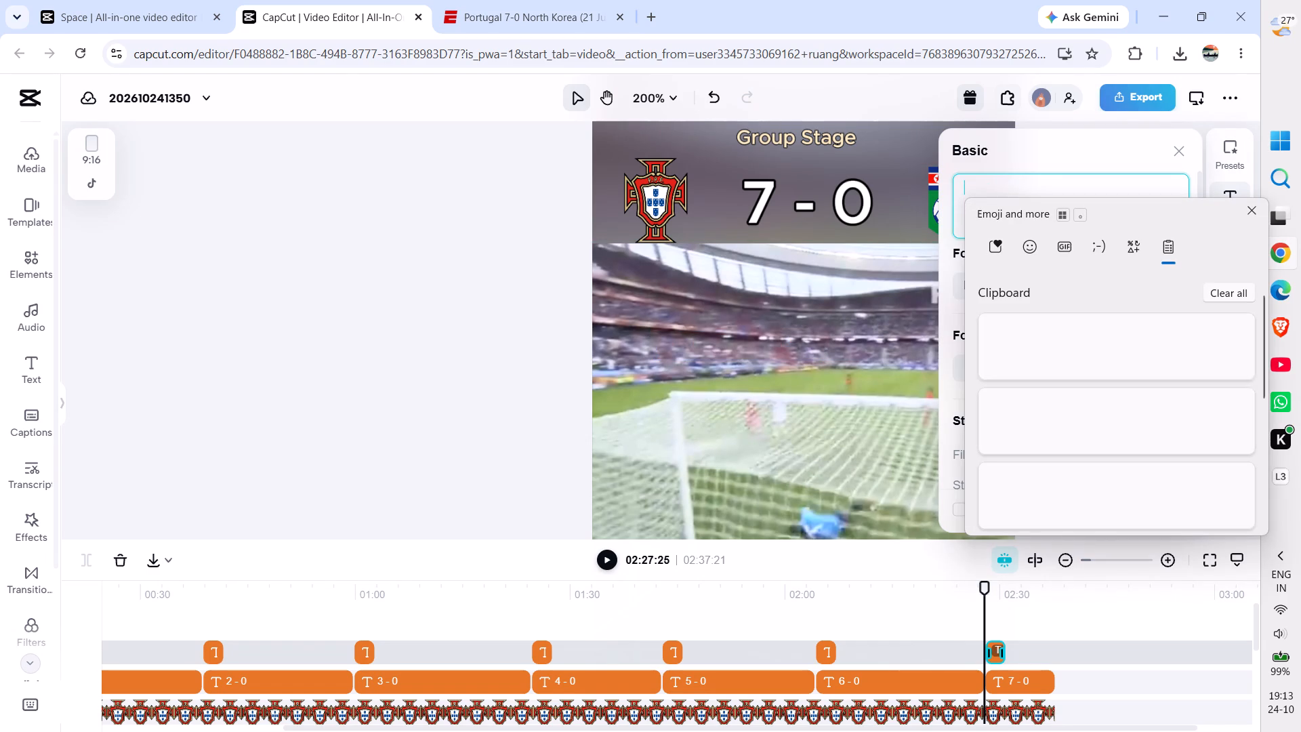
pyautogui.click(1042, 482)
pyautogui.hotkey('ctrl', 'v')
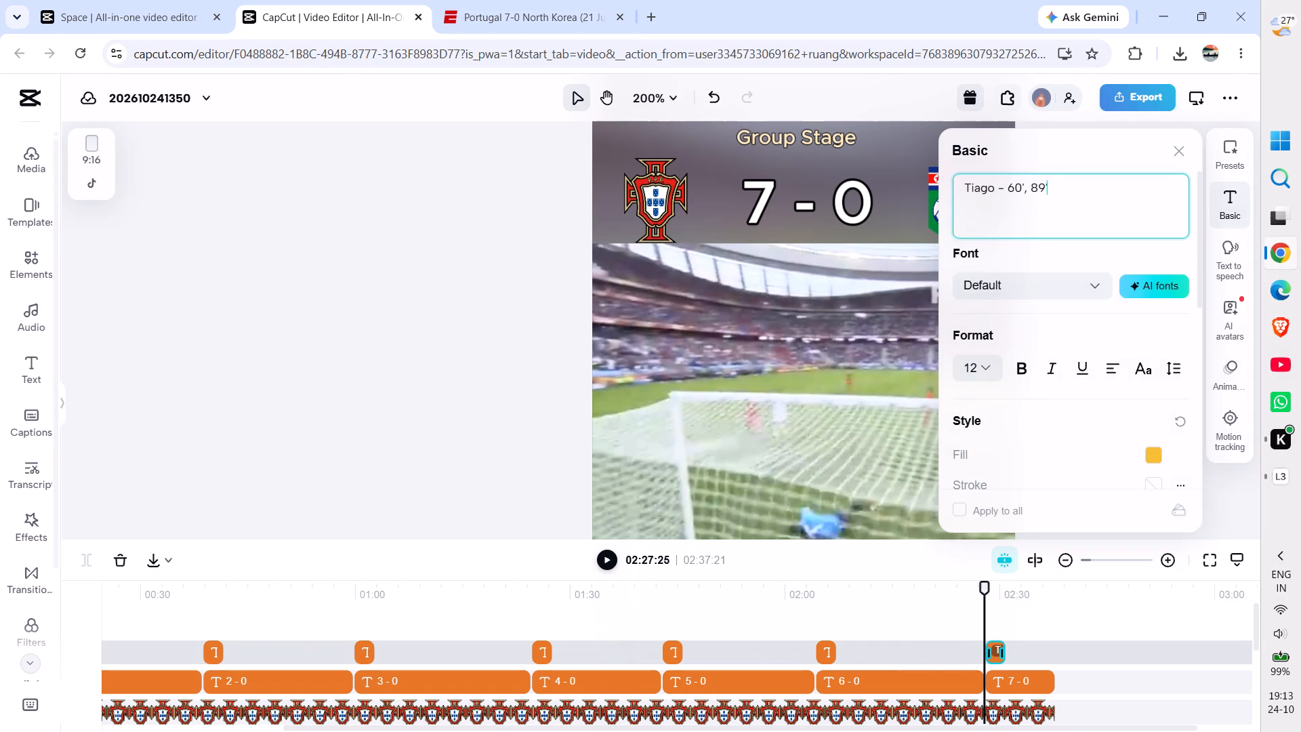
pyautogui.click(1027, 195)
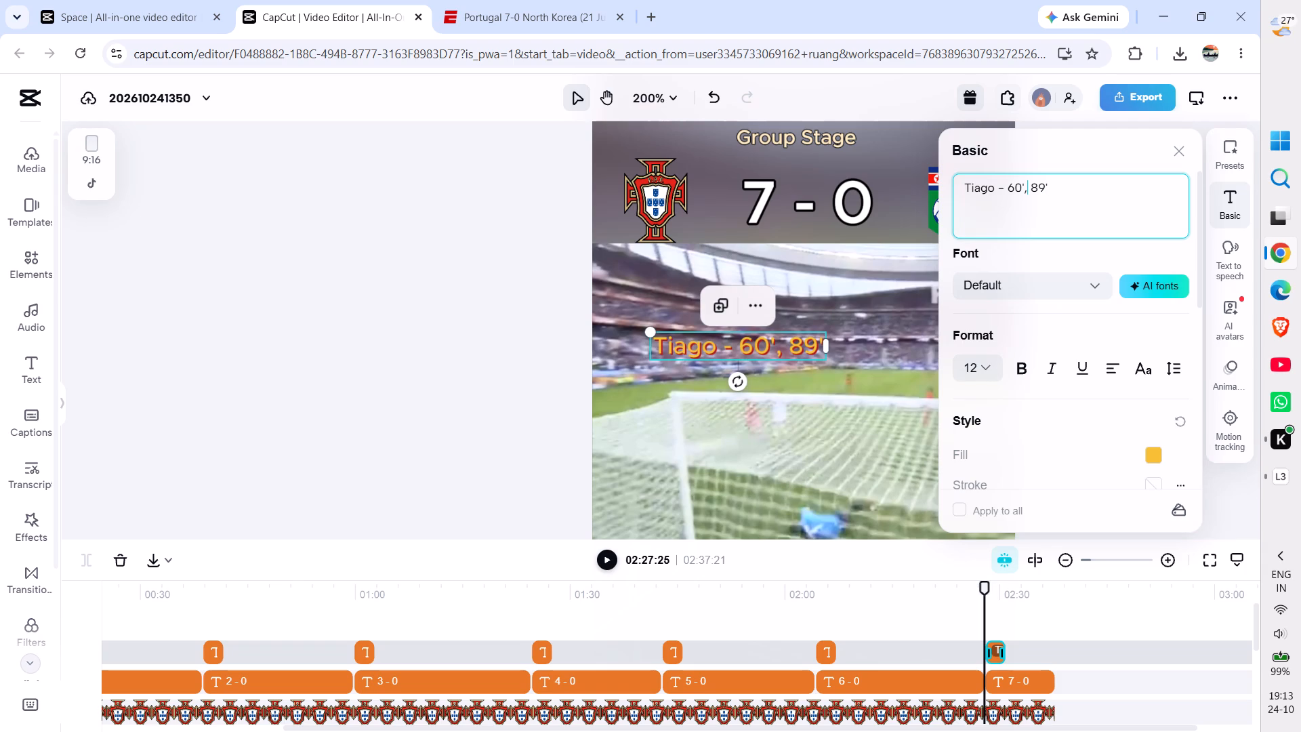
pyautogui.press('BackSpace')
pyautogui.press('BackSpace')
pyautogui.press('BackSpace')
pyautogui.press('BackSpace')
pyautogui.press('BackSpace')
pyautogui.press('BackSpace')
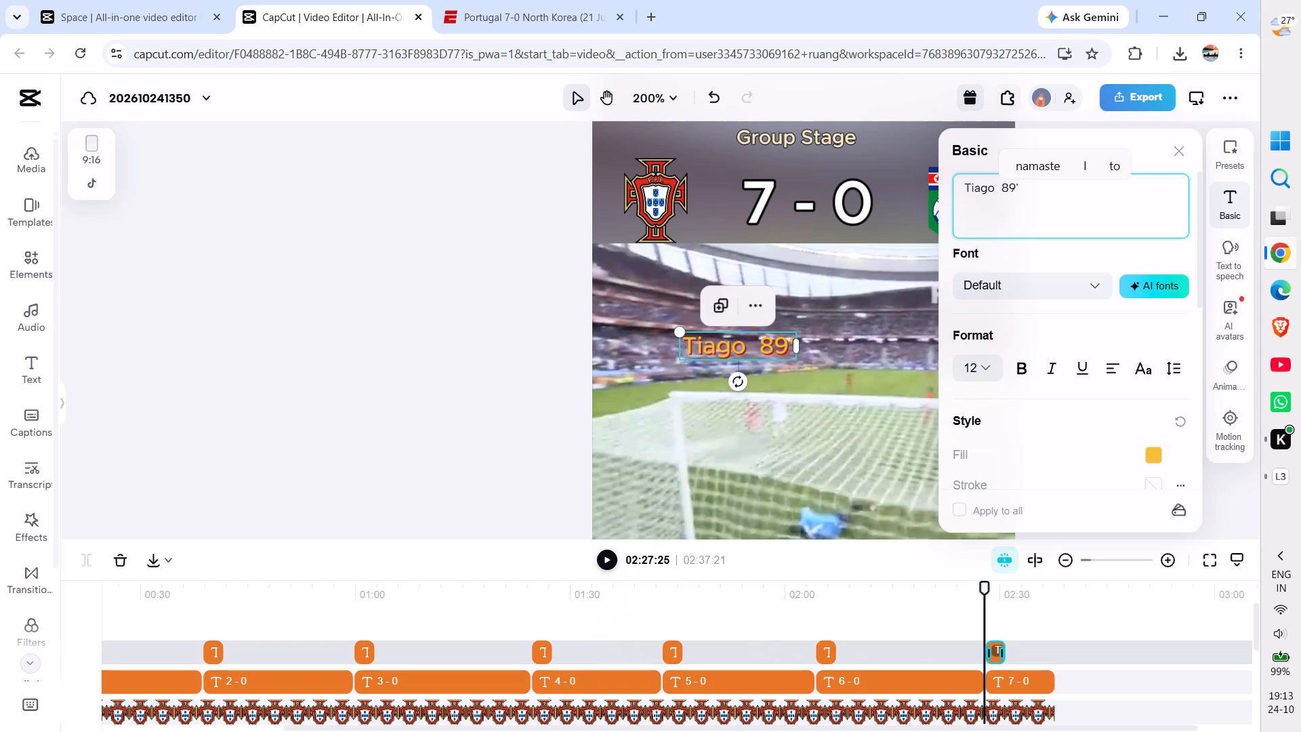
# Move the "Tiago 89'" caption directly beneath the Portugal crest, at the top edge of the footage, and deselect it.
pyautogui.moveTo(756, 342); pyautogui.dragTo(698, 254)
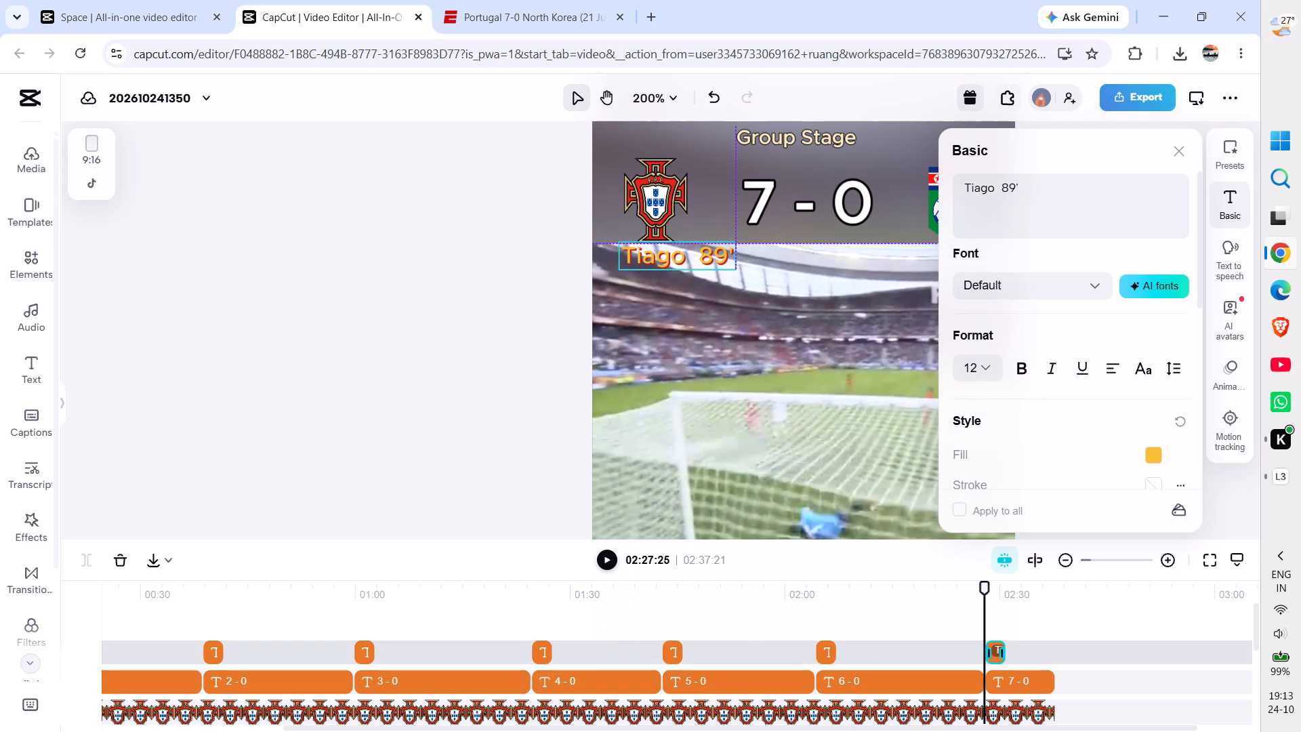
pyautogui.moveTo(698, 254); pyautogui.dragTo(684, 254)
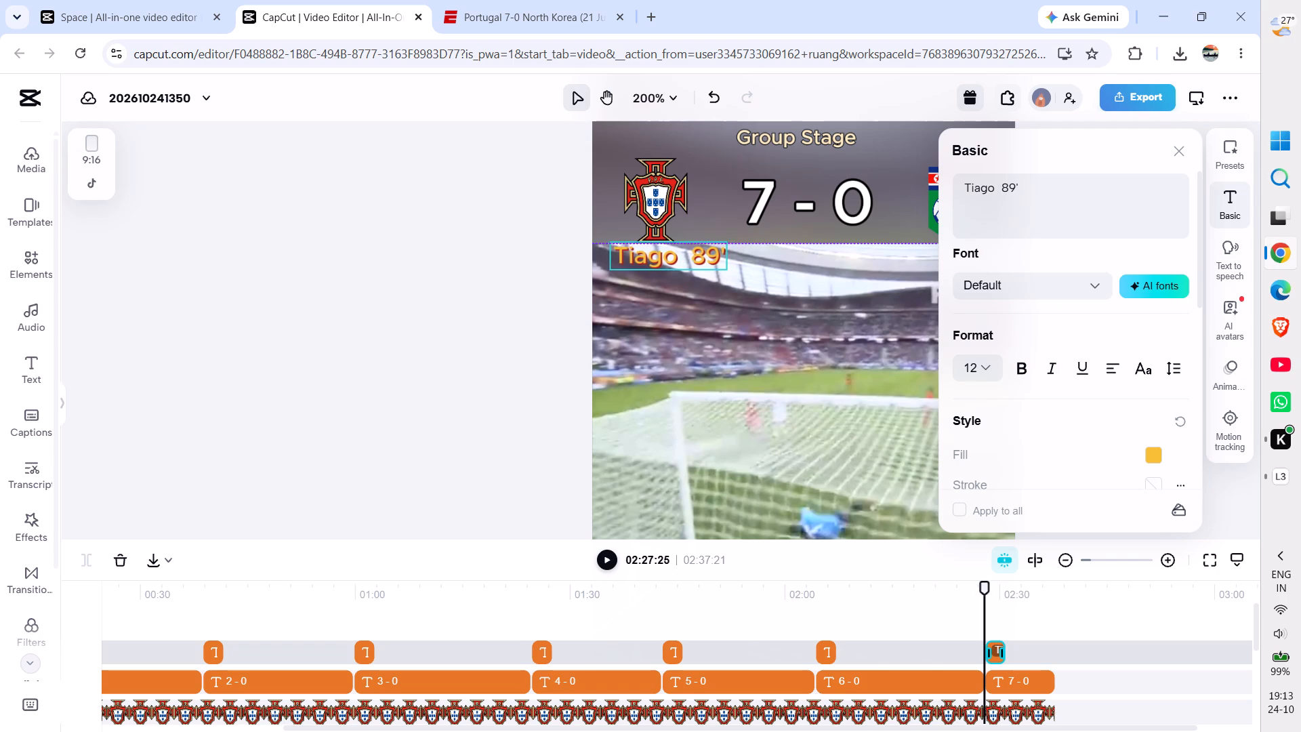
pyautogui.moveTo(684, 254); pyautogui.dragTo(682, 254)
pyautogui.click(409, 335)
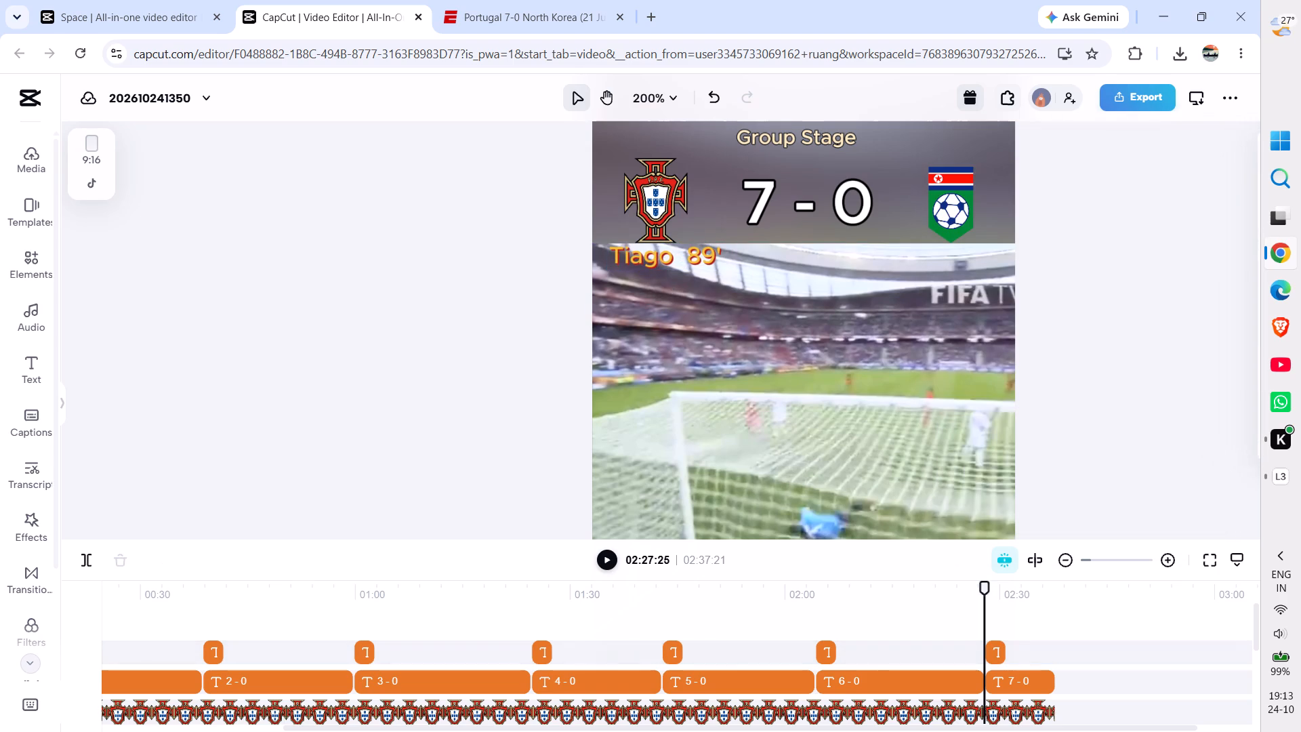
# Preview the 7 - 0 section, and extend the "Tiago 89'" caption to end with the 7 - 0 score clip at 02:37:21.
pyautogui.press('space')
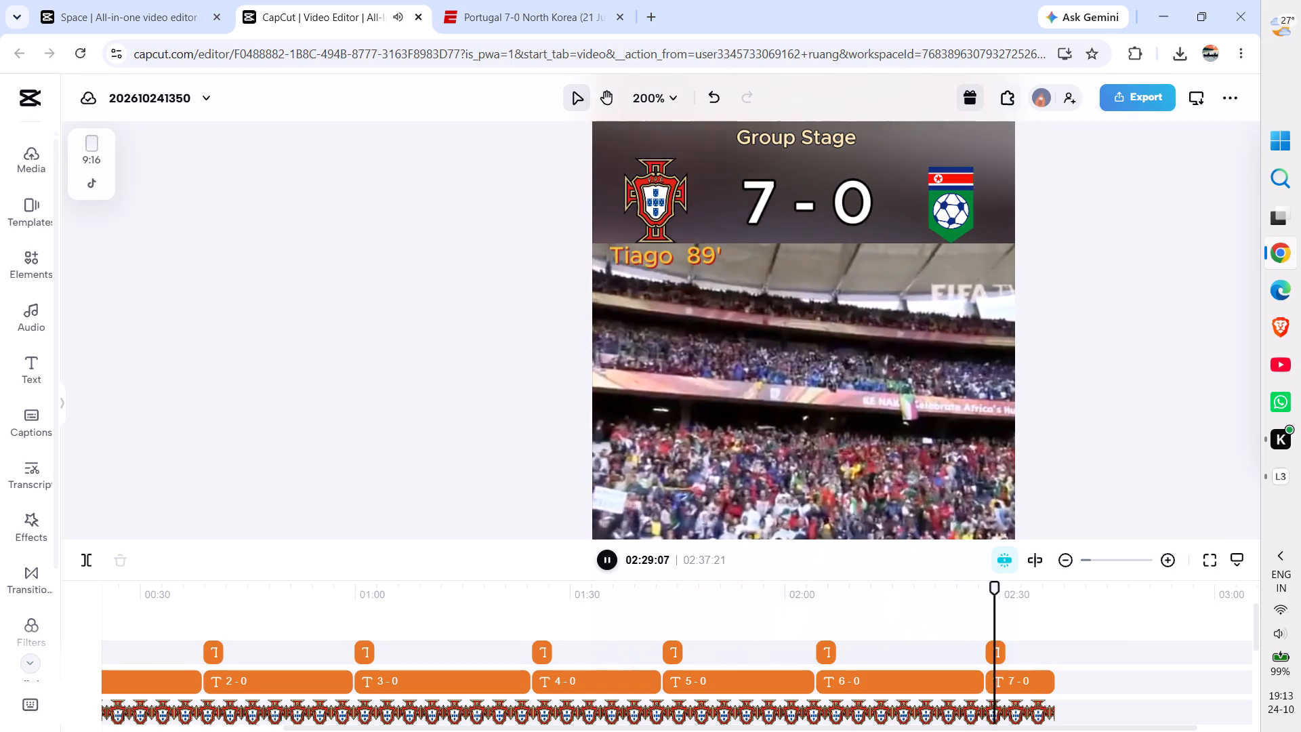
pyautogui.press('space')
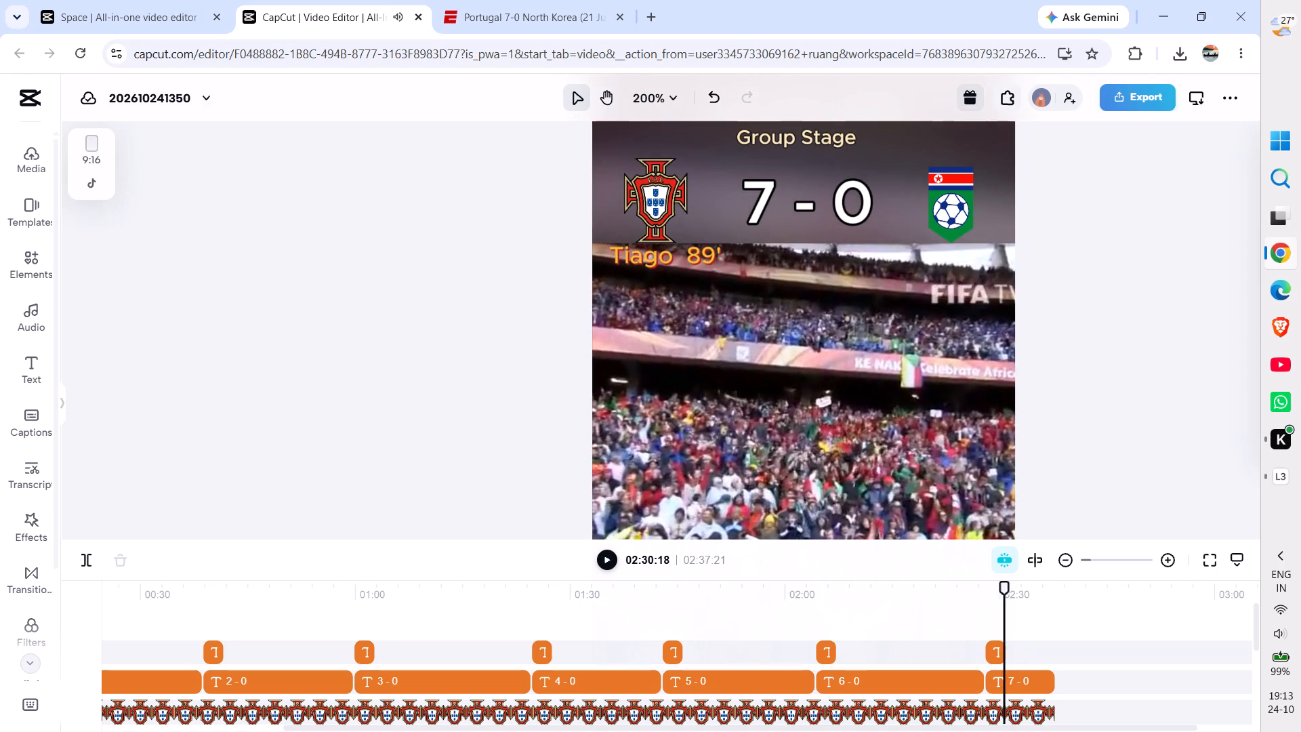
pyautogui.click(995, 650)
pyautogui.moveTo(1003, 650); pyautogui.dragTo(1072, 647)
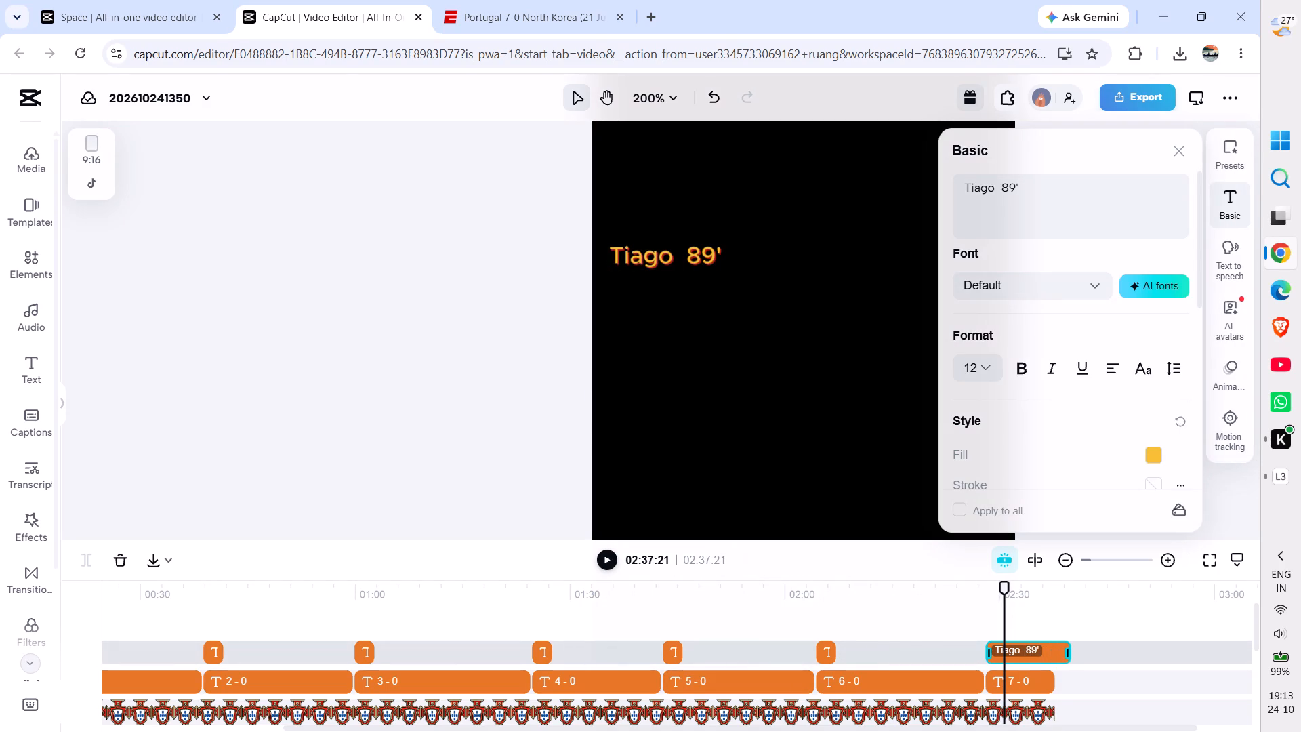
pyautogui.moveTo(1072, 647); pyautogui.dragTo(1056, 649)
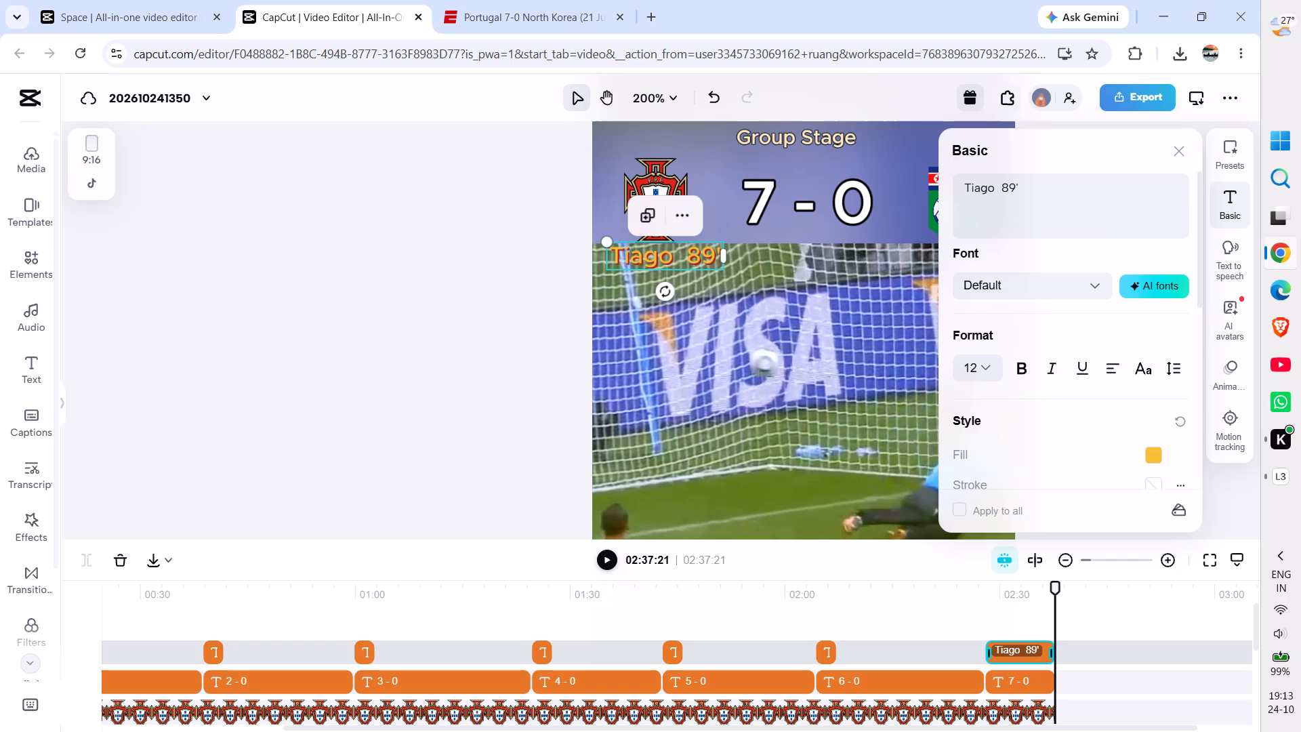
# Fit the full 9:16 frame in the preview and examine the overlay layout at the video's end and in the 0 - 0 section.
pyautogui.click(367, 391)
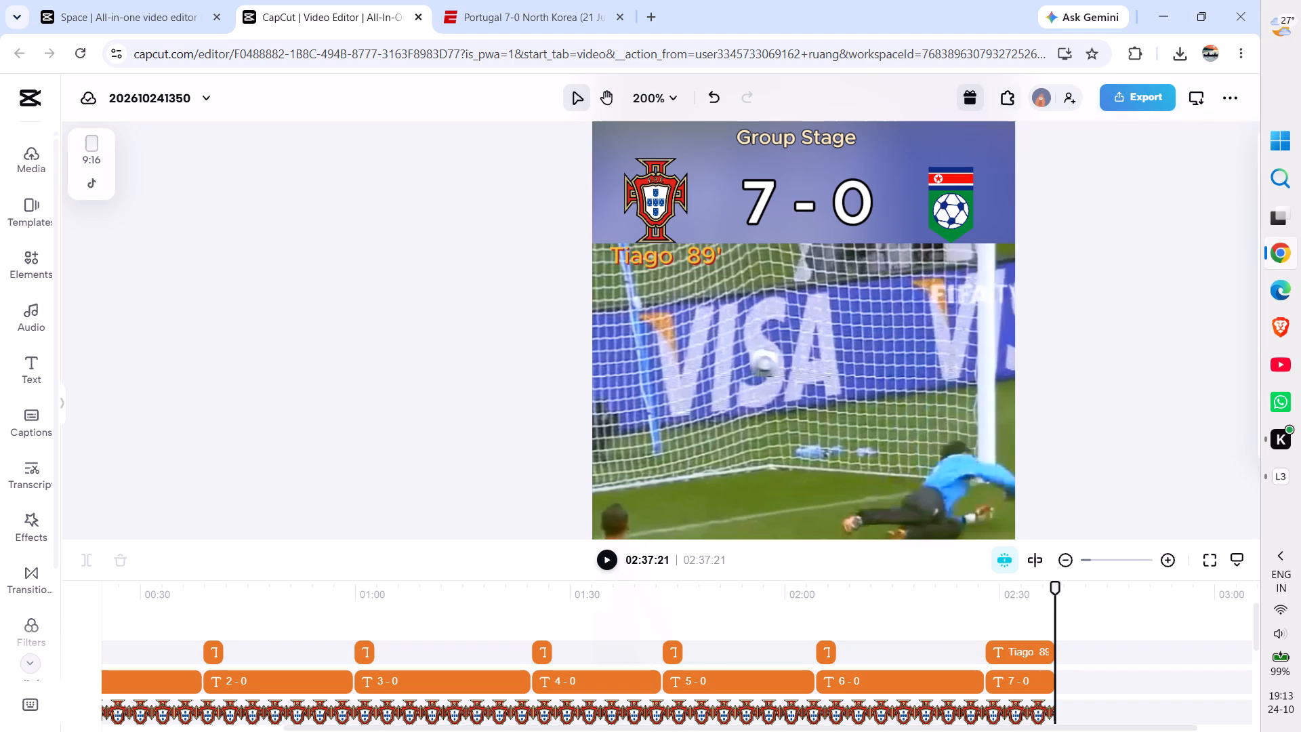
pyautogui.click(690, 346)
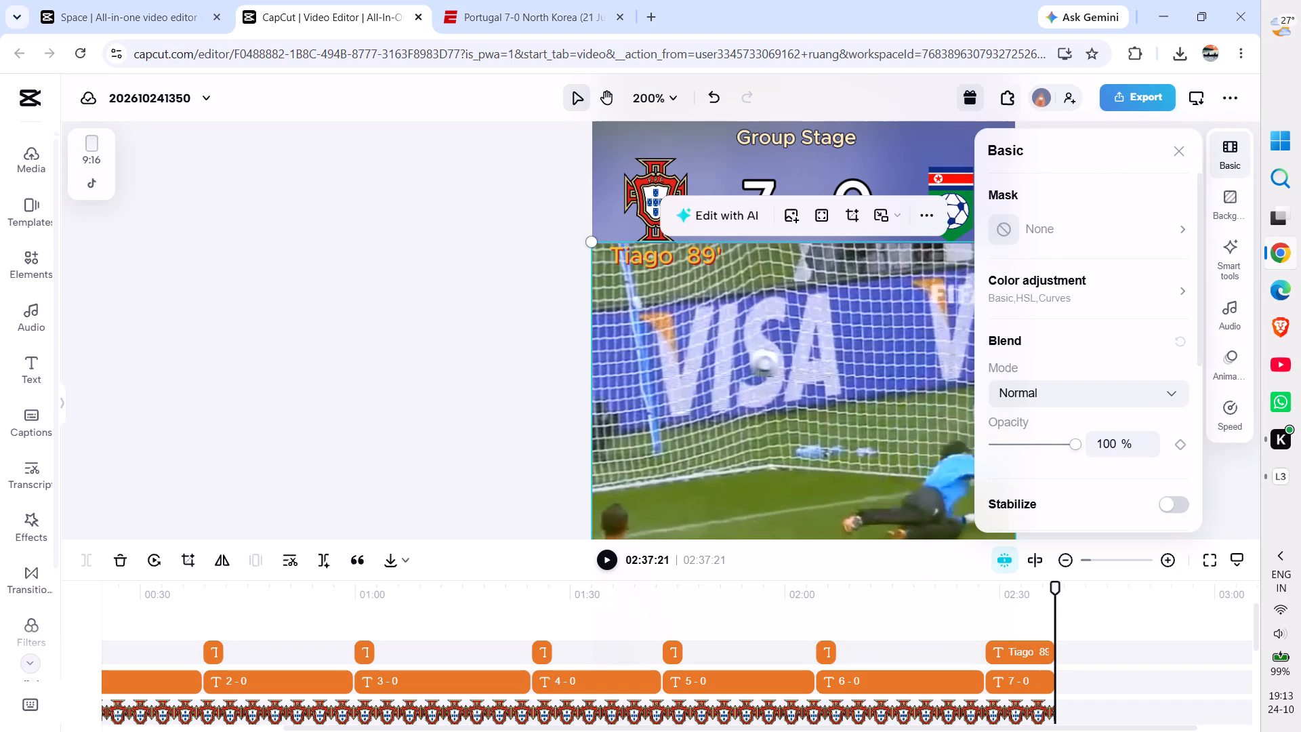
pyautogui.click(643, 106)
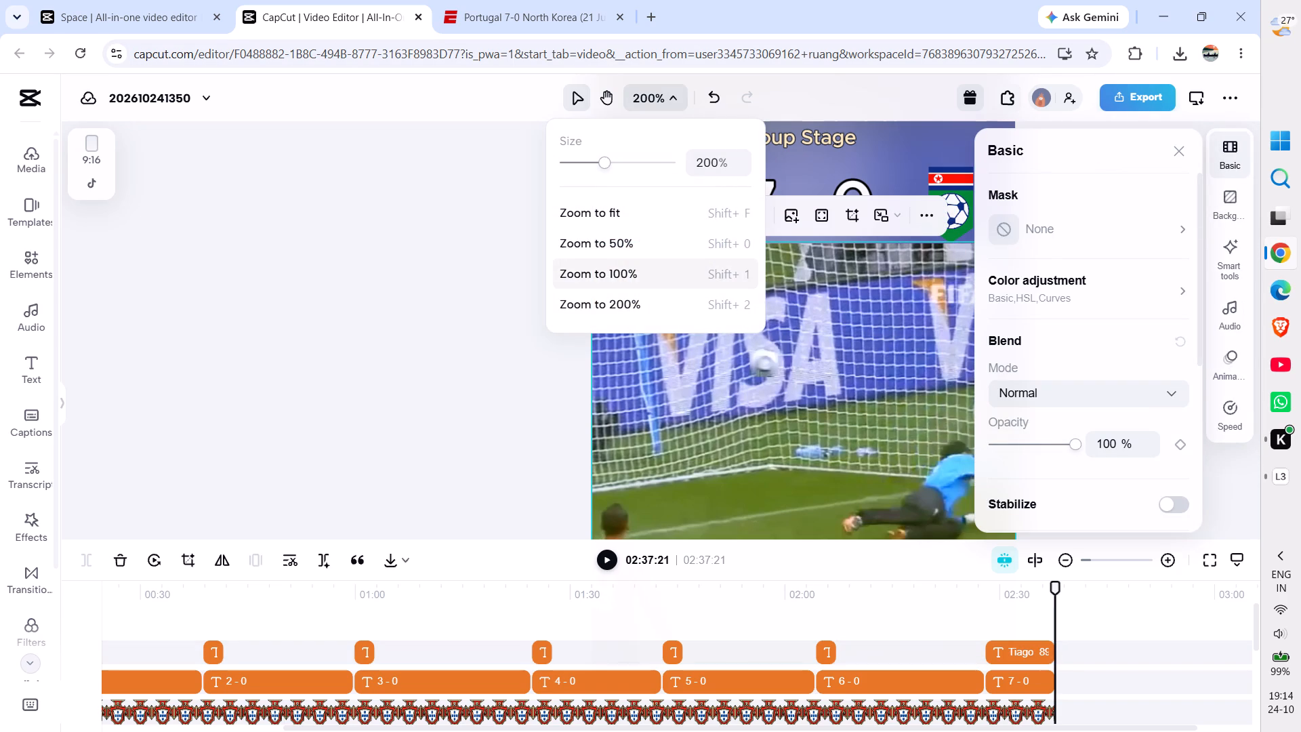
pyautogui.click(633, 266)
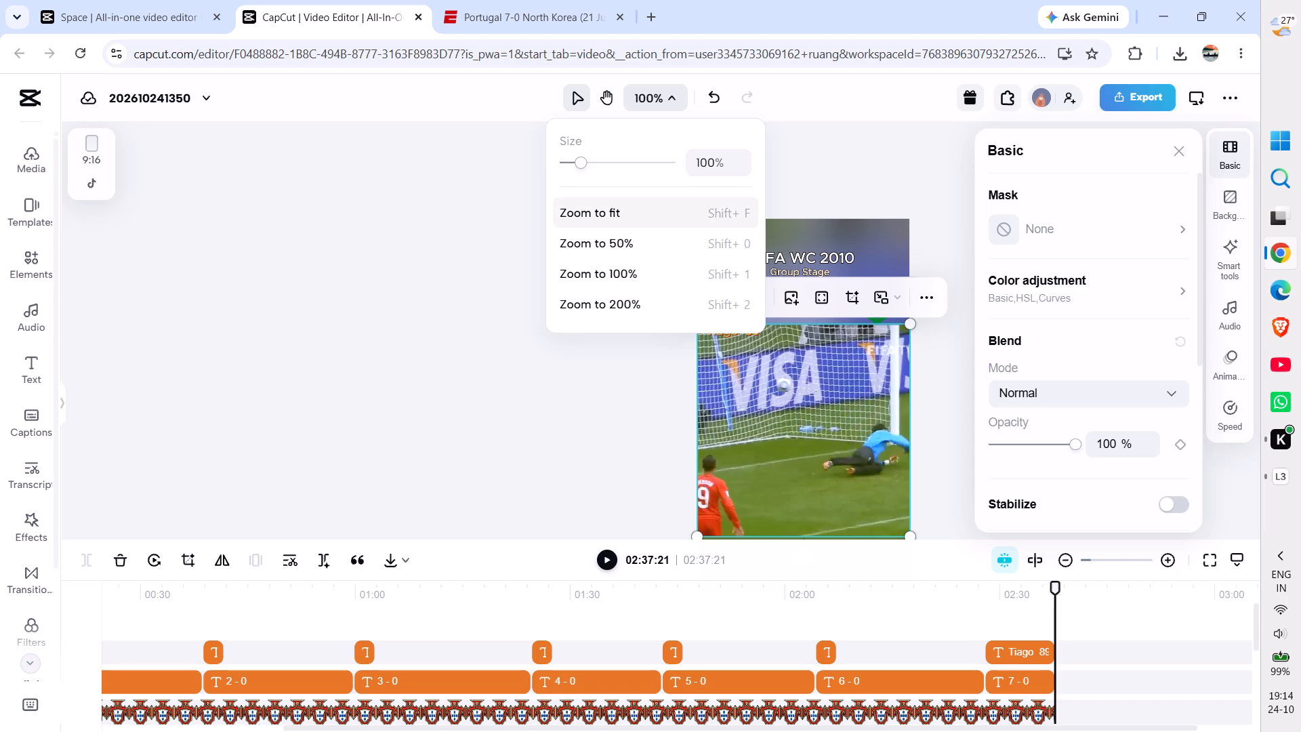
pyautogui.click(613, 203)
pyautogui.click(315, 280)
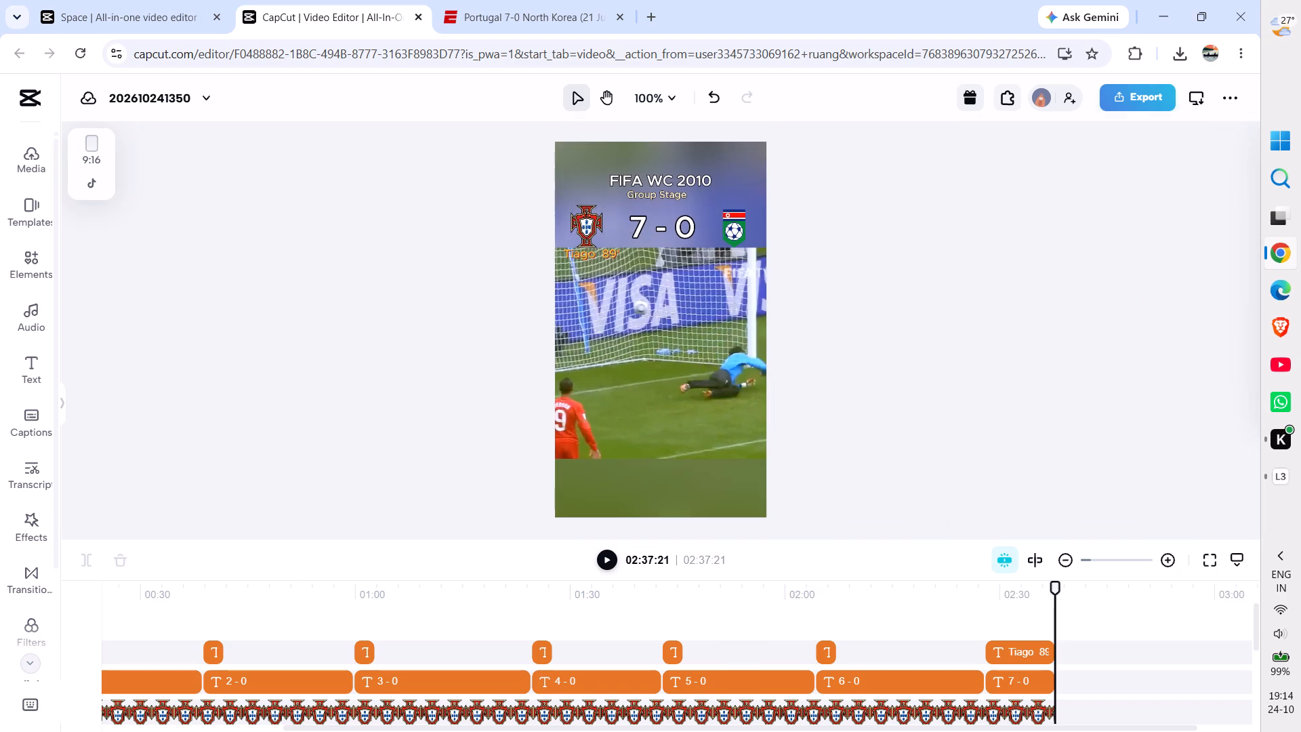
pyautogui.hscroll(6, 418, 645)
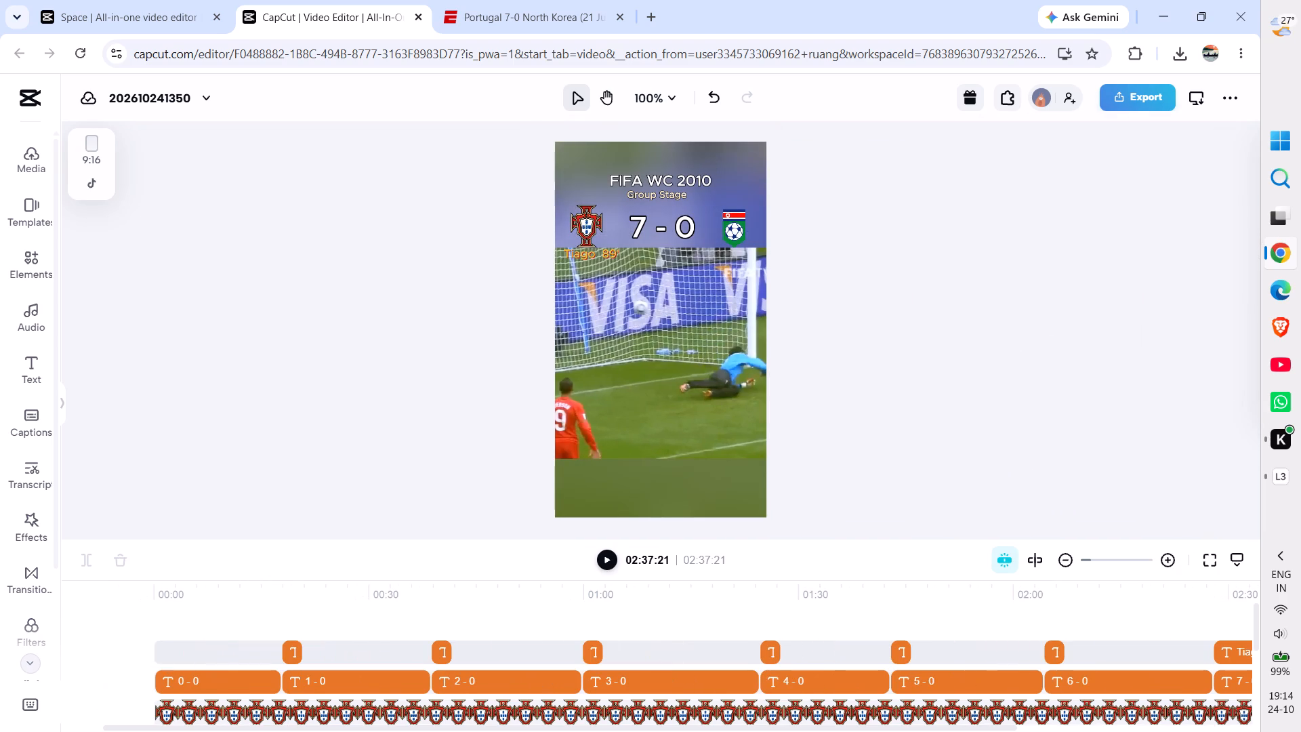
pyautogui.click(228, 633)
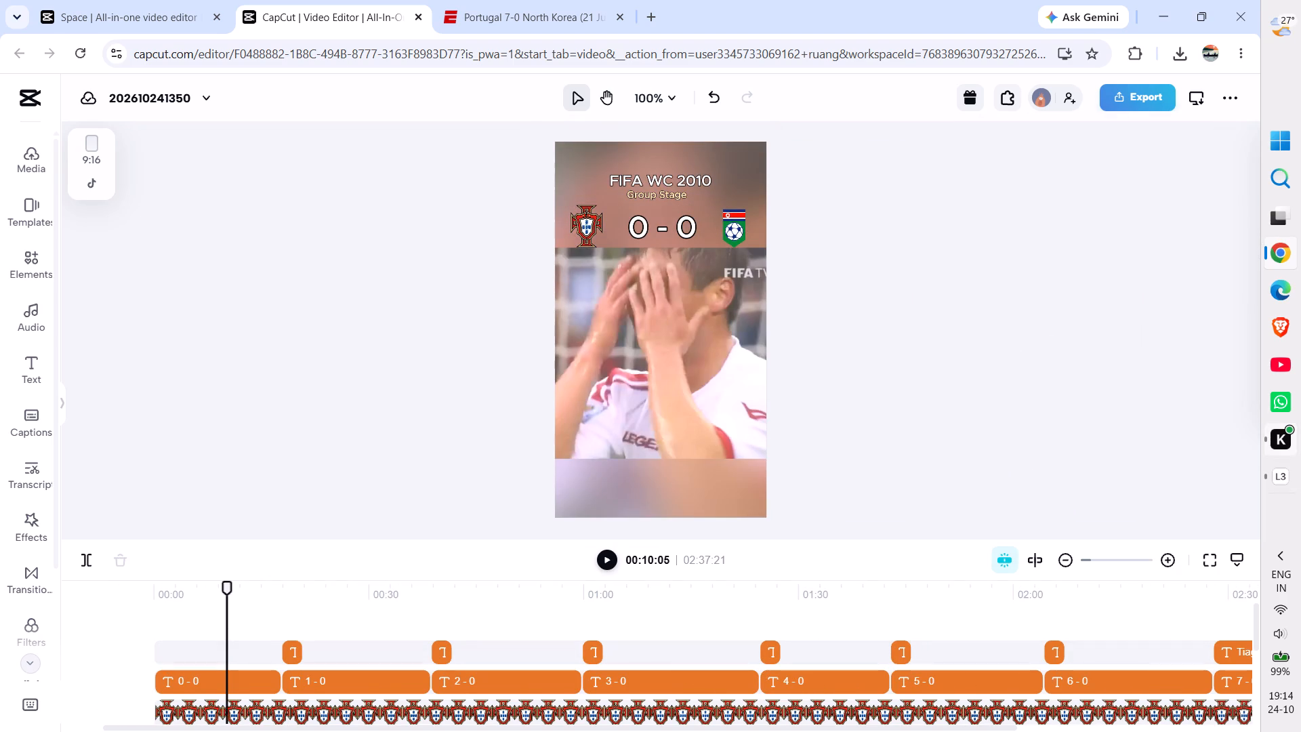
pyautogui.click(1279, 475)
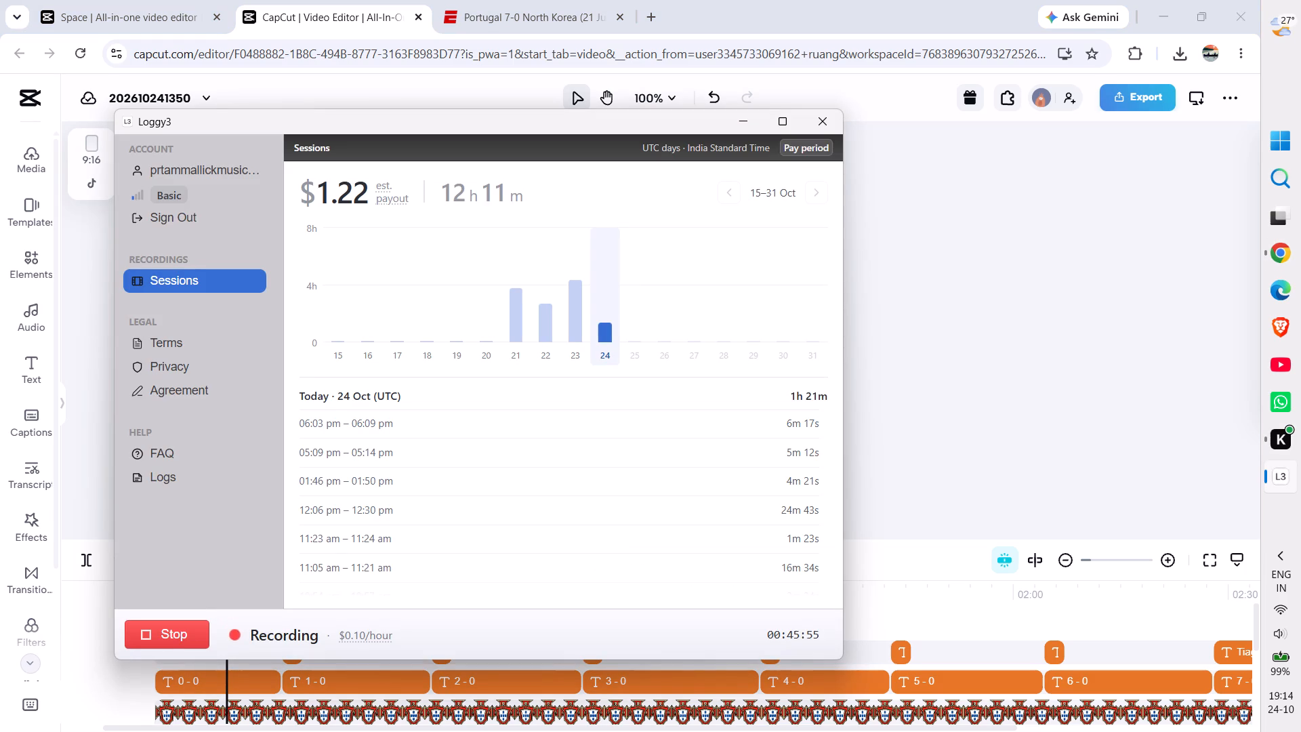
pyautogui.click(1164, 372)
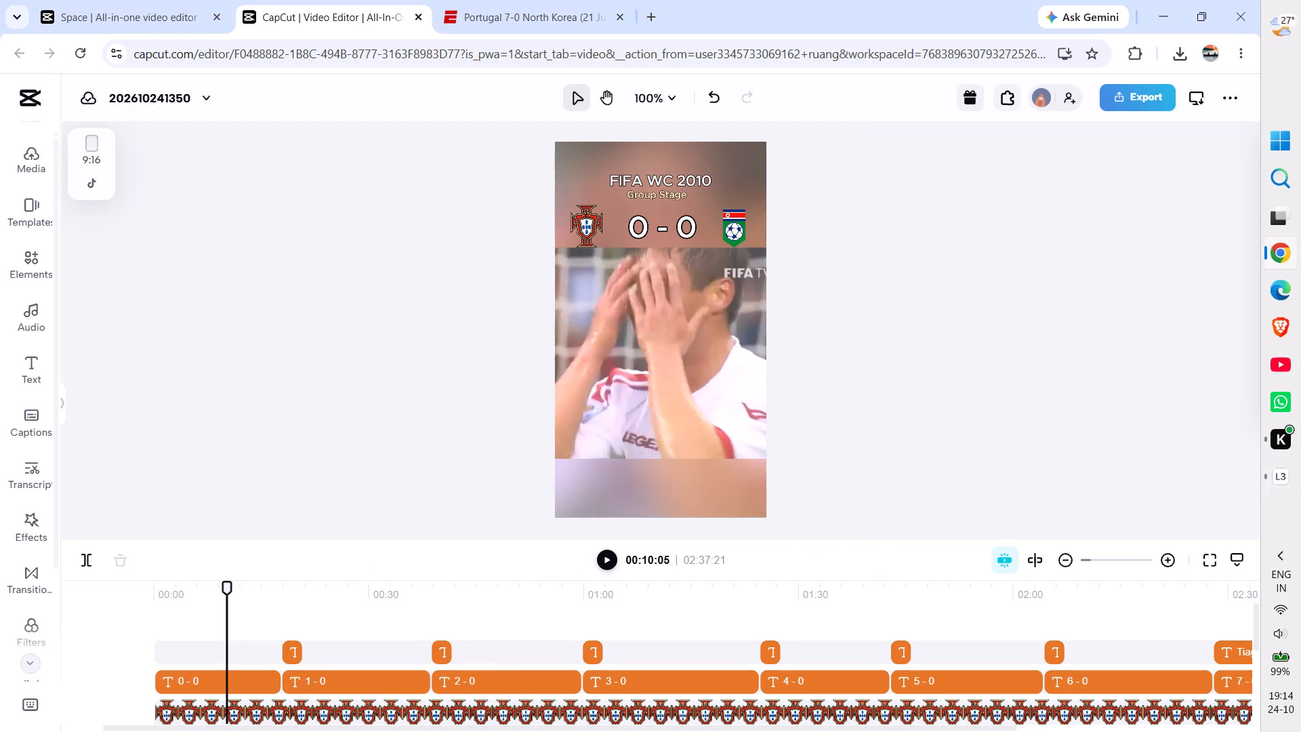
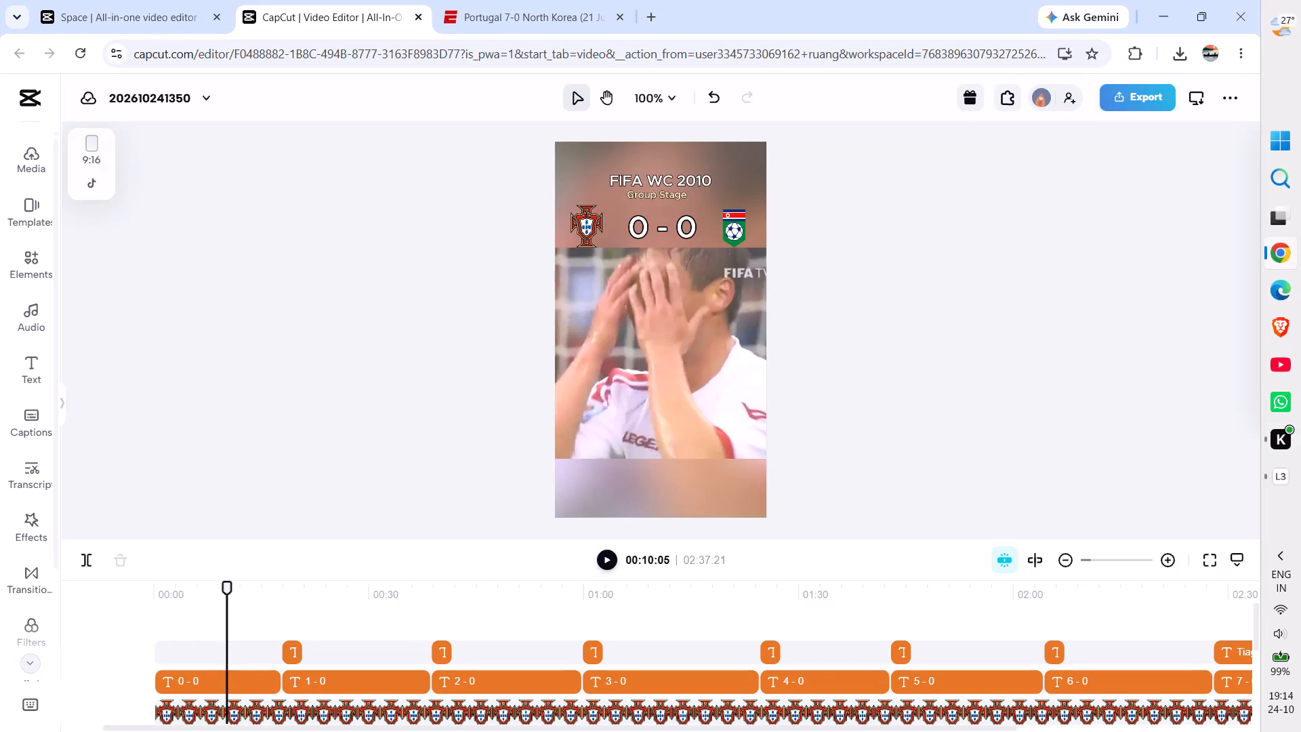
# Enlarge the timeline and play from the 0 - 0 section through the first goal to find where its footage ends.
pyautogui.moveTo(222, 579); pyautogui.dragTo(247, 582)
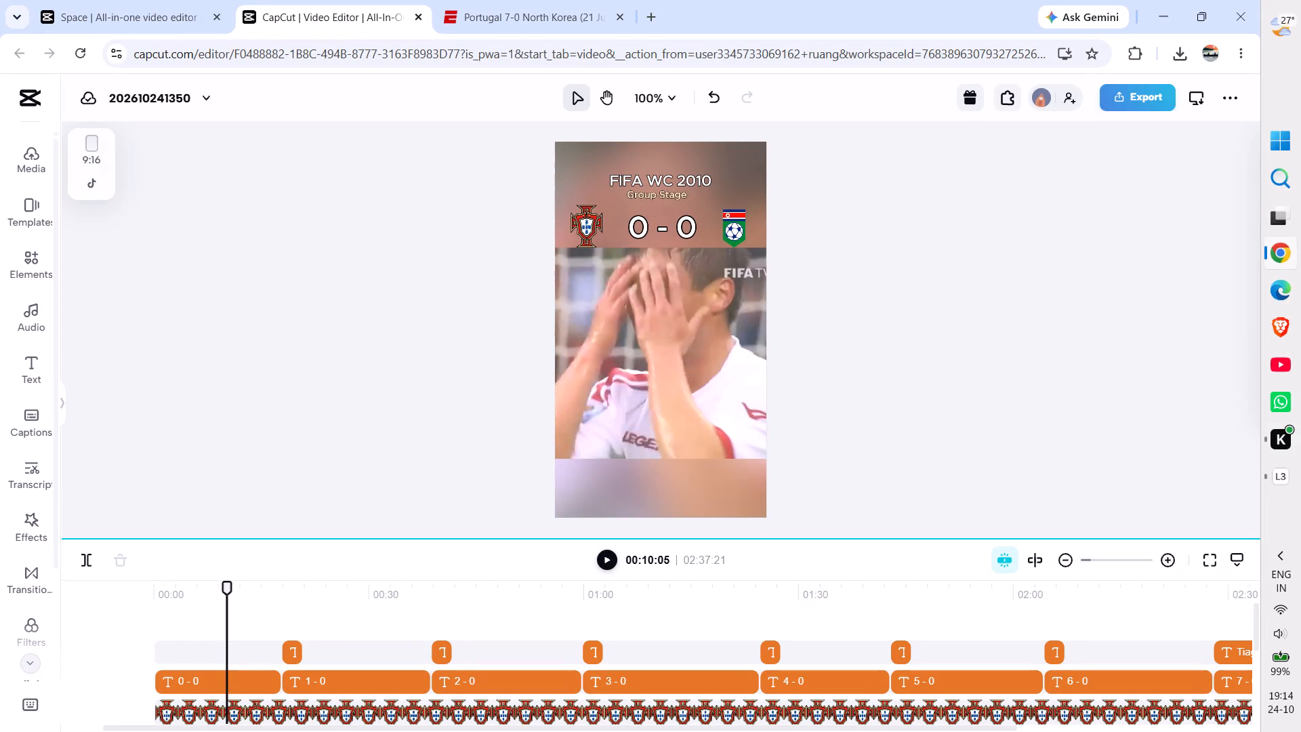
pyautogui.moveTo(247, 582); pyautogui.dragTo(225, 585)
pyautogui.moveTo(225, 585); pyautogui.dragTo(259, 584)
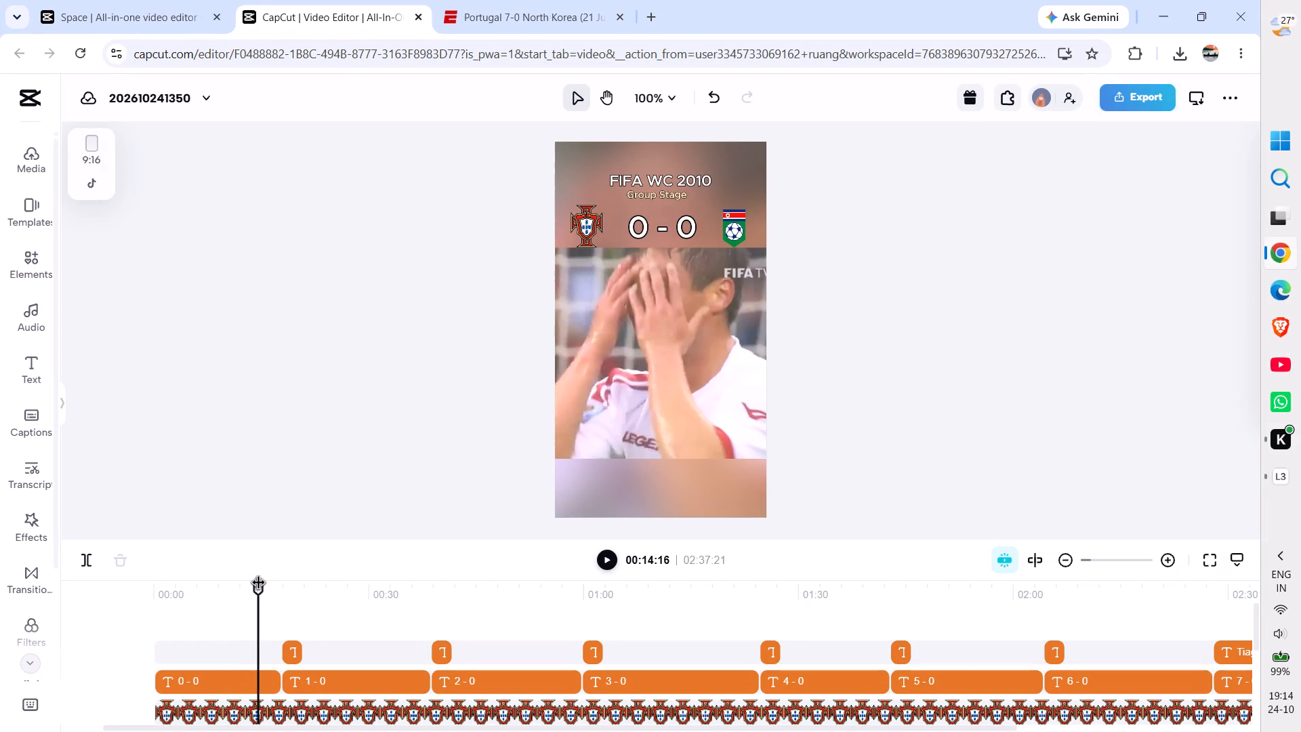
pyautogui.hotkey('ctrl', '=')
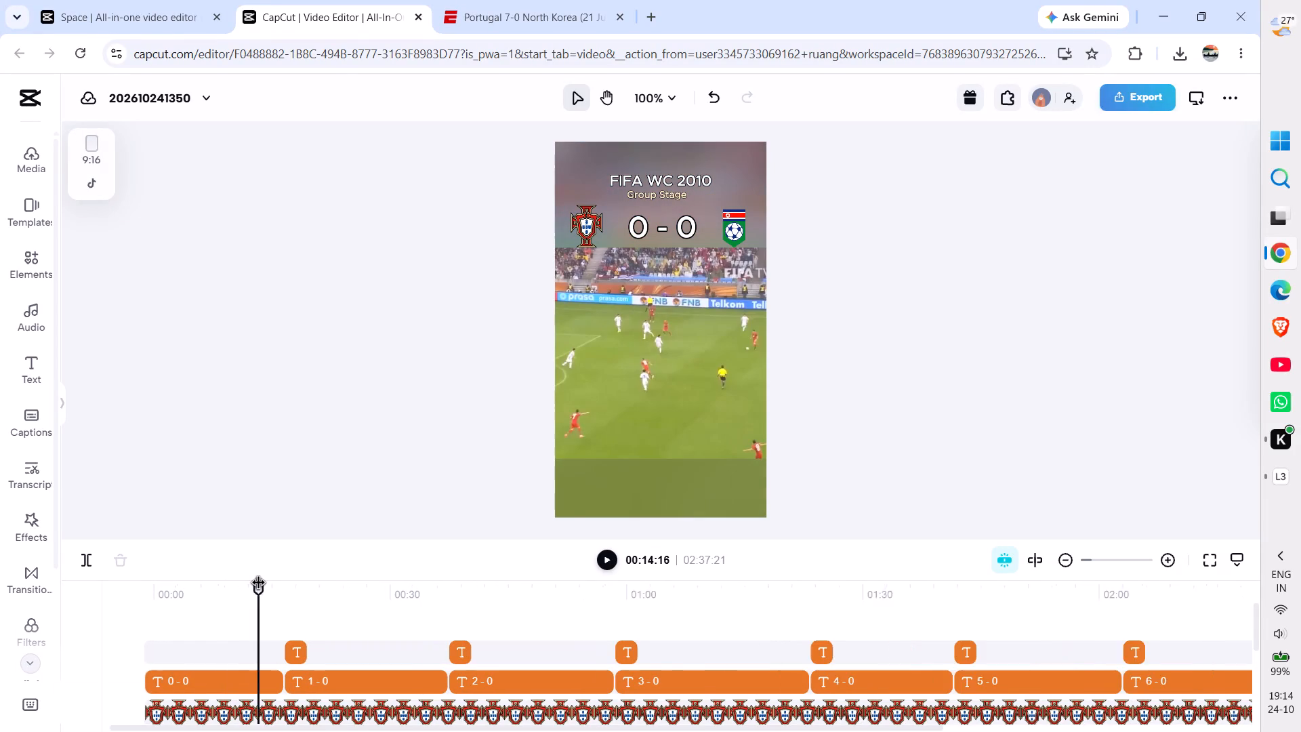
pyautogui.hotkey('ctrl', '=')
pyautogui.hotkey('ctrl', '=')
pyautogui.hotkey('ctrl', '=')
pyautogui.hotkey('ctrl', '=')
pyautogui.hotkey('ctrl', '=')
pyautogui.hotkey('ctrl', '=')
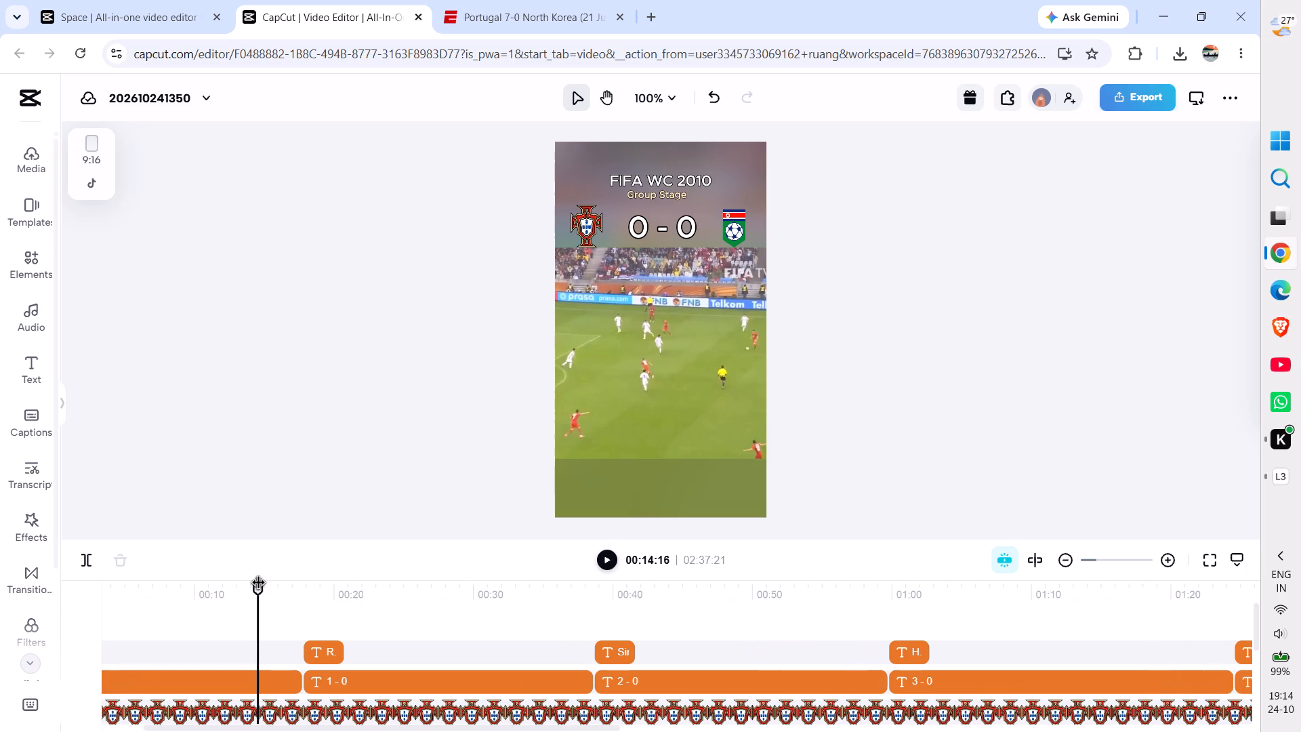
pyautogui.hotkey('ctrl', '=')
pyautogui.press('space')
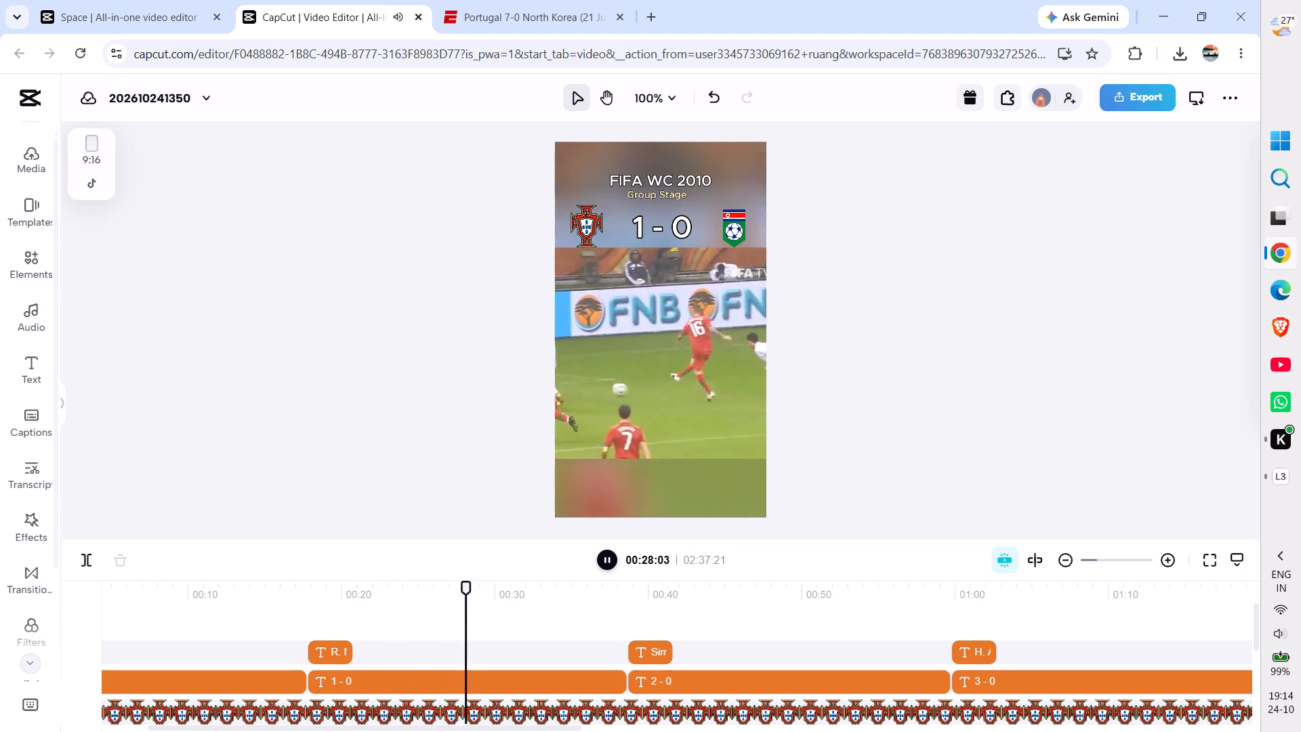
pyautogui.press('space')
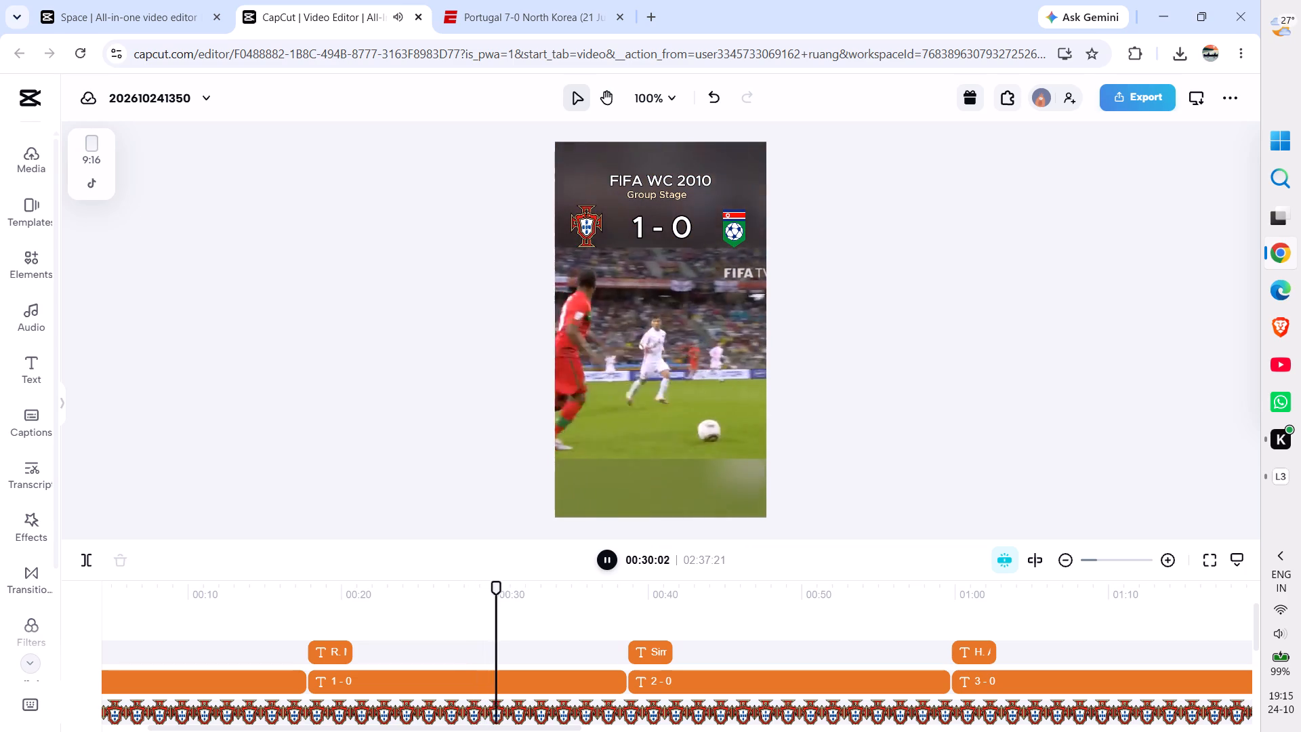
# Locate the final frame of the first goal's footage and extend the "R. Meireles 29'" caption to end there, at 00:29:11.
pyautogui.click(496, 581)
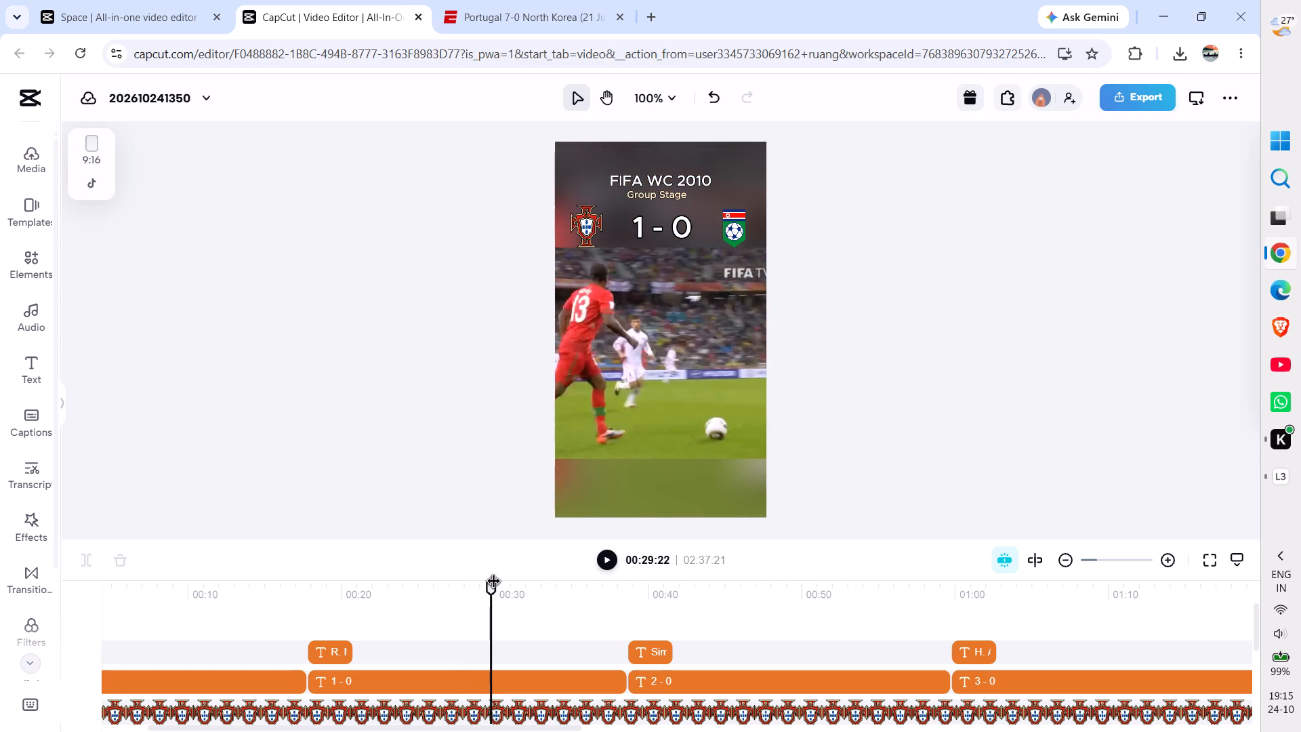
pyautogui.hotkey('ctrl', '=')
pyautogui.hotkey('ctrl', '=')
pyautogui.hotkey('ctrl', '=')
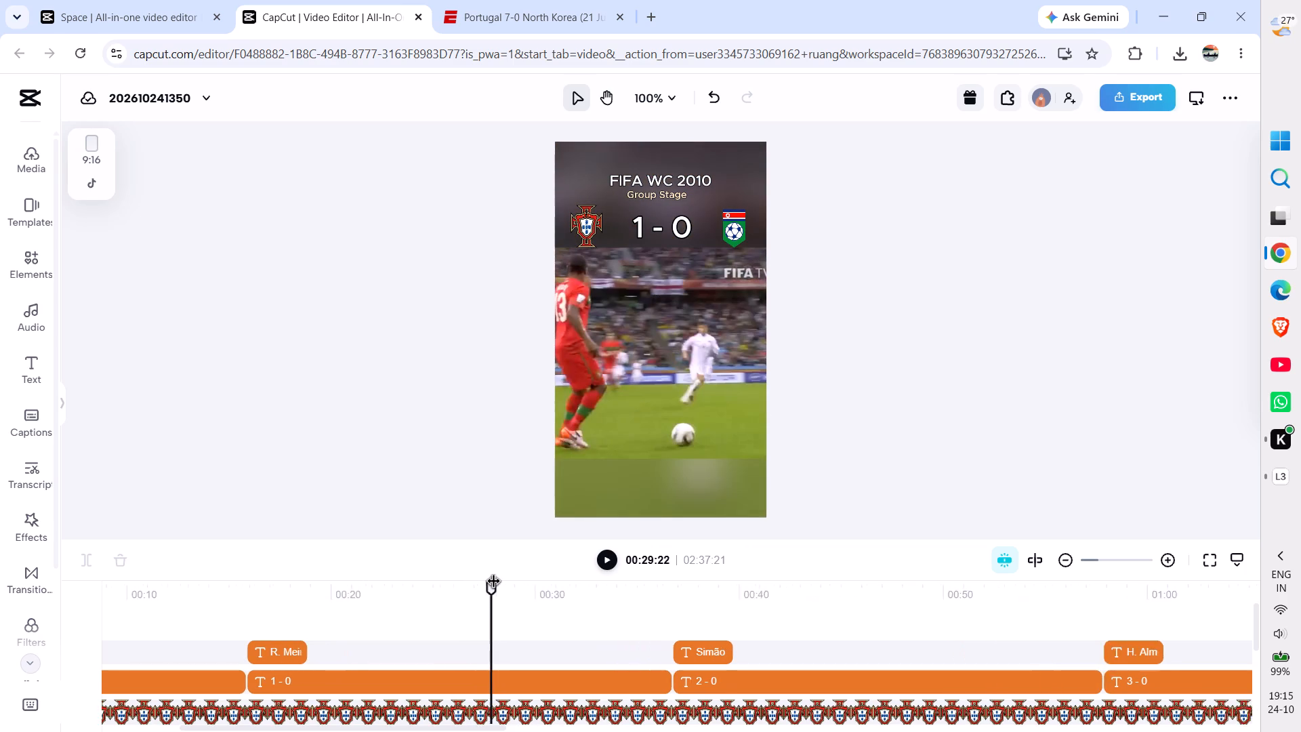
pyautogui.hotkey('ctrl', '=')
pyautogui.hotkey('ctrl', '=')
pyautogui.moveTo(489, 591); pyautogui.dragTo(478, 591)
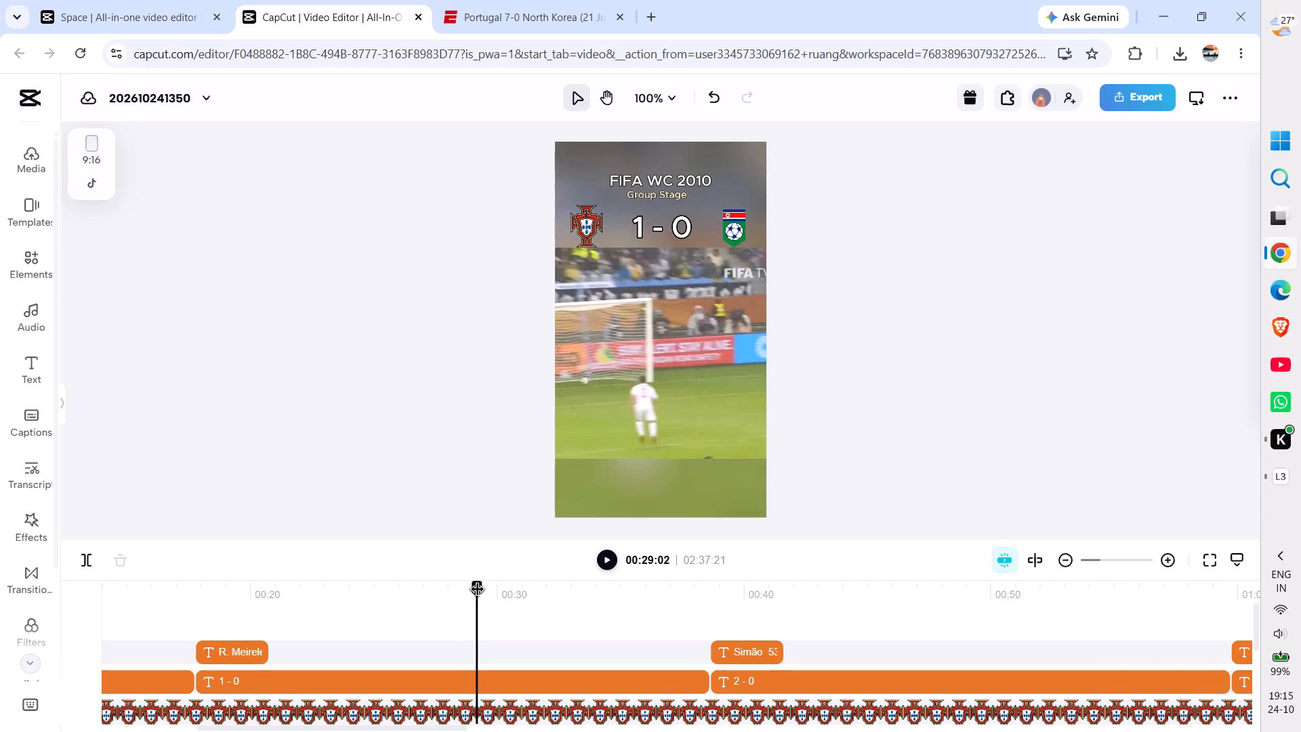
pyautogui.press('space')
pyautogui.press('space')
pyautogui.press('space')
pyautogui.press('space')
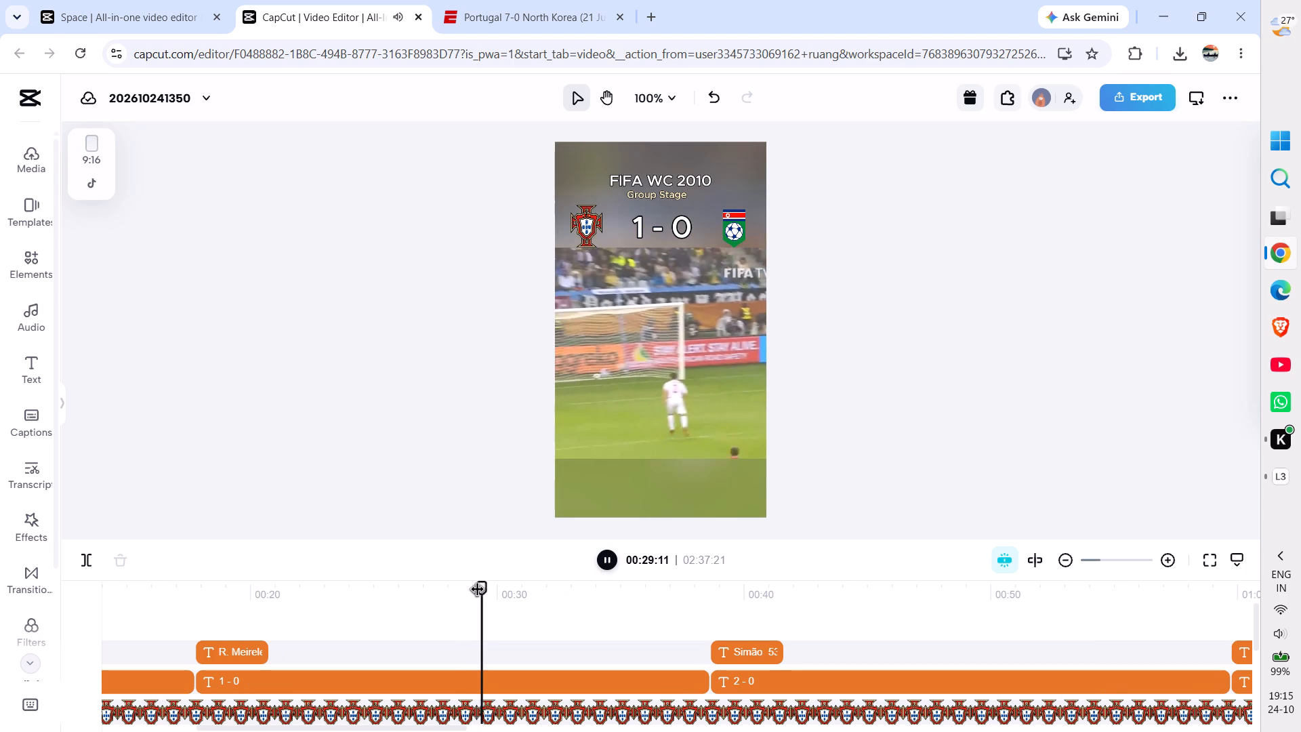
pyautogui.press('space')
pyautogui.press('space')
pyautogui.press('space')
pyautogui.press('space')
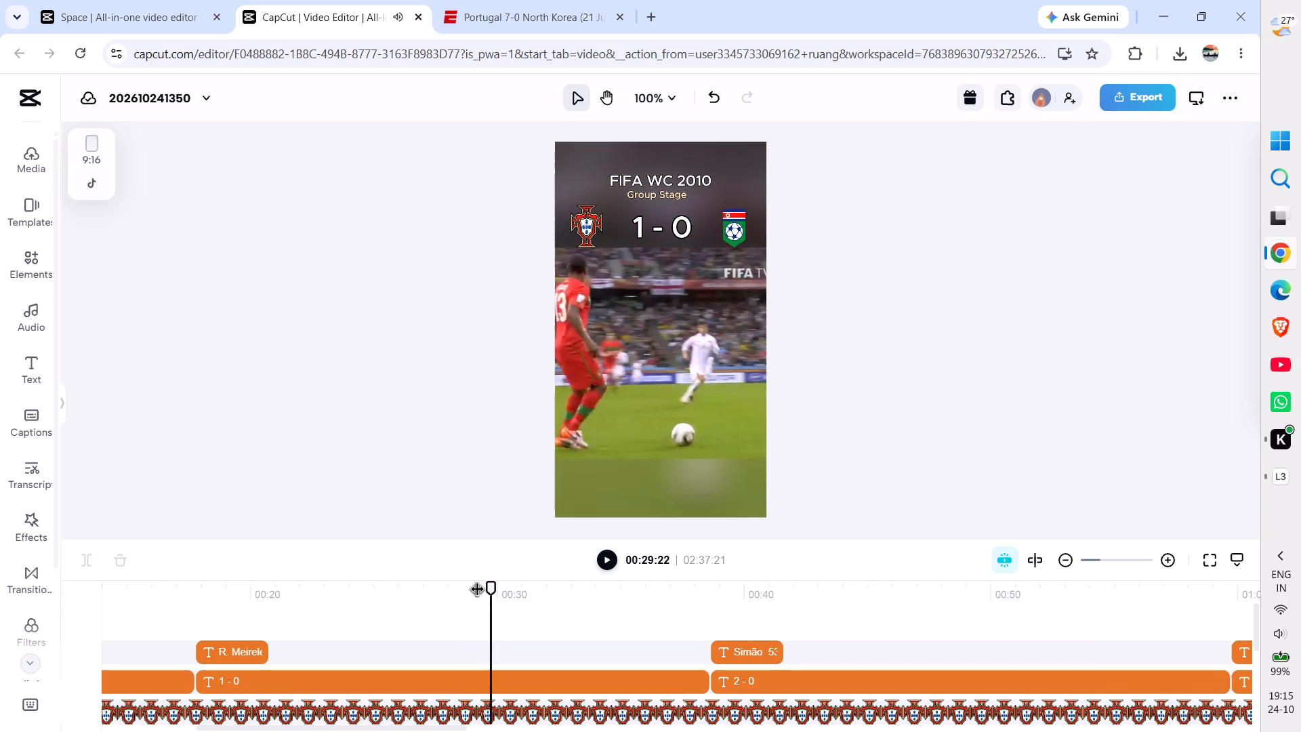
pyautogui.click(489, 590)
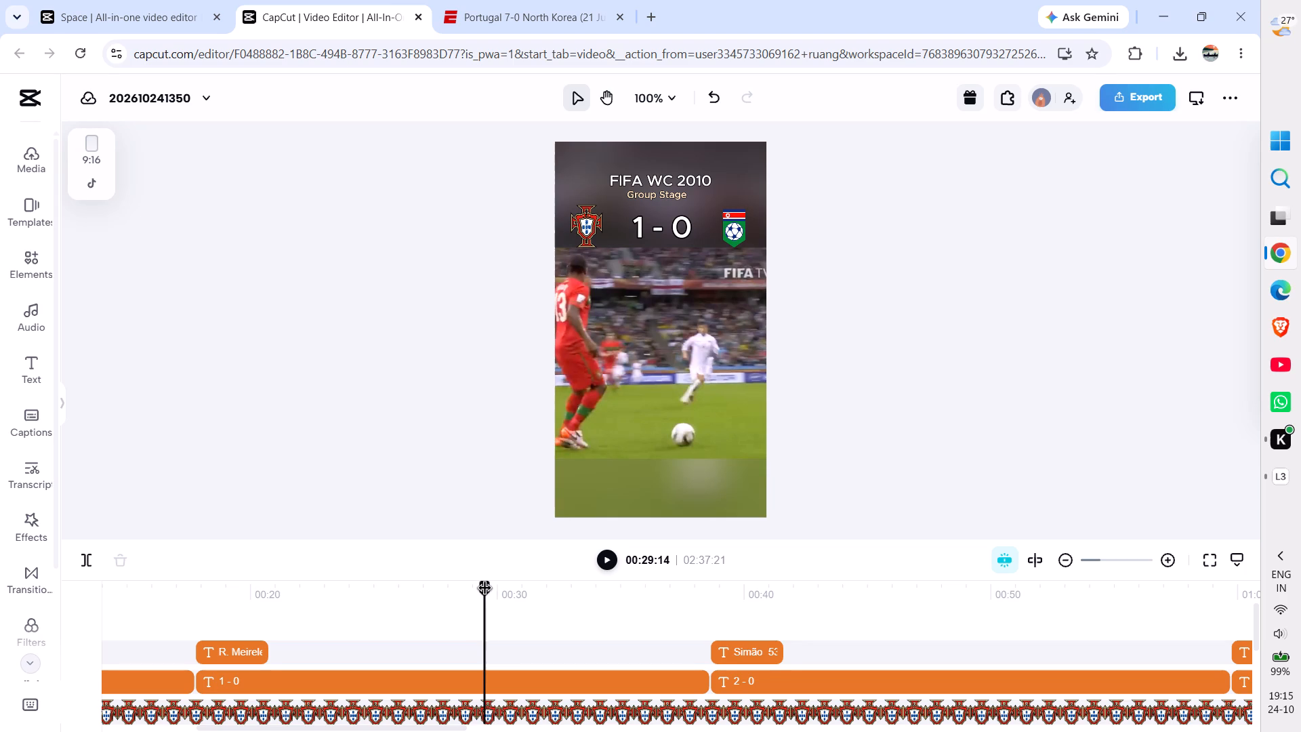
pyautogui.click(485, 590)
pyautogui.click(229, 649)
pyautogui.moveTo(266, 651); pyautogui.dragTo(413, 651)
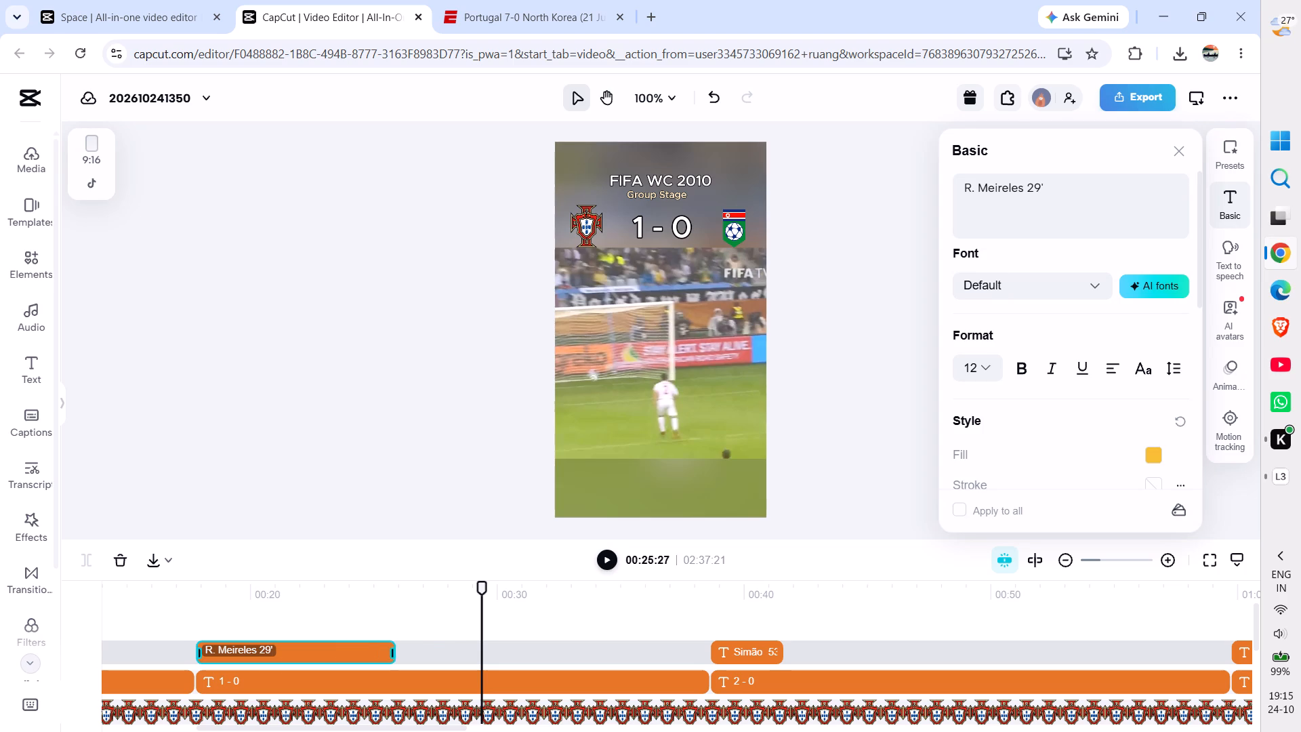
pyautogui.moveTo(413, 651); pyautogui.dragTo(478, 659)
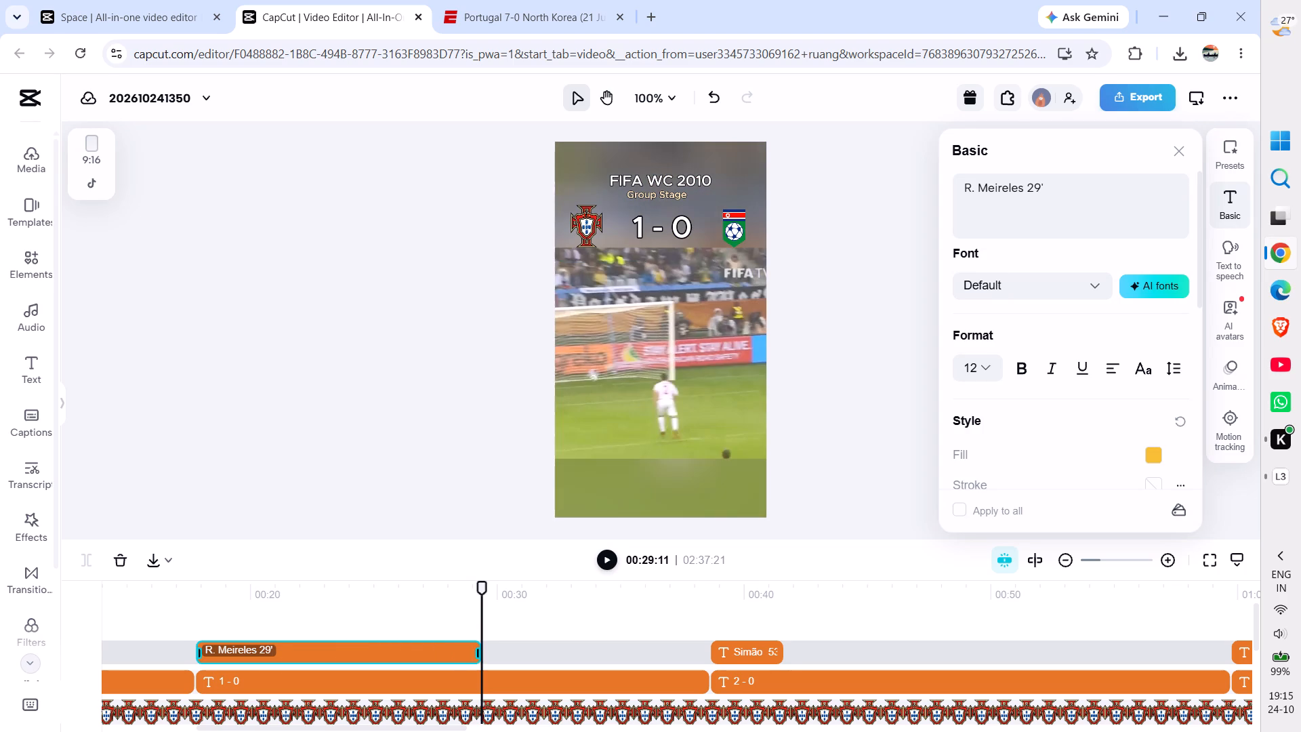
pyautogui.click(455, 376)
# Play on through the second goal, find the end of its replay, and extend the "Simão 53'" caption to end there, at 00:49:19.
pyautogui.press('space')
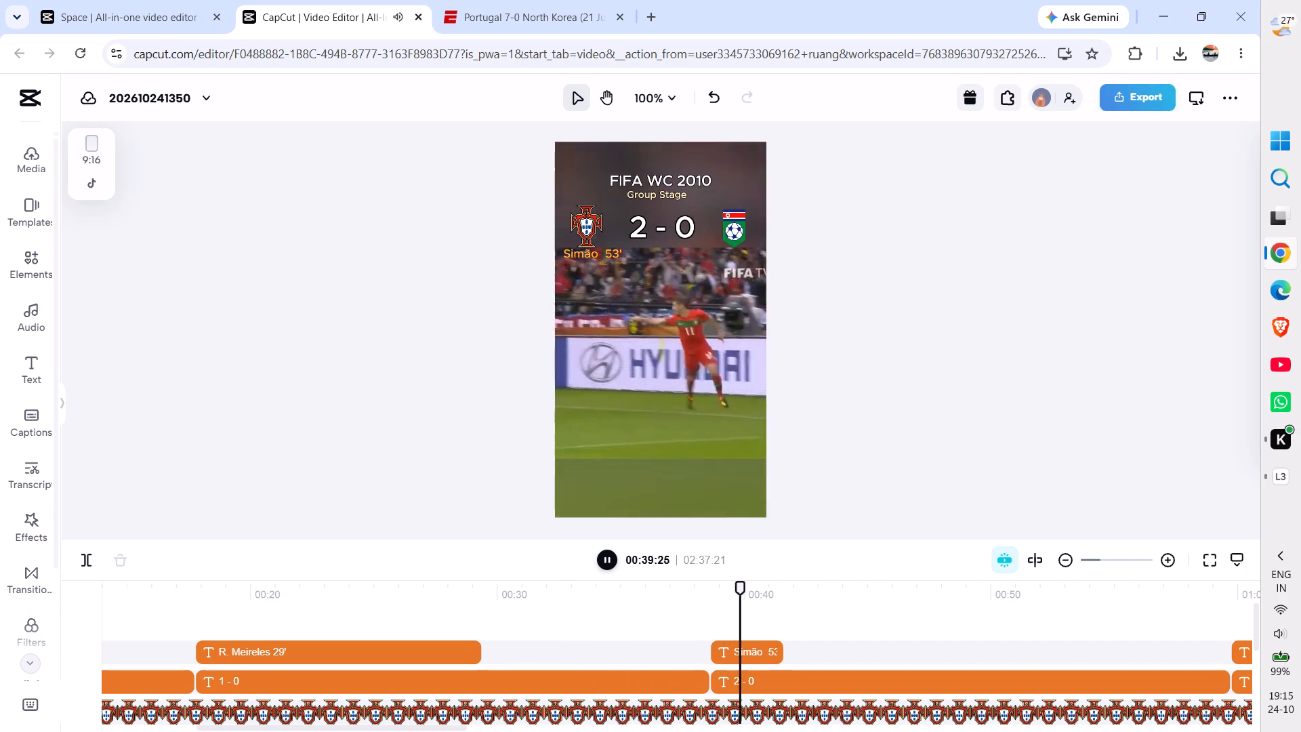
pyautogui.press('space')
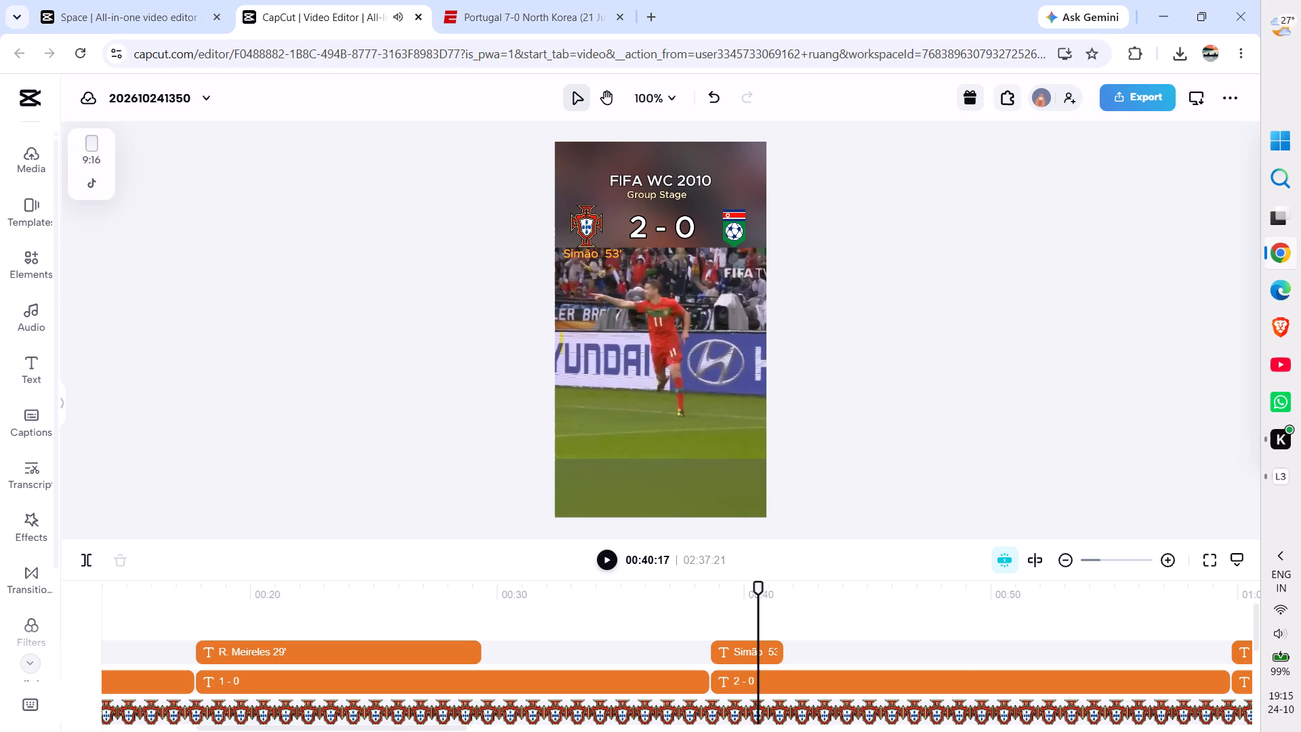
pyautogui.hscroll(-4, 900, 626)
pyautogui.press('space')
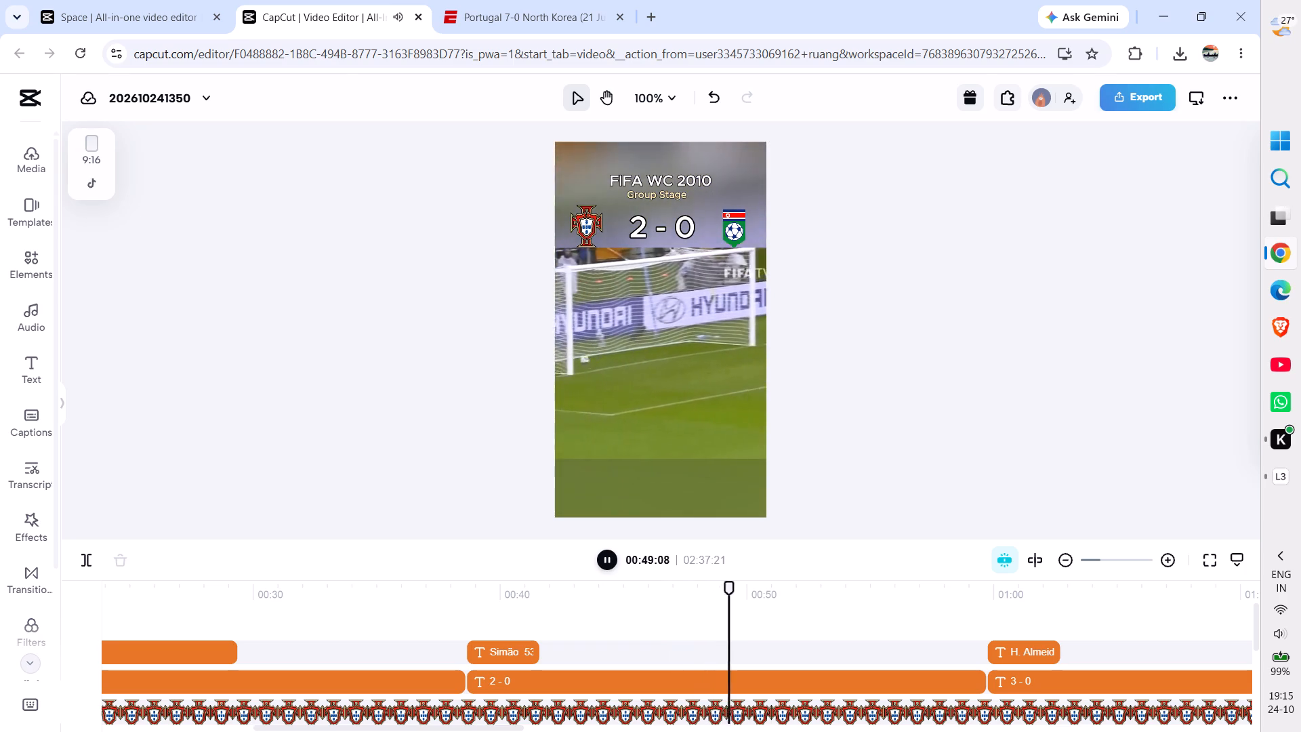
pyautogui.press('space')
pyautogui.press('space')
pyautogui.press('space')
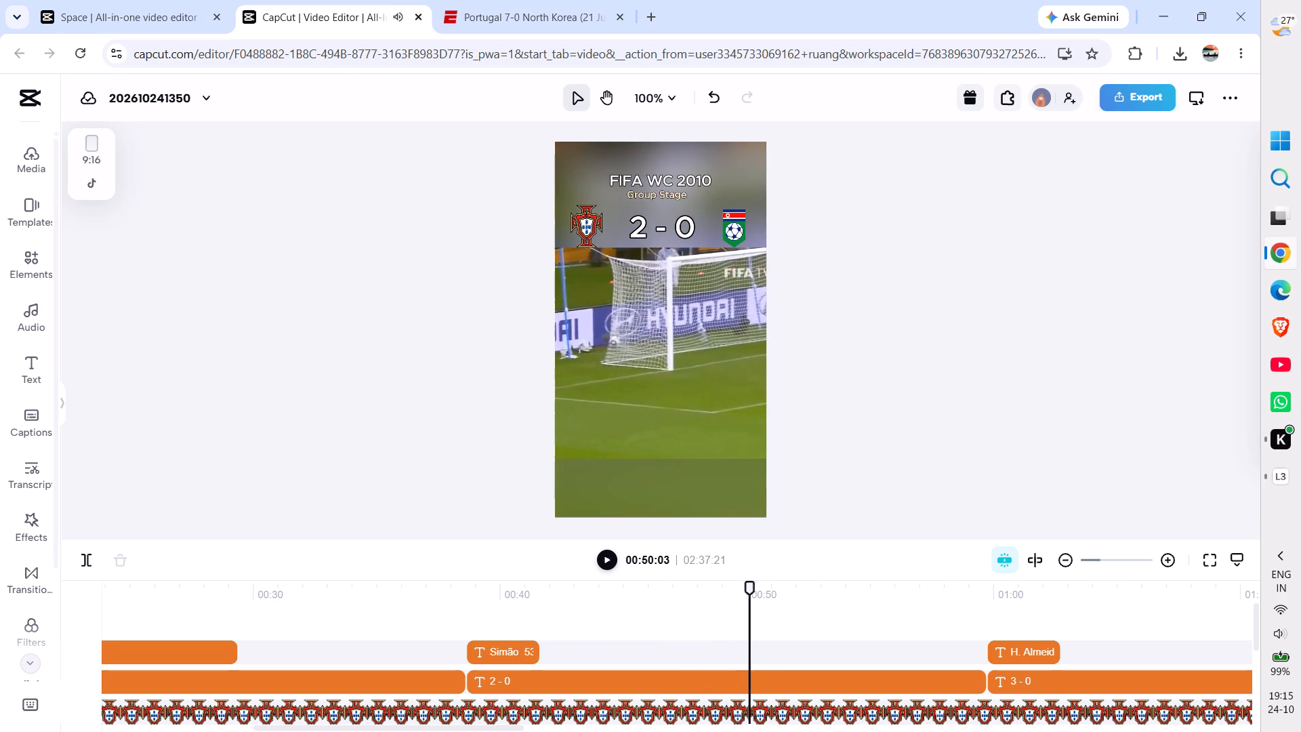
pyautogui.press('space')
pyautogui.press('space')
pyautogui.press('space')
pyautogui.press('space')
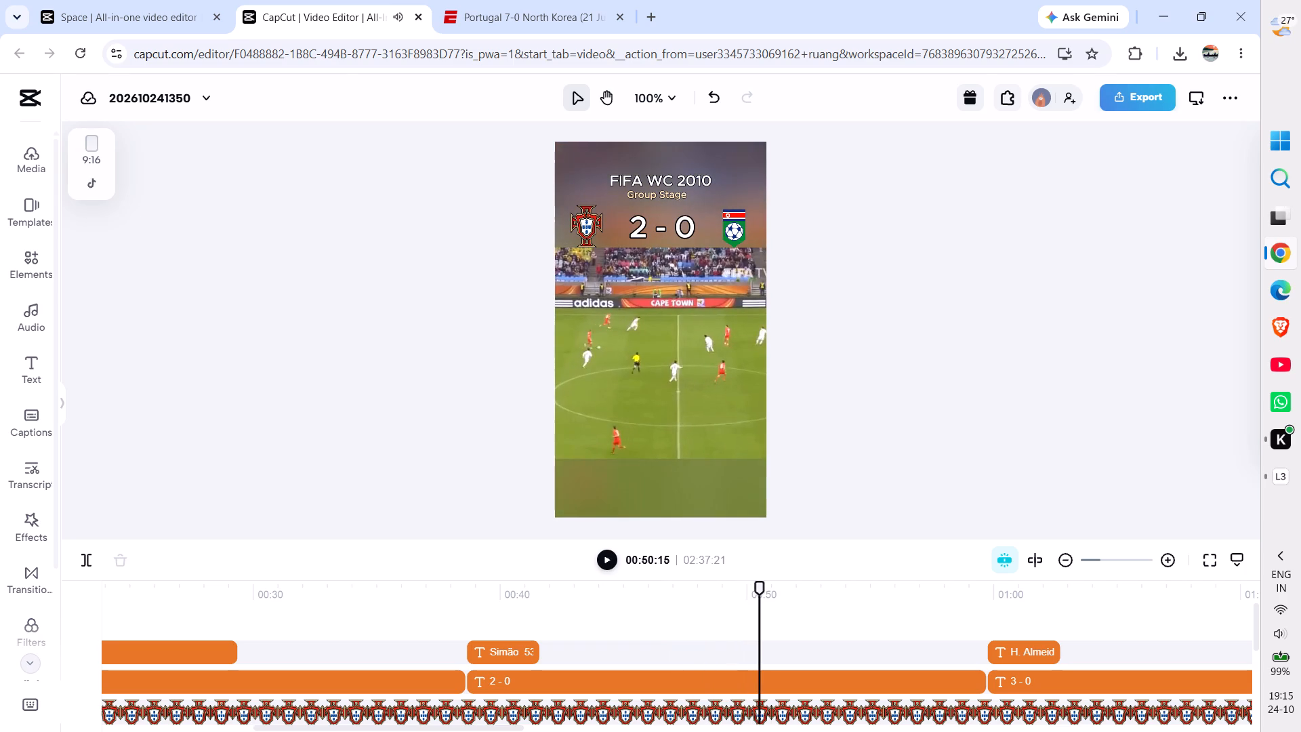
pyautogui.moveTo(758, 586); pyautogui.dragTo(756, 586)
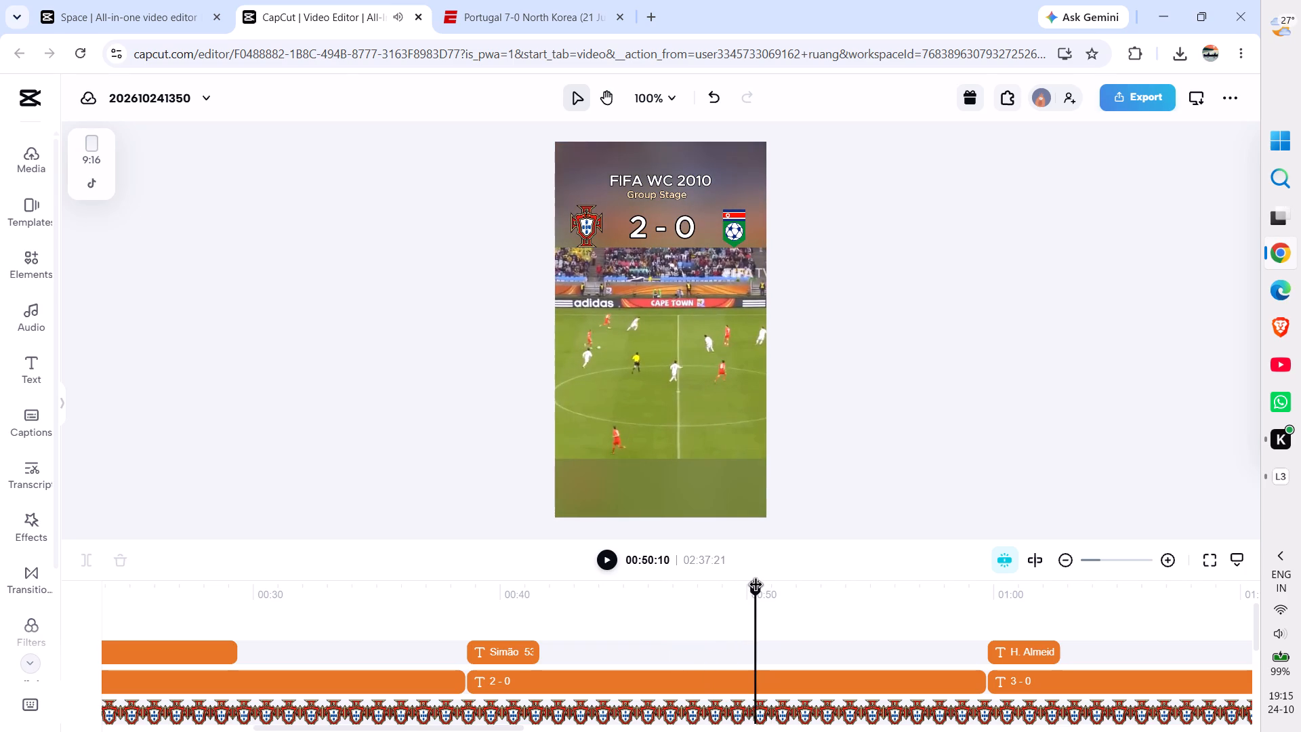
pyautogui.moveTo(756, 586); pyautogui.dragTo(747, 586)
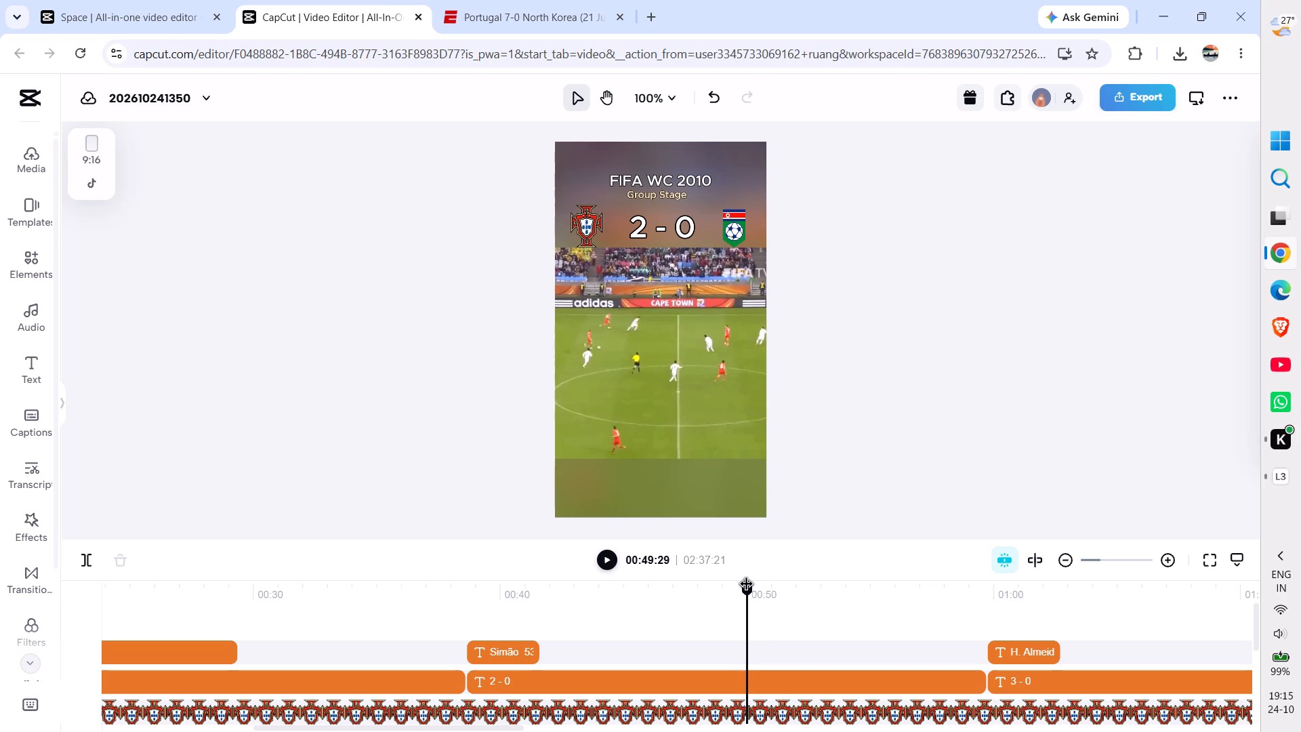
pyautogui.moveTo(747, 586); pyautogui.dragTo(745, 586)
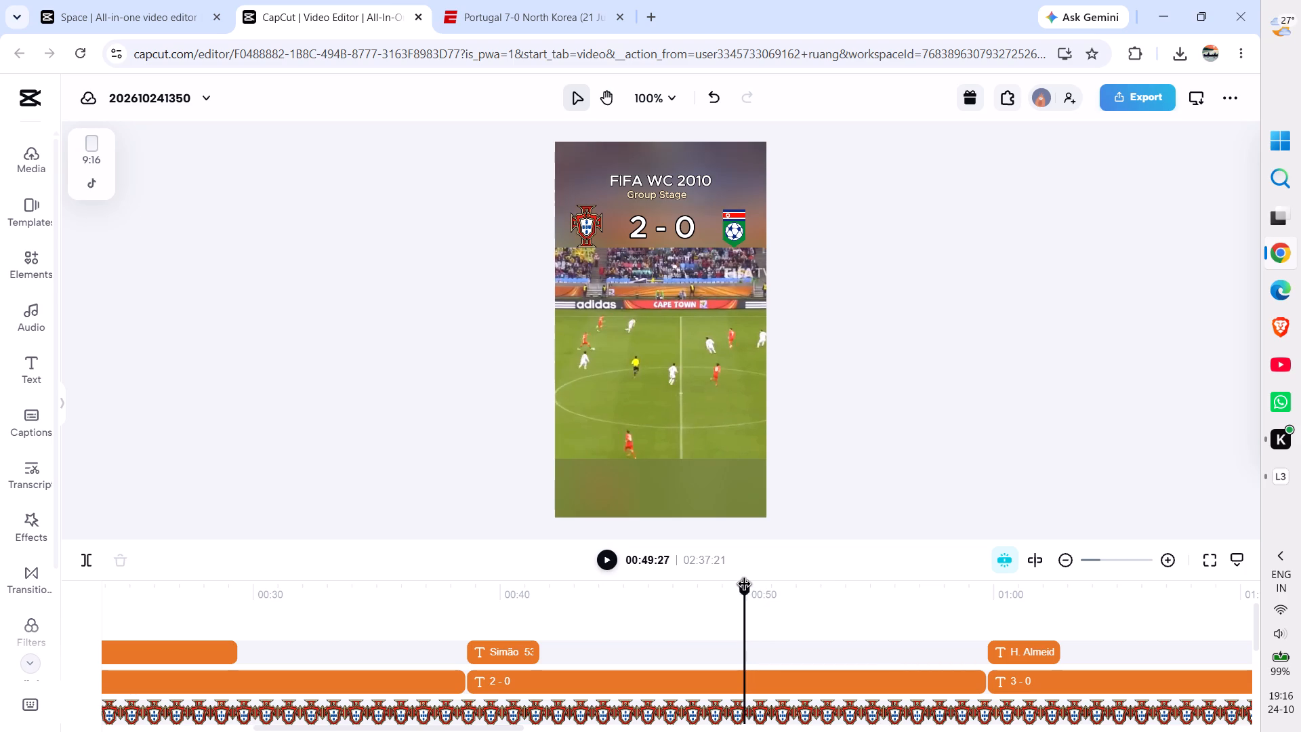
pyautogui.moveTo(745, 586); pyautogui.dragTo(738, 586)
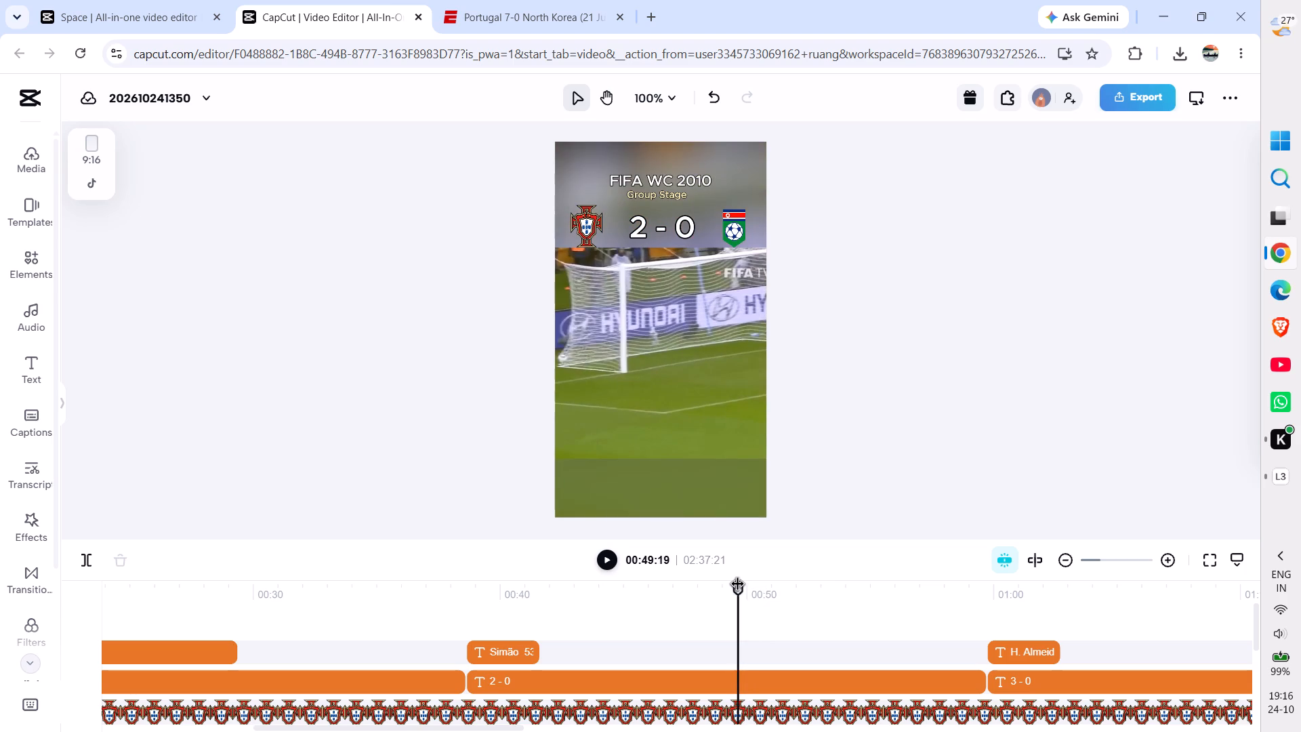
pyautogui.click(511, 651)
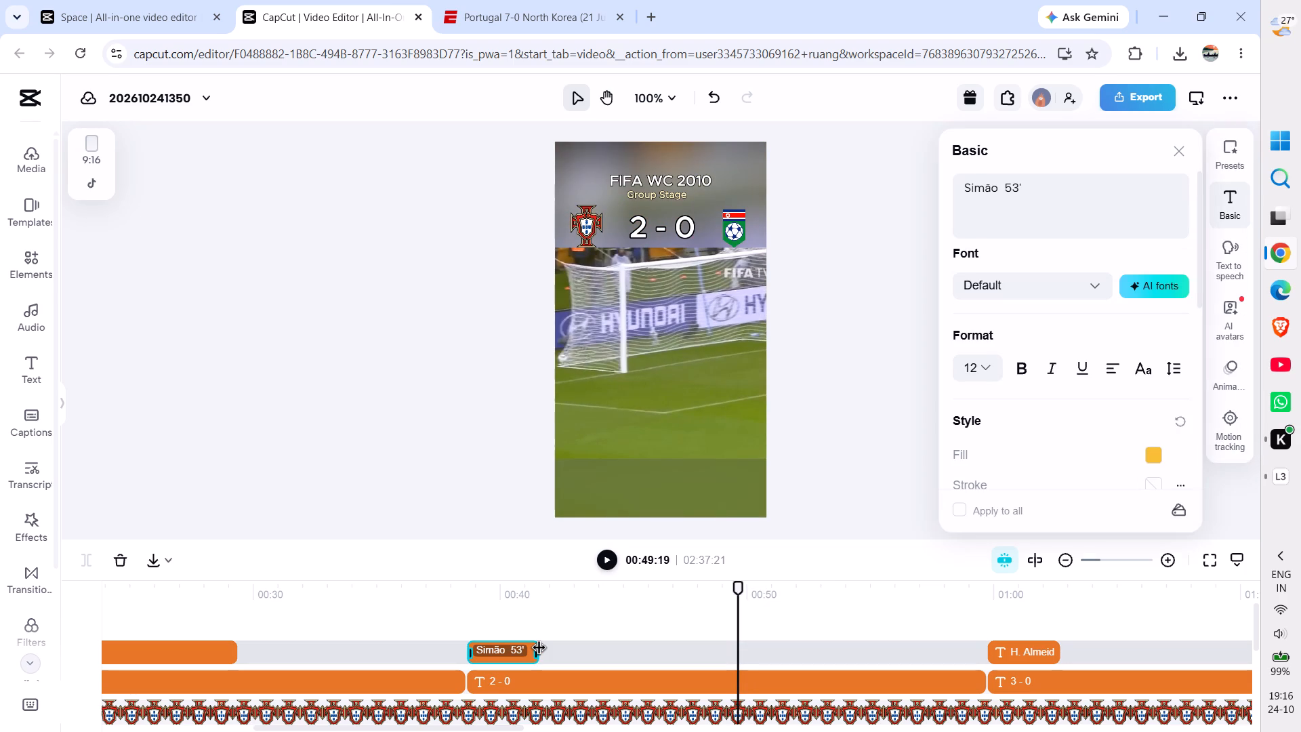
pyautogui.moveTo(539, 649); pyautogui.dragTo(747, 636)
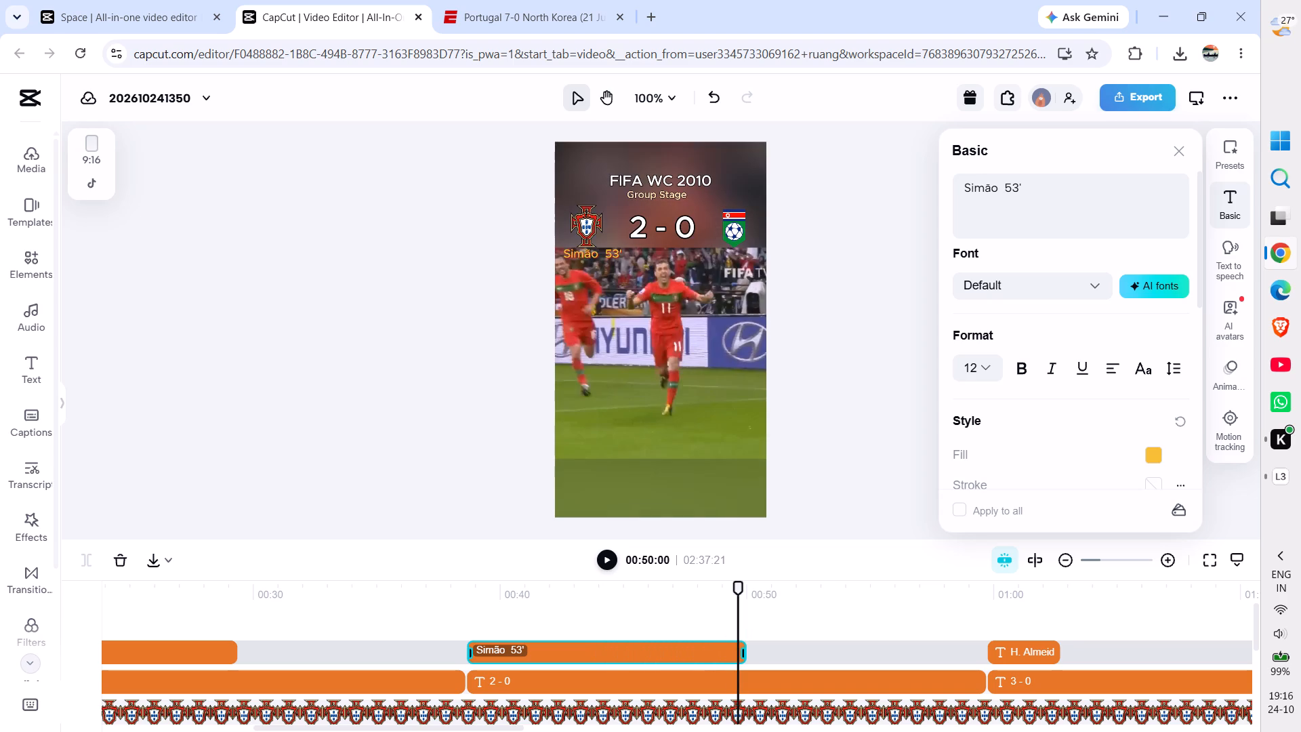
pyautogui.moveTo(747, 636); pyautogui.dragTo(741, 636)
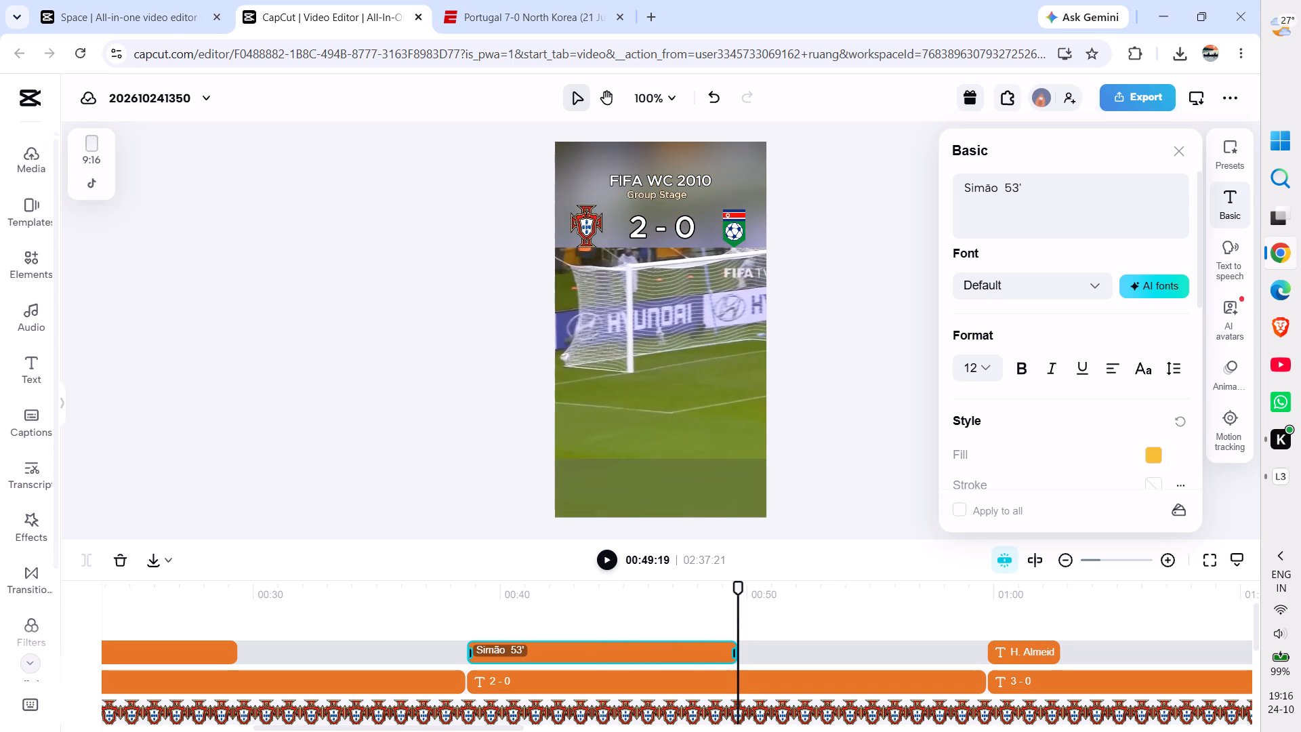
pyautogui.click(427, 398)
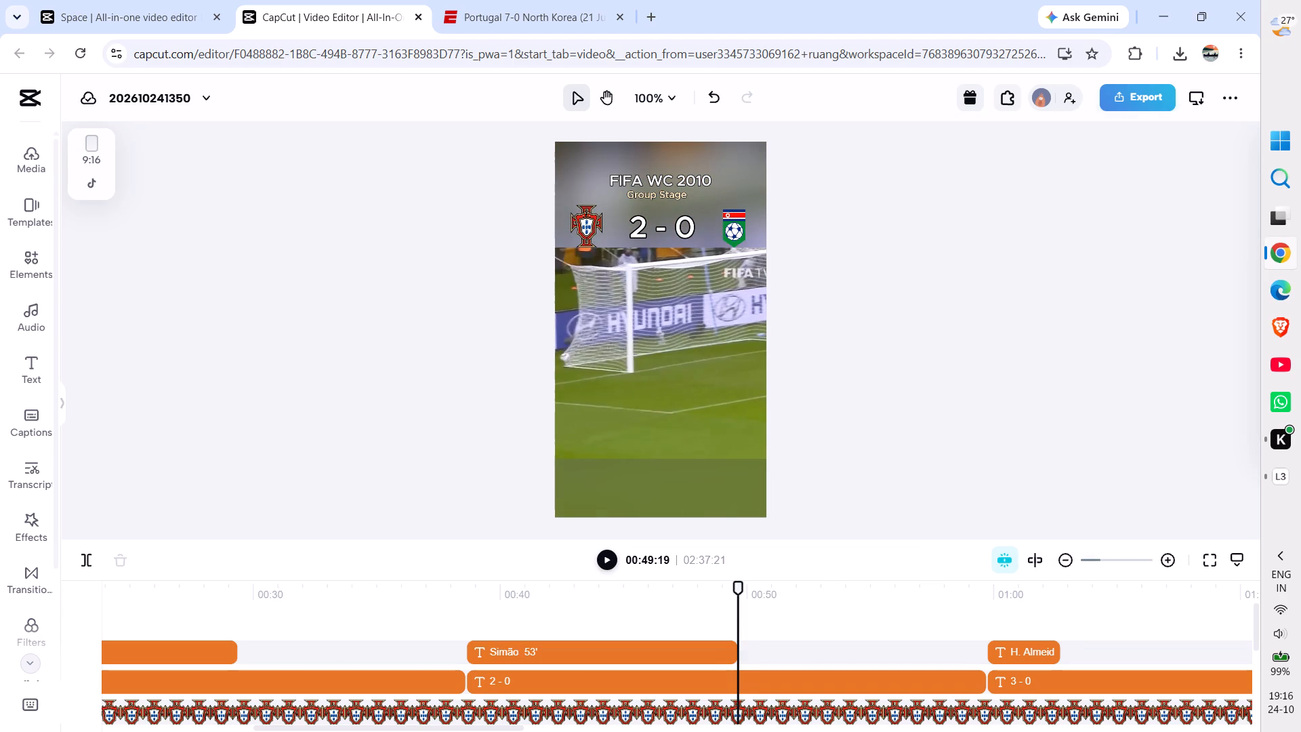
# Preview the rest of the 2 - 0 section after the "Simão 53'" caption and bring the 3 - 0 section into view.
pyautogui.press('space')
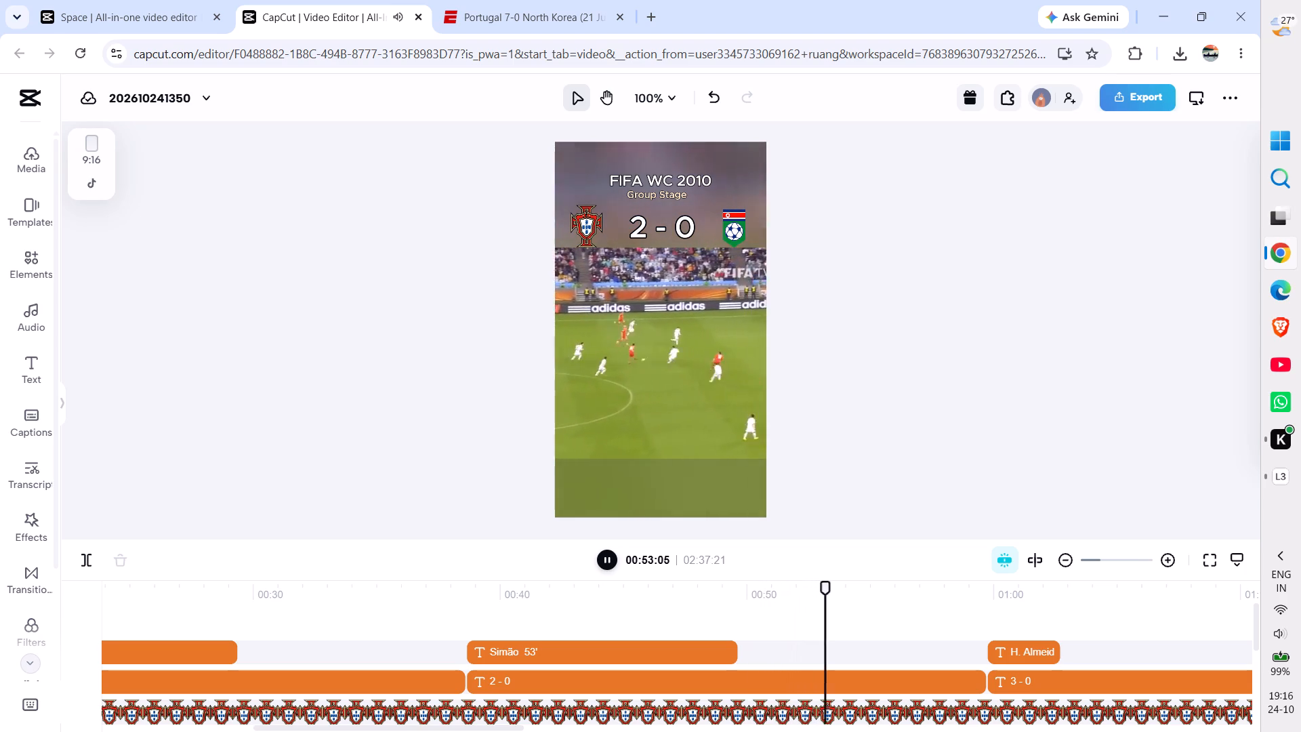
pyautogui.press('space')
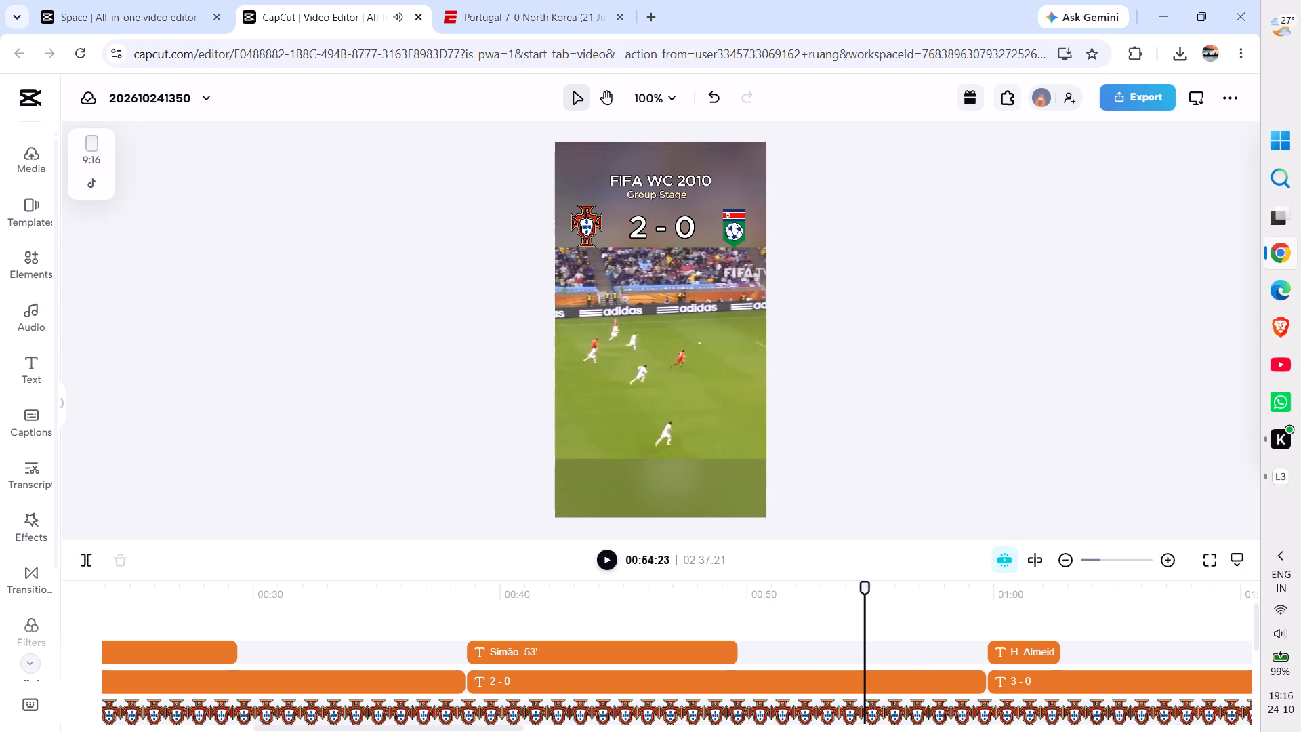
pyautogui.hscroll(-3, 1108, 631)
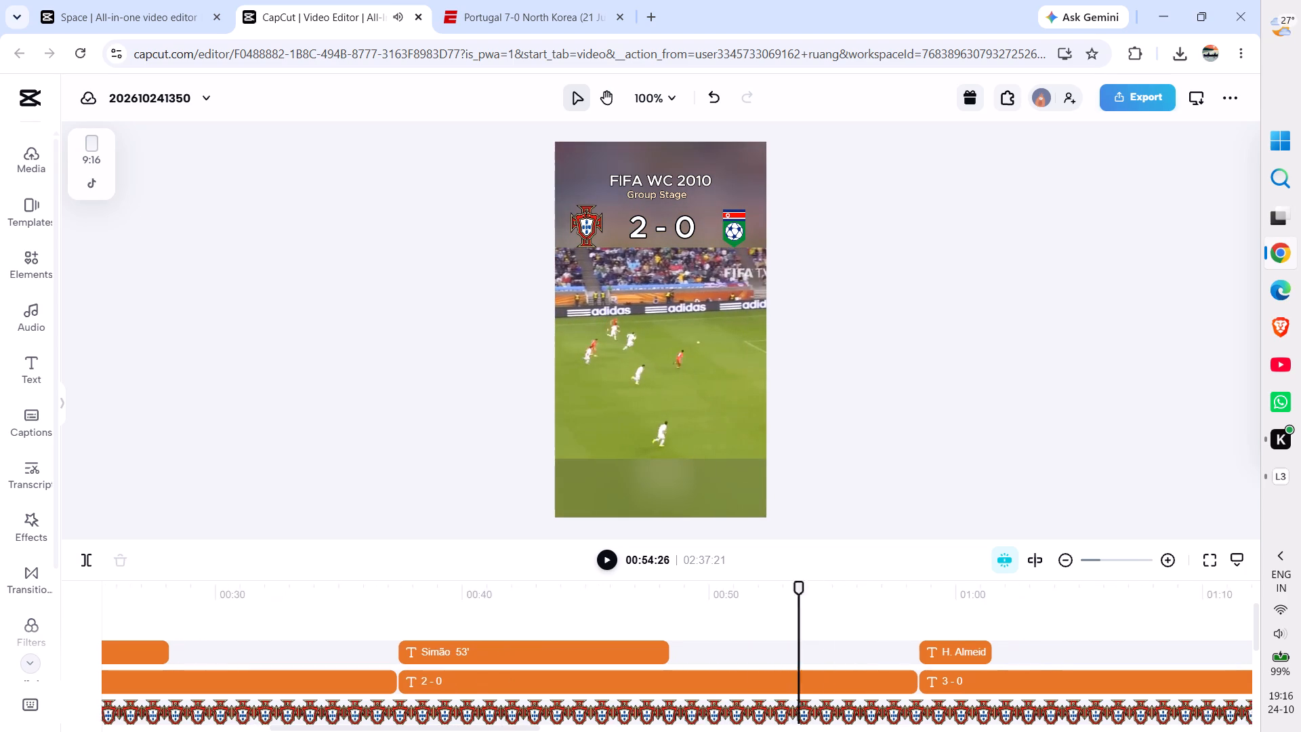
pyautogui.hscroll(-4, 1108, 631)
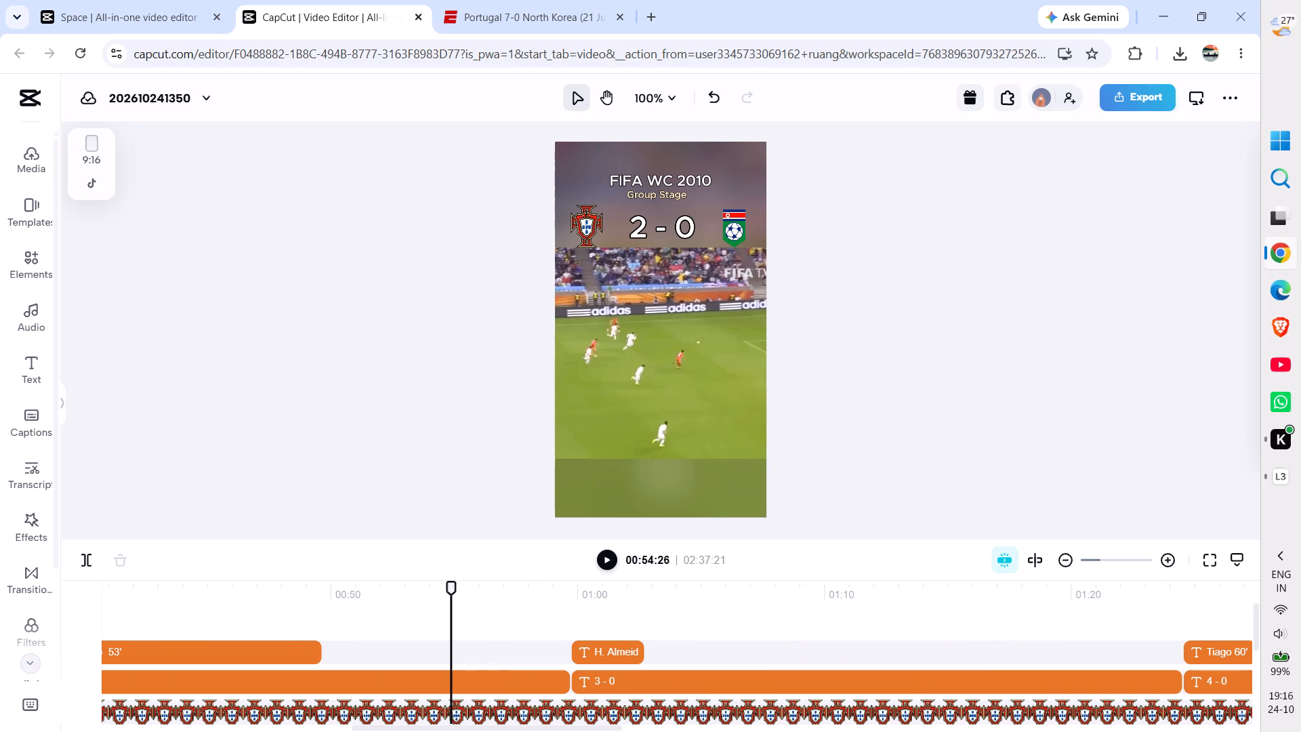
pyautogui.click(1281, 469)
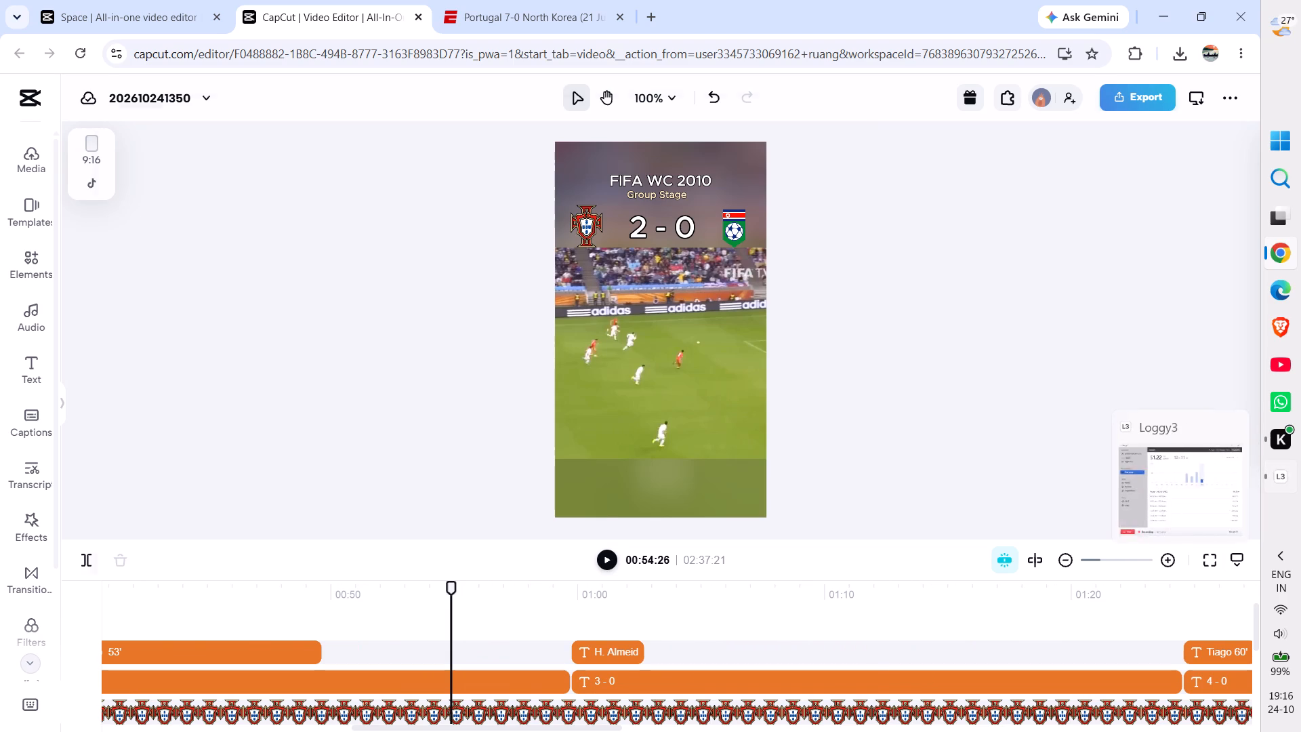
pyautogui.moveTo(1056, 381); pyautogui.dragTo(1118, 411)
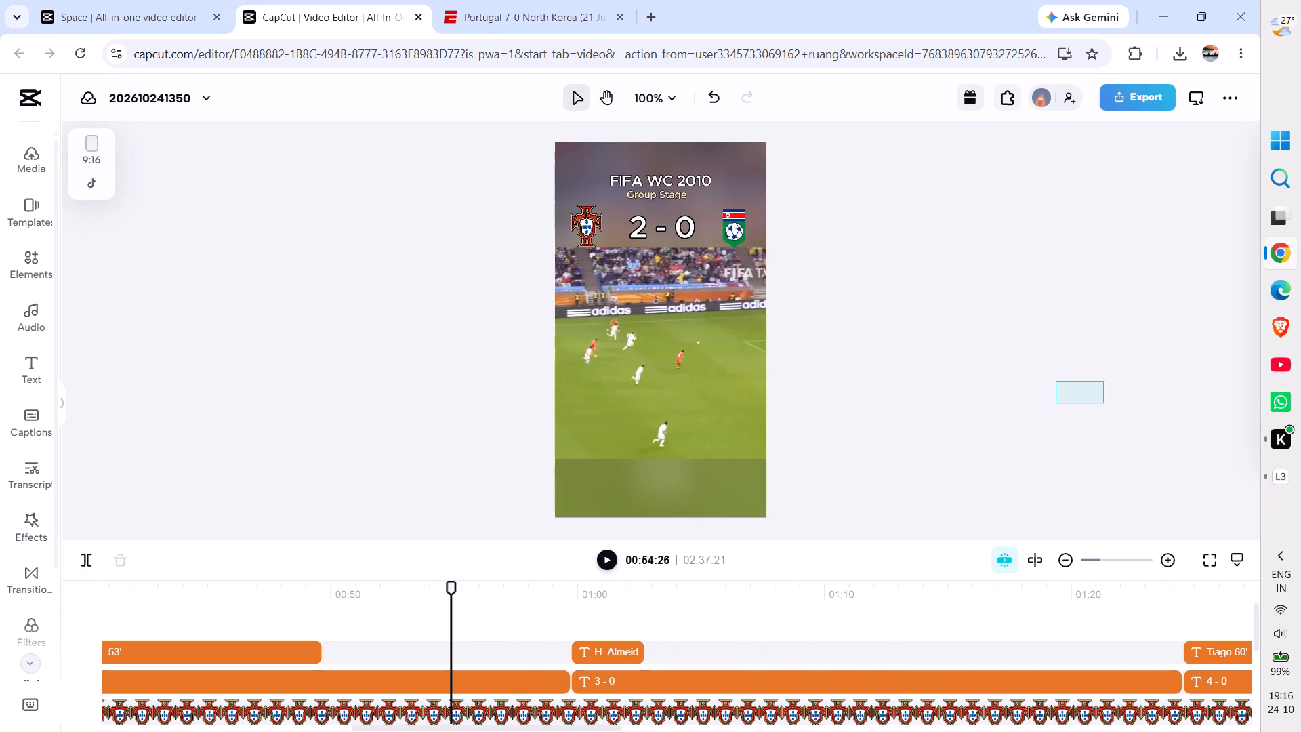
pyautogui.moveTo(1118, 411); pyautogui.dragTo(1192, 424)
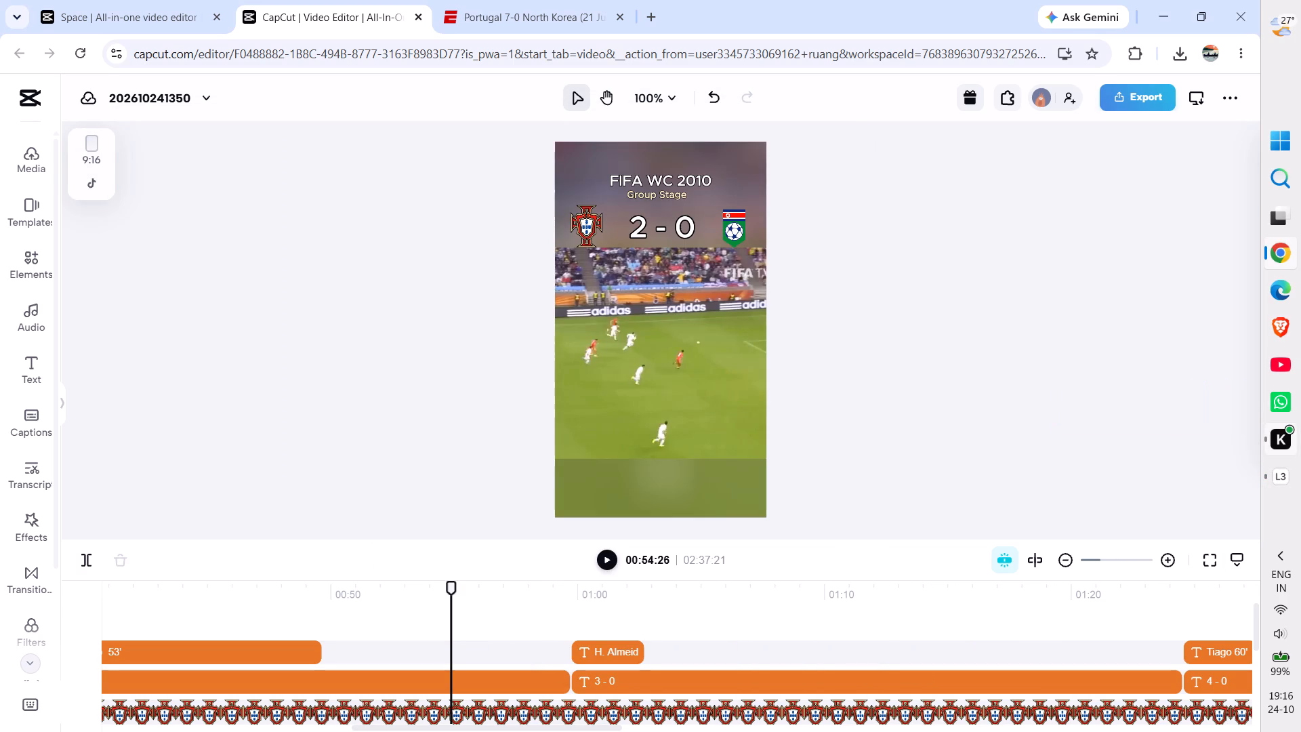
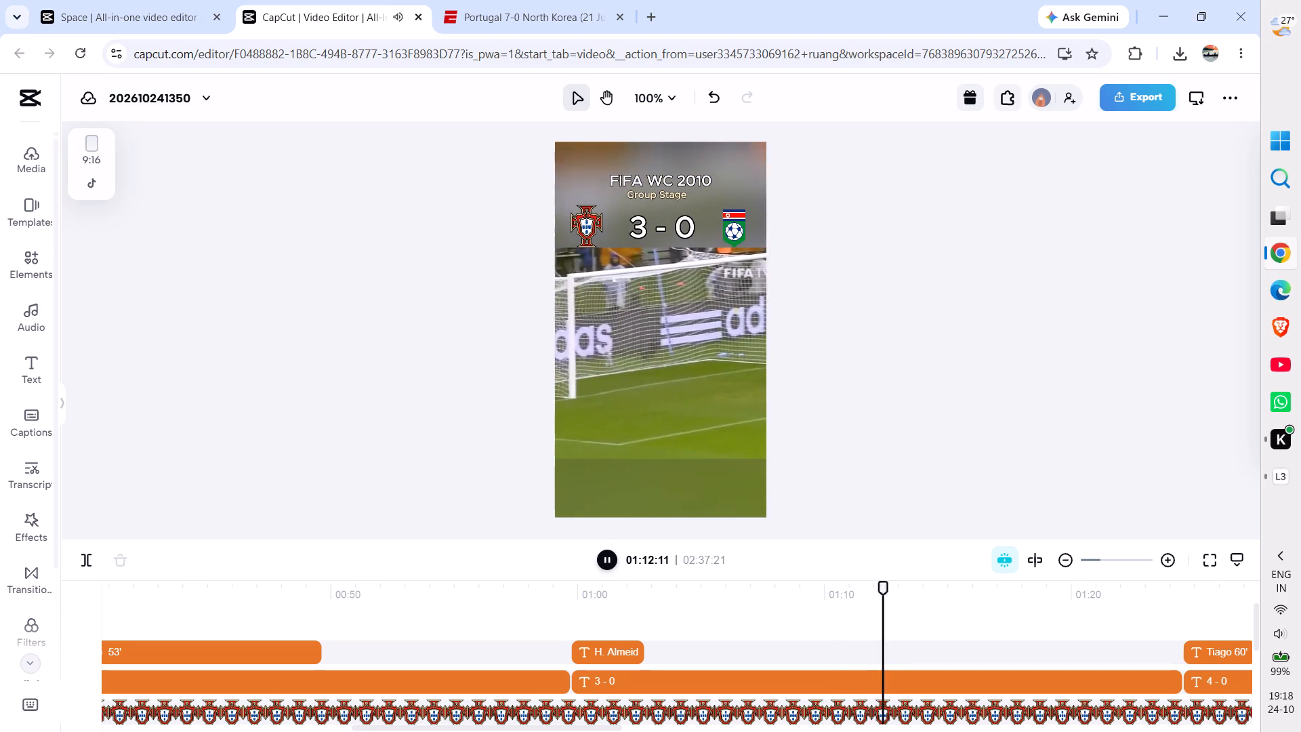
# Locate the final frame of the third goal's replay and extend the "H. Almeida 56'" caption to end there, at 01:12:19.
pyautogui.press('space')
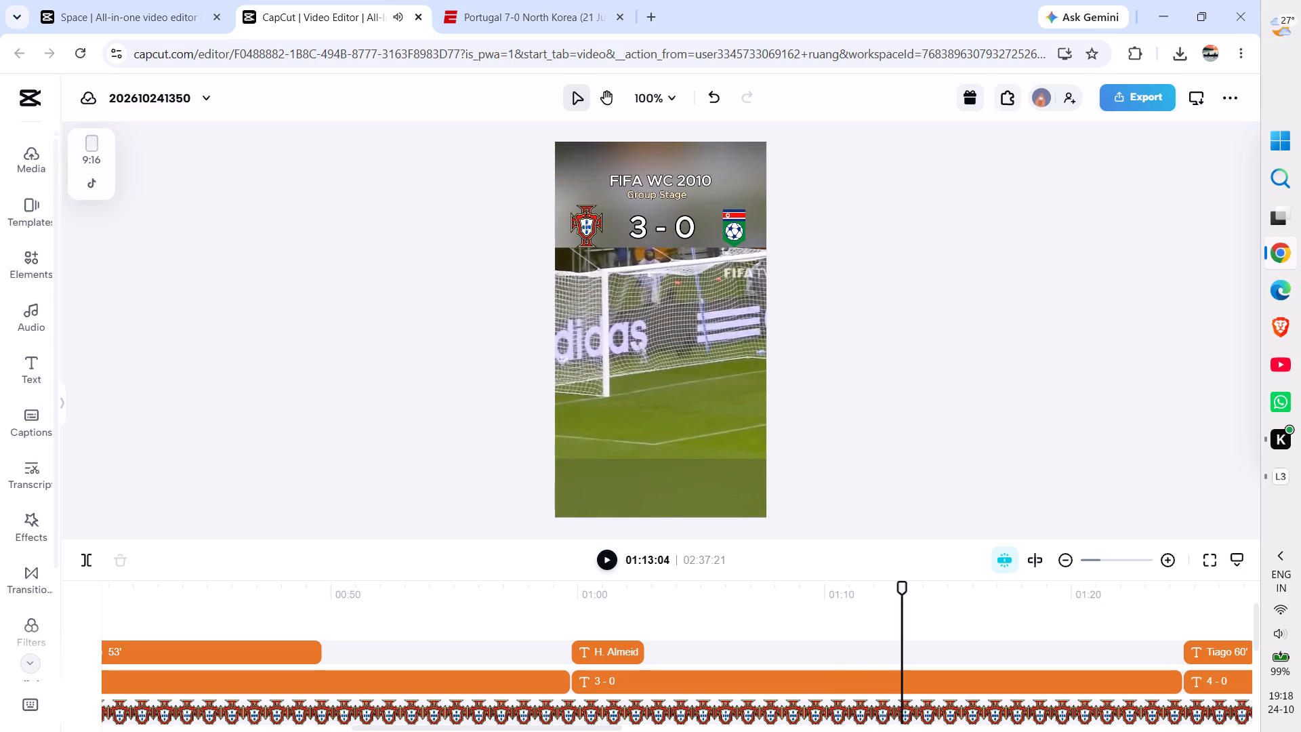
pyautogui.press('space')
pyautogui.press('space')
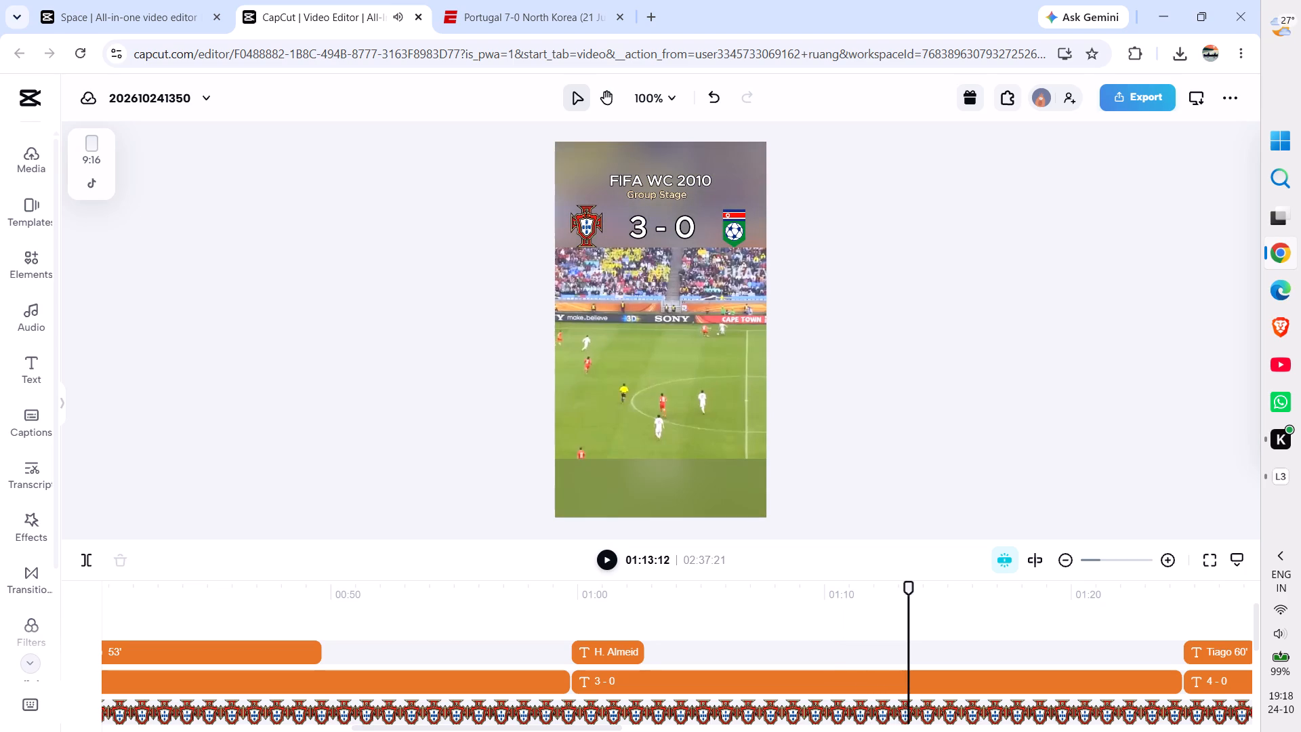
pyautogui.moveTo(910, 594); pyautogui.dragTo(899, 594)
pyautogui.moveTo(899, 594); pyautogui.dragTo(897, 594)
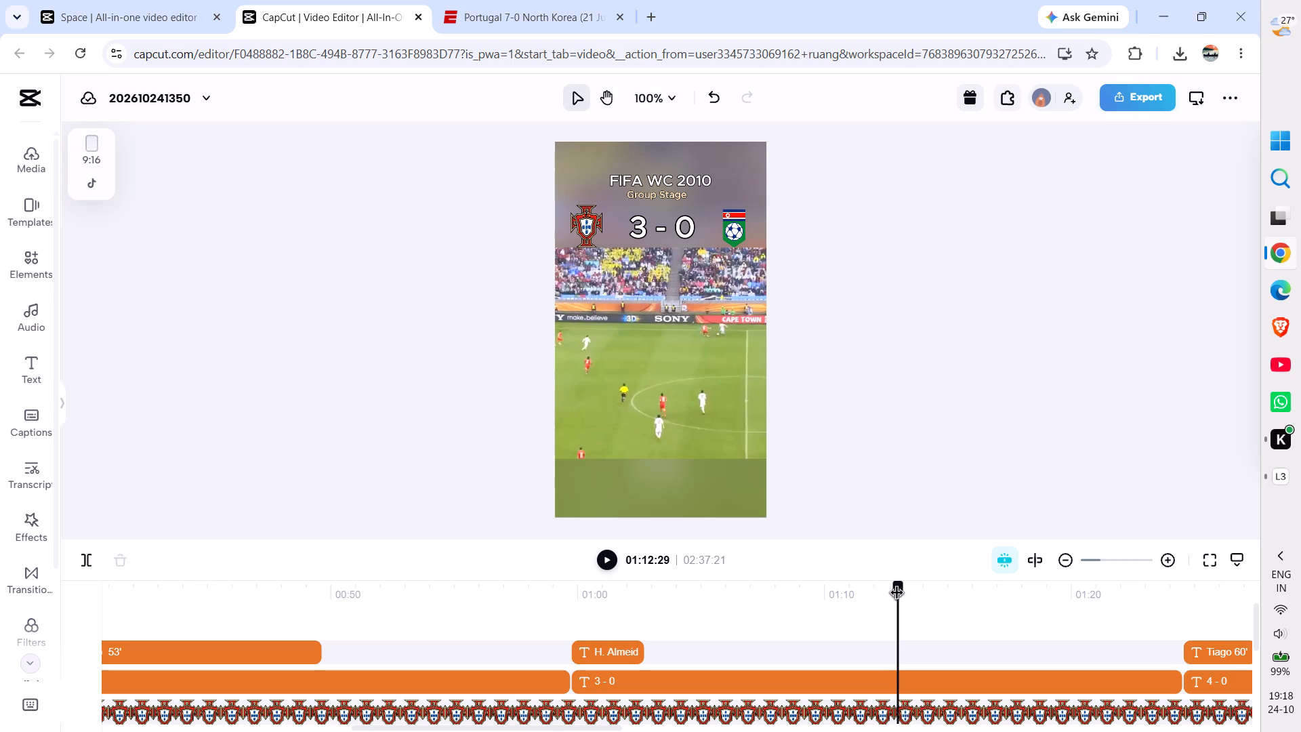
pyautogui.moveTo(897, 594); pyautogui.dragTo(890, 594)
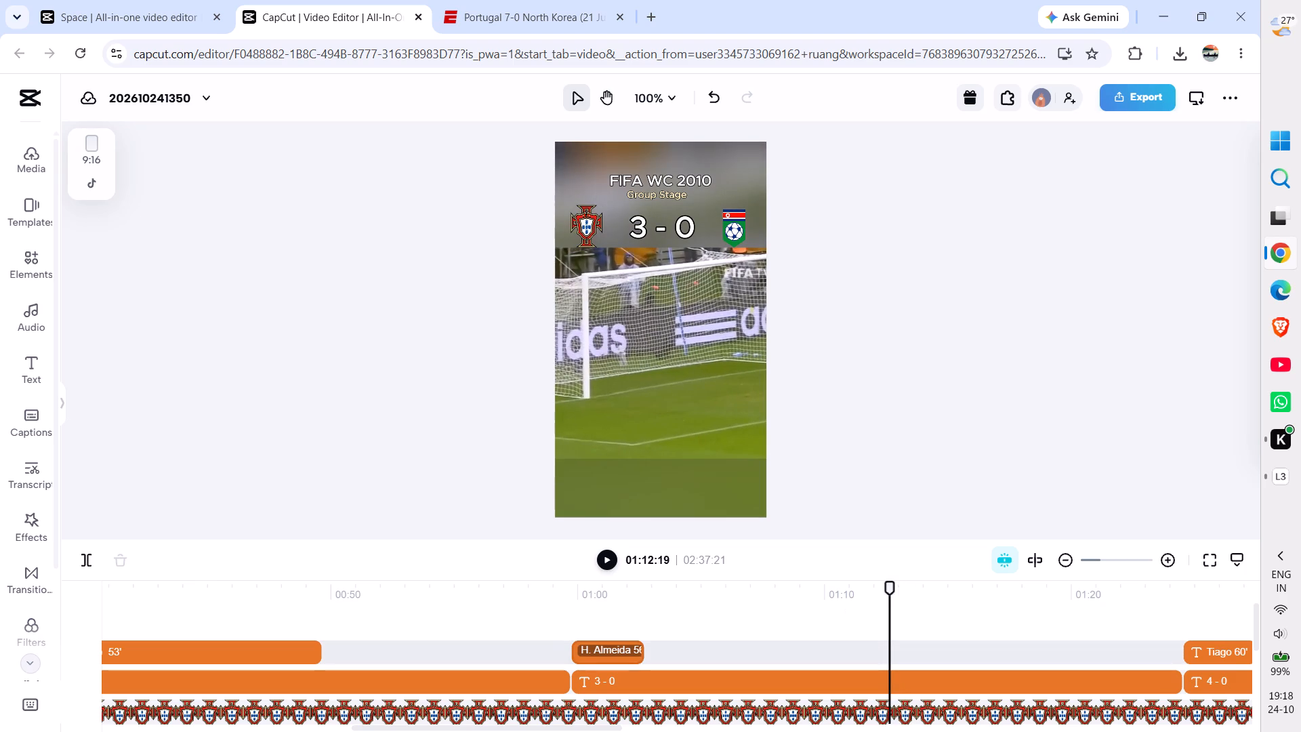
pyautogui.click(611, 647)
pyautogui.moveTo(643, 647); pyautogui.dragTo(734, 650)
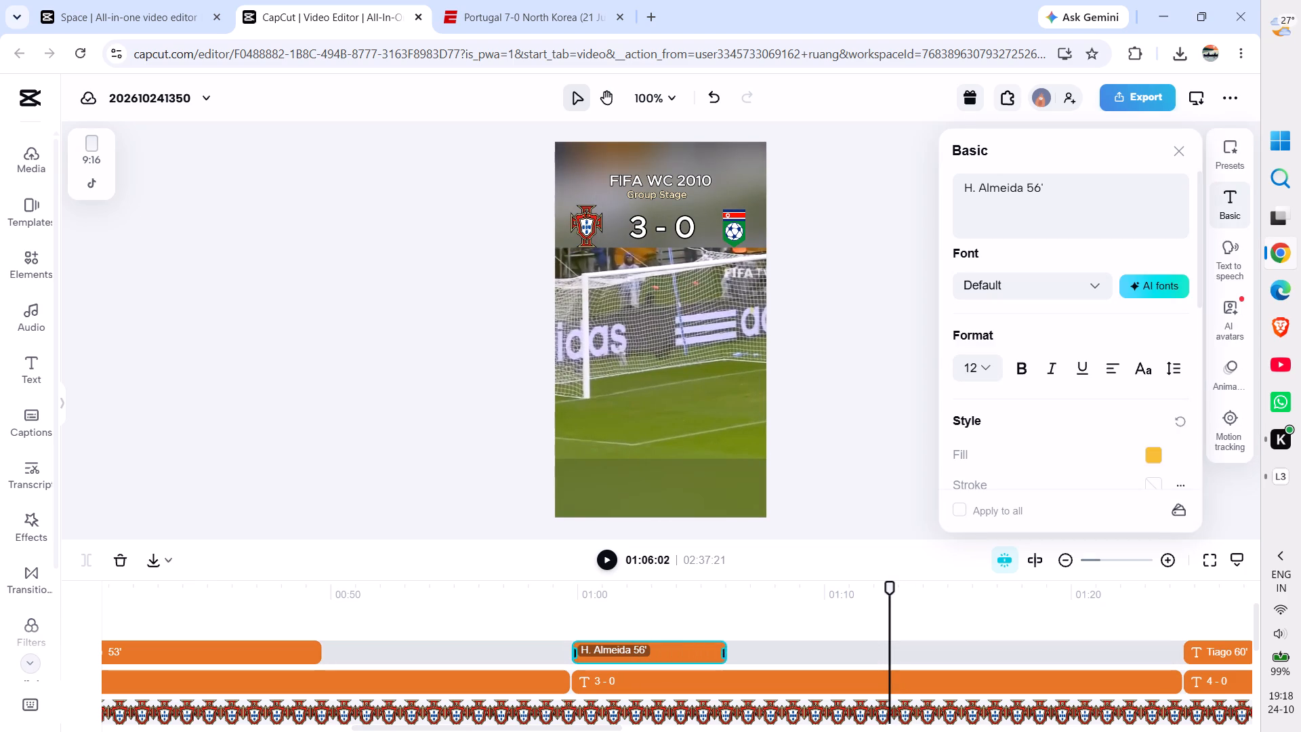
pyautogui.moveTo(734, 650); pyautogui.dragTo(890, 657)
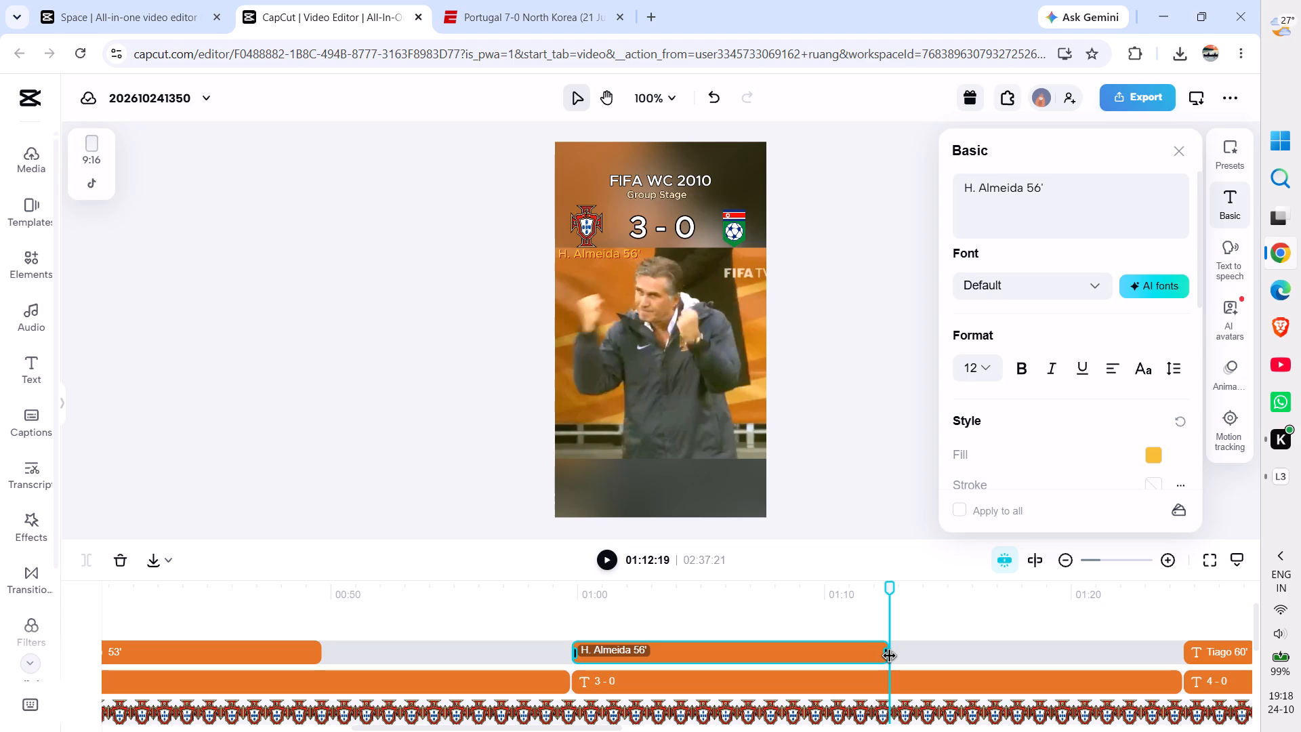
pyautogui.click(871, 454)
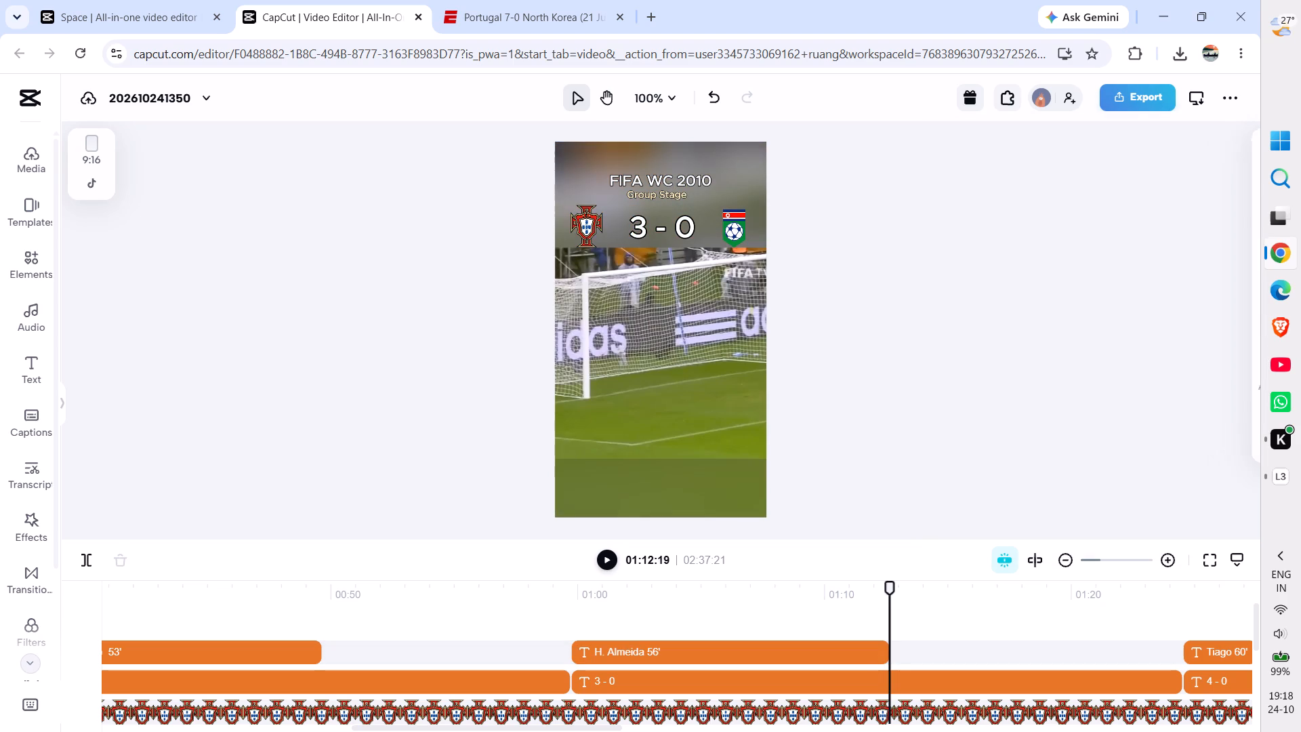
# Play on from the end of the "H. Almeida 56'" caption through the fourth goal and its replay to find where the footage ends.
pyautogui.press('space')
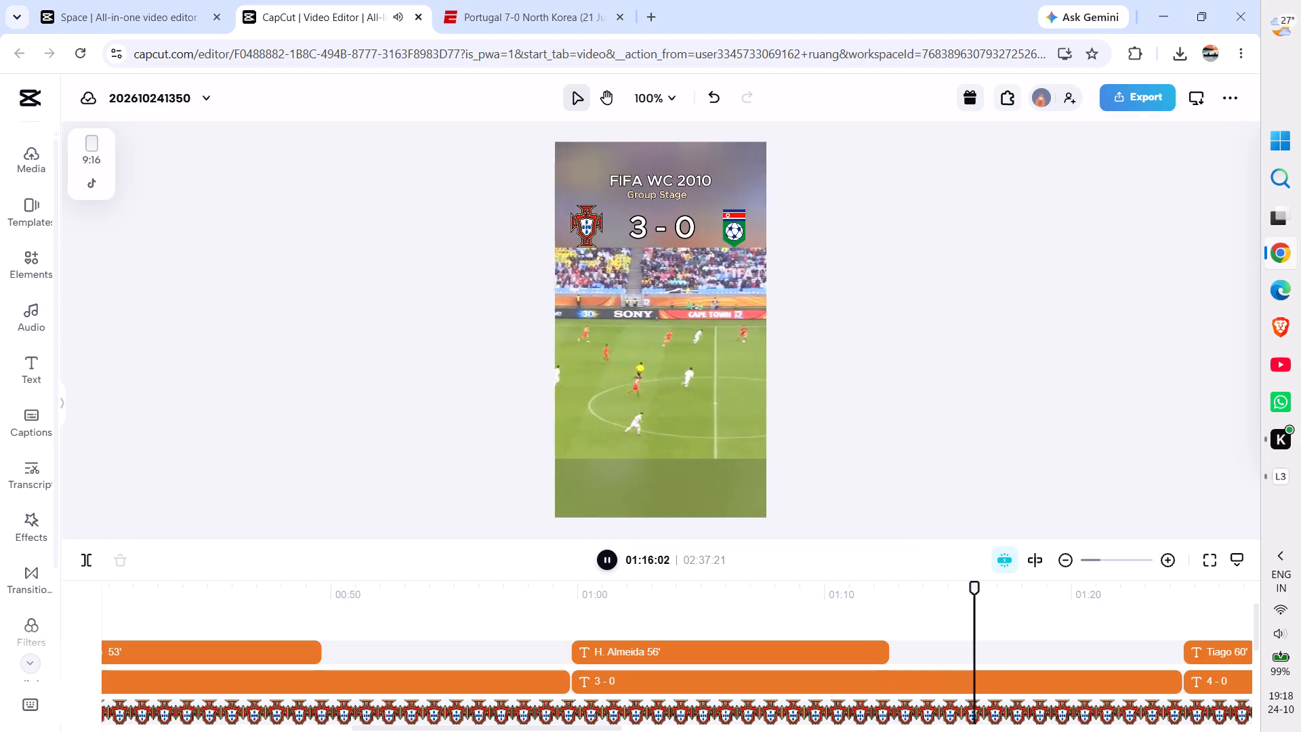
pyautogui.hscroll(-1, 962, 630)
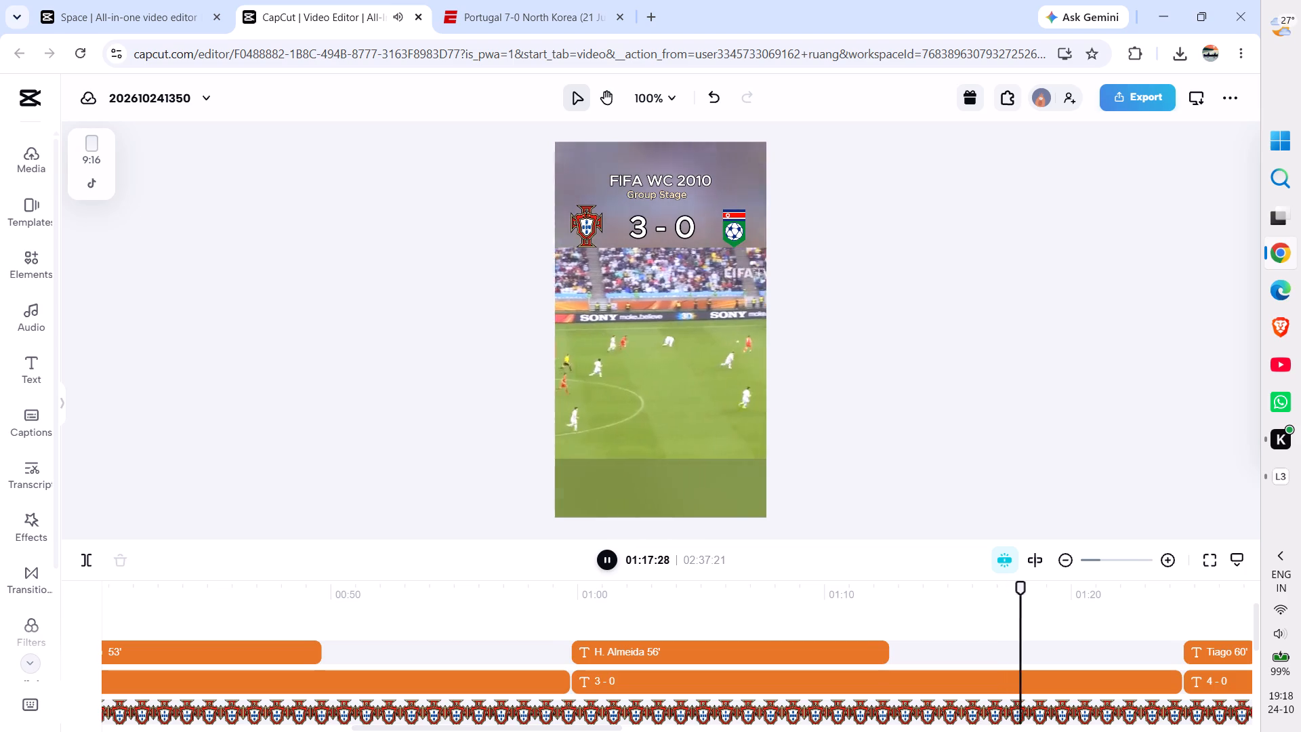
pyautogui.hscroll(-3, 962, 630)
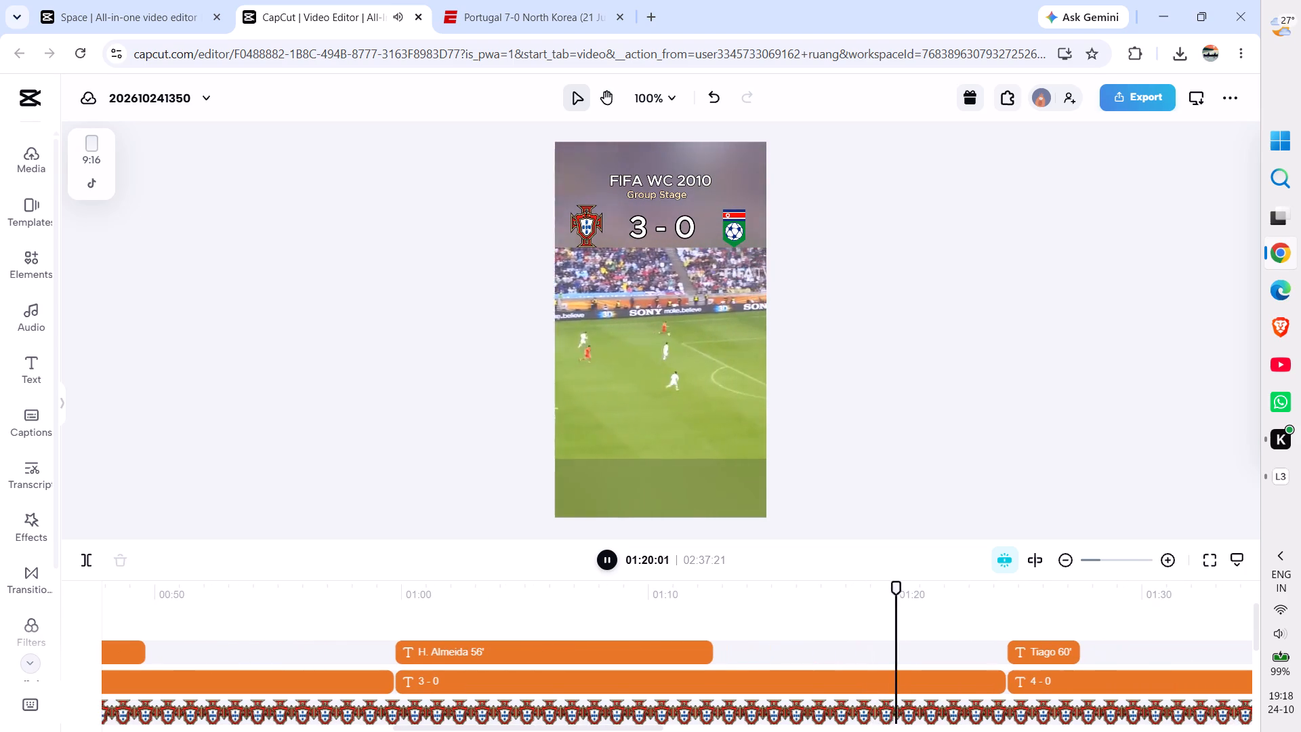
pyautogui.hscroll(-2, 962, 630)
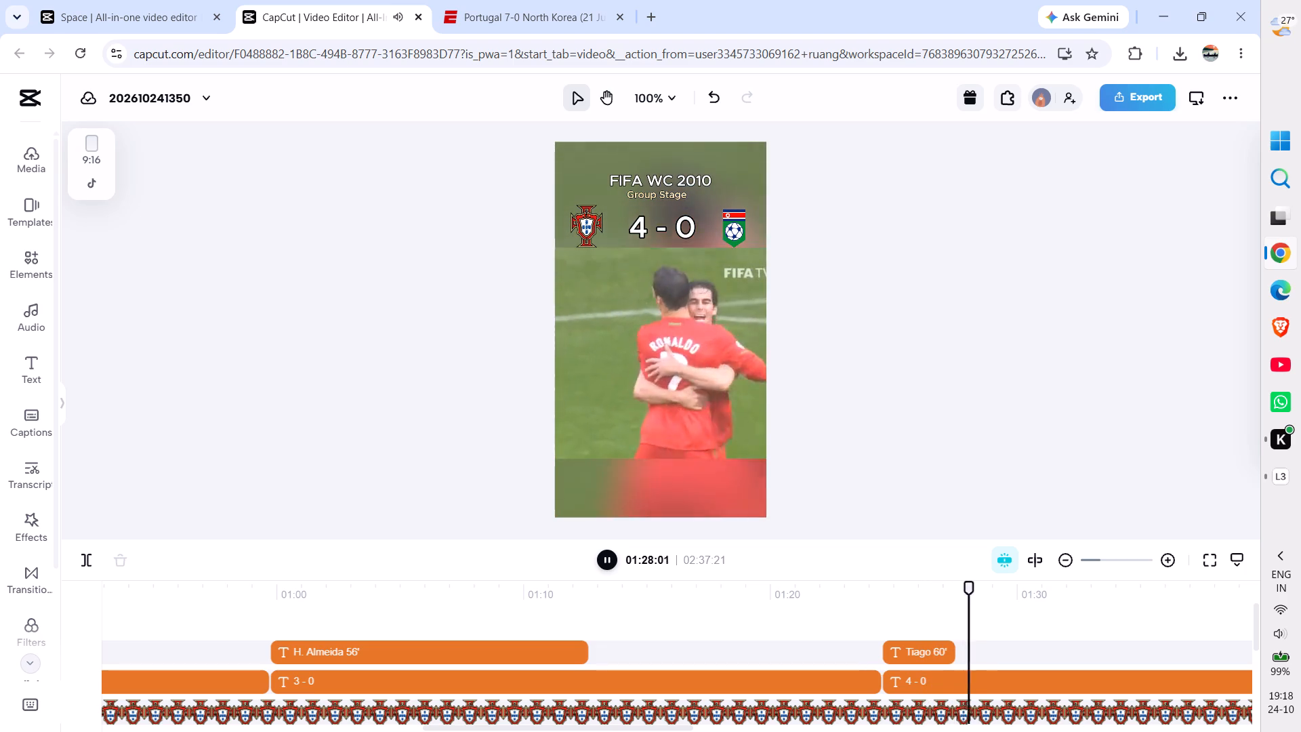
pyautogui.hscroll(-5, 962, 630)
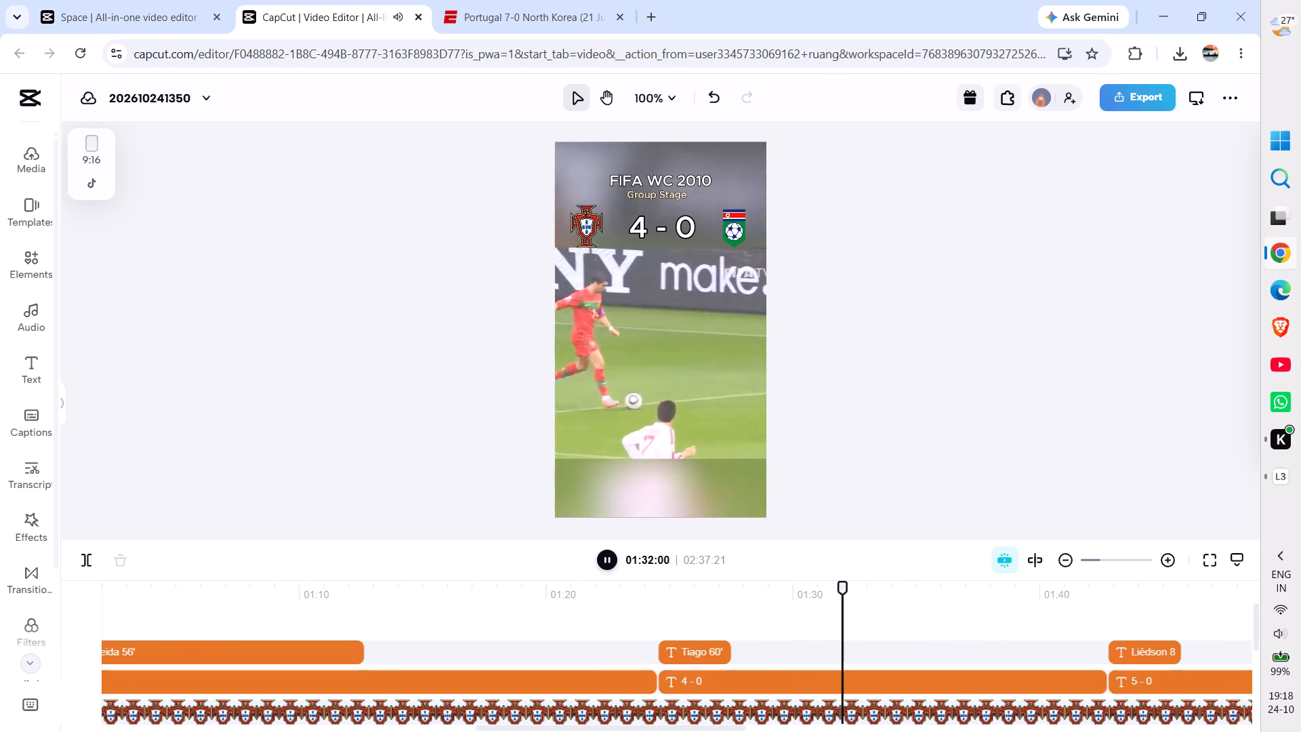
pyautogui.press('space')
pyautogui.scroll(-1, 934, 632)
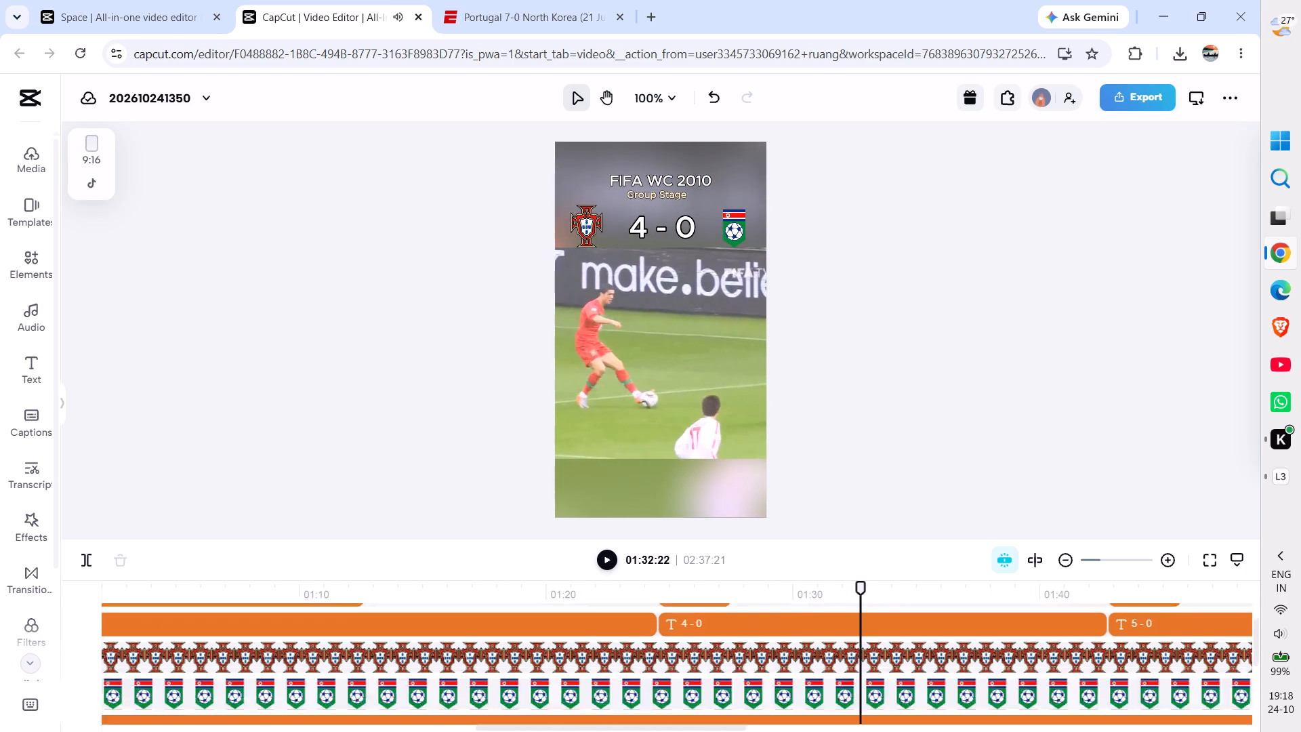
pyautogui.scroll(-2, 934, 632)
pyautogui.scroll(1, 934, 632)
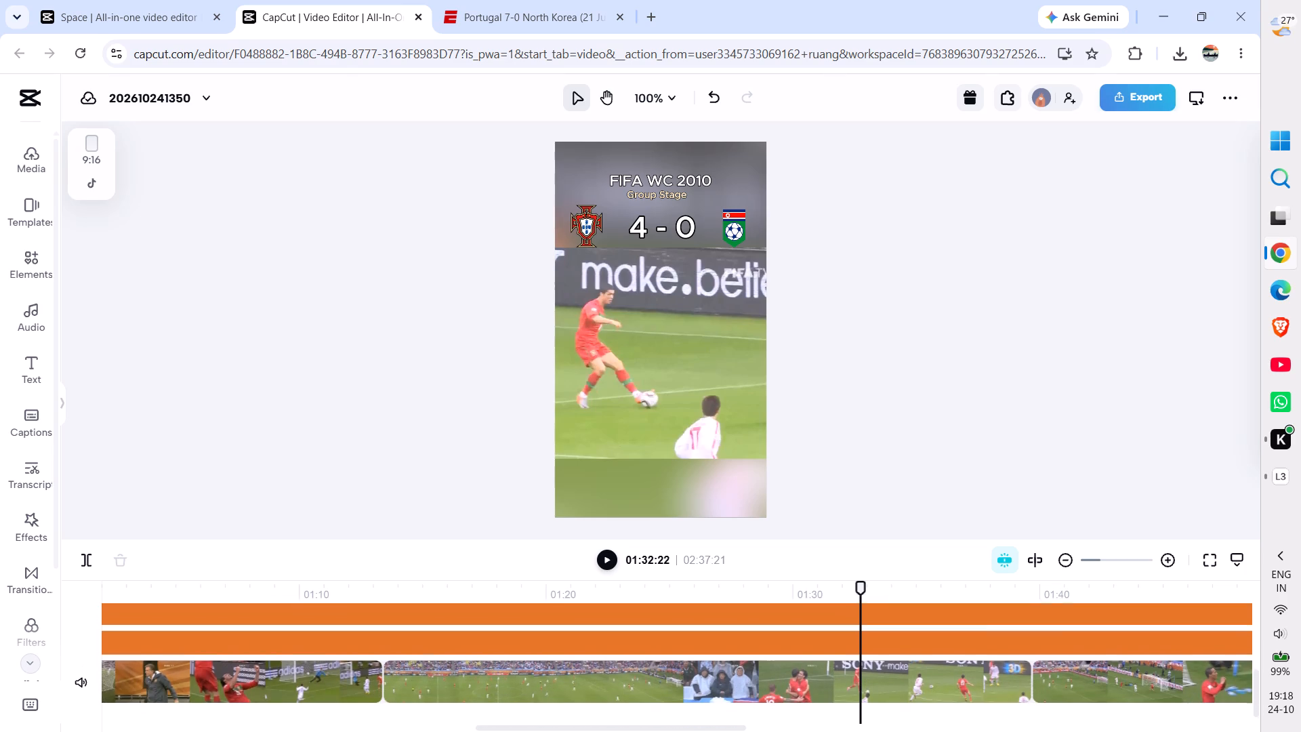
pyautogui.scroll(1, 934, 632)
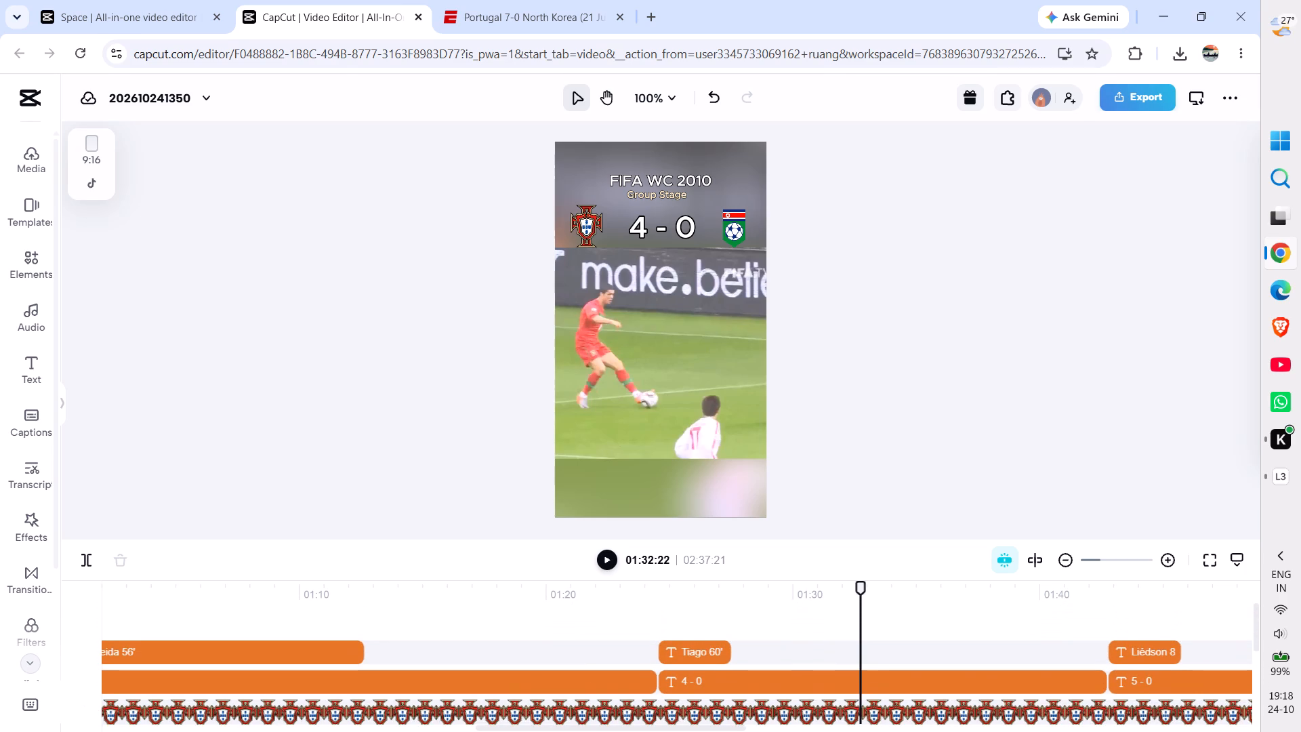
pyautogui.press('space')
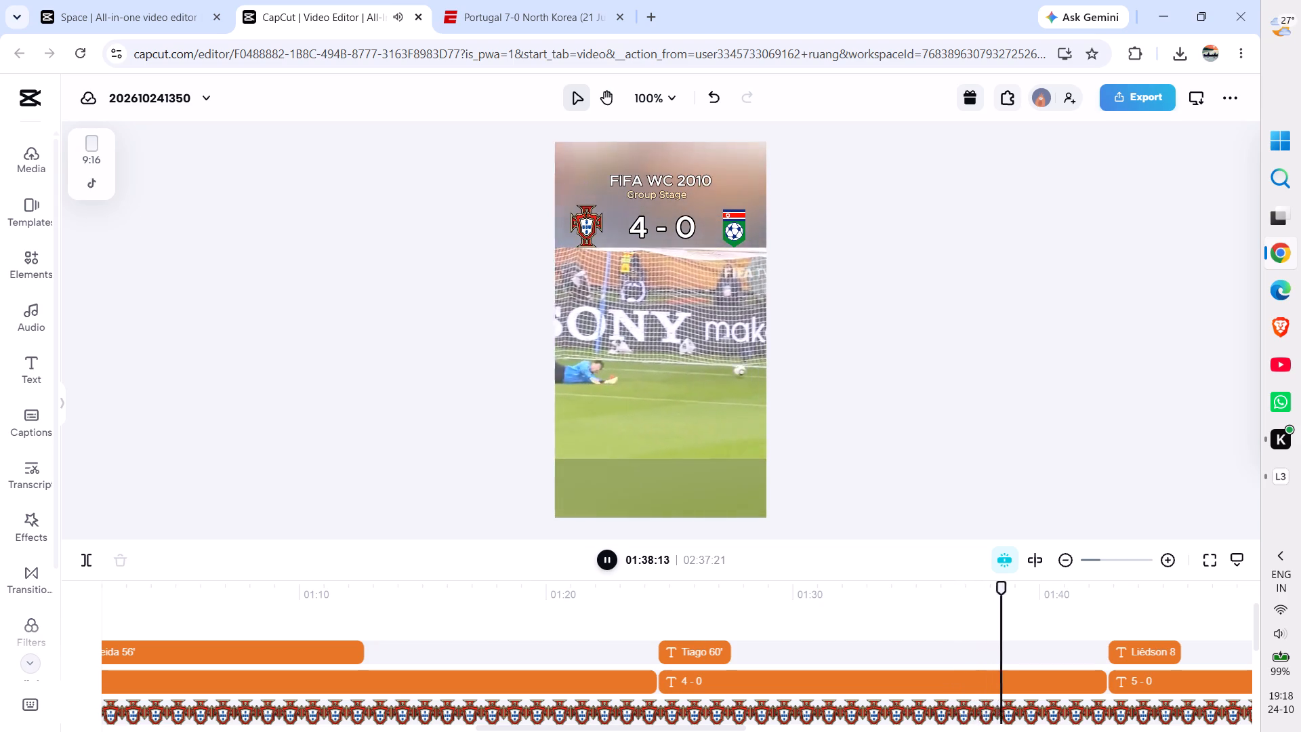
pyautogui.press('space')
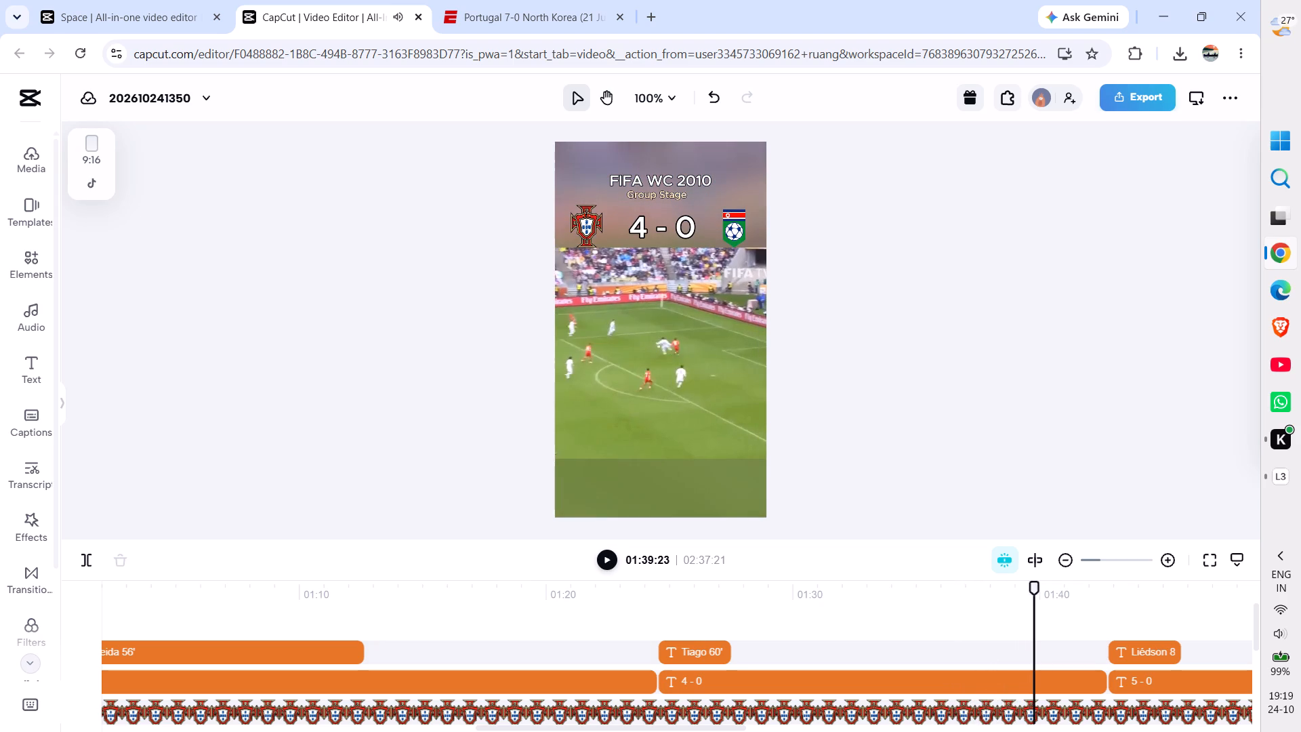
# Locate the last frames of the fourth goal's replay and extend the "Tiago 60'" caption to end there, at 01:39:12.
pyautogui.scroll(-1, 926, 663)
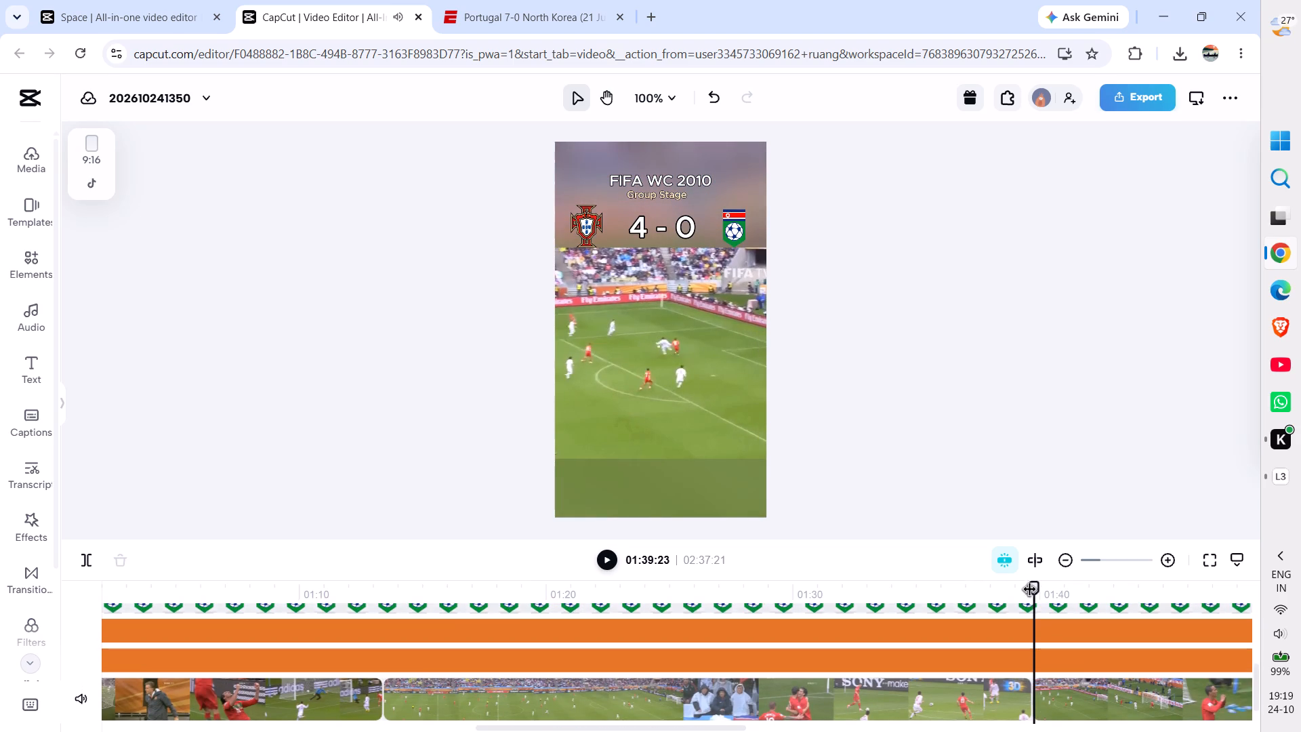
pyautogui.click(1037, 585)
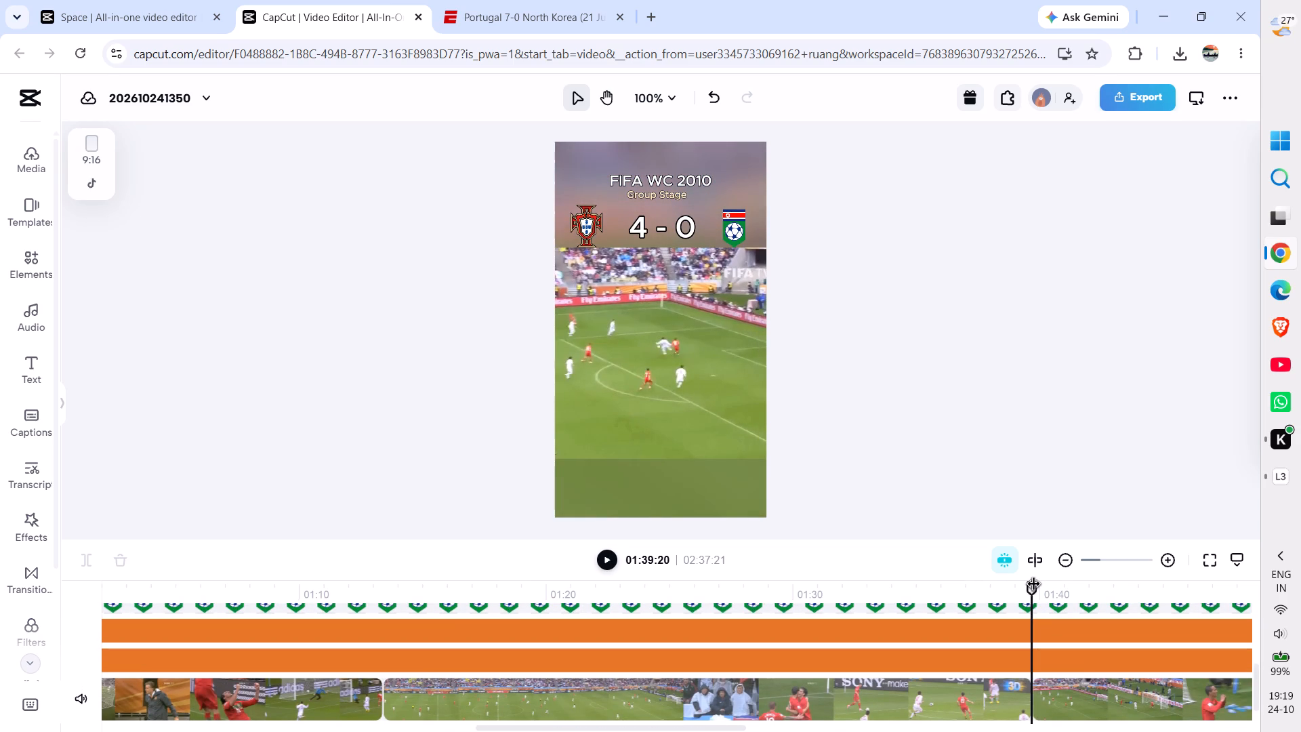
pyautogui.scroll(3, 974, 649)
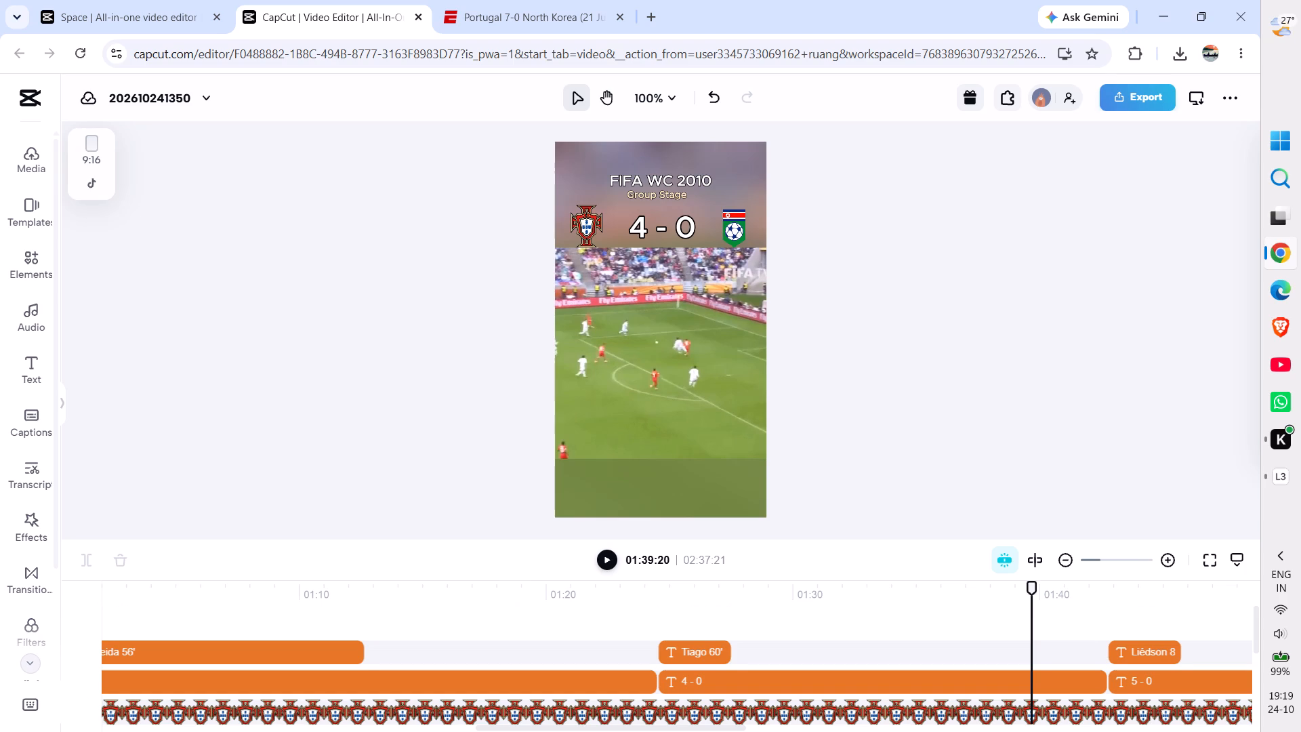
pyautogui.click(1029, 592)
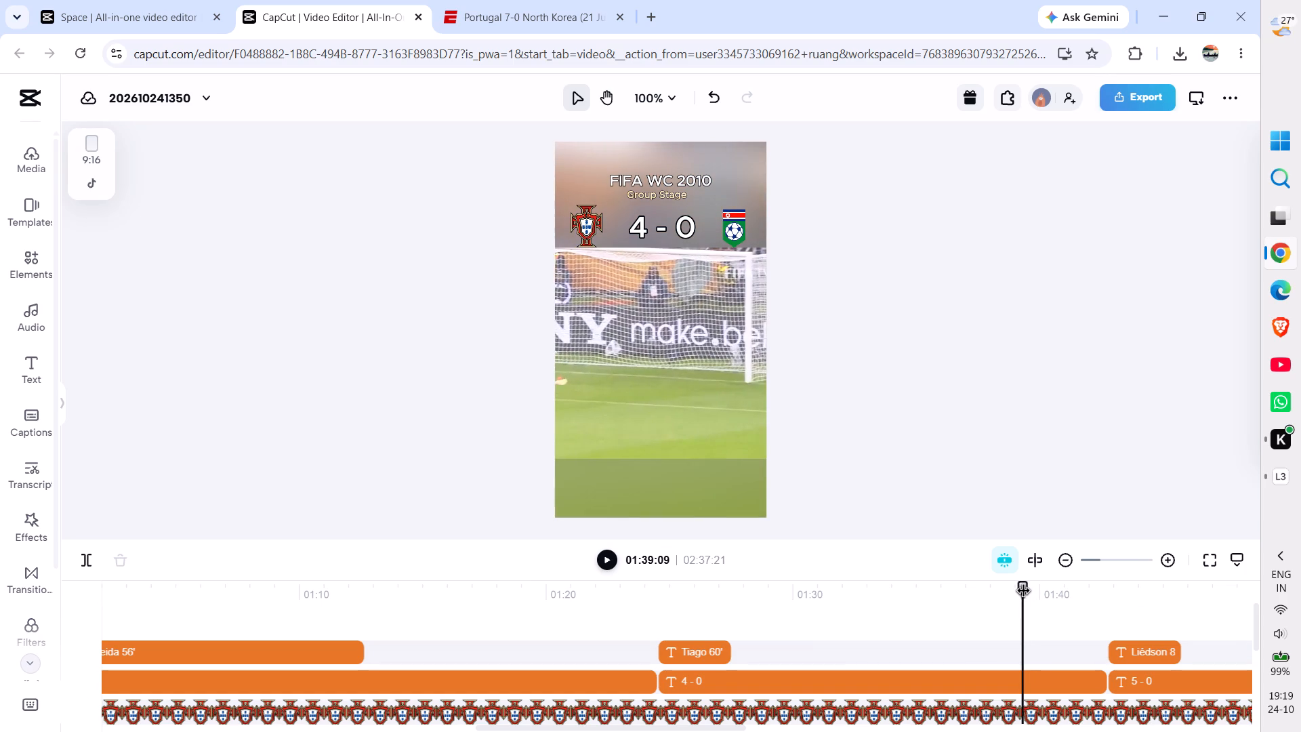
pyautogui.click(1024, 592)
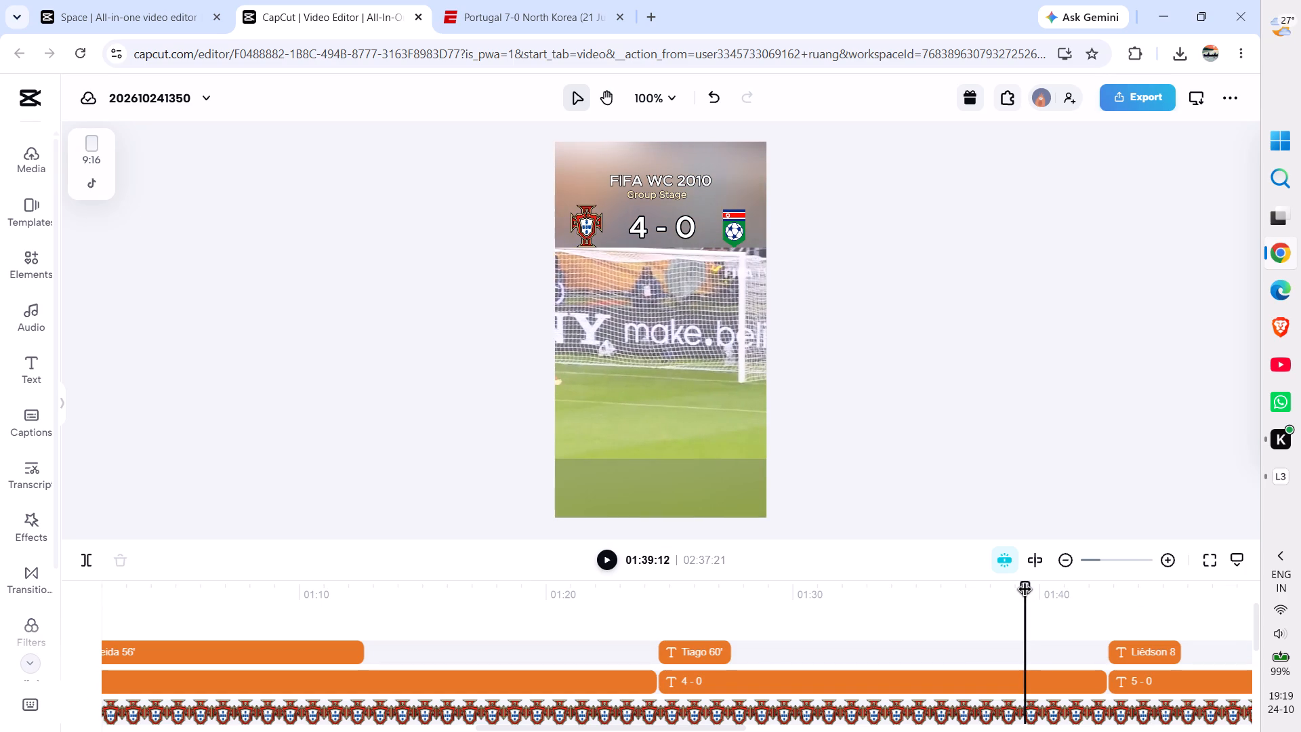
pyautogui.click(701, 656)
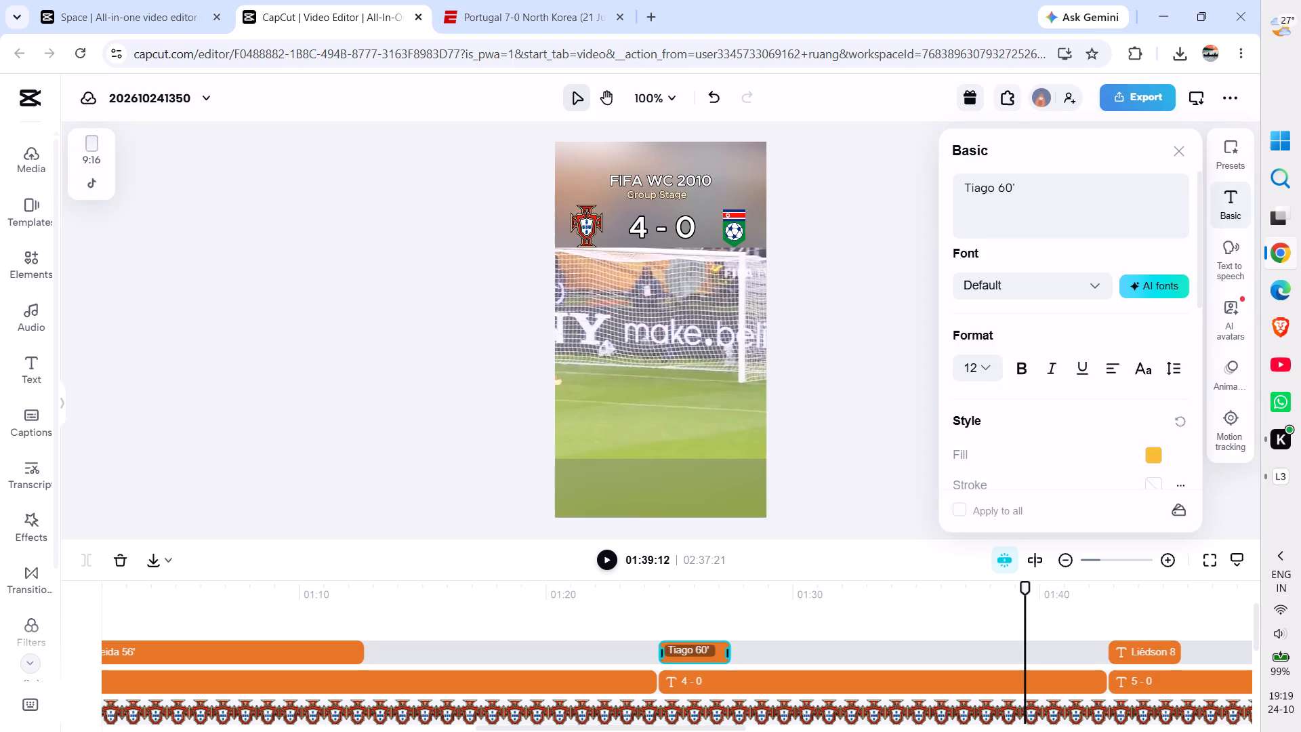
pyautogui.moveTo(727, 651); pyautogui.dragTo(816, 649)
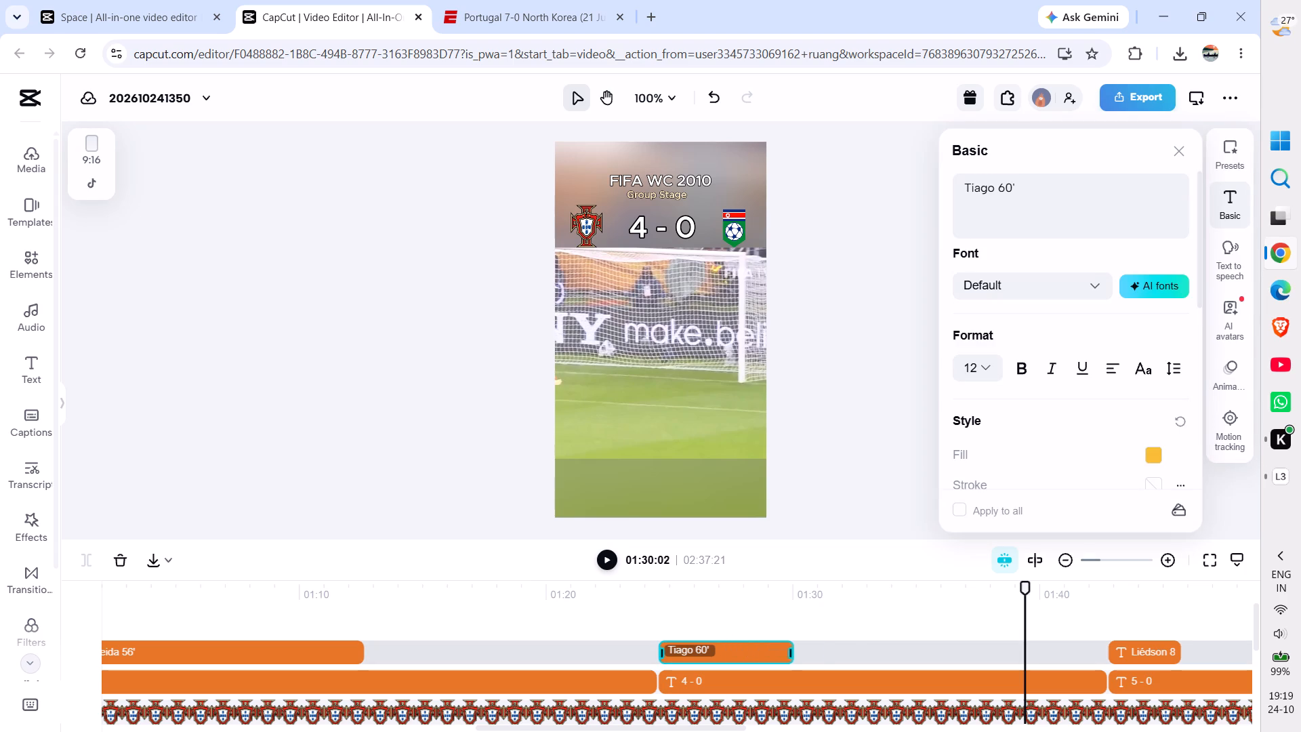
pyautogui.moveTo(816, 649); pyautogui.dragTo(1025, 649)
pyautogui.click(835, 443)
# Play on through the fifth goal, find the end of its replay, and extend the "Liédson 81'" caption to end there, at 01:55:16.
pyautogui.press('space')
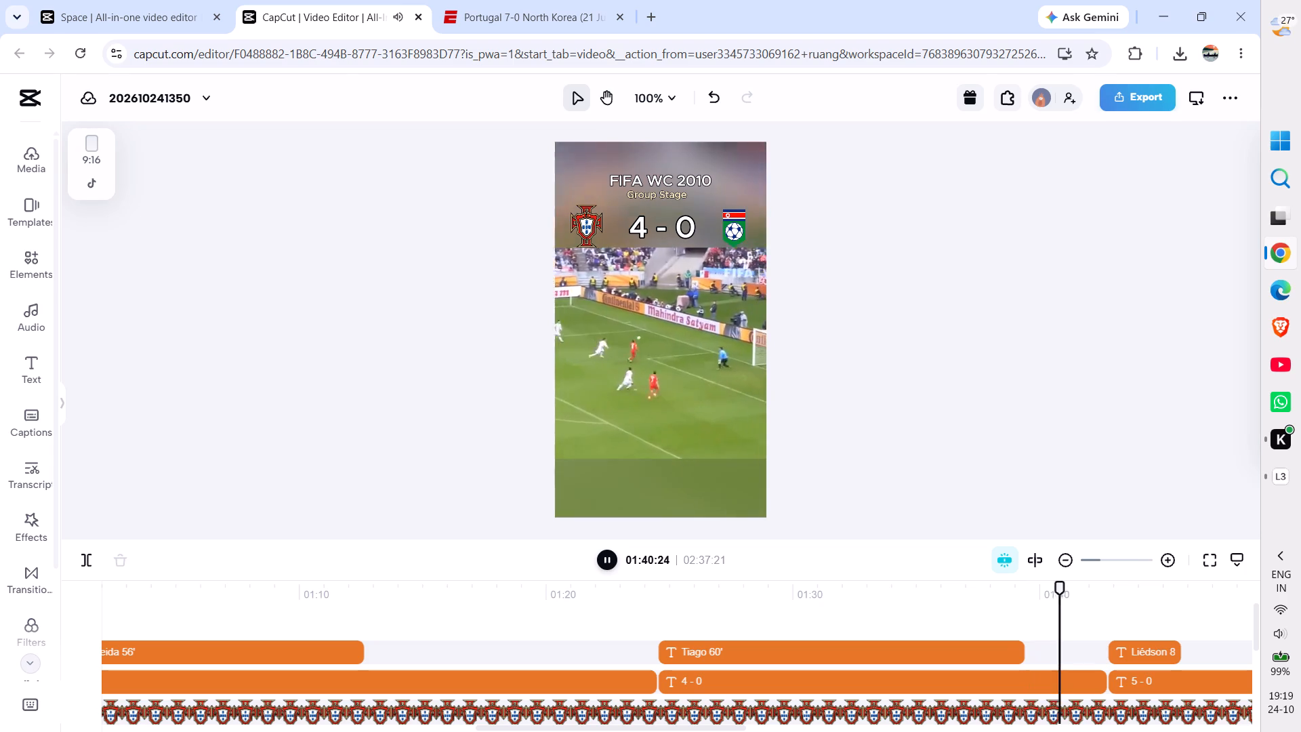
pyautogui.hscroll(-6, 951, 625)
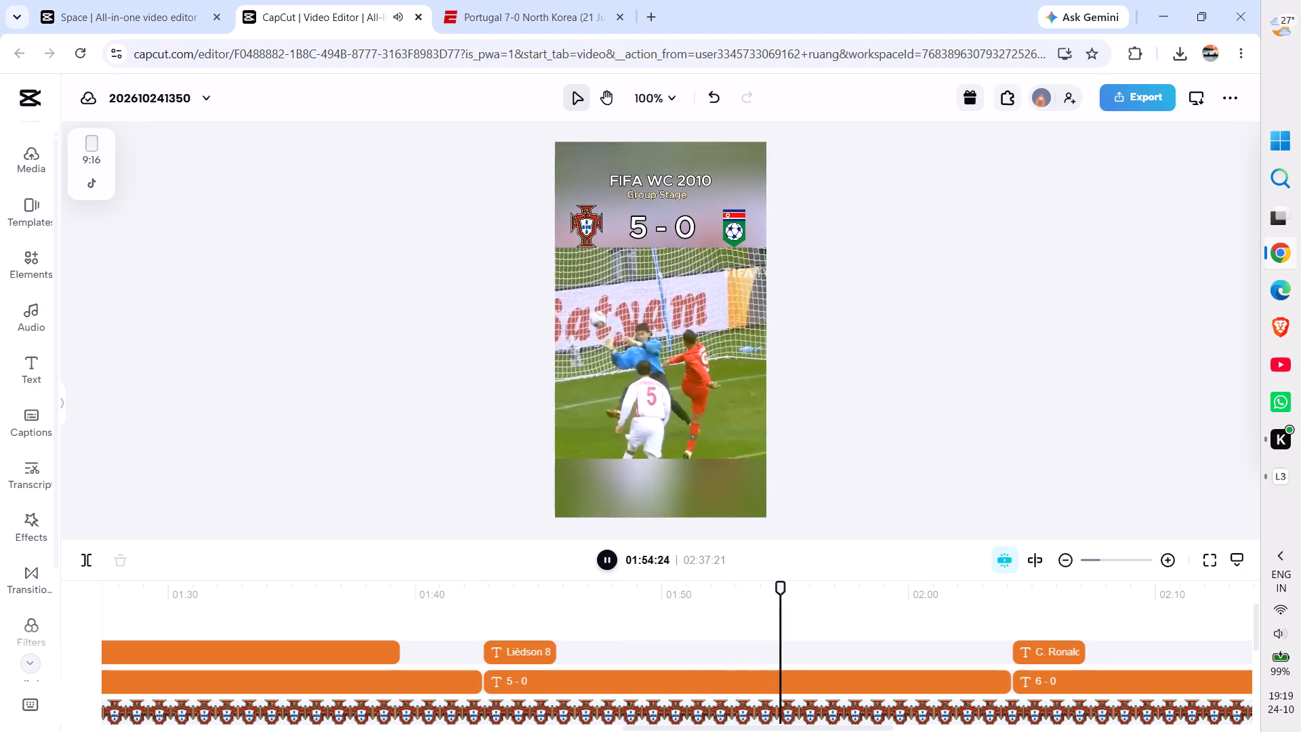
pyautogui.press('space')
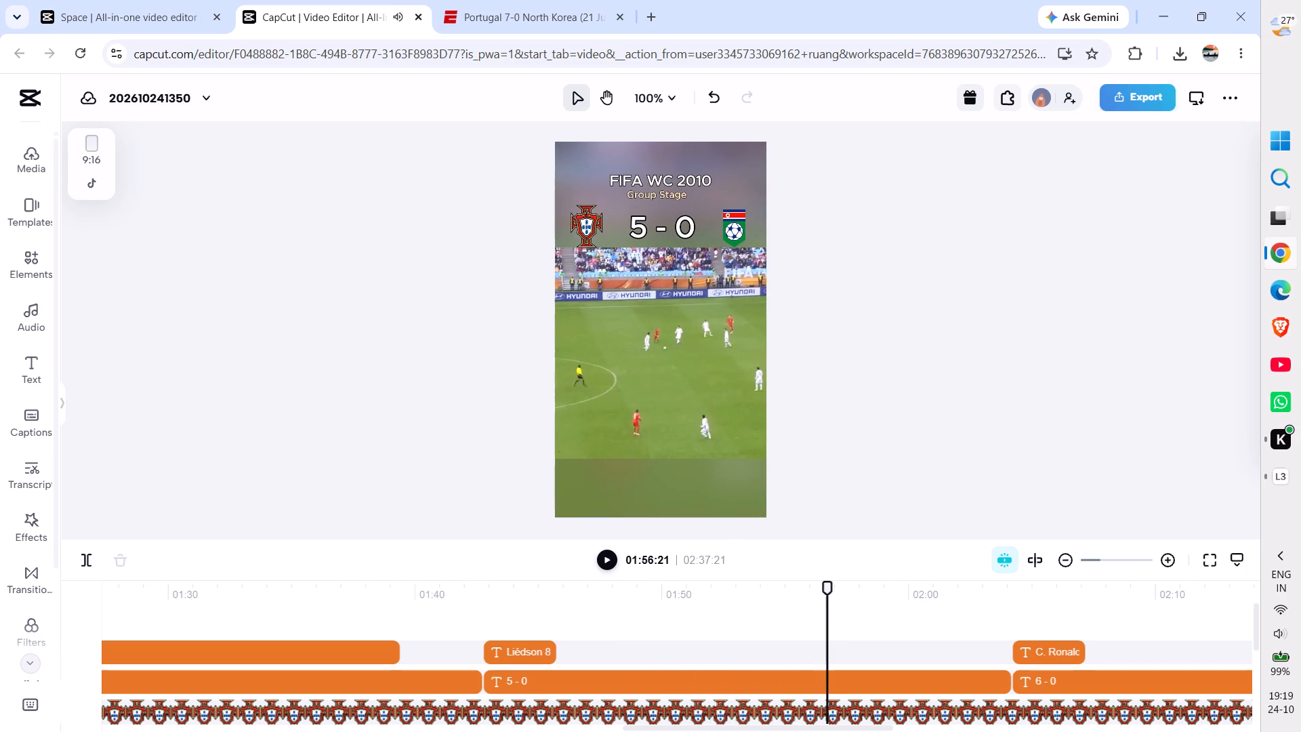
pyautogui.moveTo(827, 588); pyautogui.dragTo(810, 588)
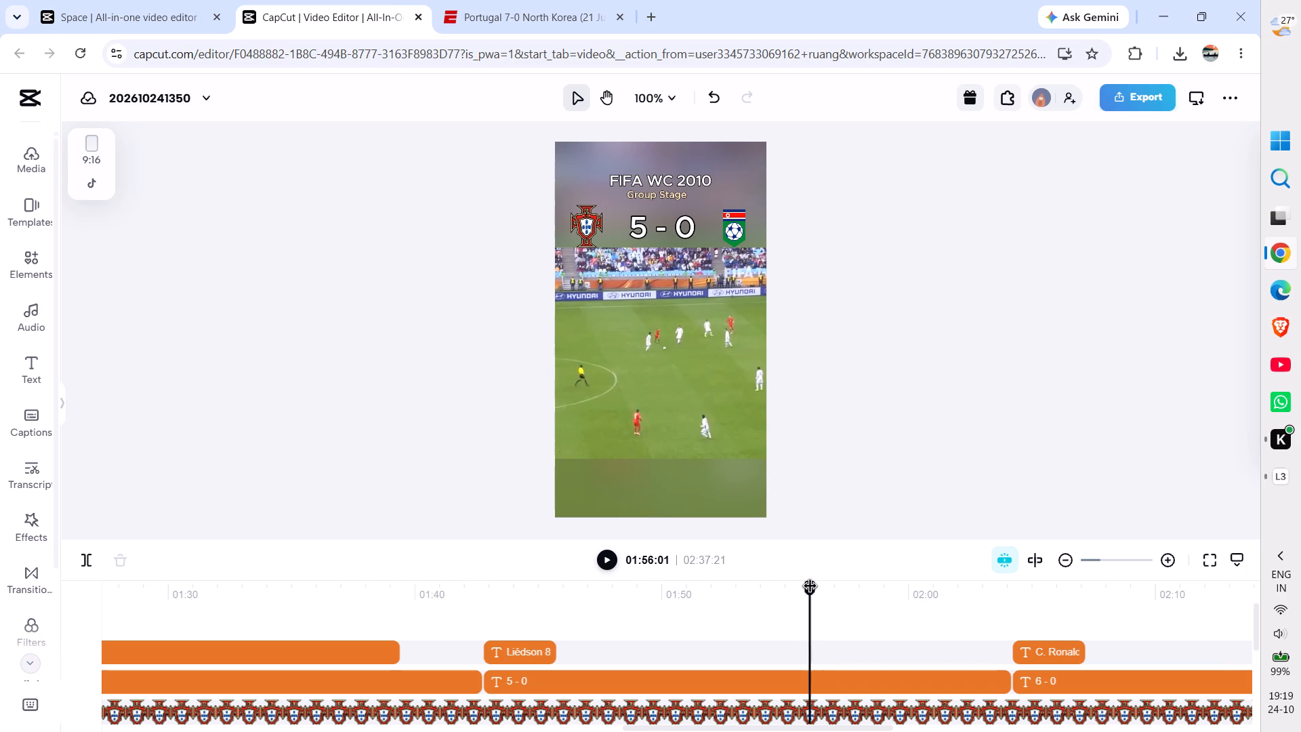
pyautogui.moveTo(810, 588); pyautogui.dragTo(798, 588)
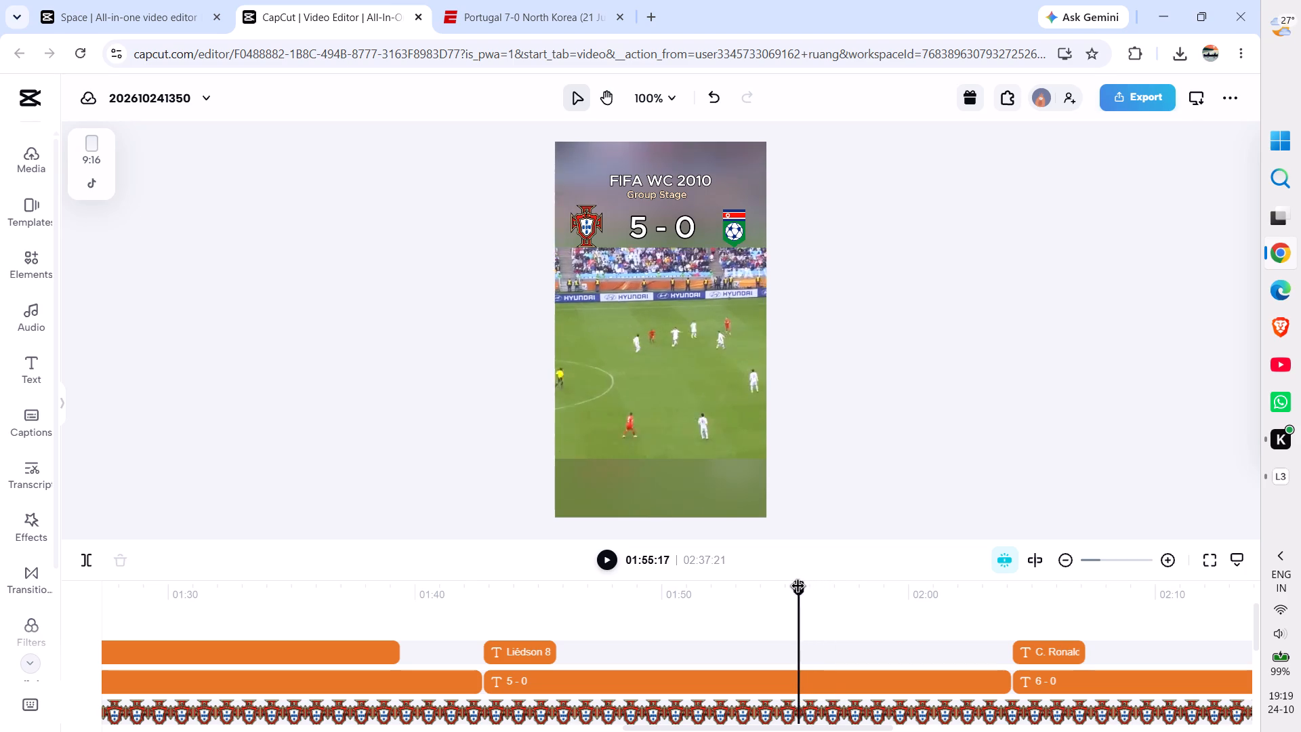
pyautogui.moveTo(798, 588); pyautogui.dragTo(798, 589)
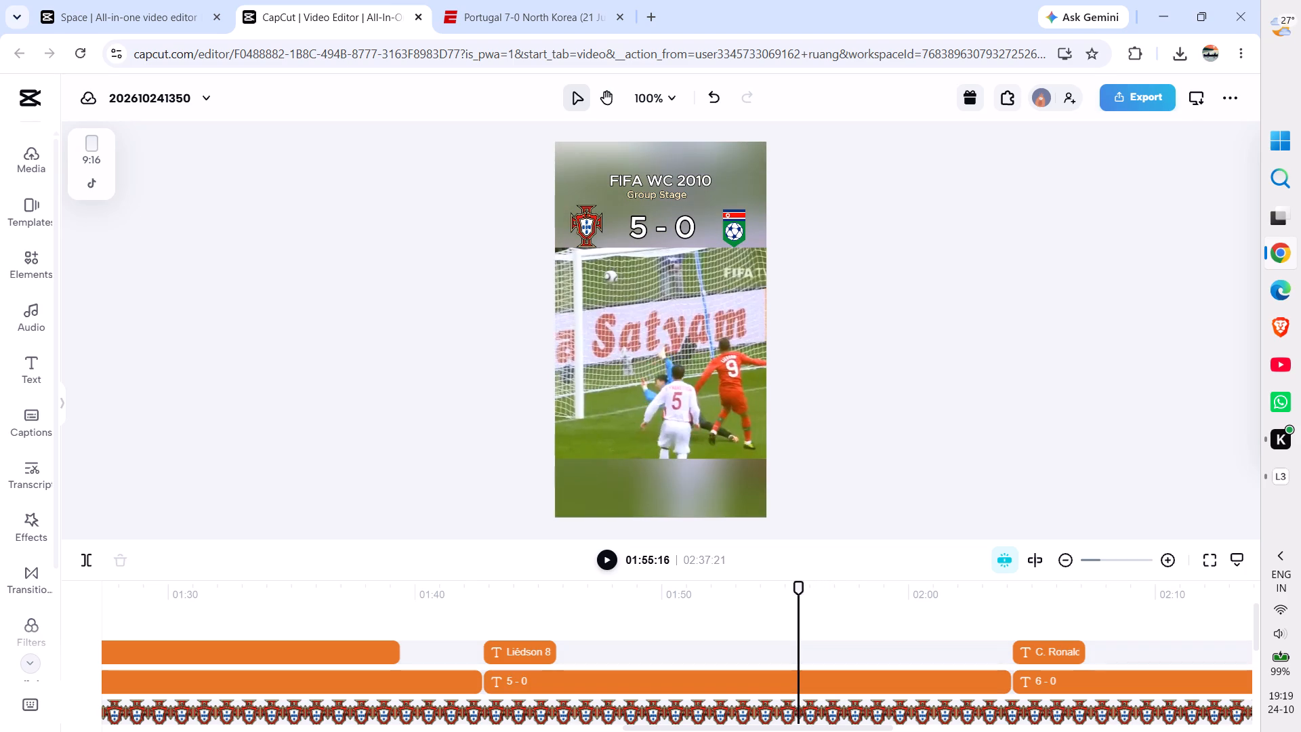
pyautogui.click(537, 650)
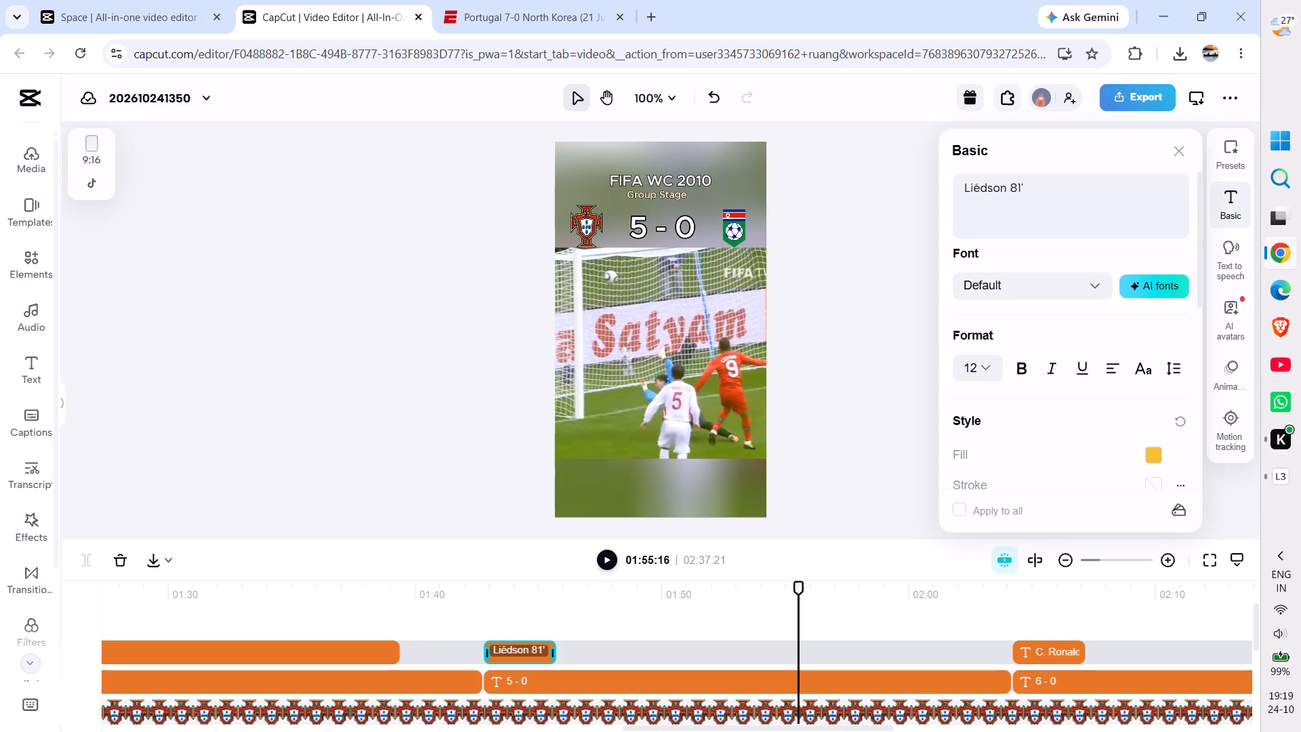
pyautogui.moveTo(553, 652); pyautogui.dragTo(805, 649)
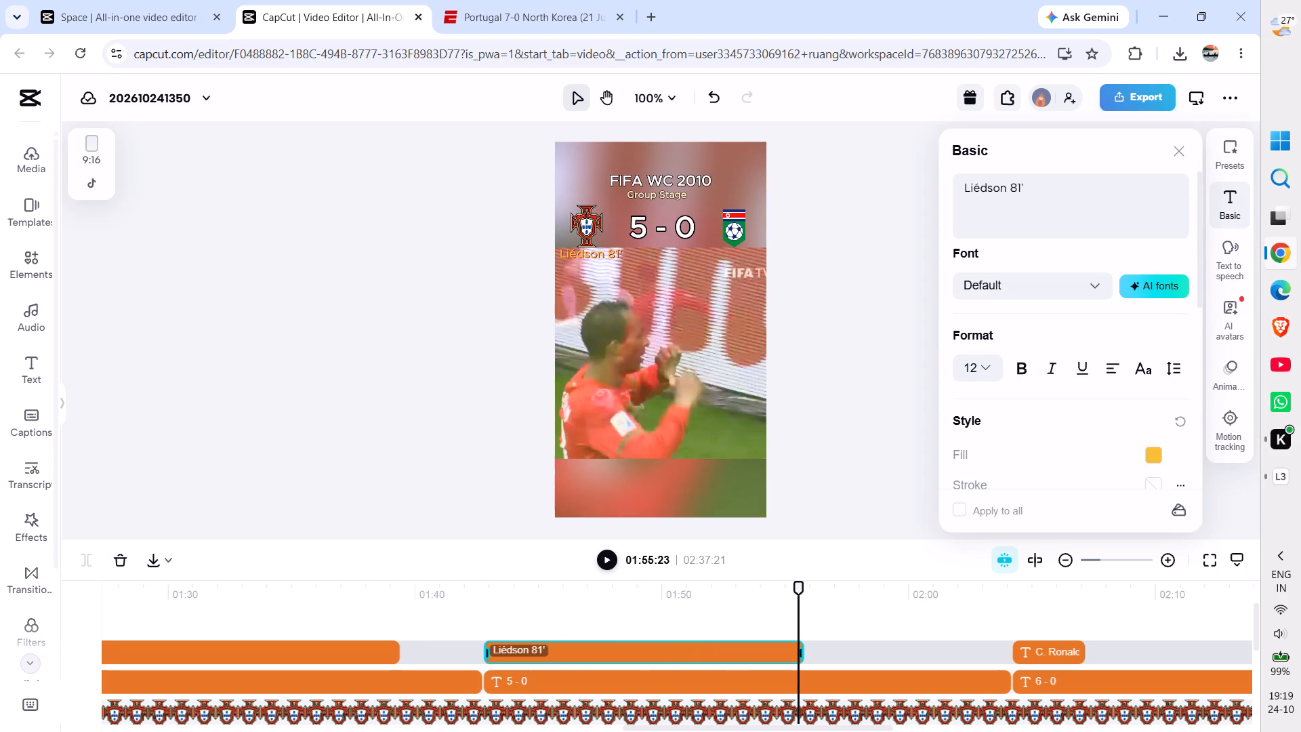
pyautogui.moveTo(805, 649); pyautogui.dragTo(796, 649)
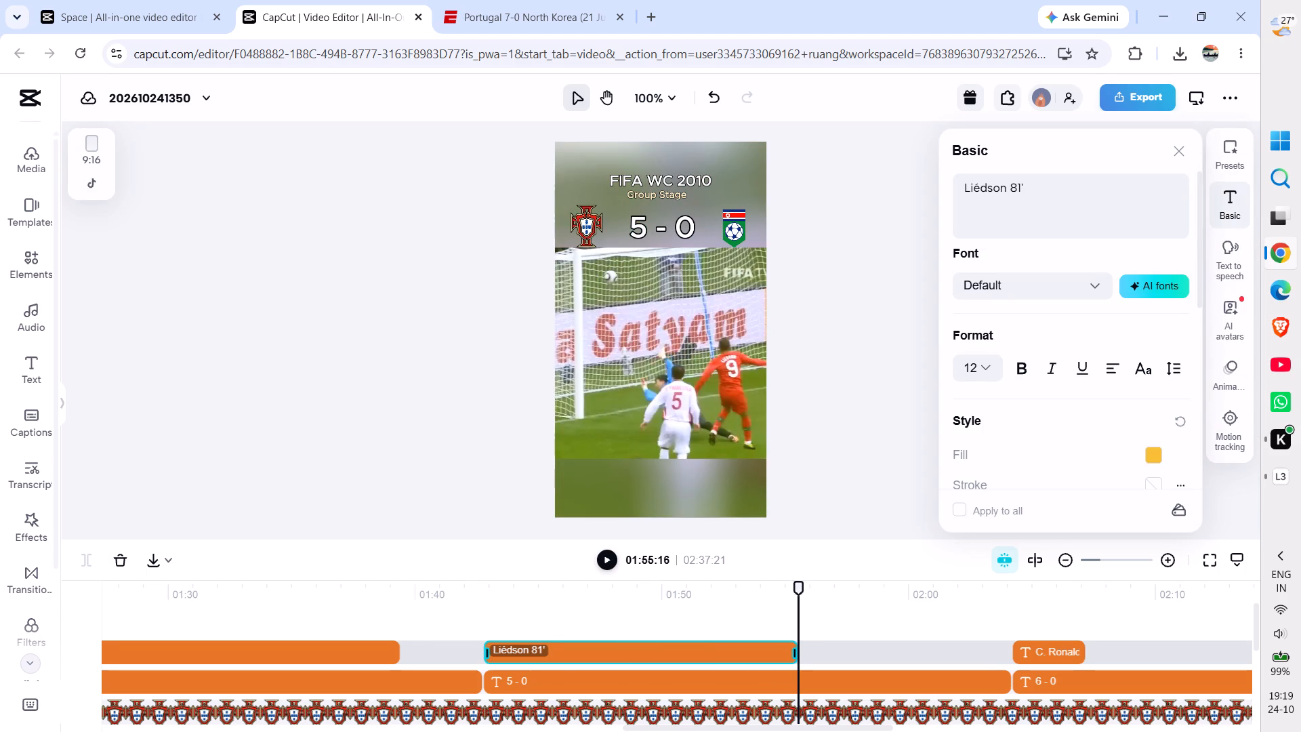
pyautogui.click(830, 462)
# Play on through the sixth goal, find the end of its replay, and extend the "C. Ronaldo 87'" caption to end there, at 02:22:07.
pyautogui.press('space')
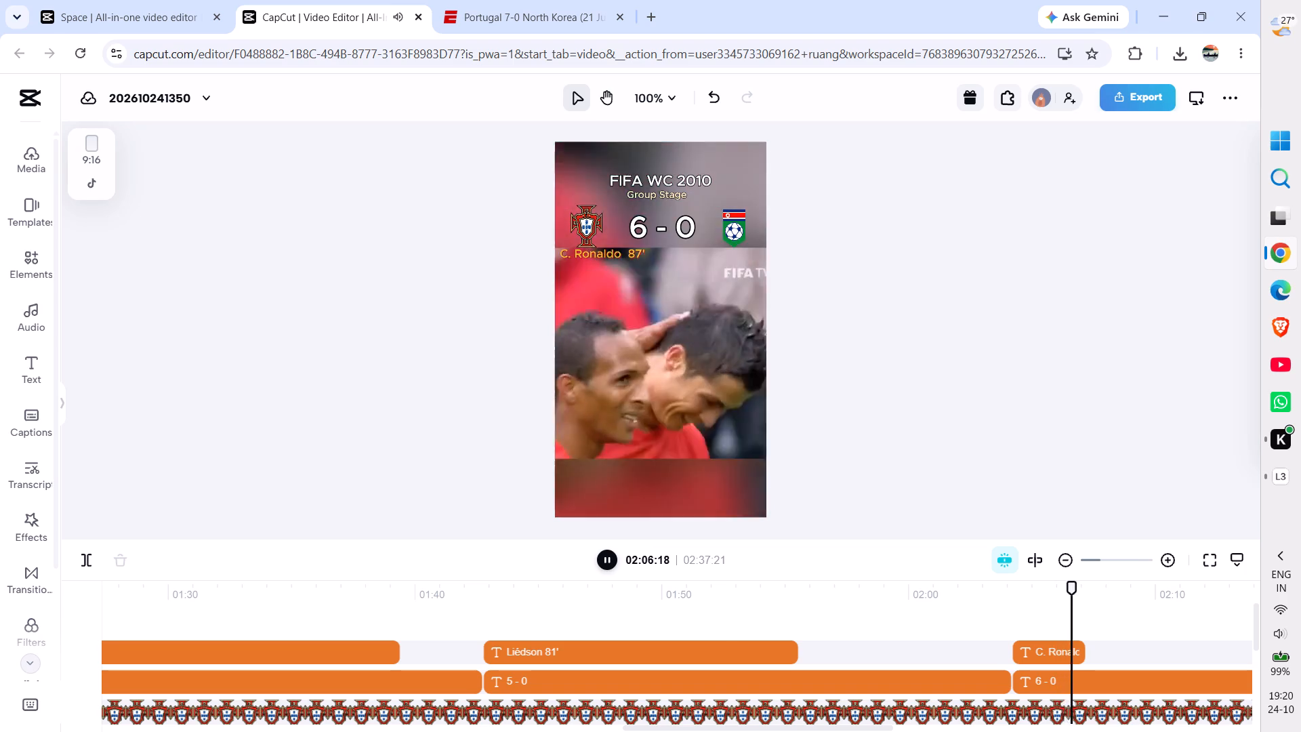
pyautogui.press('space')
pyautogui.hscroll(-3, 840, 619)
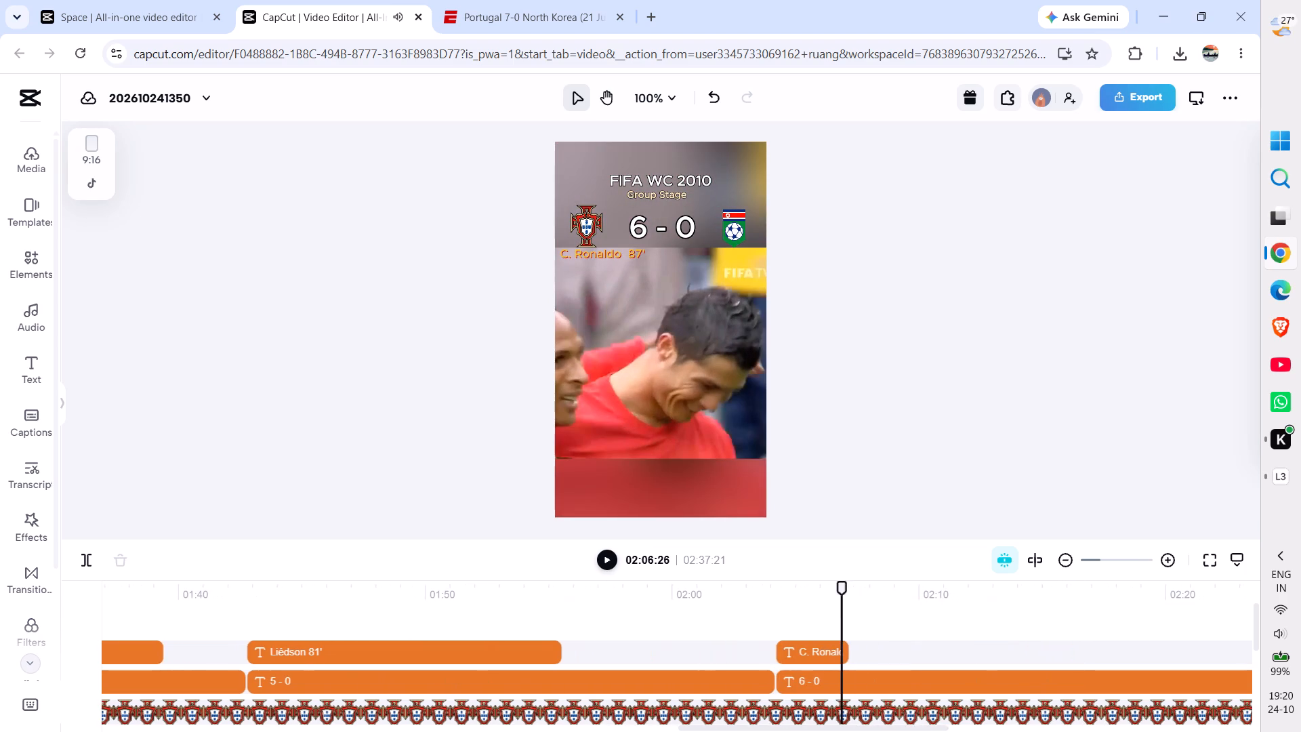
pyautogui.hscroll(-3, 840, 619)
pyautogui.press('space')
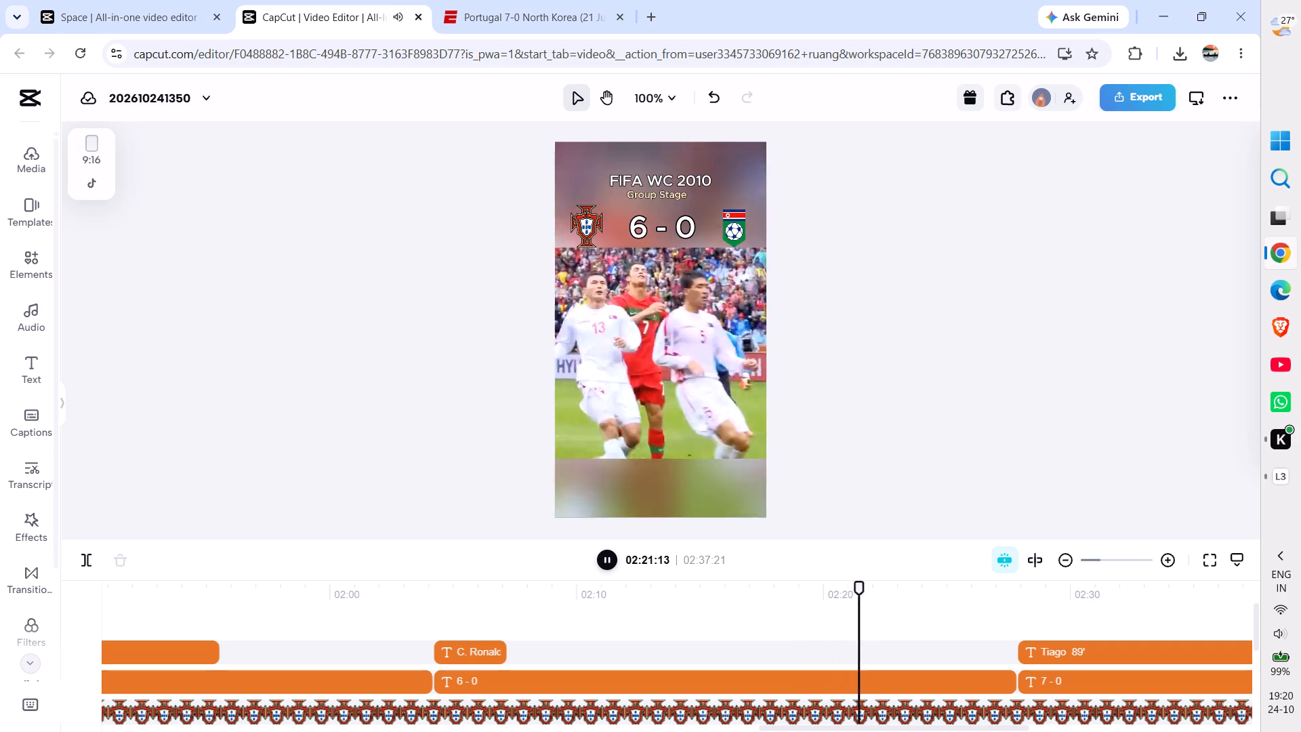
pyautogui.press('space')
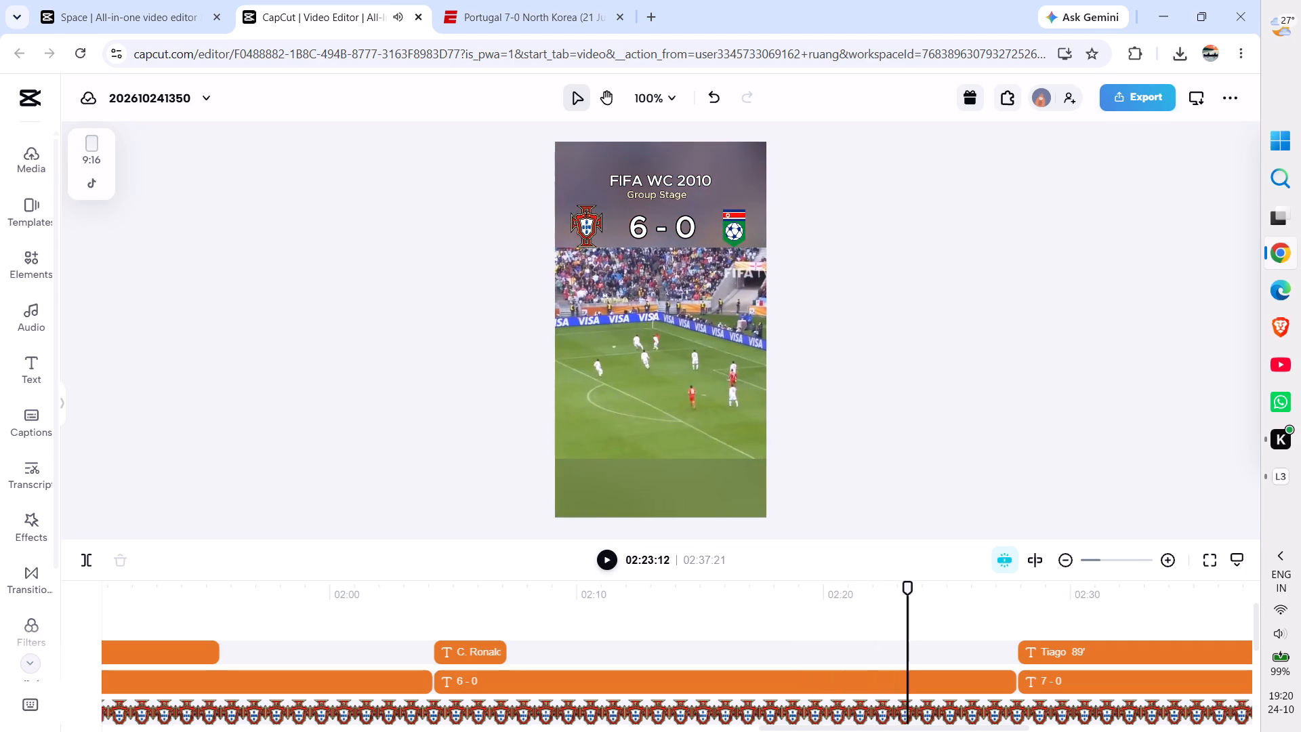
pyautogui.moveTo(909, 588); pyautogui.dragTo(878, 588)
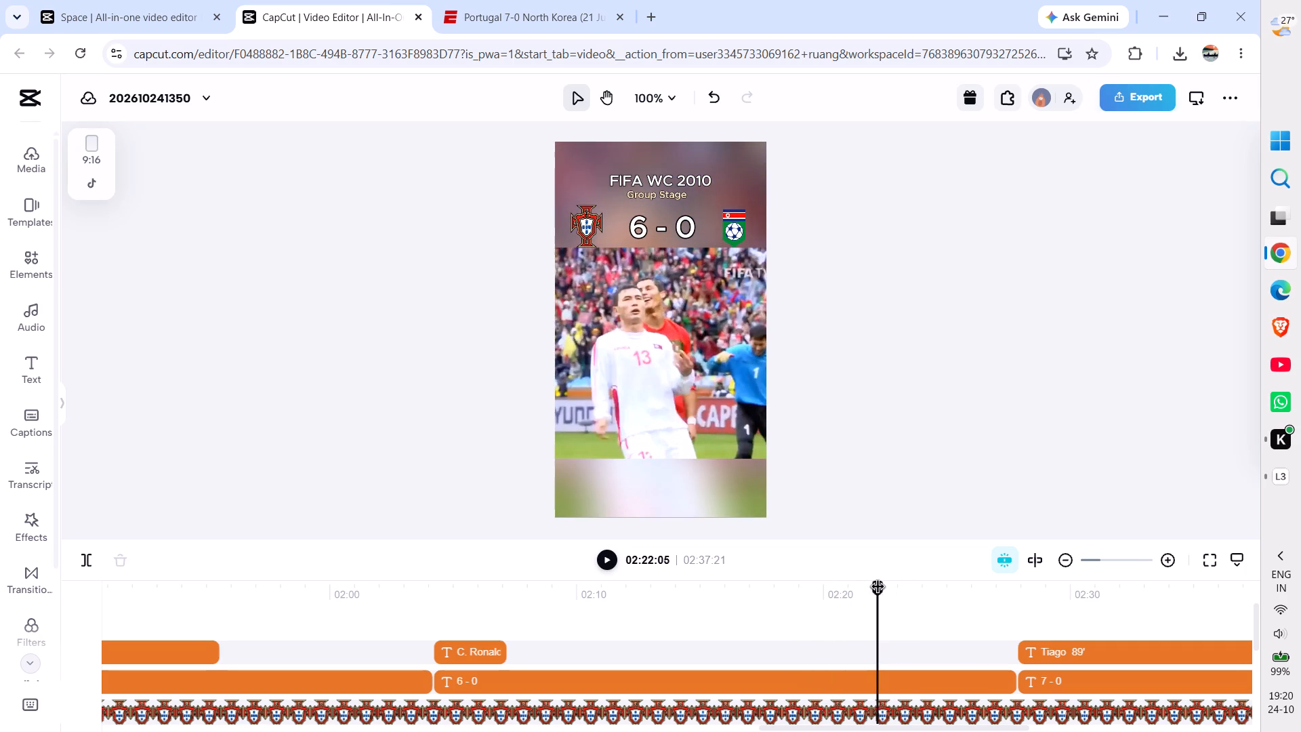
pyautogui.moveTo(878, 588); pyautogui.dragTo(880, 588)
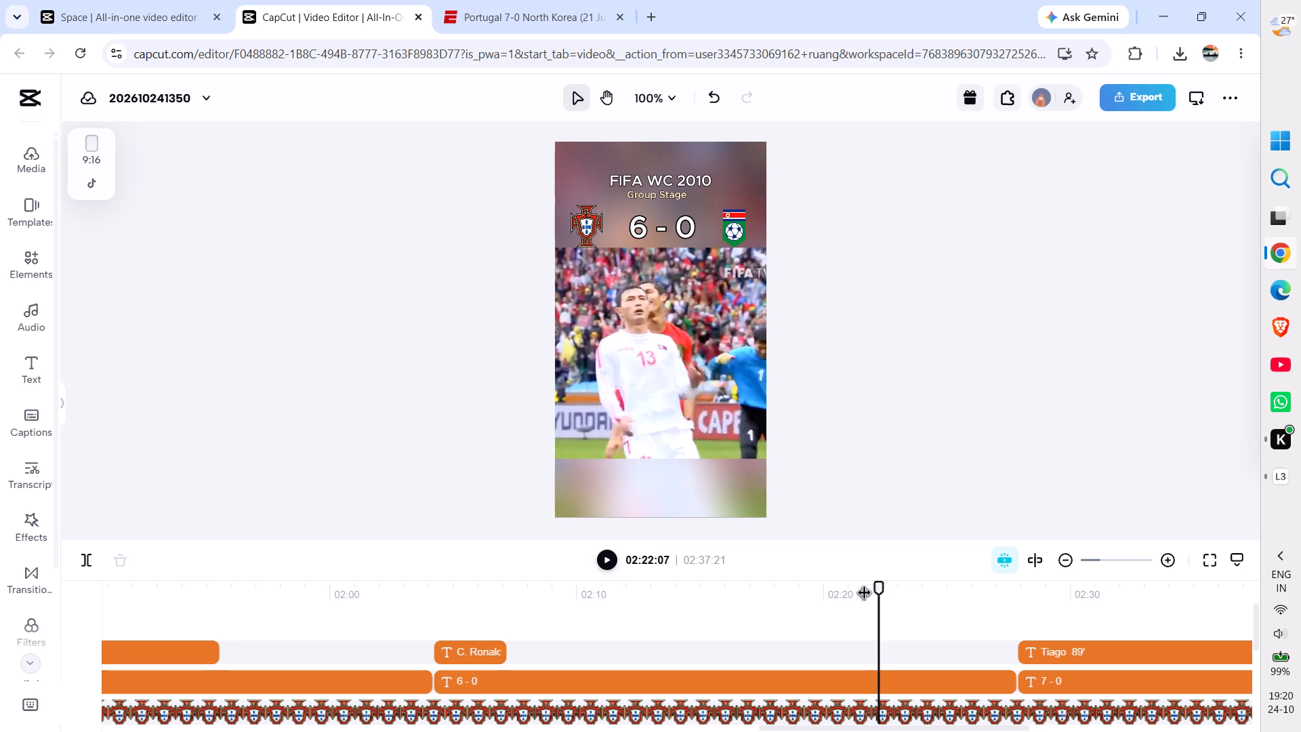
pyautogui.click(484, 647)
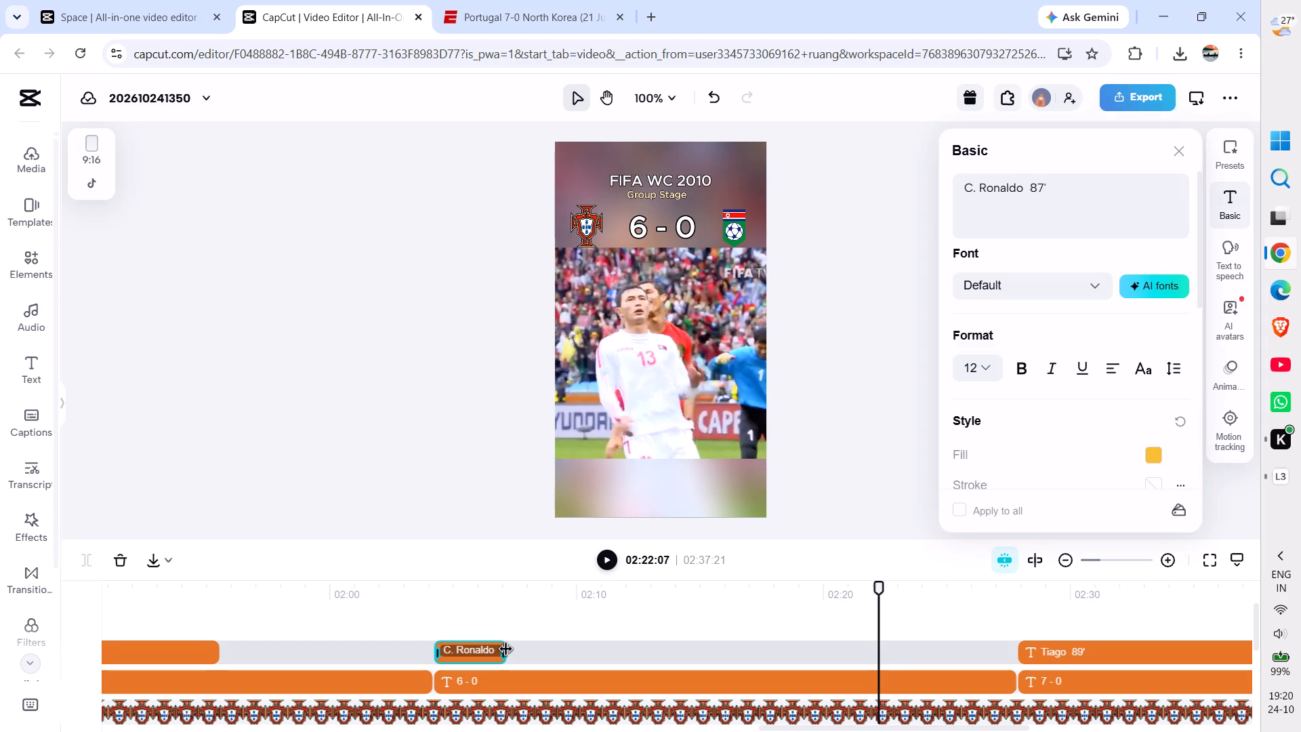
pyautogui.moveTo(506, 651); pyautogui.dragTo(872, 653)
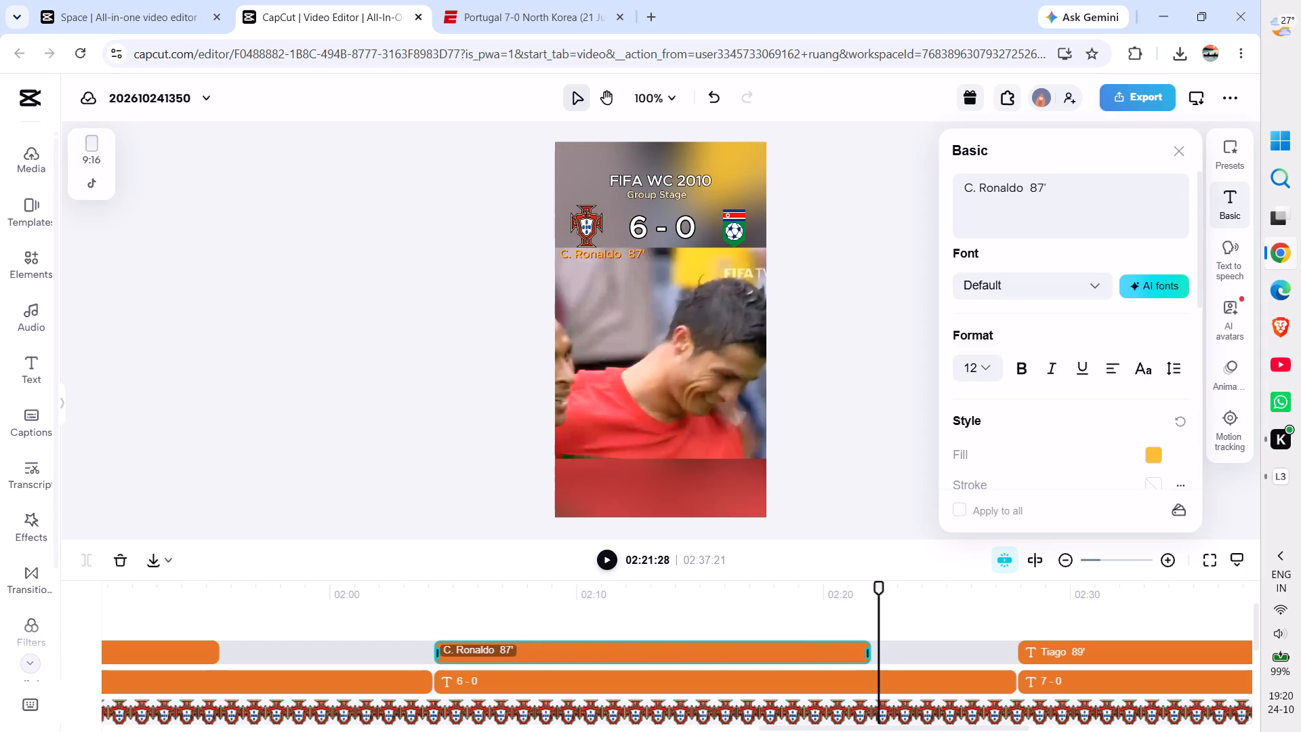
pyautogui.moveTo(872, 653); pyautogui.dragTo(877, 654)
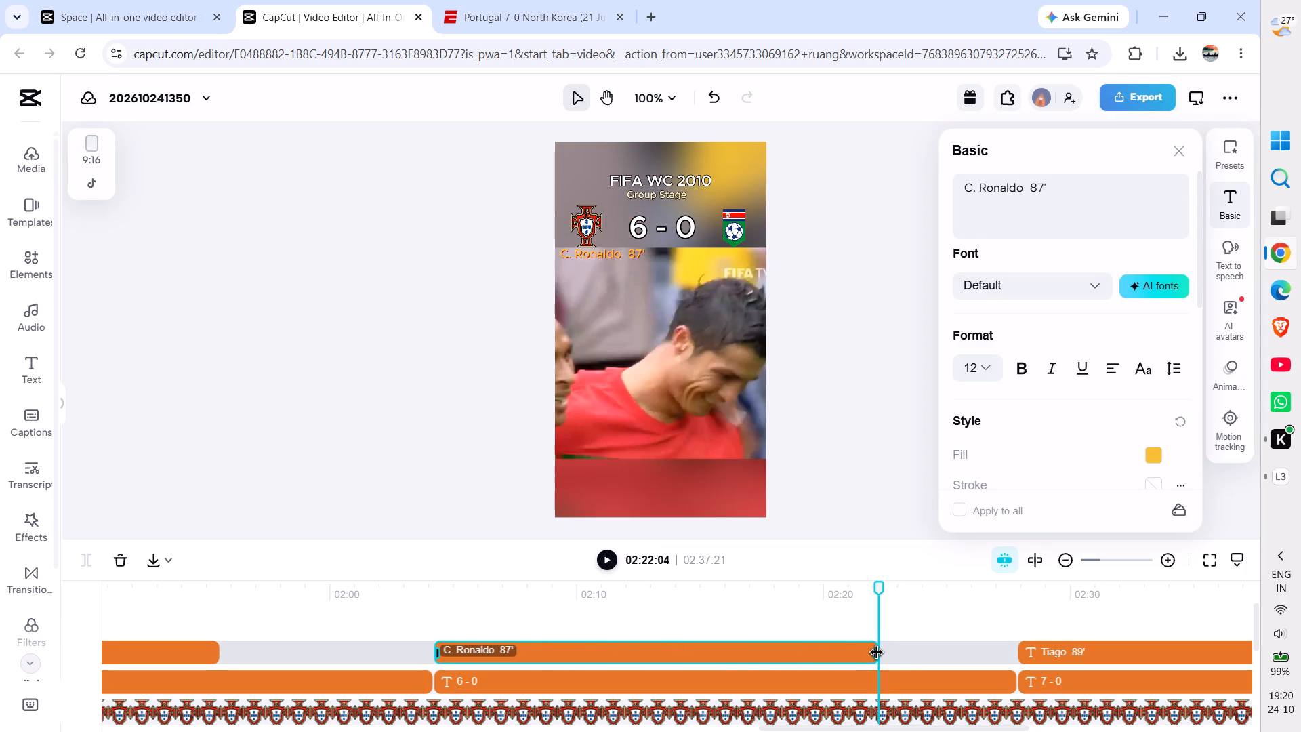
pyautogui.moveTo(877, 654); pyautogui.dragTo(880, 655)
pyautogui.click(853, 388)
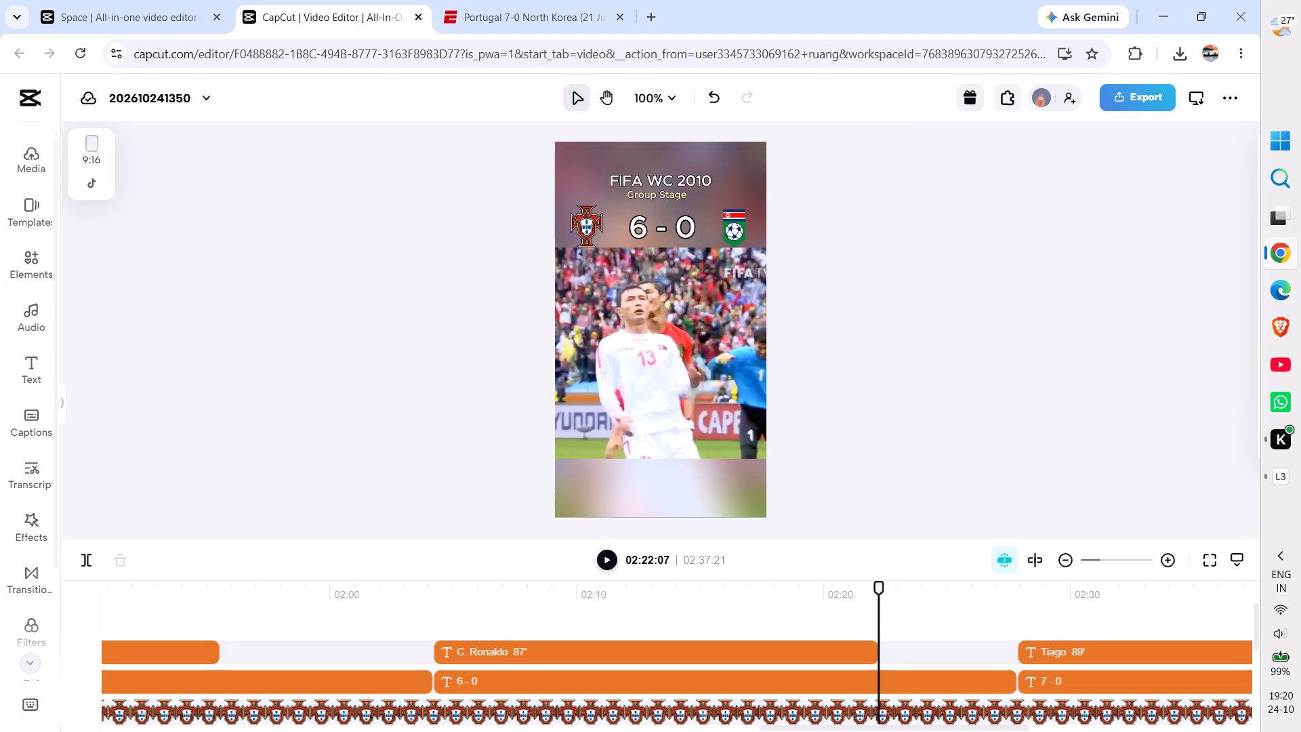
# Play on briefly past the sixth goal, fit the whole timeline in view, and play the video again from the start to review the captions.
pyautogui.press('space')
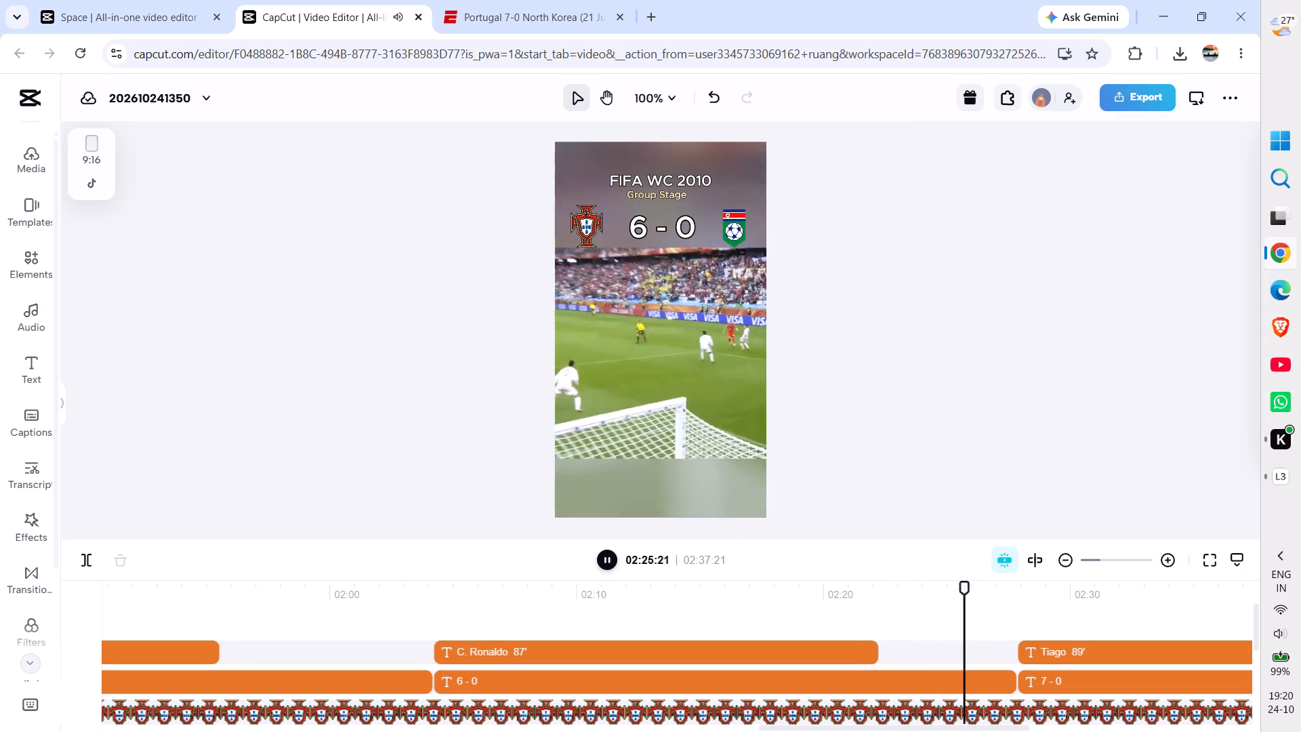
pyautogui.click(1058, 562)
pyautogui.click(1058, 562)
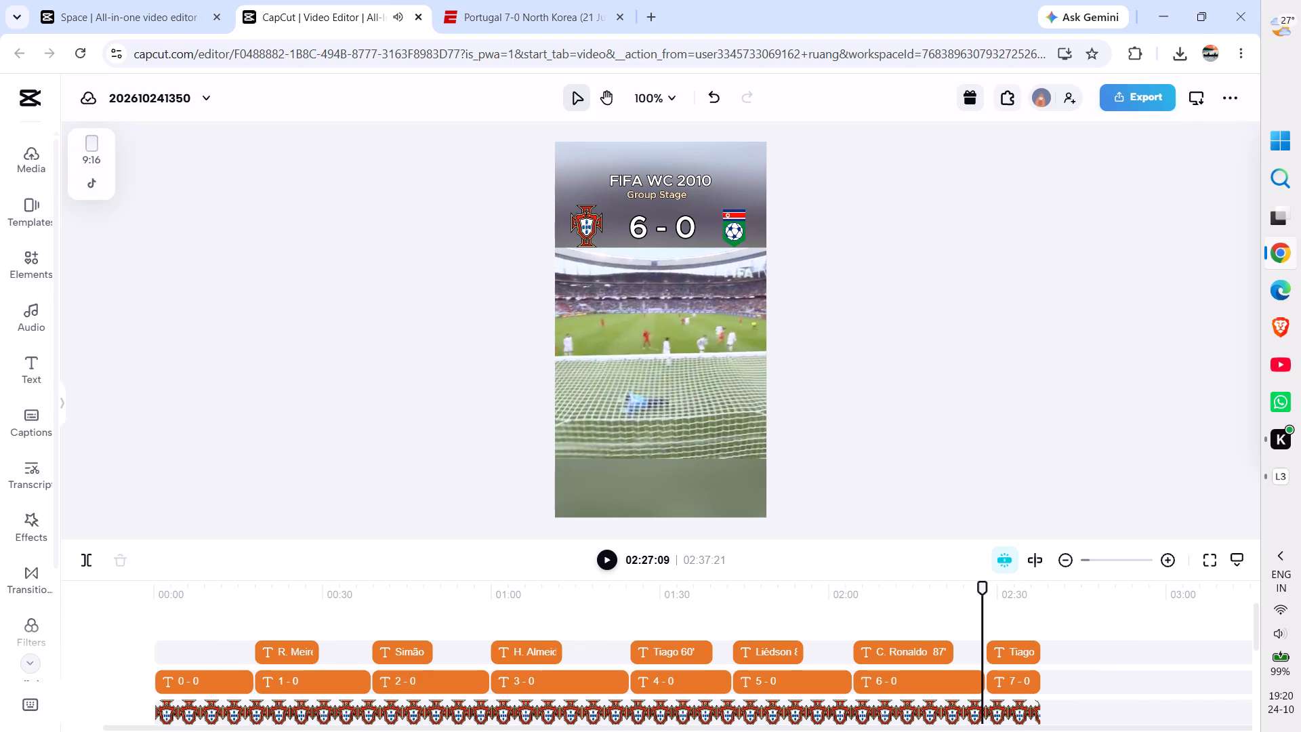
pyautogui.click(1063, 565)
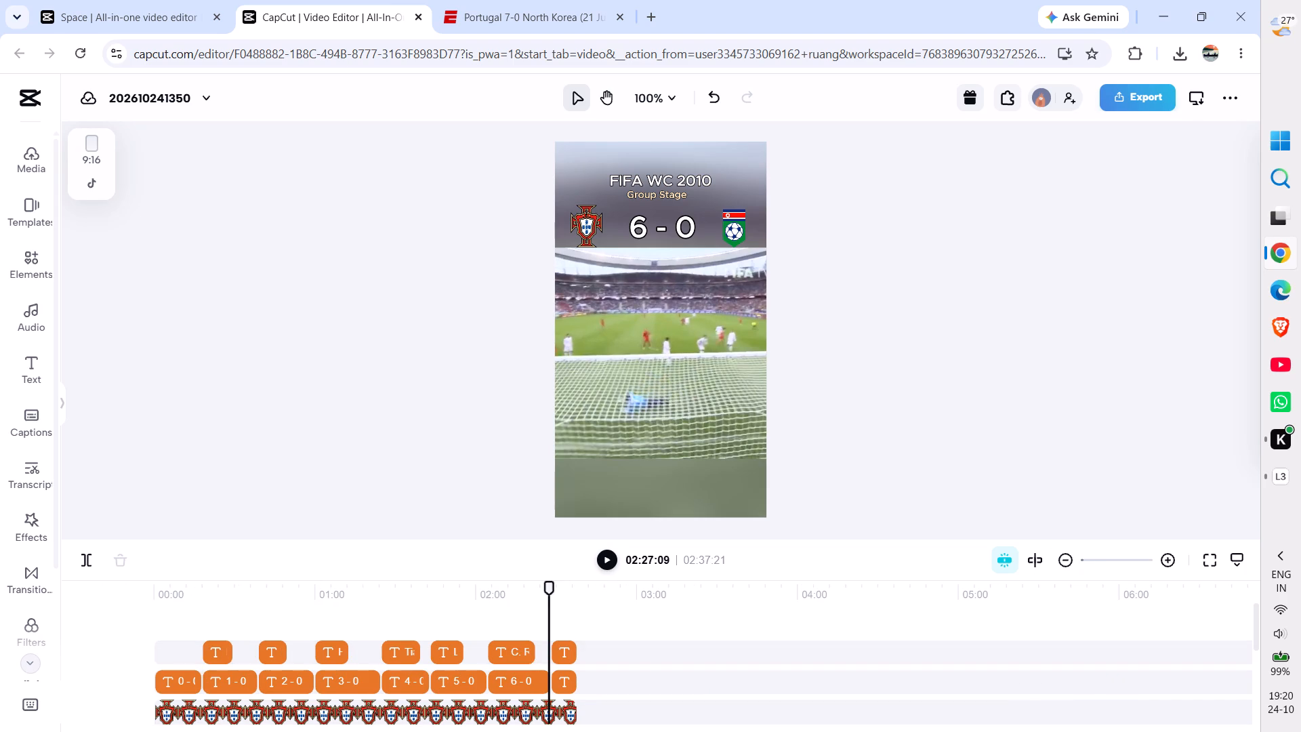
pyautogui.hscroll(6, 663, 668)
pyautogui.hscroll(4, 476, 687)
pyautogui.hscroll(1, 363, 611)
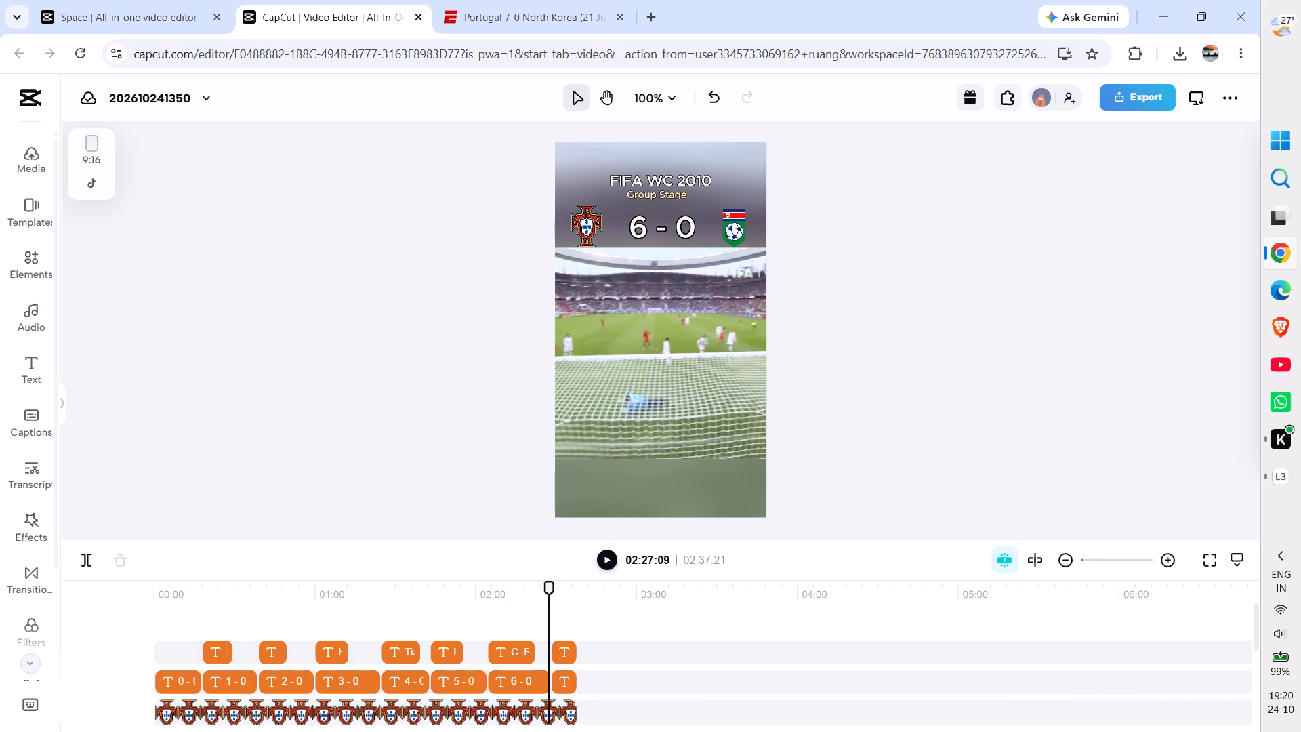
pyautogui.click(1174, 565)
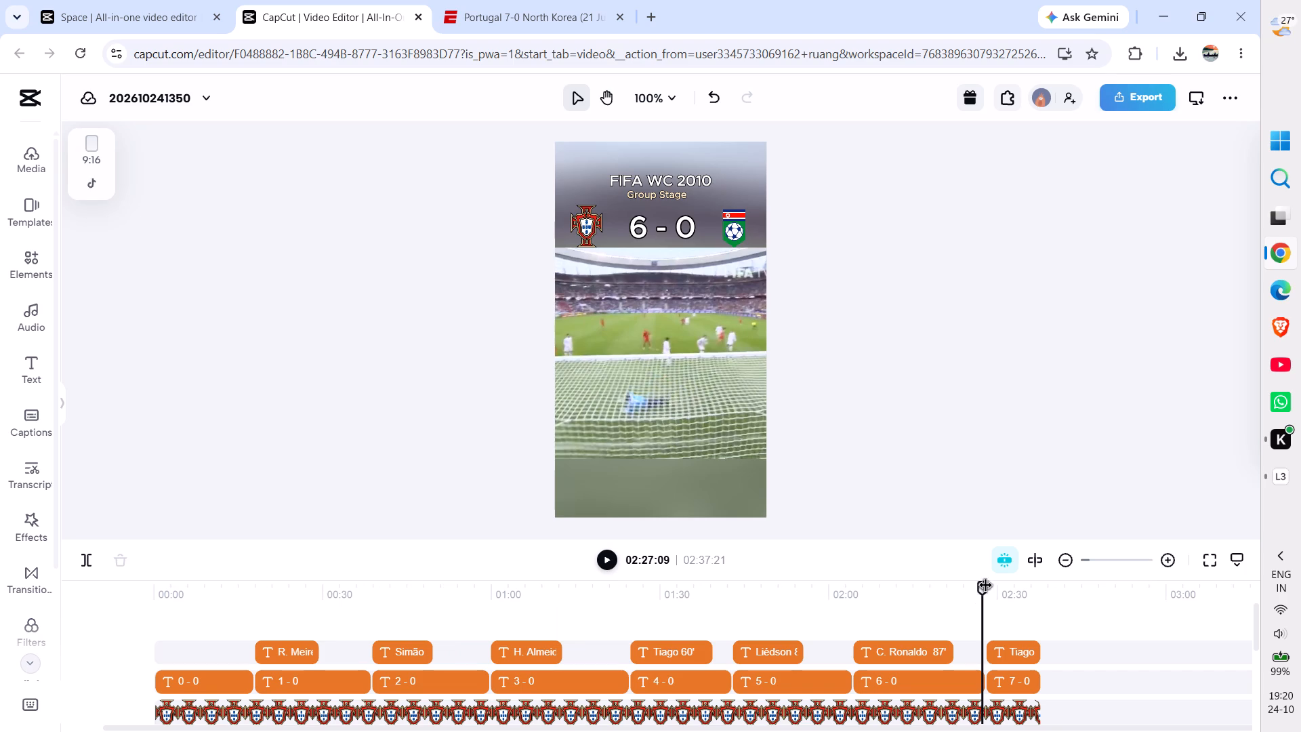
pyautogui.moveTo(987, 586); pyautogui.dragTo(414, 589)
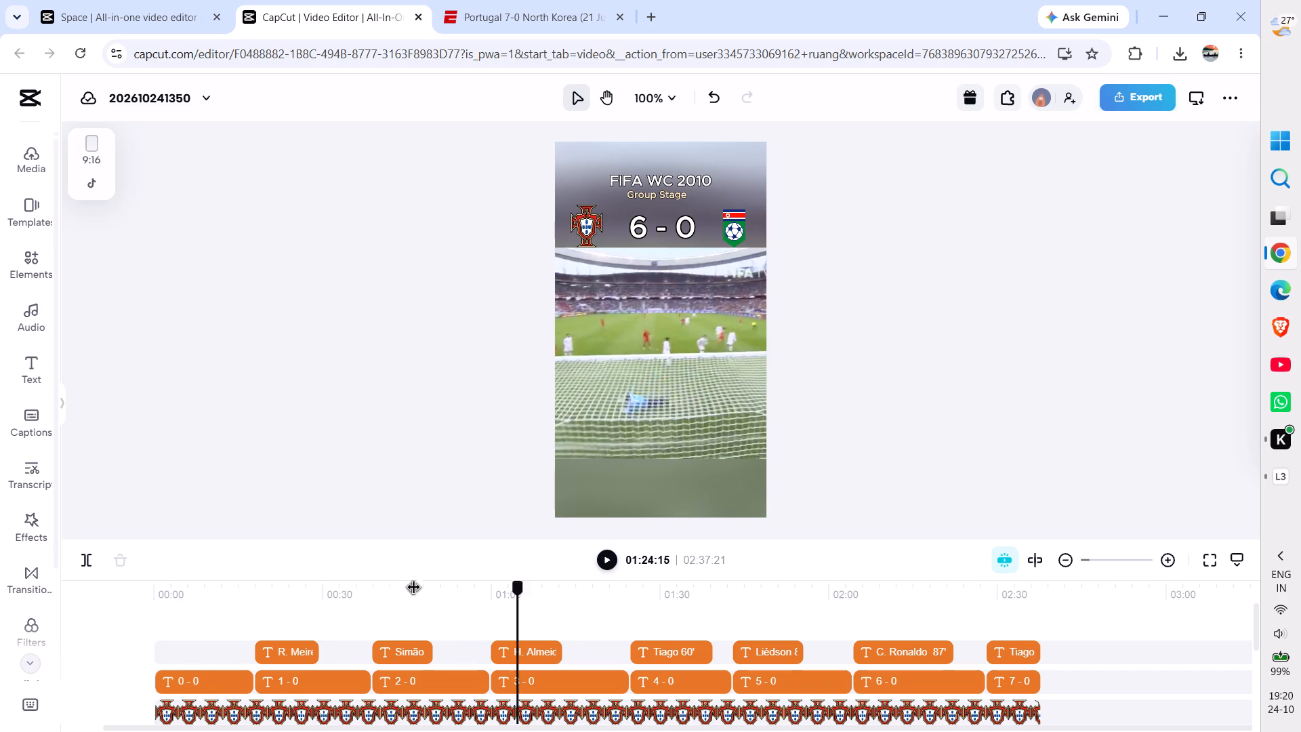
pyautogui.moveTo(414, 589); pyautogui.dragTo(91, 594)
pyautogui.press('space')
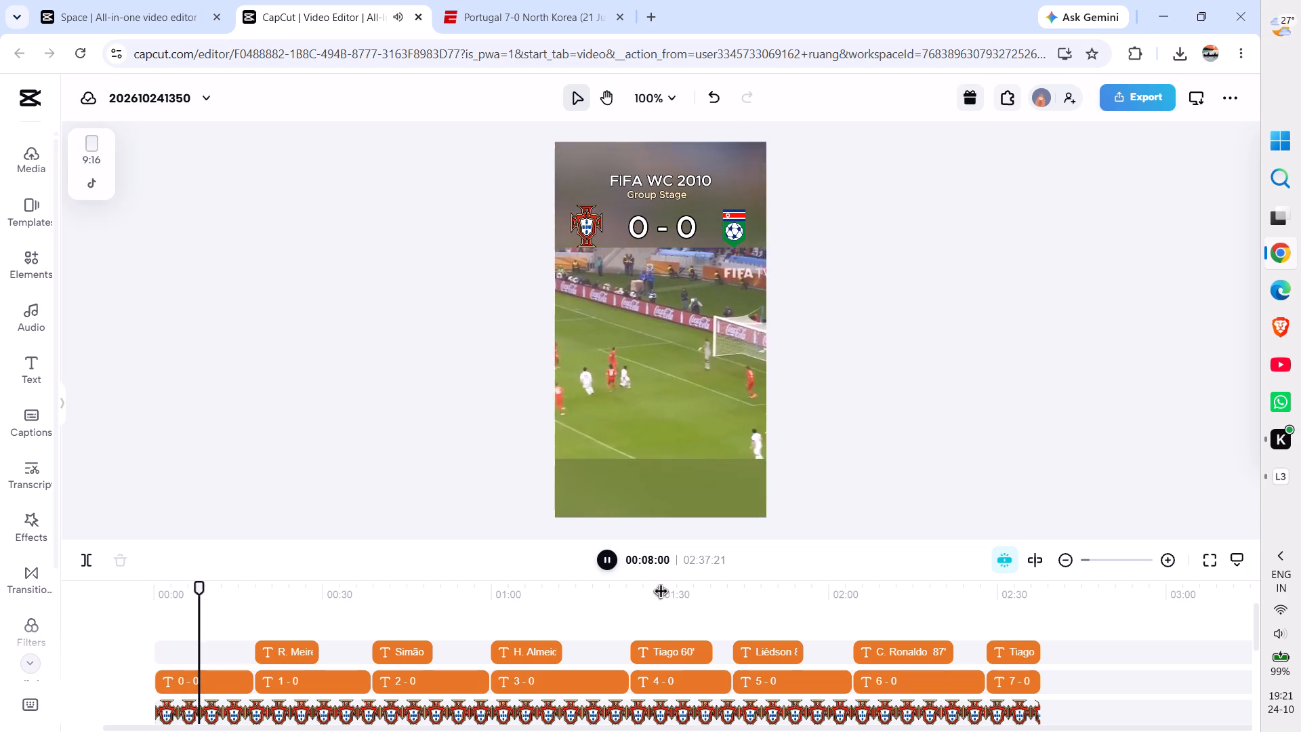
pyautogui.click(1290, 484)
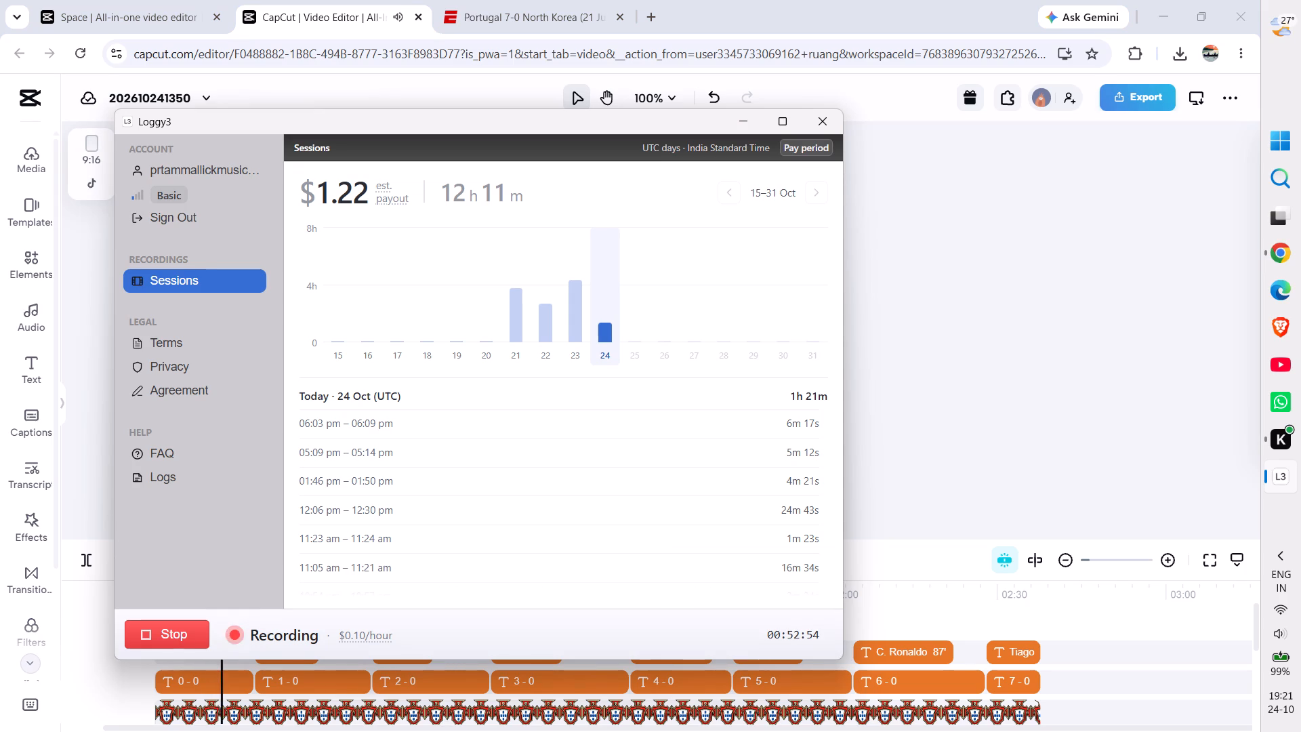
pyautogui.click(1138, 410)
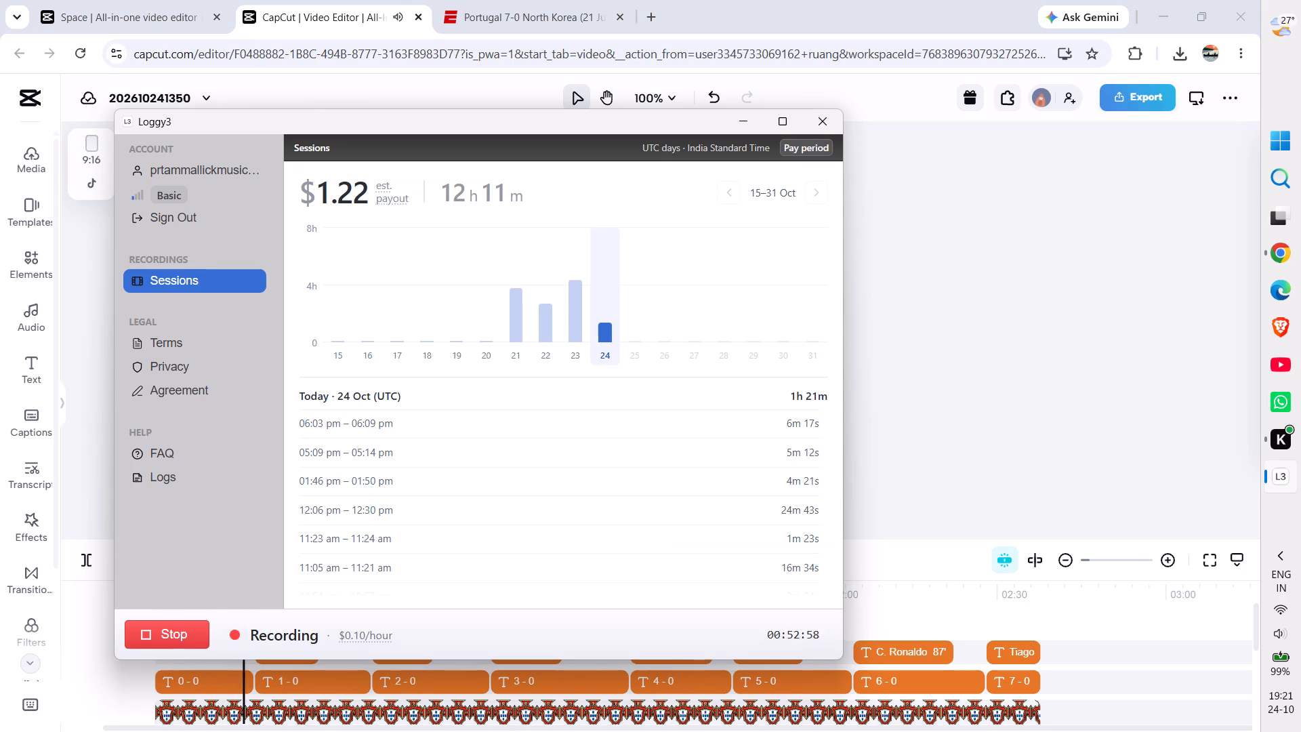